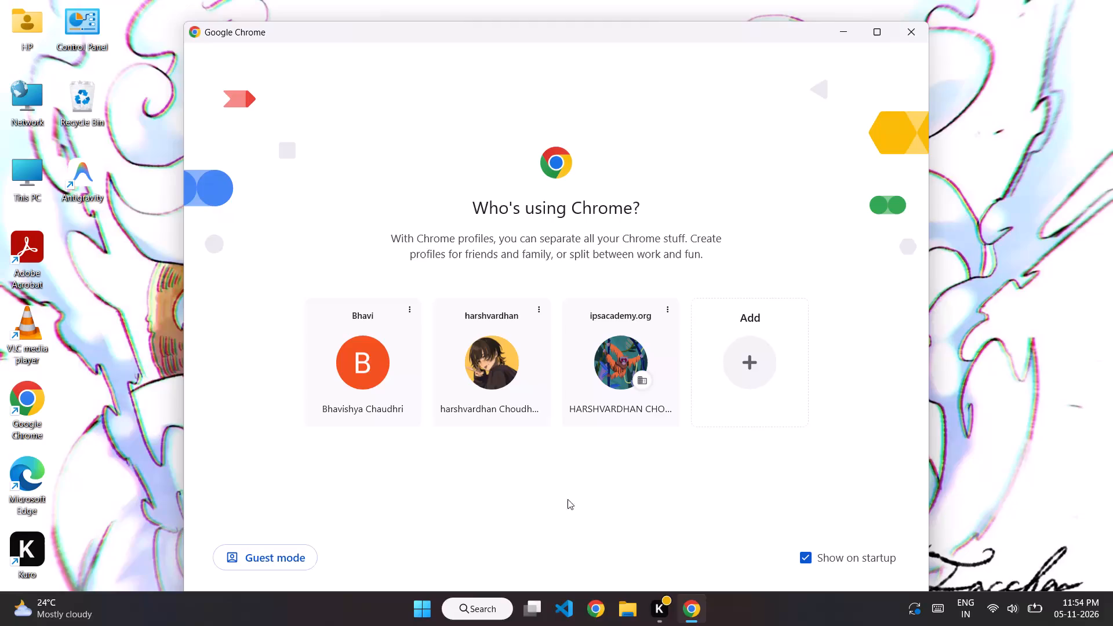
Open the second saved Chrome profile and load the Binance Futures TRXUSDT chart page.
{"action": "left_click_drag", "start_coordinate": [468, 282], "coordinate": [470, 355]}
{"action": "left_click", "coordinate": [470, 355]}
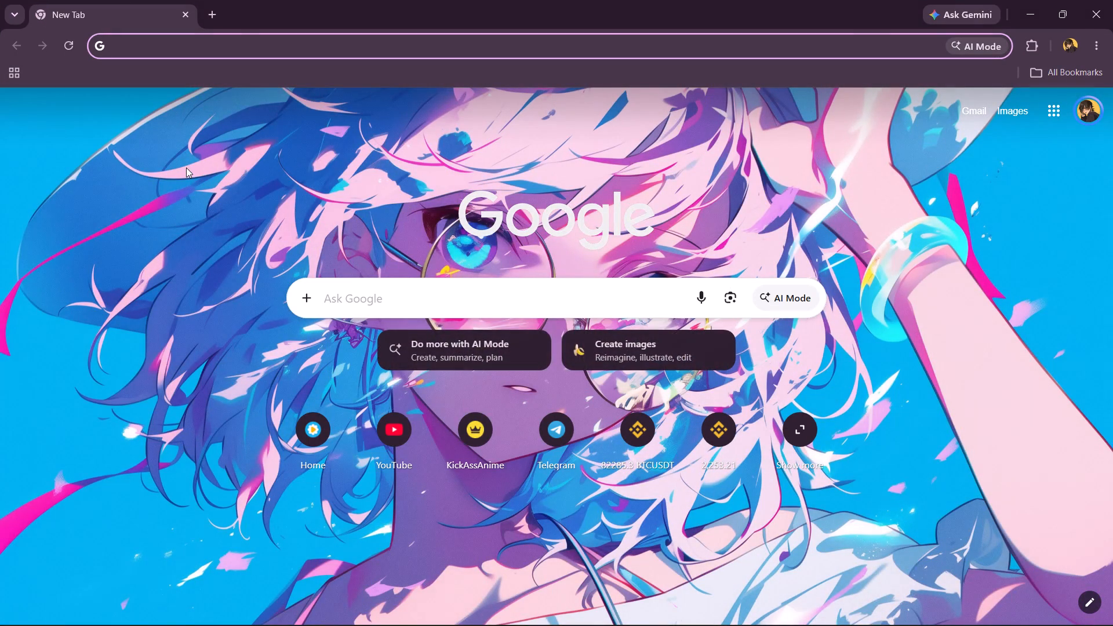
{"action": "type", "text": "bi"}
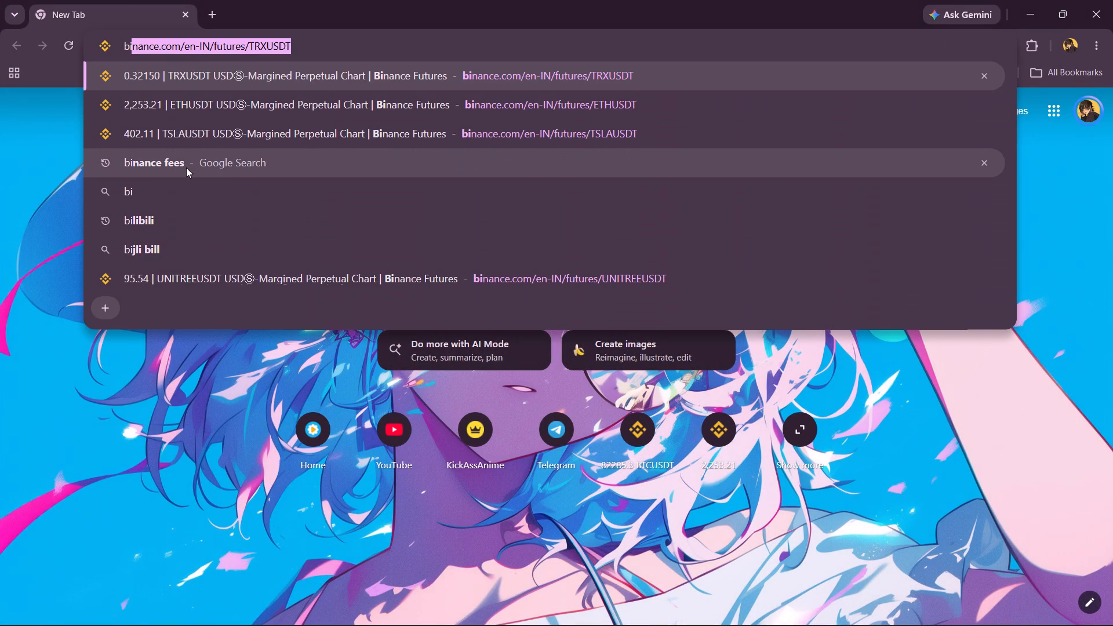
{"action": "key", "text": "Return"}
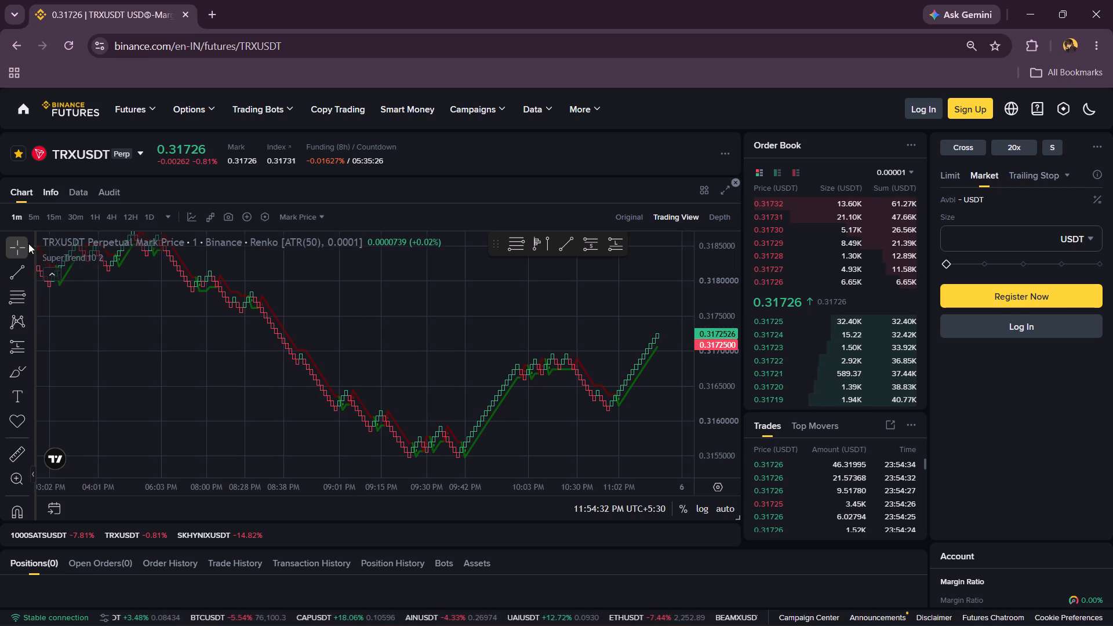
Change the TRXUSDT chart type to Candles.
{"action": "left_click", "coordinate": [216, 218]}
{"action": "left_click", "coordinate": [212, 274]}
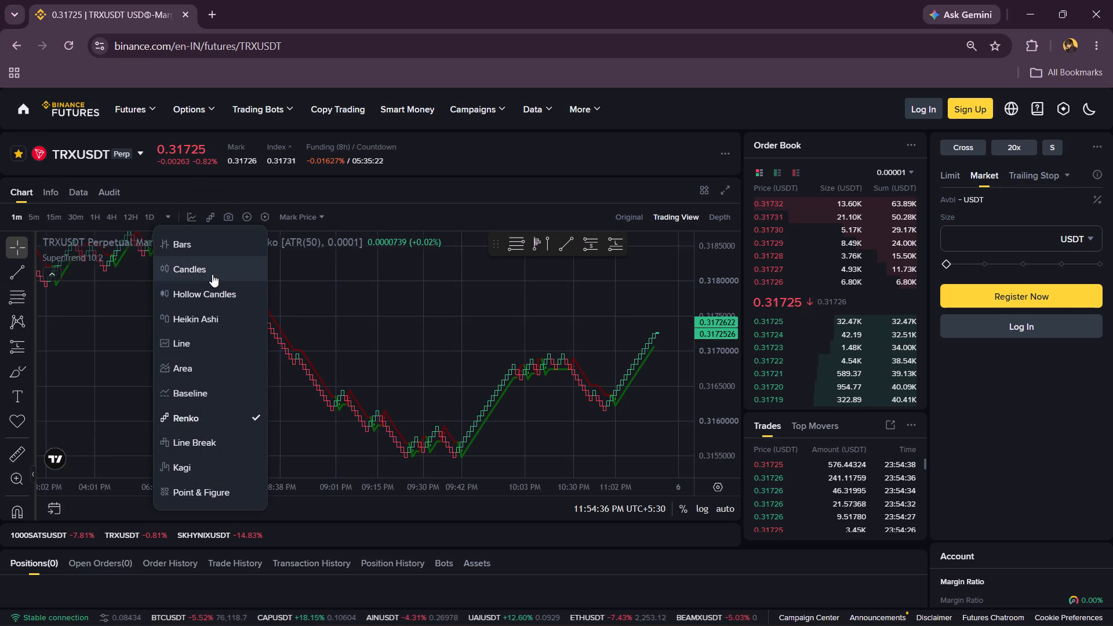
Switch the futures chart to the UNITREEUSDT perpetual contract from the search history.
{"action": "left_click", "coordinate": [78, 156]}
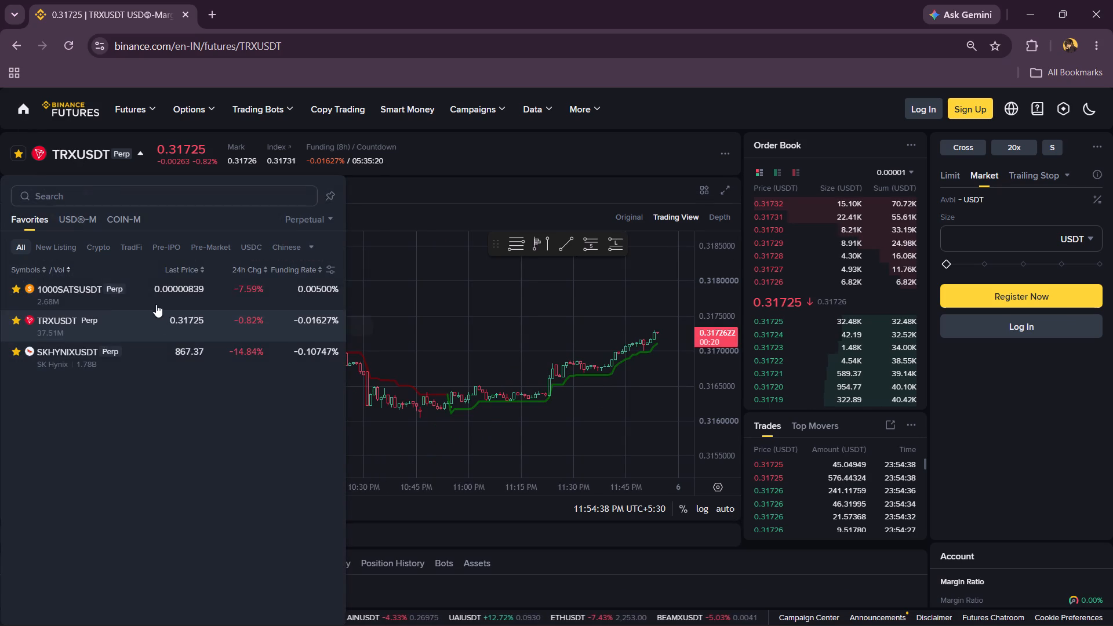
{"action": "left_click", "coordinate": [129, 194]}
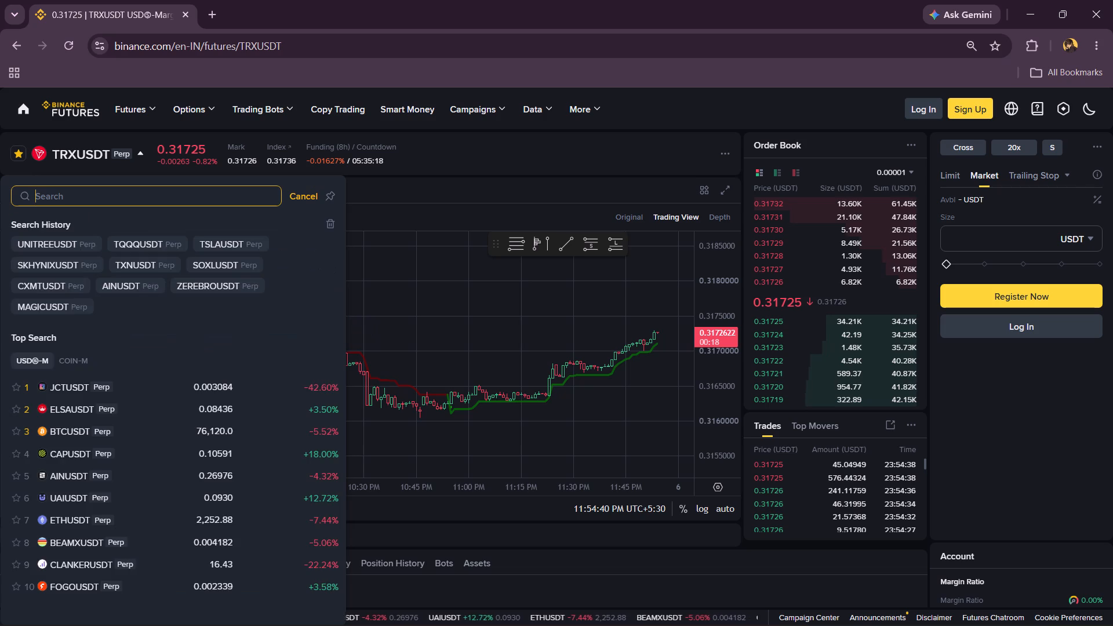
{"action": "left_click", "coordinate": [70, 240]}
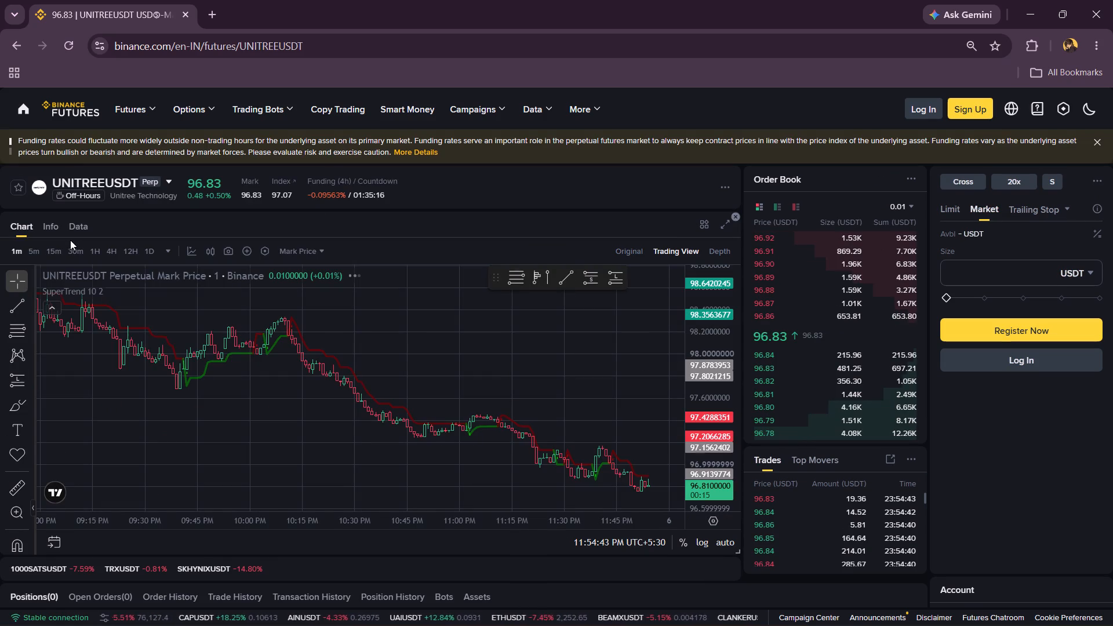
Expand the UNITREEUSDT chart to fill the page.
{"action": "left_click", "coordinate": [54, 545]}
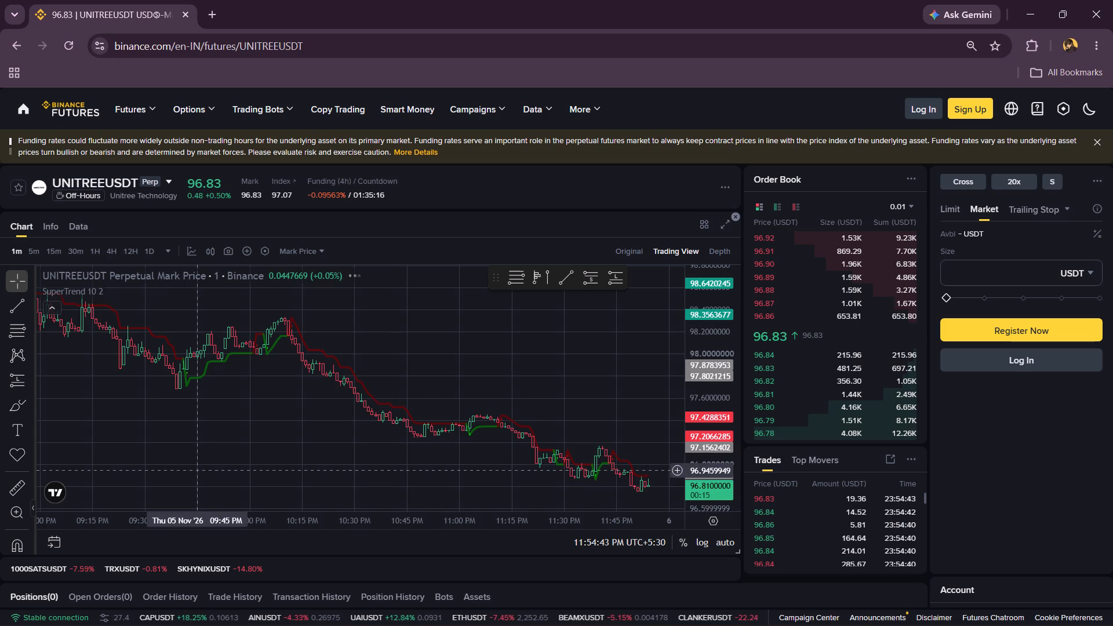
{"action": "left_click", "coordinate": [54, 543]}
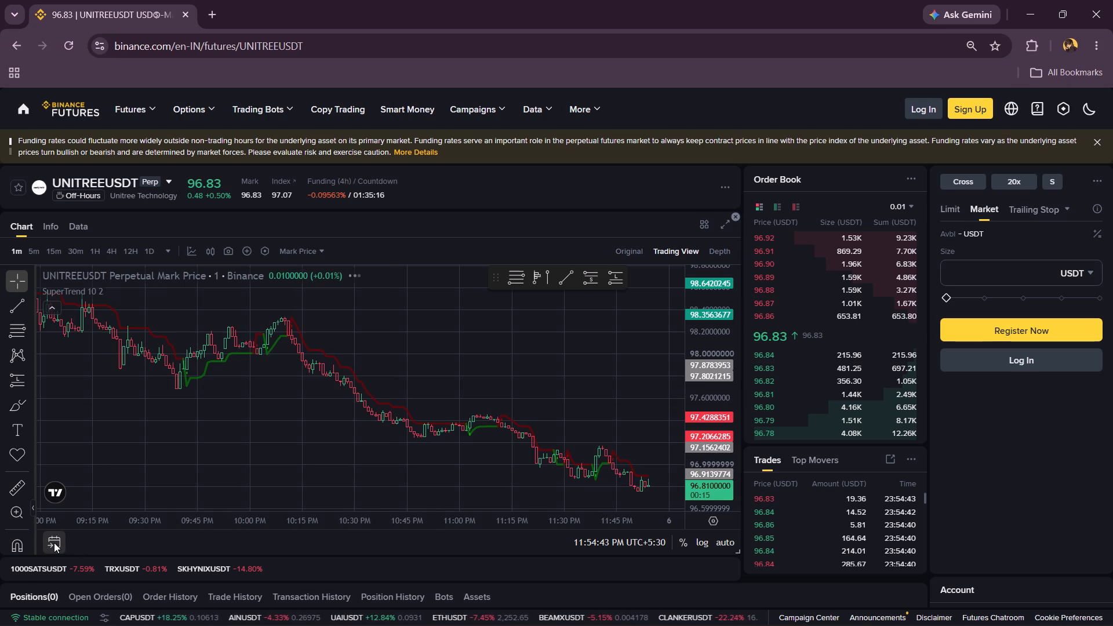
{"action": "left_click", "coordinate": [721, 228]}
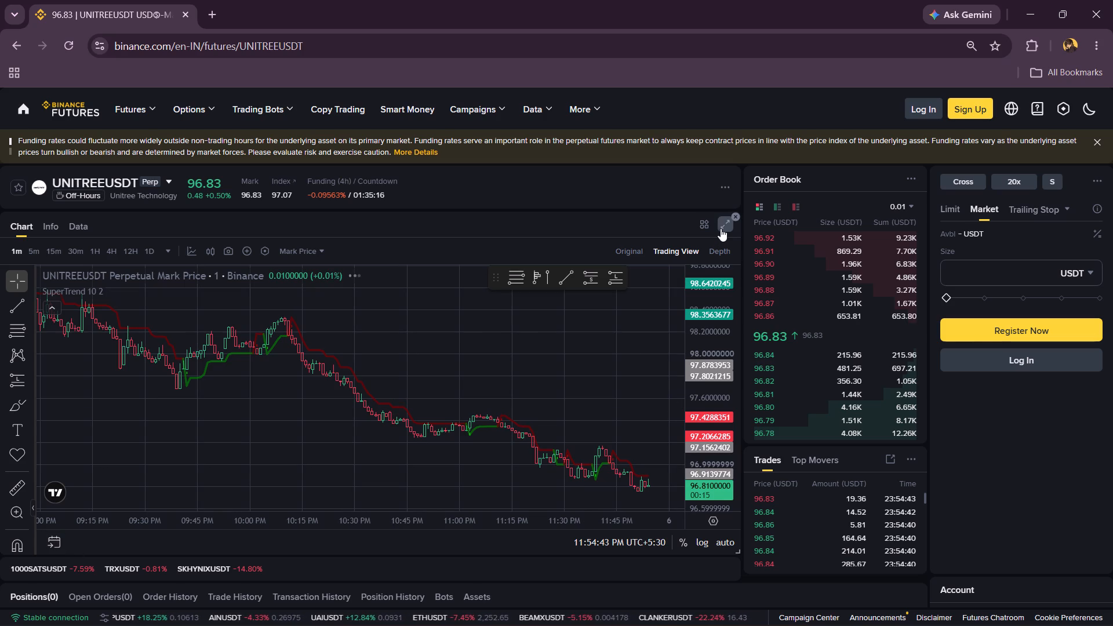
Examine the 1-minute UNITREEUSDT price history of 5 November back to the candles around 10:30 AM.
{"action": "scroll", "coordinate": [495, 381], "scroll_direction": "down", "scroll_amount": 1}
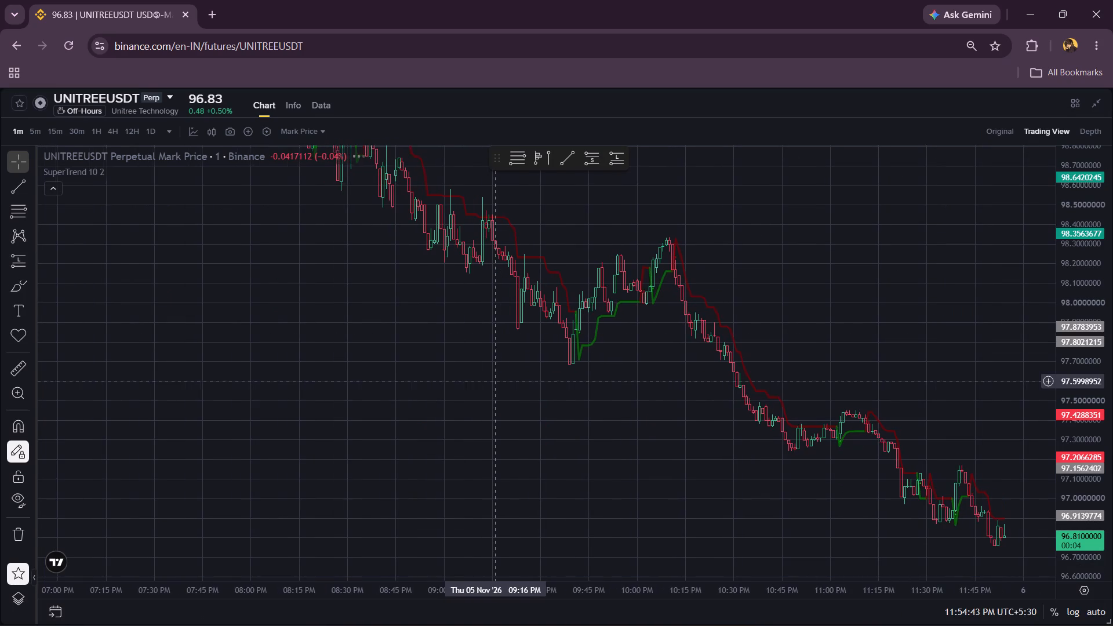
{"action": "scroll", "coordinate": [495, 381], "scroll_direction": "down", "scroll_amount": 4}
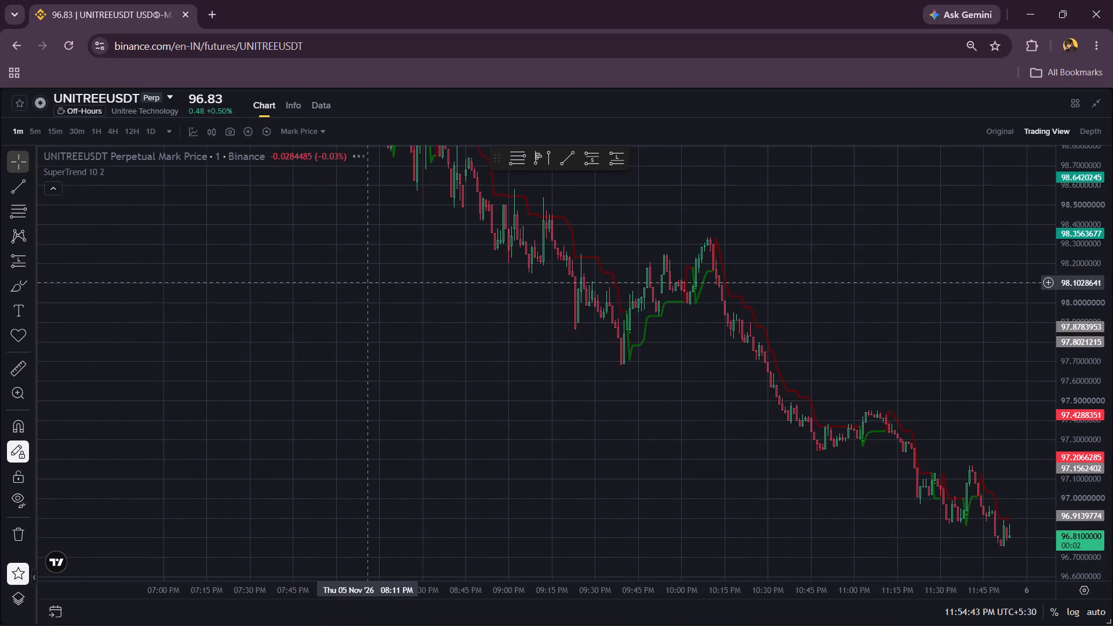
{"action": "left_click_drag", "start_coordinate": [390, 253], "coordinate": [390, 257]}
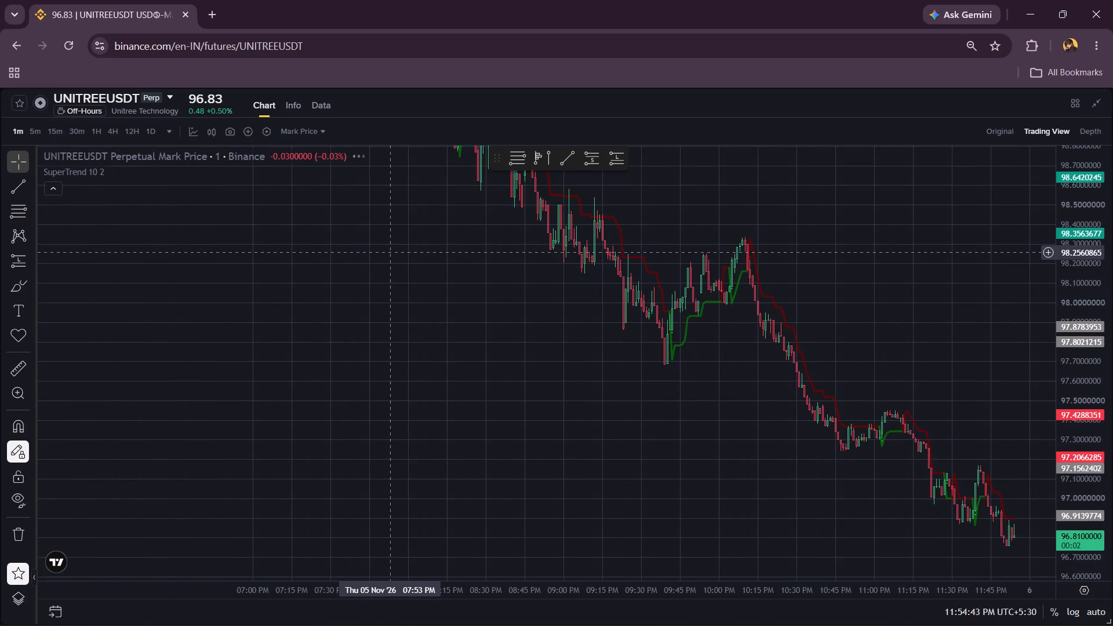
{"action": "left_click_drag", "start_coordinate": [390, 257], "coordinate": [424, 434]}
{"action": "left_click_drag", "start_coordinate": [372, 241], "coordinate": [380, 274]}
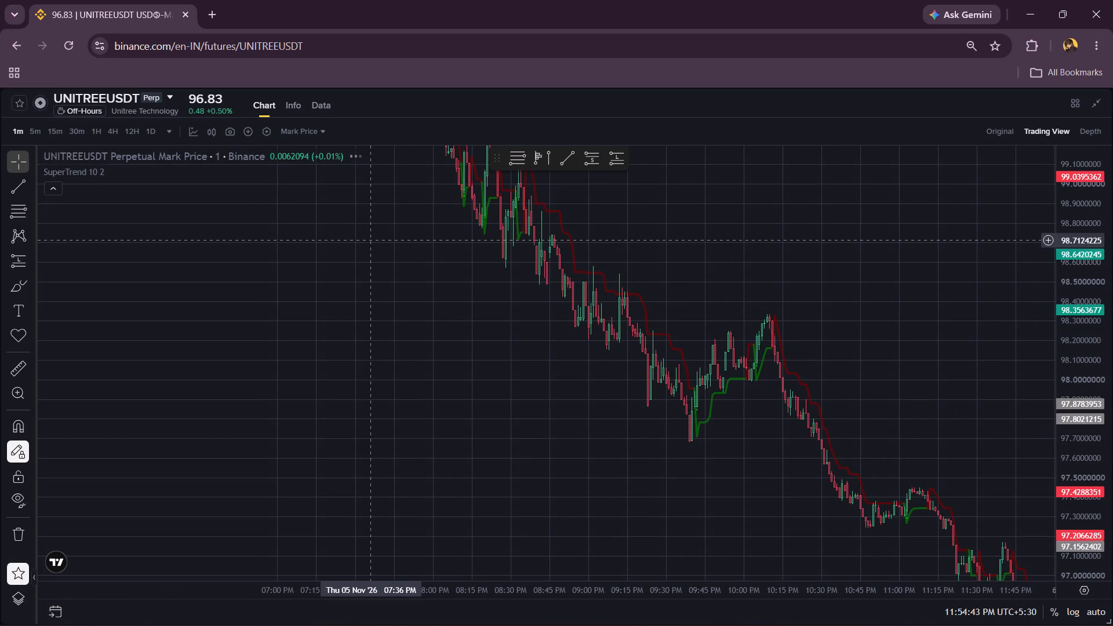
{"action": "left_click_drag", "start_coordinate": [380, 274], "coordinate": [460, 486]}
{"action": "left_click_drag", "start_coordinate": [401, 249], "coordinate": [400, 265]}
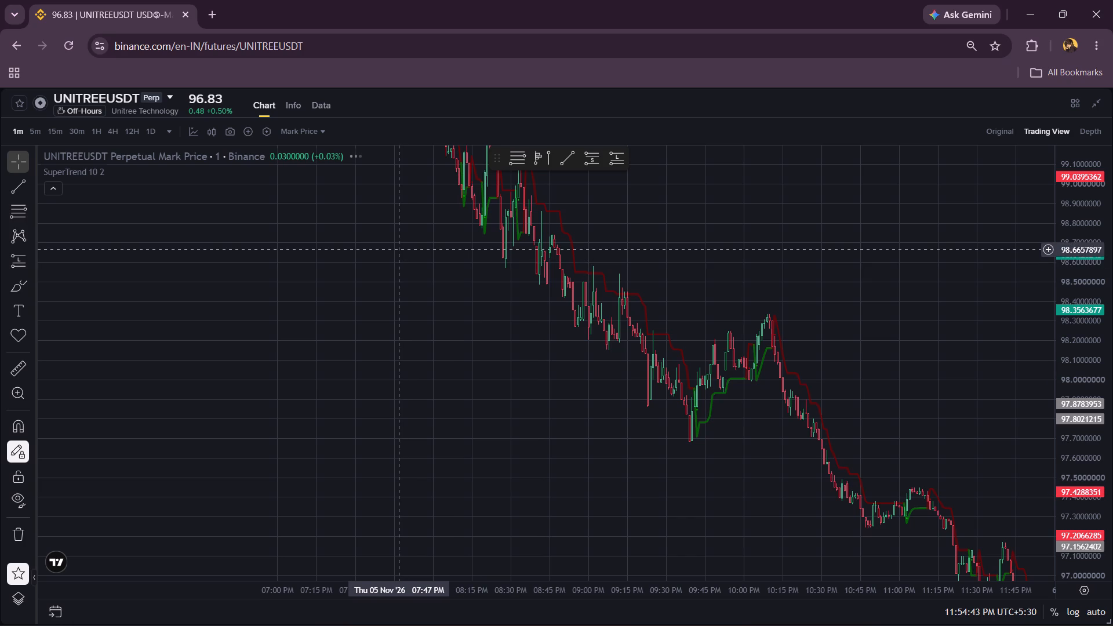
{"action": "left_click_drag", "start_coordinate": [400, 265], "coordinate": [495, 529]}
{"action": "left_click_drag", "start_coordinate": [366, 339], "coordinate": [497, 367]}
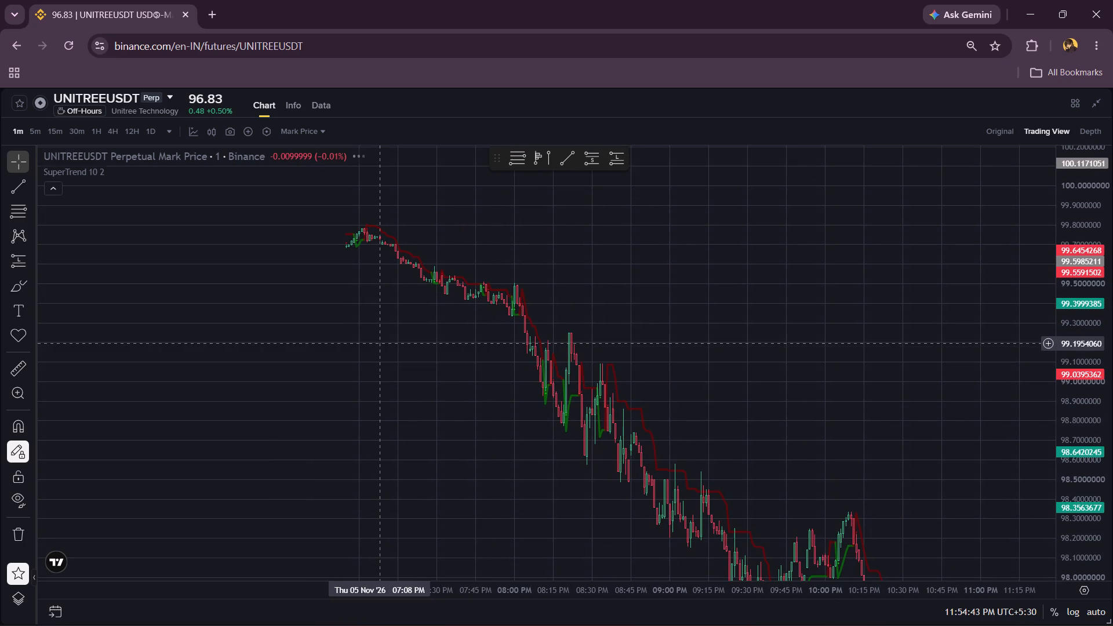
{"action": "left_click_drag", "start_coordinate": [497, 367], "coordinate": [664, 378]}
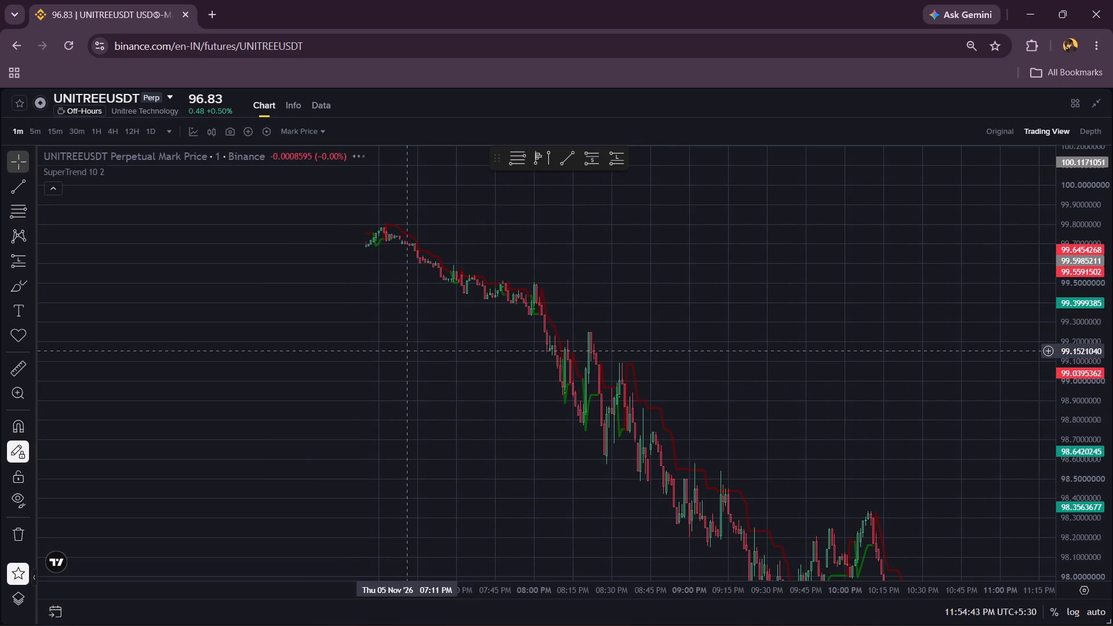
{"action": "left_click_drag", "start_coordinate": [408, 351], "coordinate": [692, 370]}
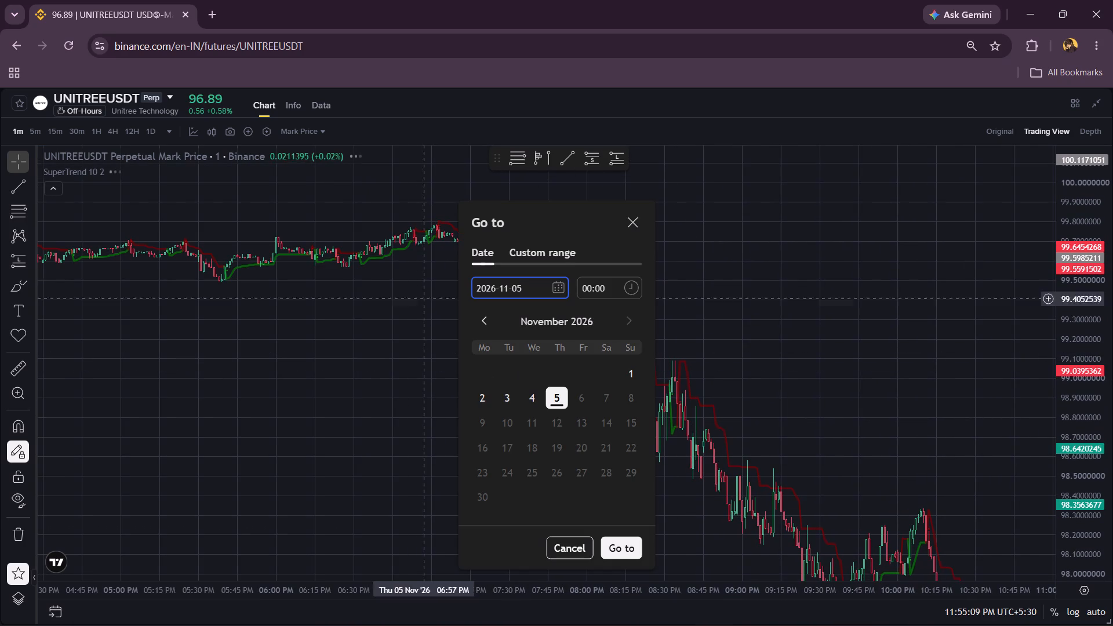
{"action": "left_click", "coordinate": [638, 225]}
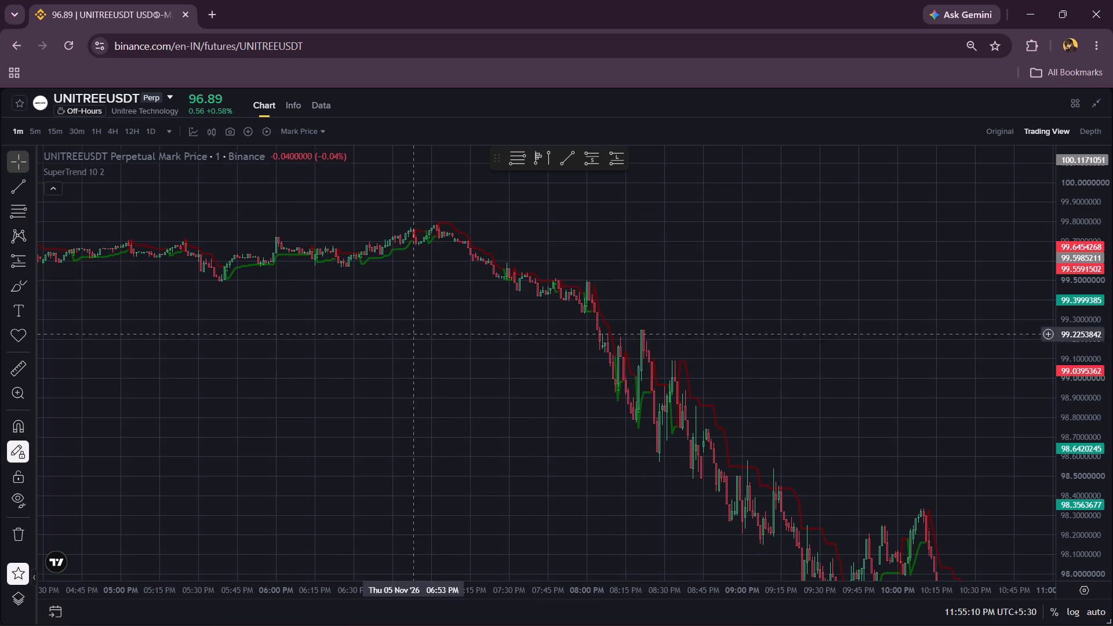
{"action": "scroll", "coordinate": [288, 354], "scroll_direction": "right", "scroll_amount": 11}
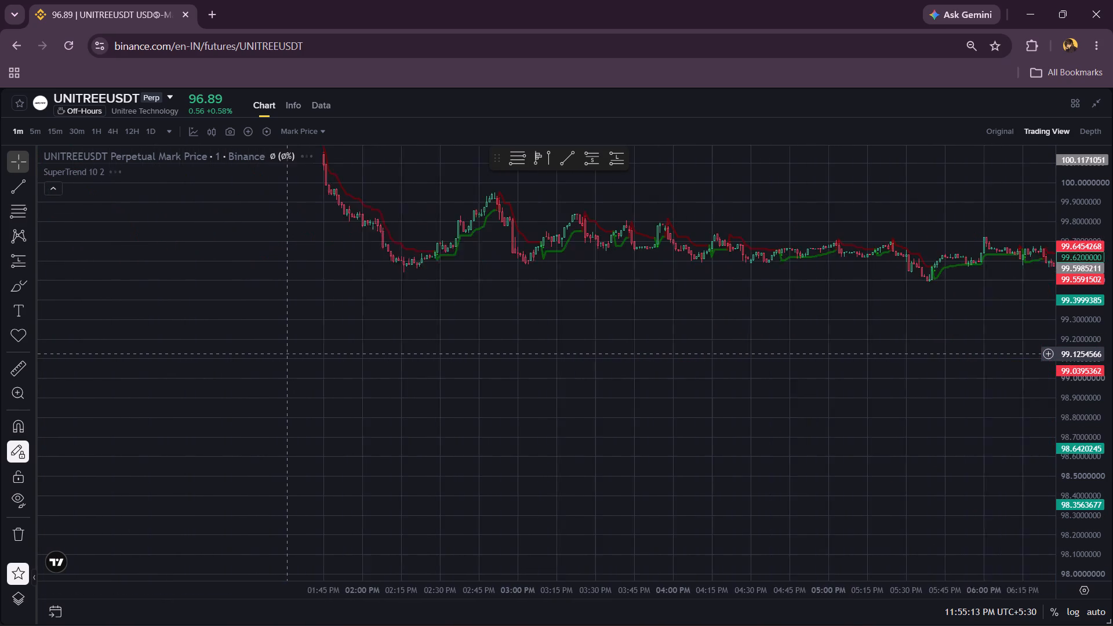
{"action": "left_click_drag", "start_coordinate": [282, 286], "coordinate": [439, 503]}
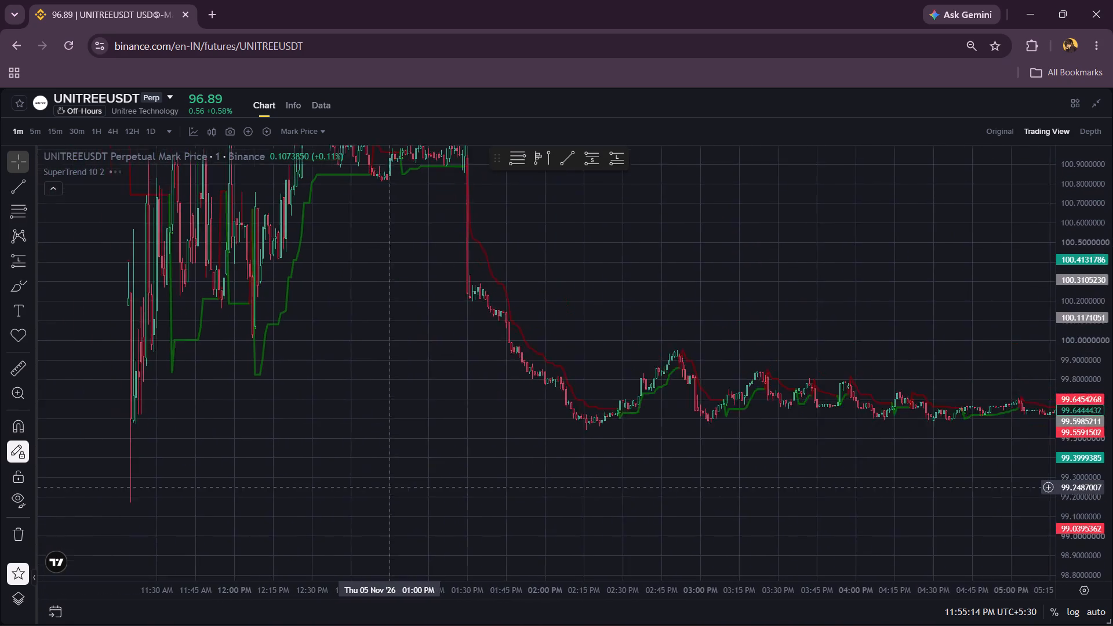
{"action": "left_click_drag", "start_coordinate": [439, 503], "coordinate": [512, 518]}
{"action": "scroll", "coordinate": [265, 414], "scroll_direction": "right", "scroll_amount": 5}
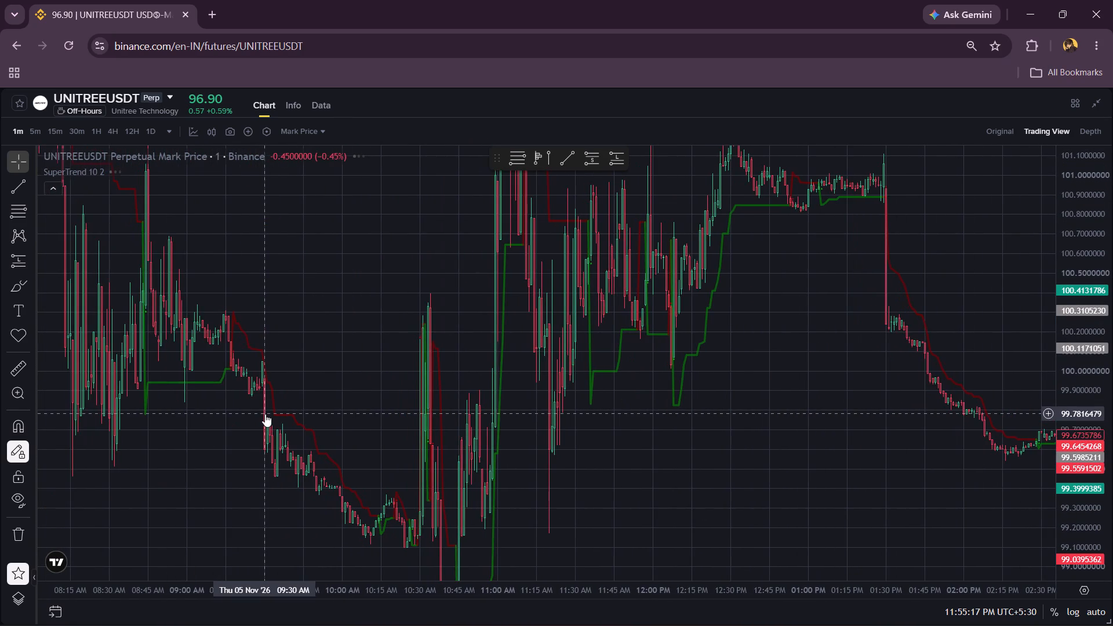
{"action": "scroll", "coordinate": [265, 414], "scroll_direction": "up", "scroll_amount": 3}
{"action": "scroll", "coordinate": [265, 414], "scroll_direction": "right", "scroll_amount": 4}
{"action": "scroll", "coordinate": [265, 414], "scroll_direction": "up", "scroll_amount": 5}
{"action": "scroll", "coordinate": [265, 414], "scroll_direction": "right", "scroll_amount": 2}
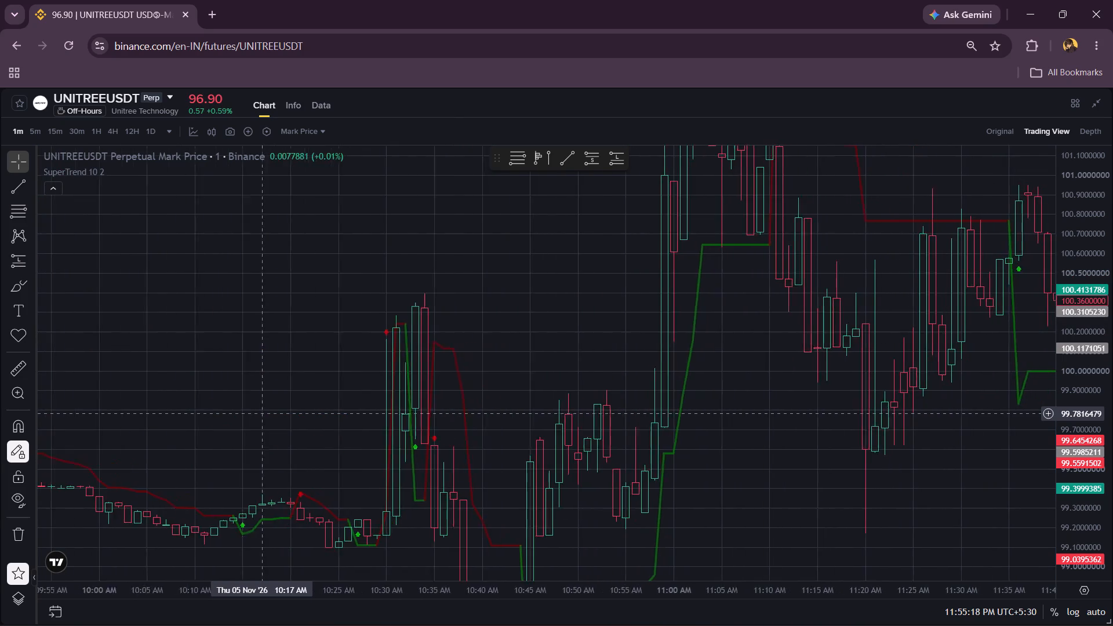
{"action": "scroll", "coordinate": [265, 414], "scroll_direction": "right", "scroll_amount": 4}
{"action": "scroll", "coordinate": [265, 414], "scroll_direction": "up", "scroll_amount": 4}
{"action": "scroll", "coordinate": [265, 414], "scroll_direction": "right", "scroll_amount": 2}
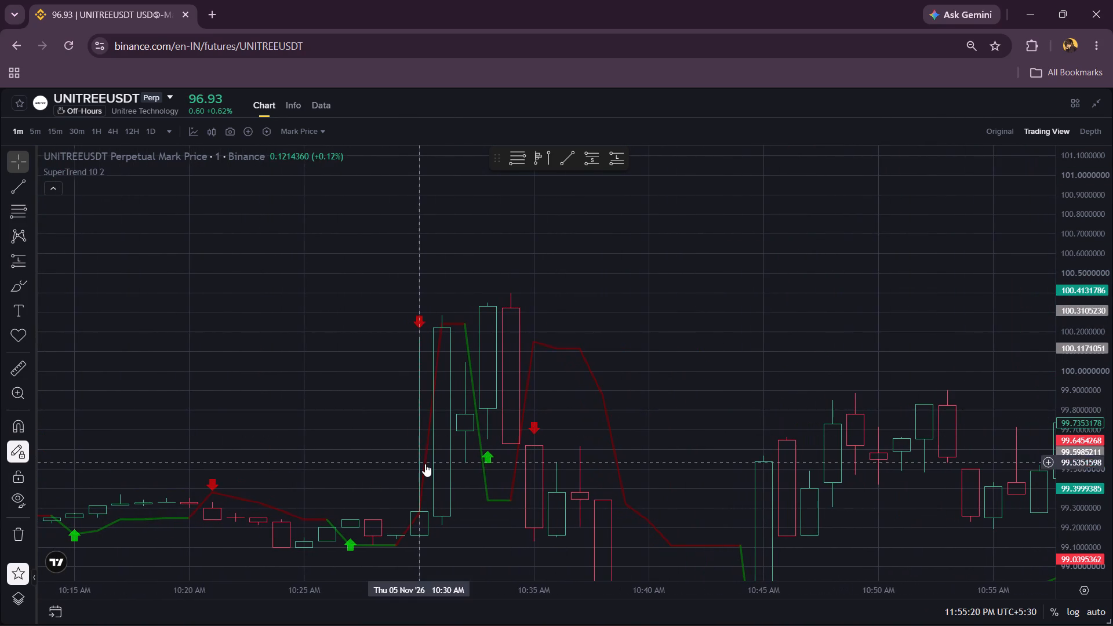
Place a long position drawing at the 10:29 AM candle with its entry at about 99.17.
{"action": "left_click", "coordinate": [614, 162]}
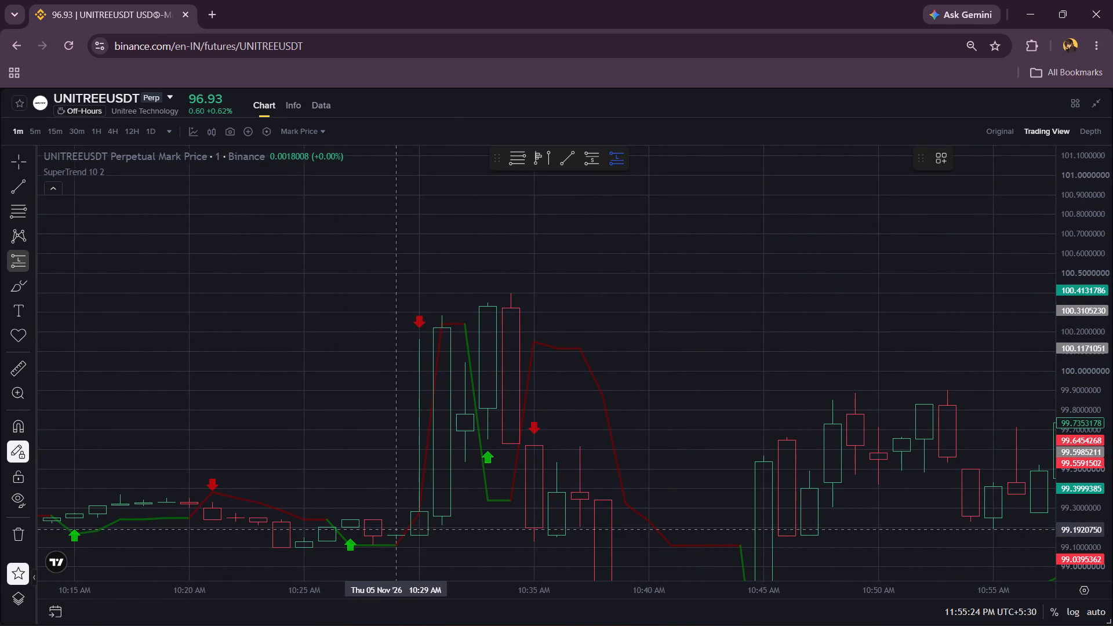
{"action": "left_click", "coordinate": [395, 534]}
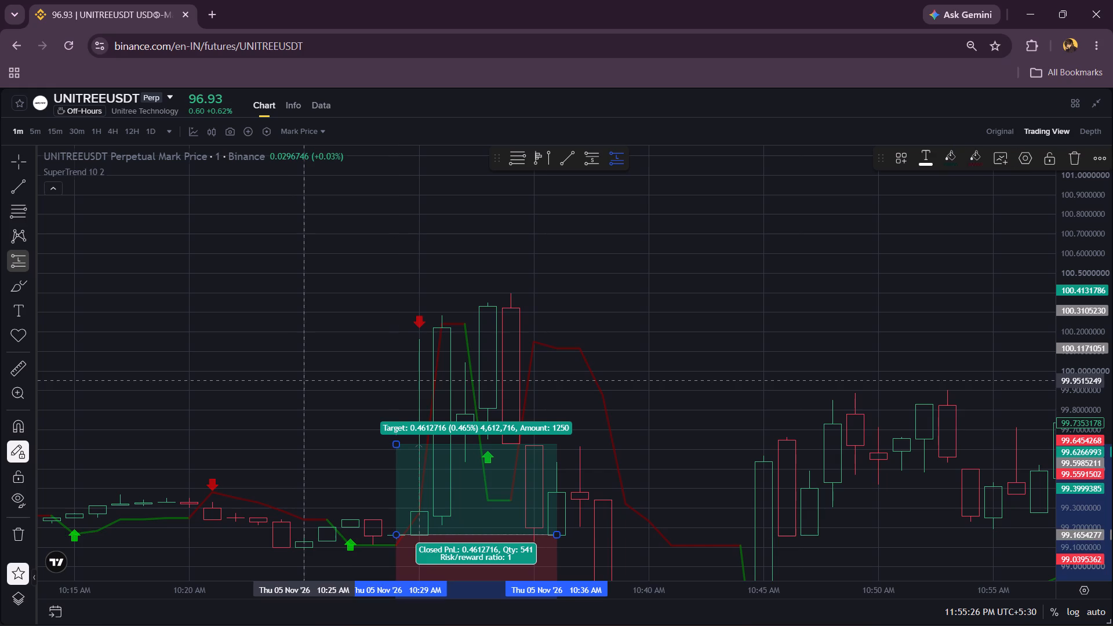
{"action": "right_click", "coordinate": [308, 380]}
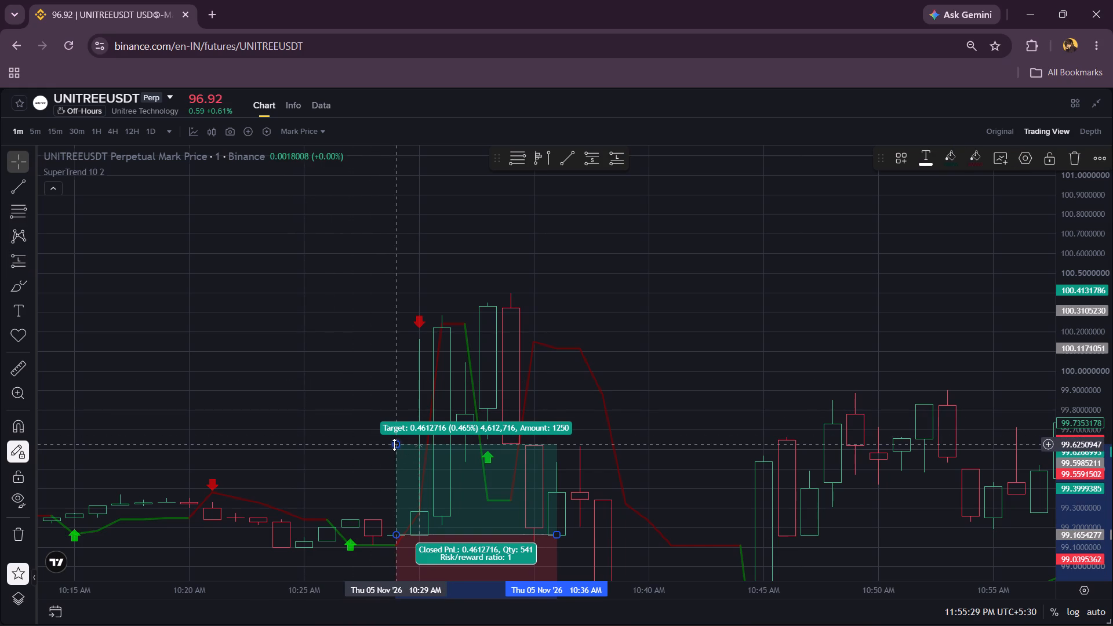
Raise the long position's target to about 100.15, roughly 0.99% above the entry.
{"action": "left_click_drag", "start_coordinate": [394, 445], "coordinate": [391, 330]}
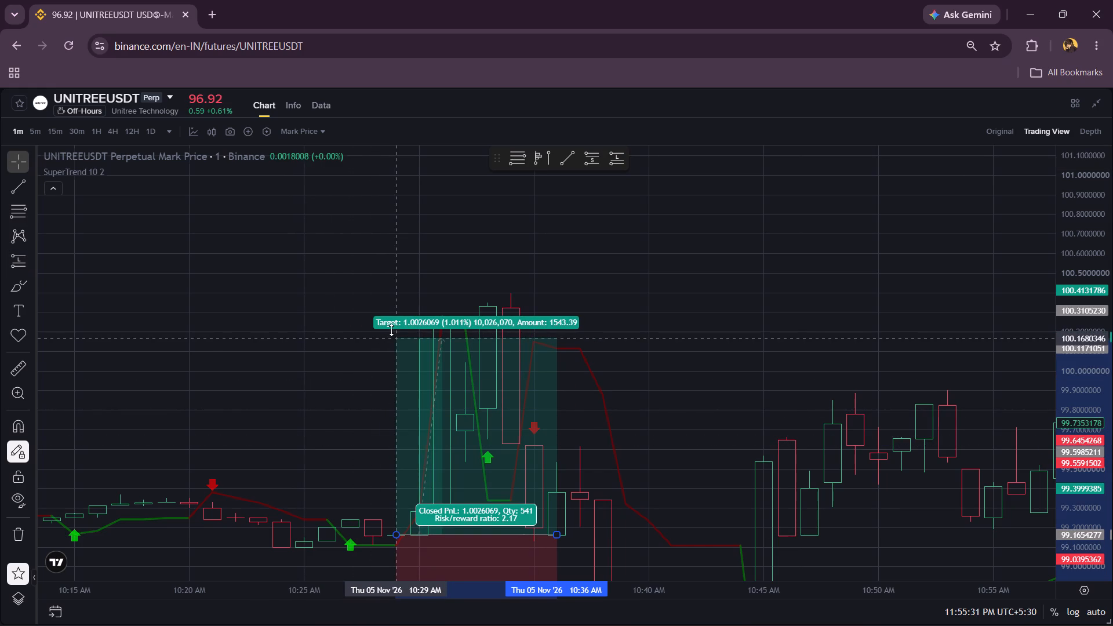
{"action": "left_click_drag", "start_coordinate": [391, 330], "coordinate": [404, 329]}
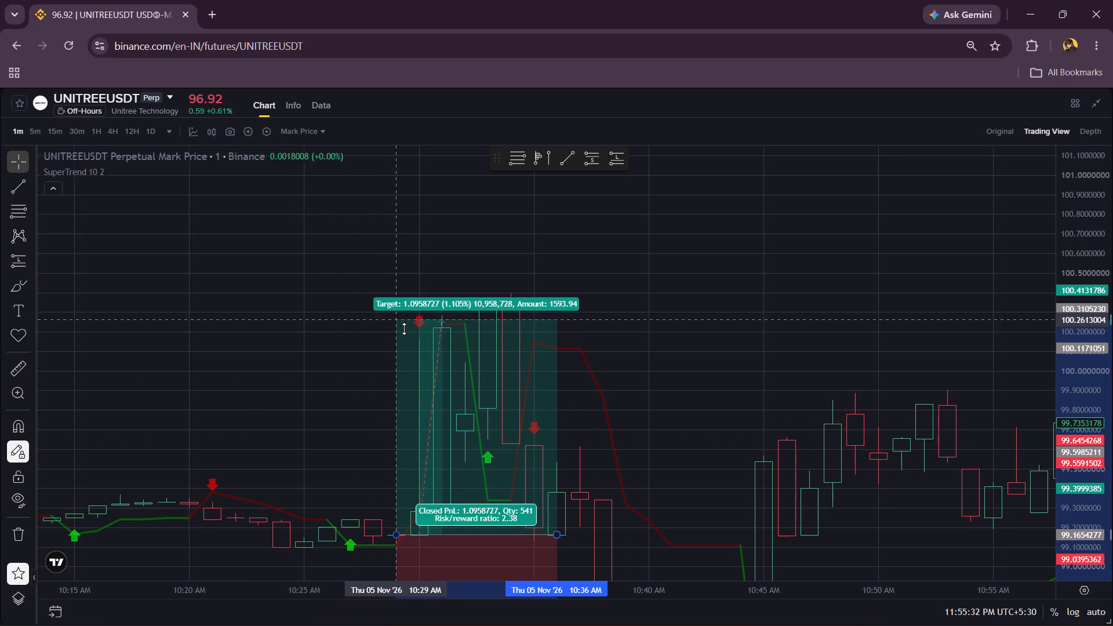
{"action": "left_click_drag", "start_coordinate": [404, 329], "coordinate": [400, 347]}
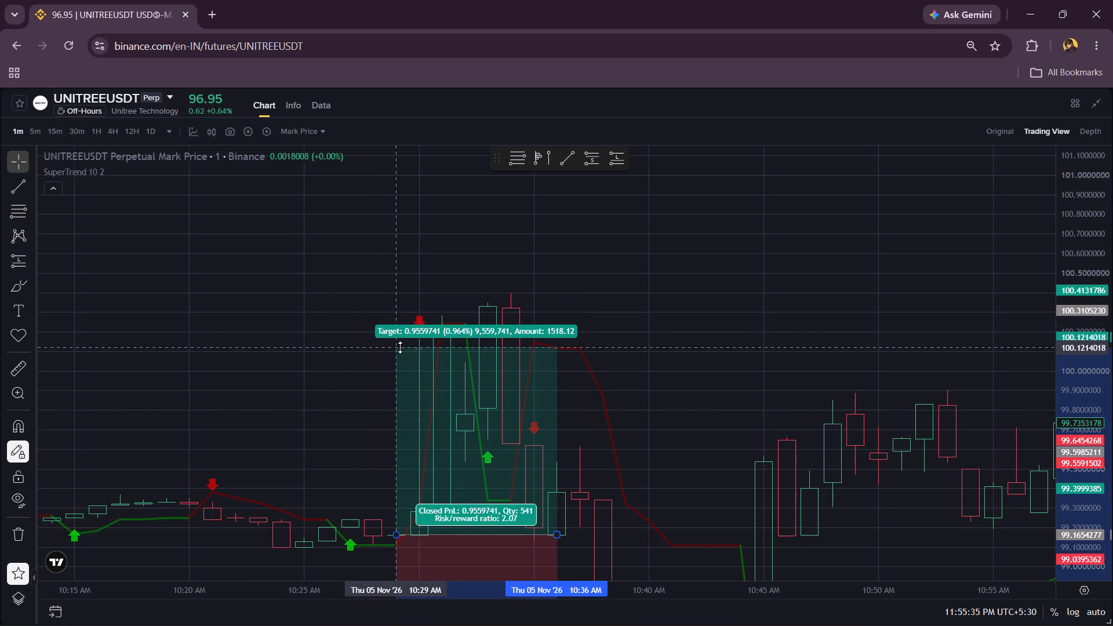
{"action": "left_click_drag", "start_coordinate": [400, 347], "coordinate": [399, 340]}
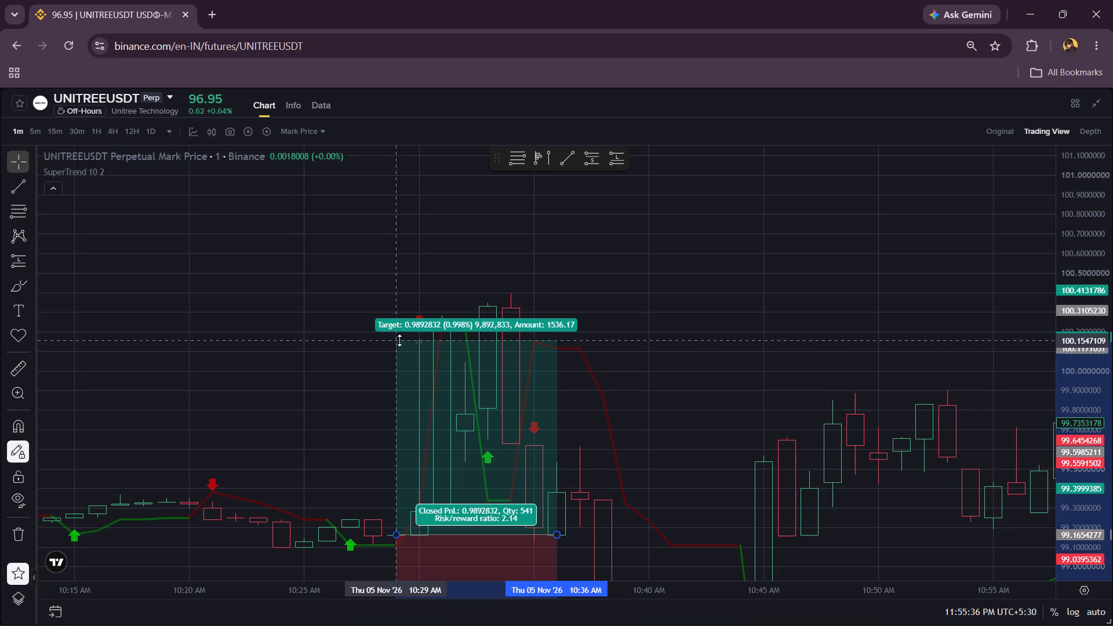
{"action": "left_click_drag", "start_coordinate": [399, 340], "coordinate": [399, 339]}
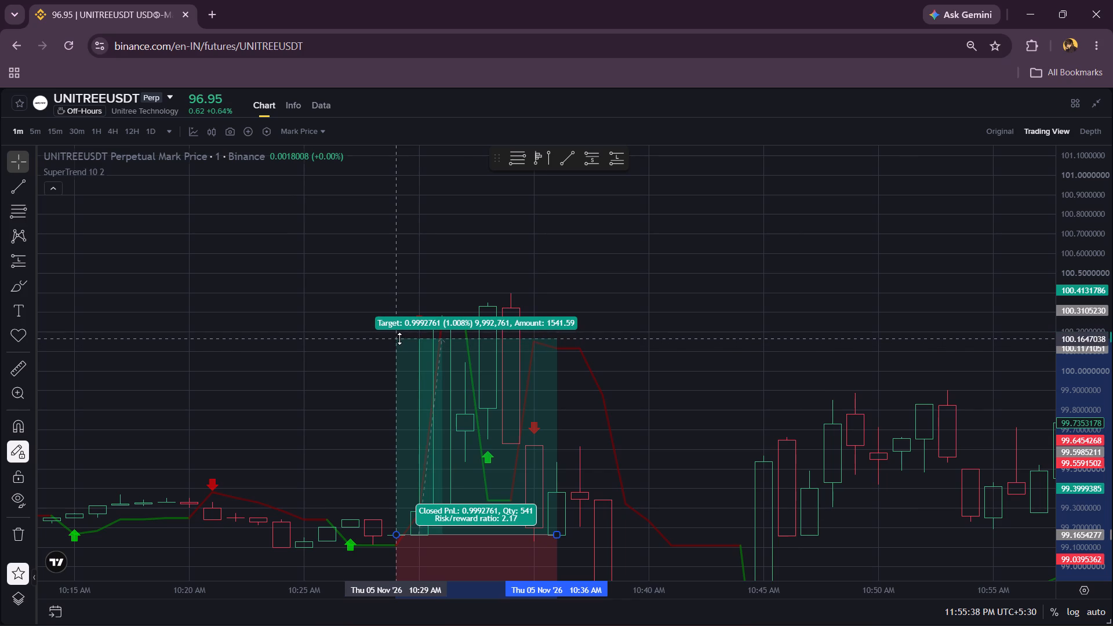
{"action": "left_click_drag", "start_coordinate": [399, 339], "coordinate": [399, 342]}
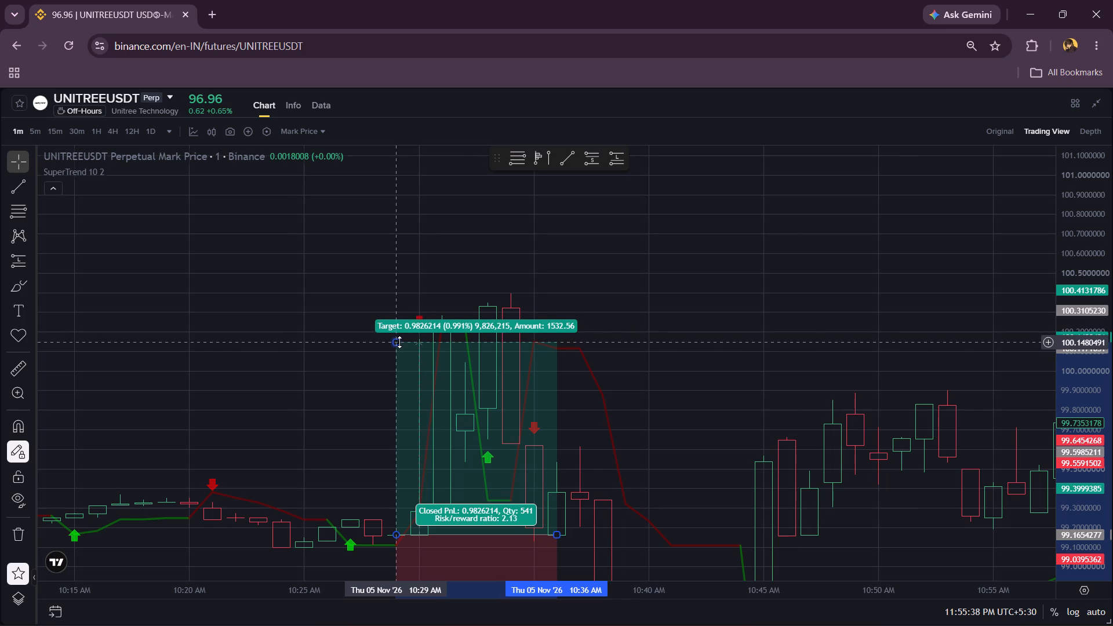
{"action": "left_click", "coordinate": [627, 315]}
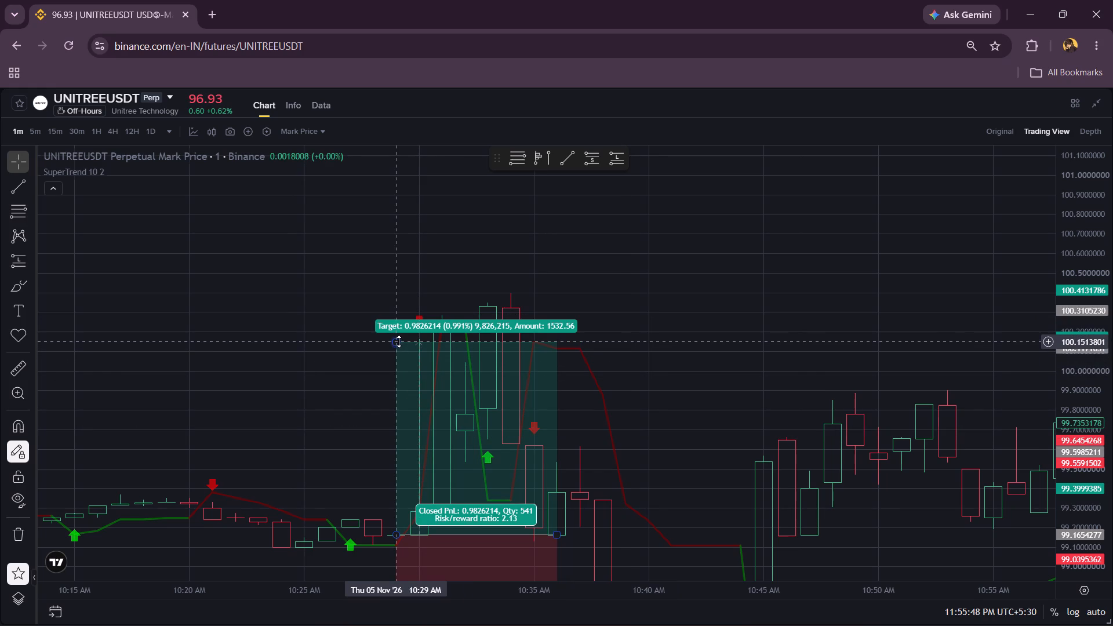
Fine-tune the long position's target to about 100.16, roughly 1.00% above the entry.
{"action": "left_click_drag", "start_coordinate": [399, 341], "coordinate": [402, 409]}
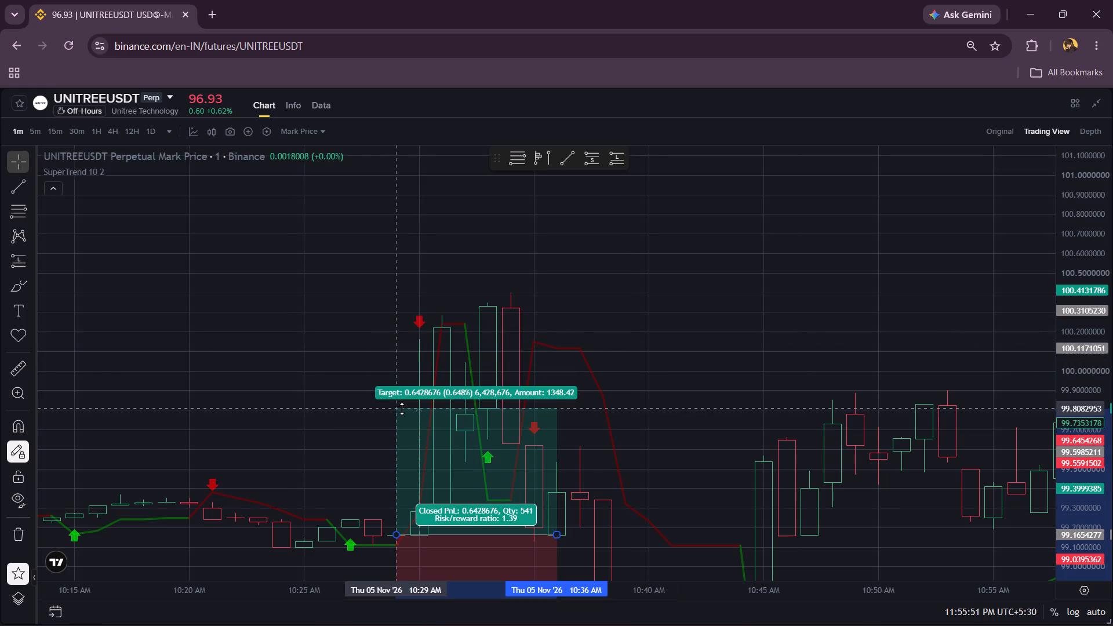
{"action": "left_click_drag", "start_coordinate": [402, 409], "coordinate": [406, 420]}
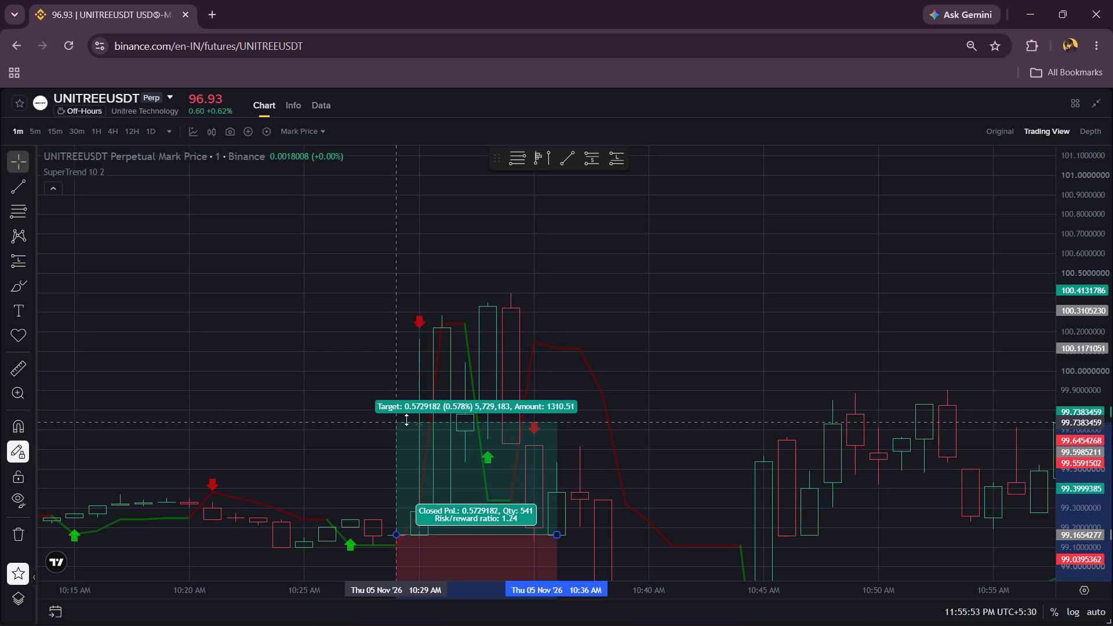
{"action": "left_click_drag", "start_coordinate": [406, 420], "coordinate": [411, 345]}
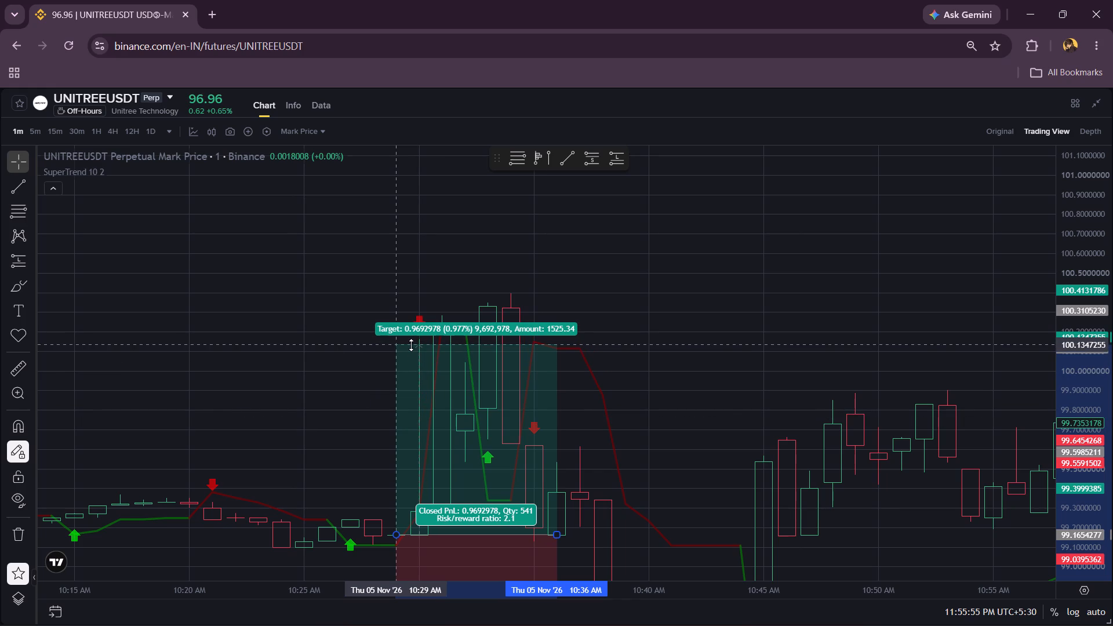
{"action": "left_click_drag", "start_coordinate": [411, 345], "coordinate": [418, 340]}
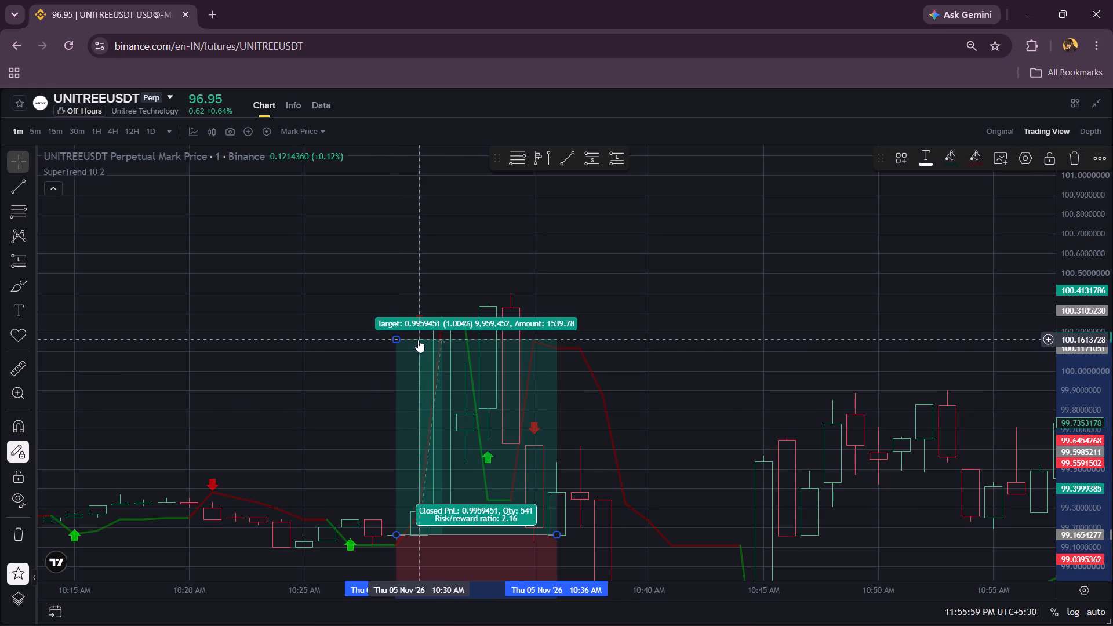
{"action": "left_click", "coordinate": [663, 236]}
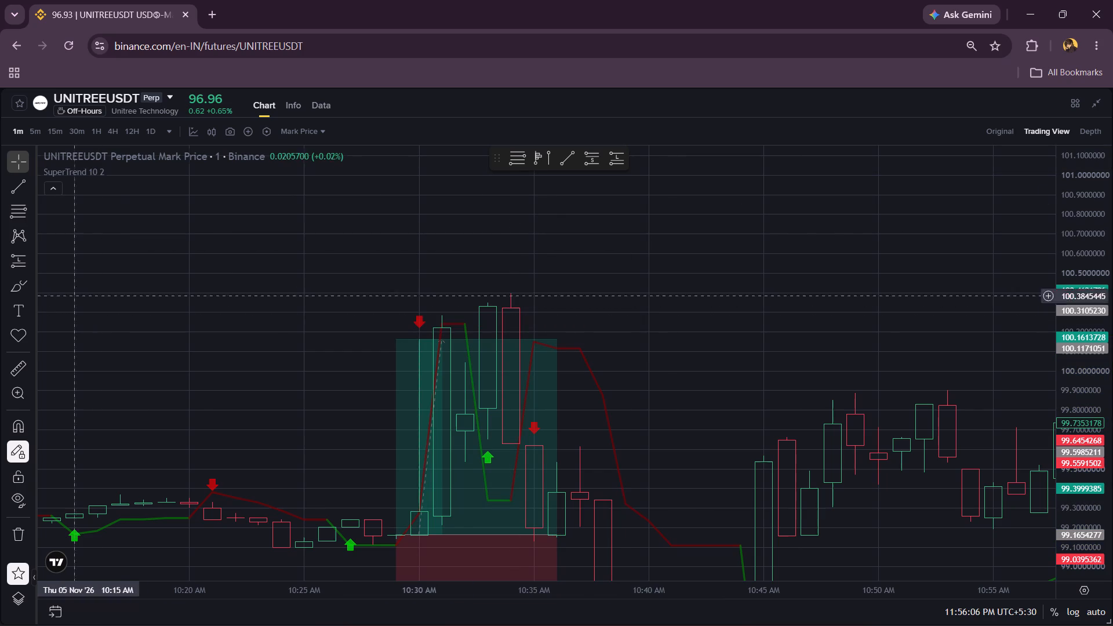
Jump the UNITREEUSDT chart to 1 September 2026 at 07:00.
{"action": "left_click", "coordinate": [56, 605]}
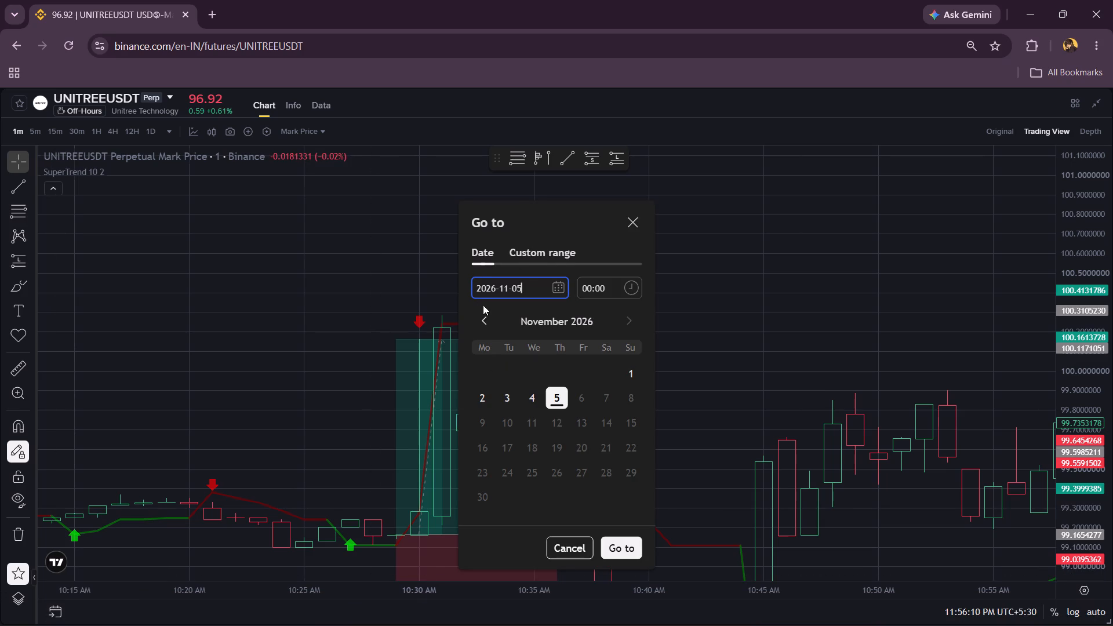
{"action": "left_click", "coordinate": [488, 315]}
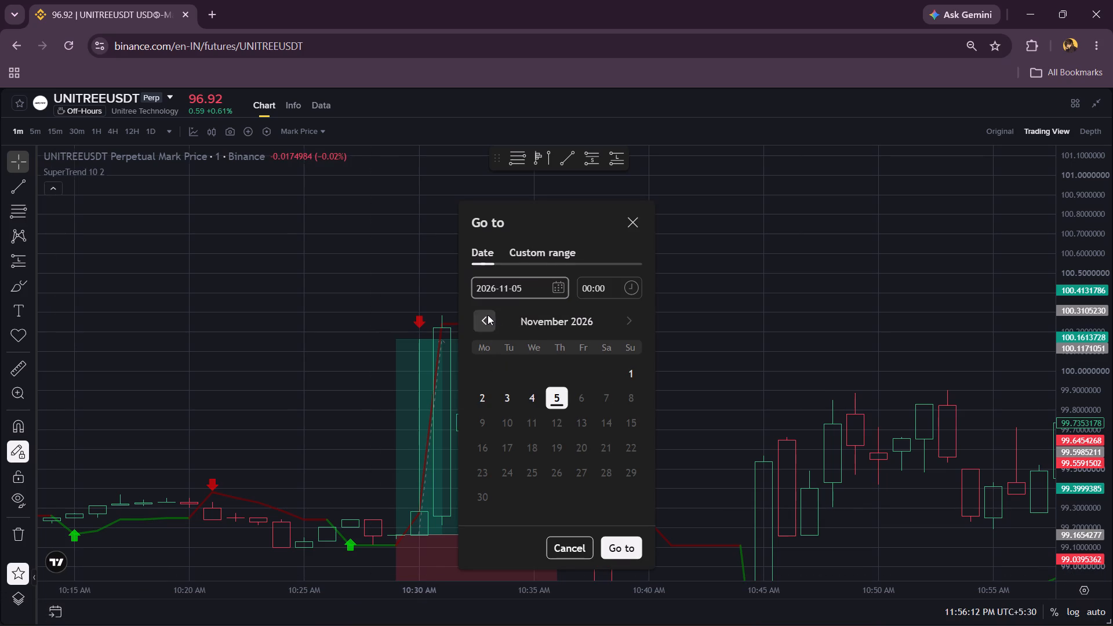
{"action": "left_click", "coordinate": [488, 315]}
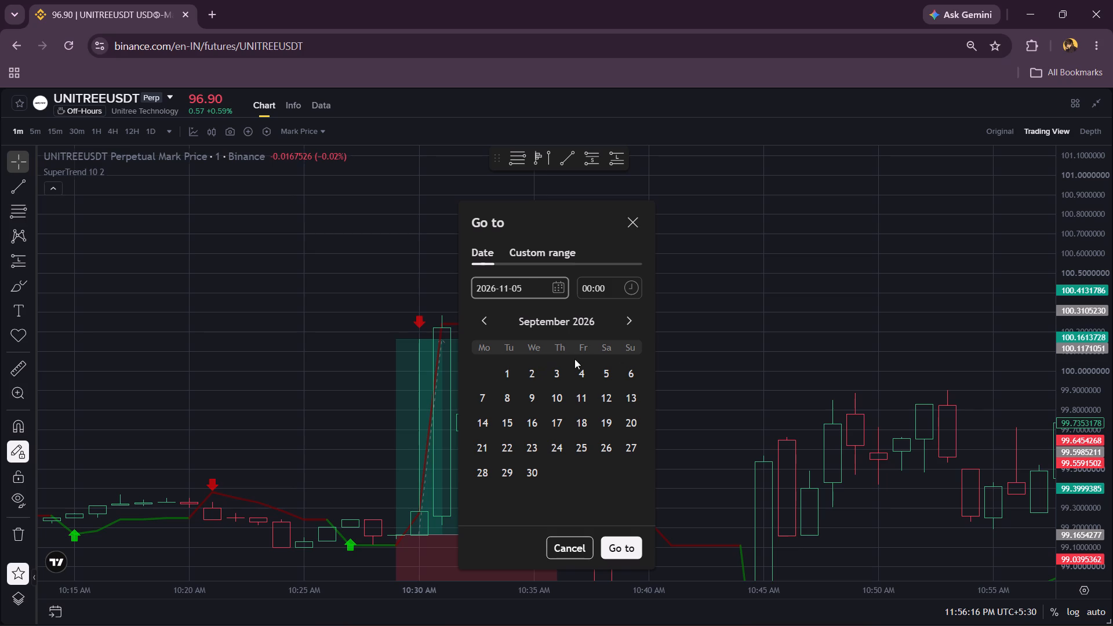
{"action": "left_click", "coordinate": [499, 379]}
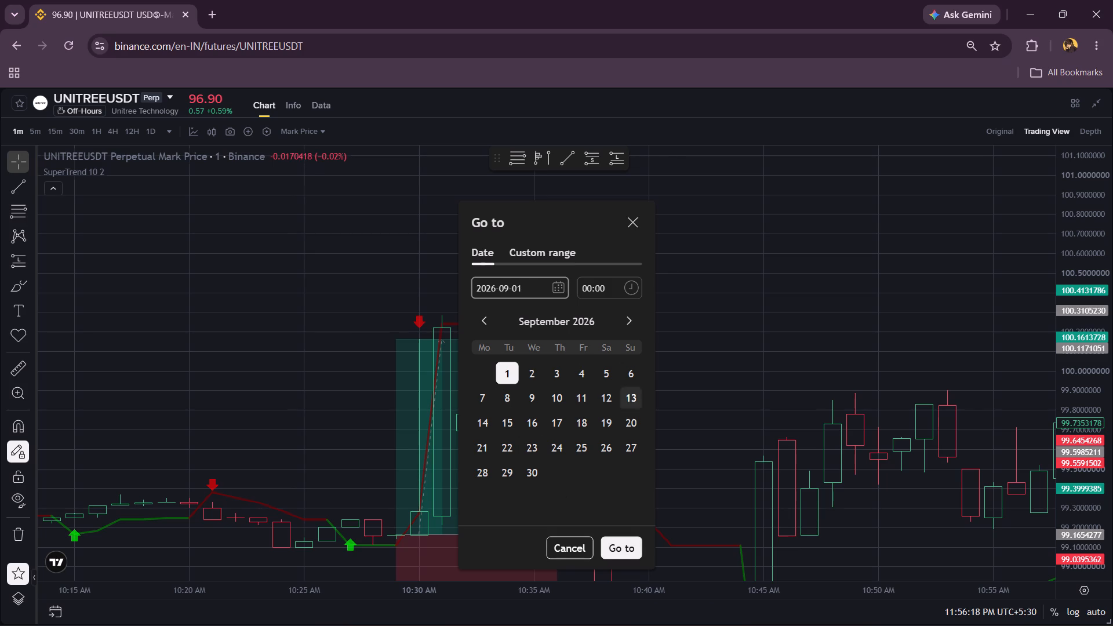
{"action": "left_click", "coordinate": [602, 289]}
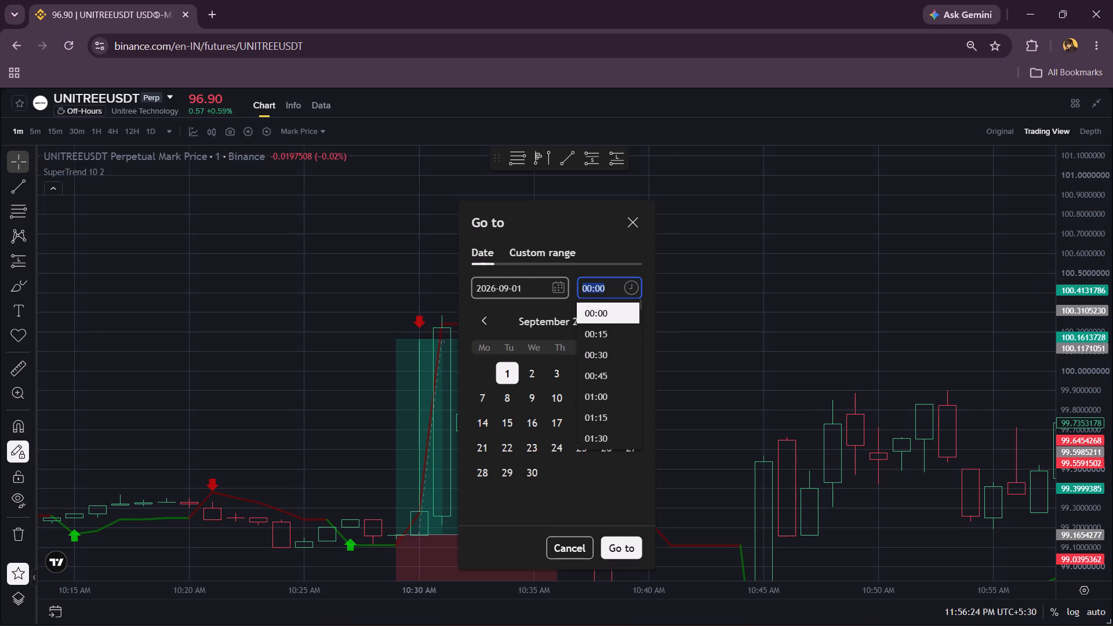
{"action": "key", "text": "7"}
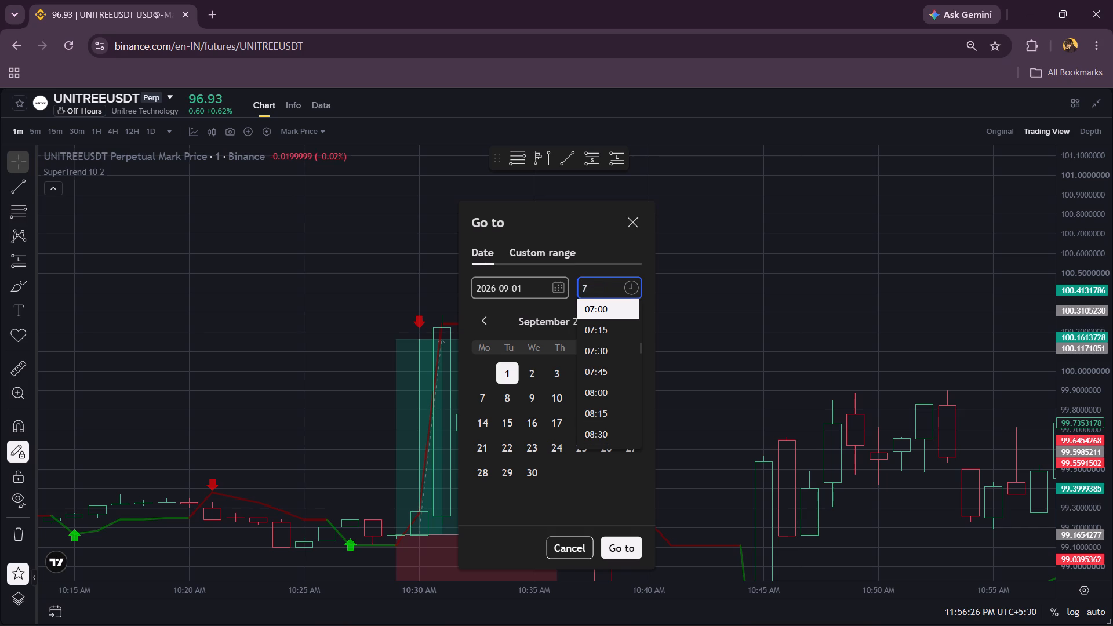
{"action": "key", "text": "Return"}
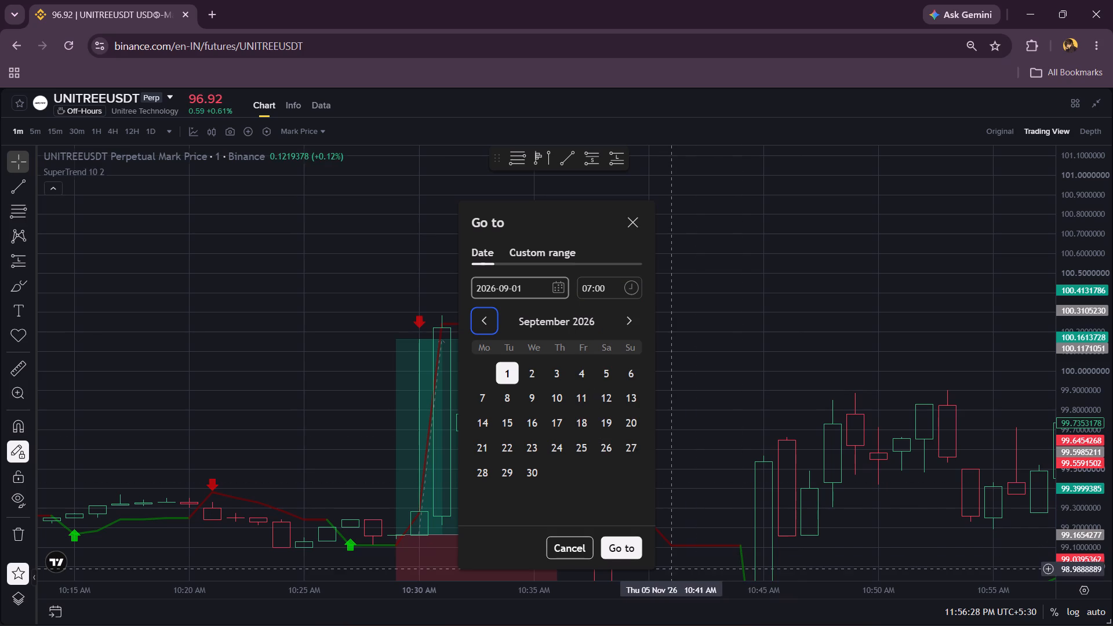
{"action": "left_click", "coordinate": [630, 546]}
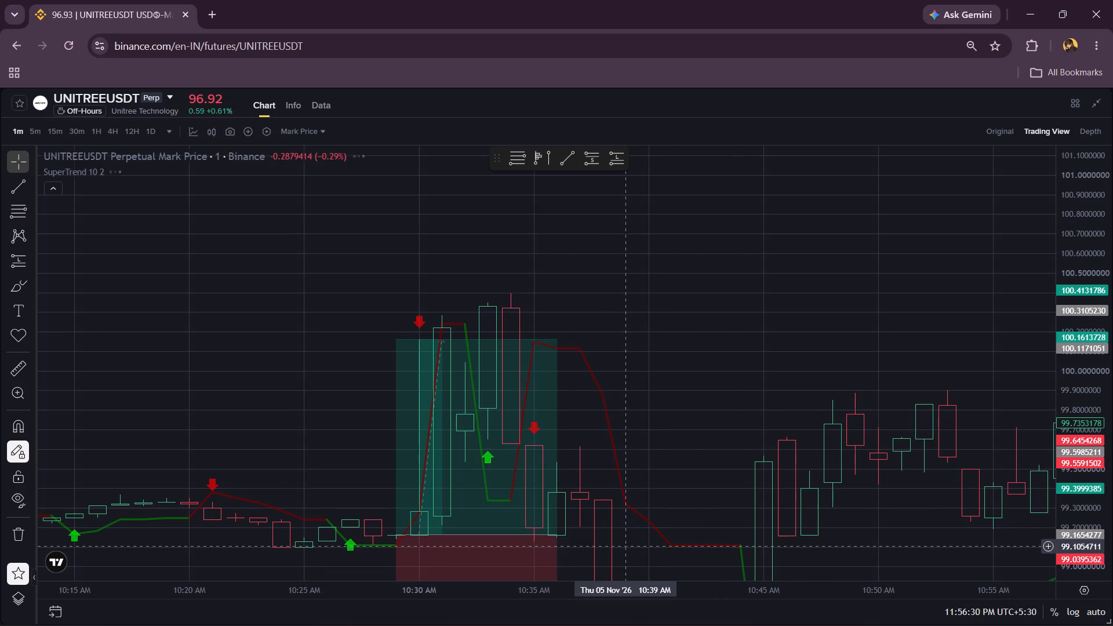
Open the Anikoto home page in a new browser tab, keeping the UNITREEUSDT chart tab in view.
{"action": "left_click", "coordinate": [213, 13]}
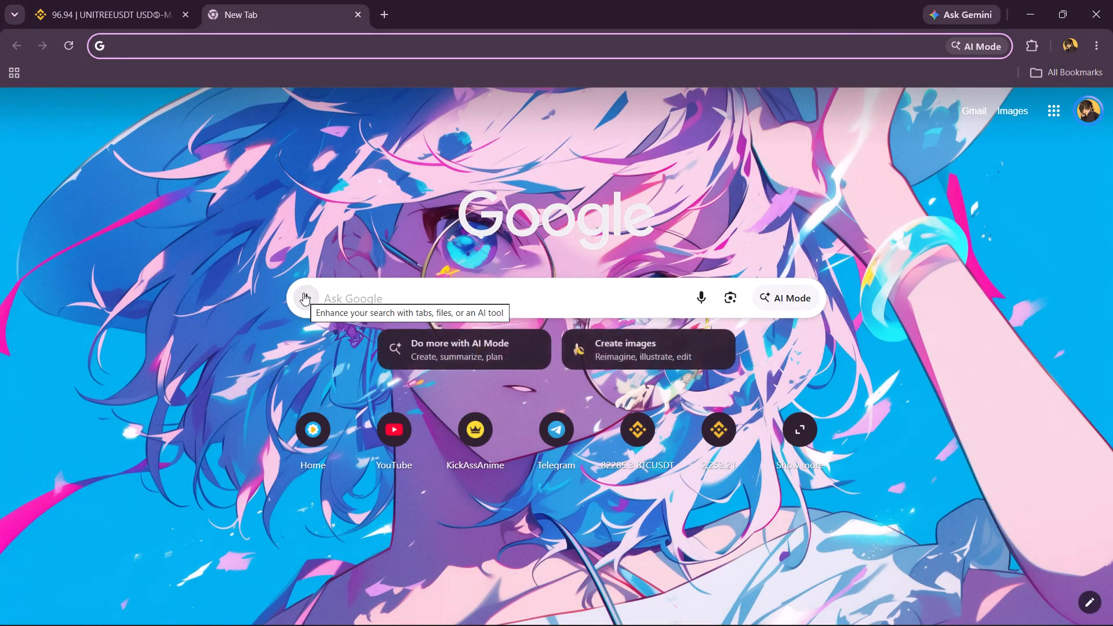
{"action": "left_click", "coordinate": [311, 451]}
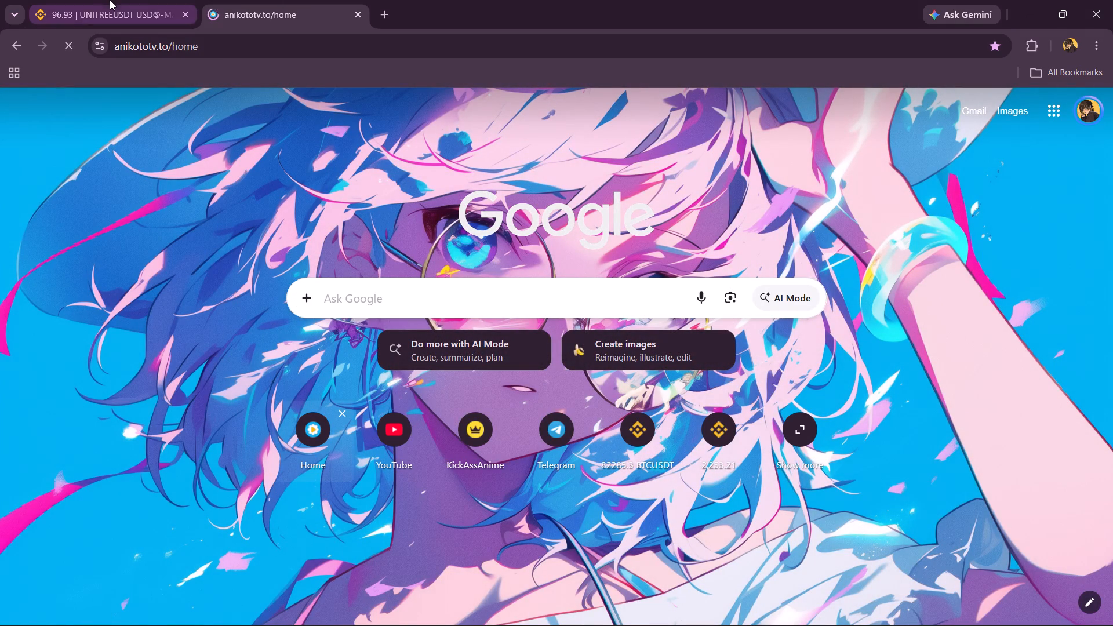
{"action": "left_click", "coordinate": [110, 0]}
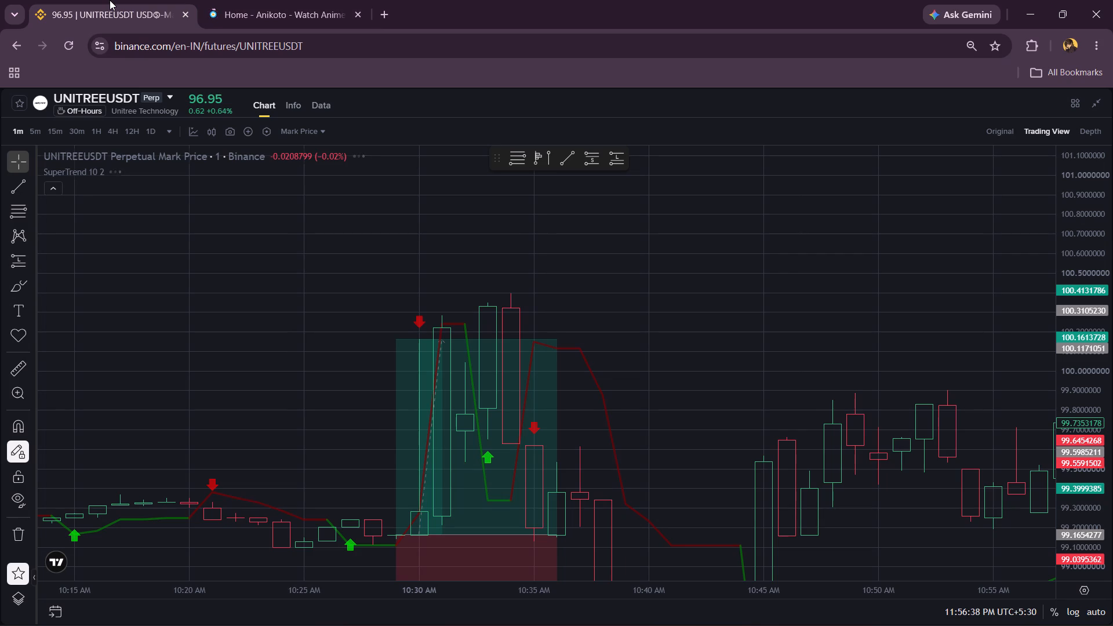
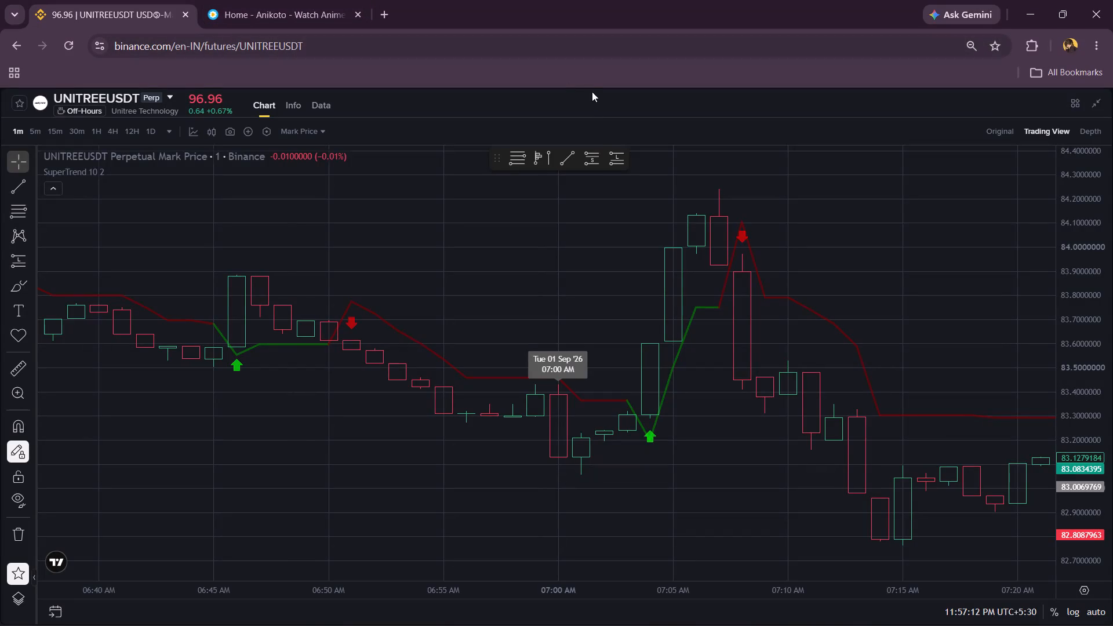
Place a short position from the 06:59 AM candle on 1 September, entry about 83.385, with its target at about 83.128 (0.308%).
{"action": "left_click", "coordinate": [597, 161]}
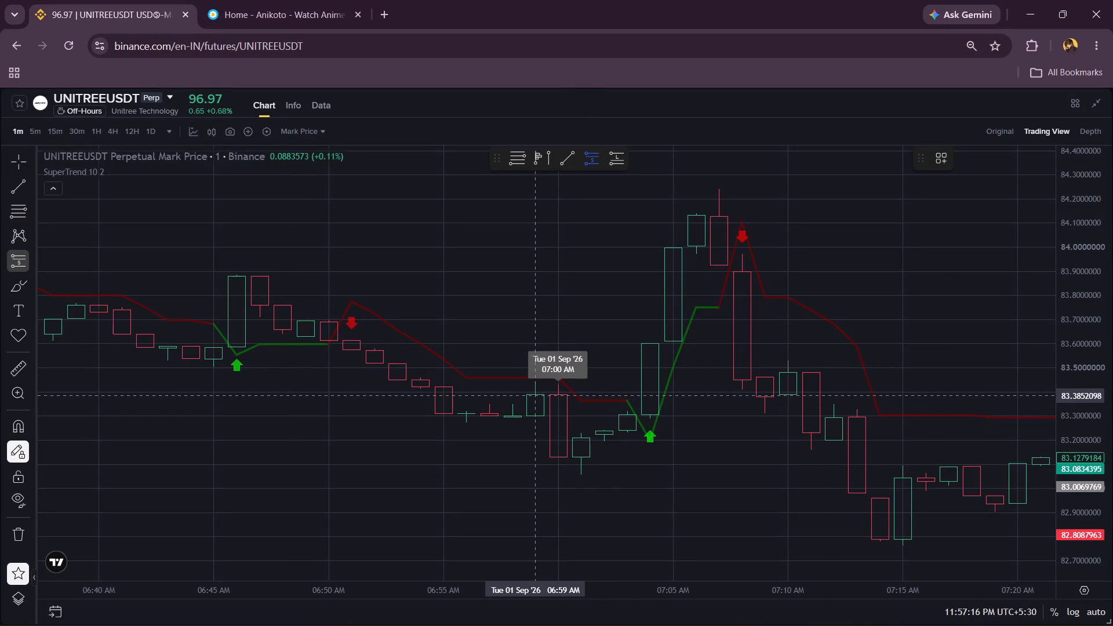
{"action": "left_click", "coordinate": [534, 395]}
{"action": "right_click", "coordinate": [451, 326]}
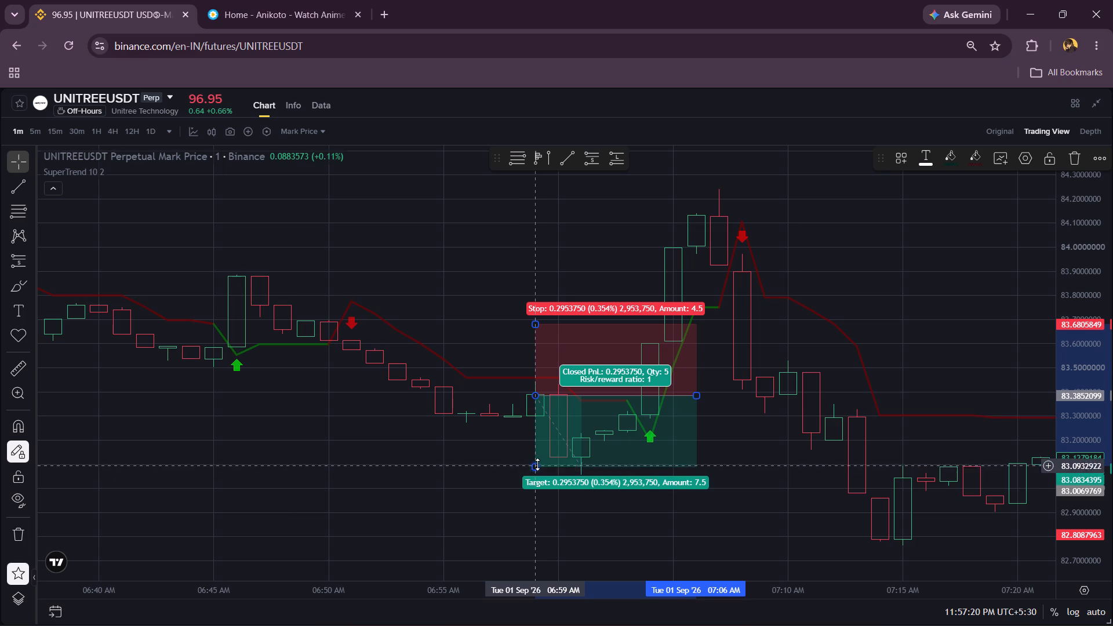
{"action": "left_click_drag", "start_coordinate": [537, 464], "coordinate": [551, 456]}
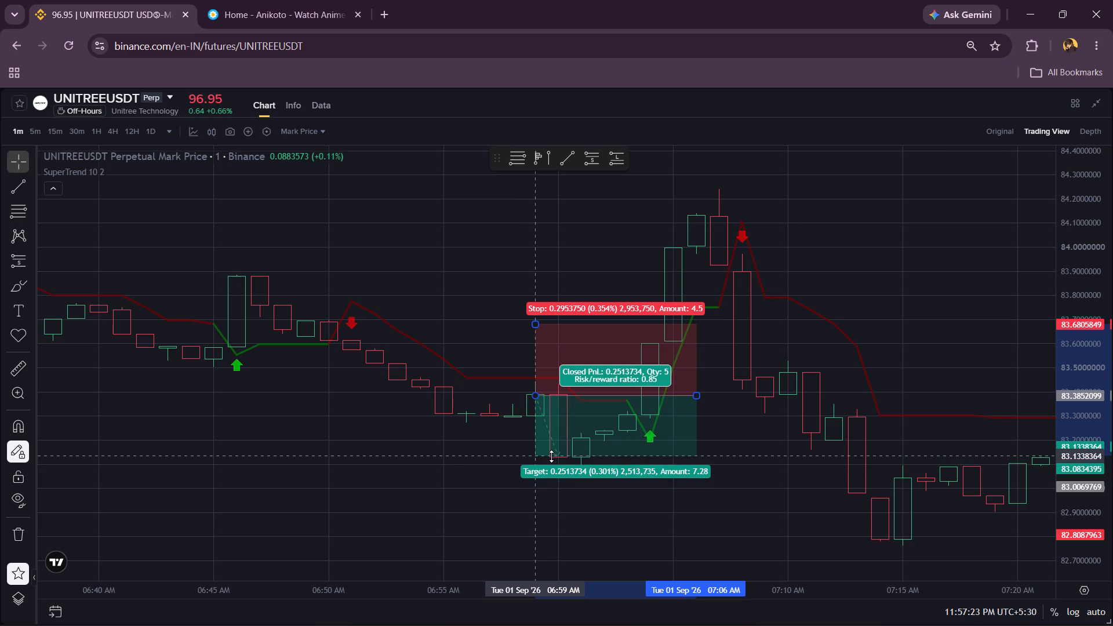
{"action": "left_click_drag", "start_coordinate": [551, 456], "coordinate": [552, 457]}
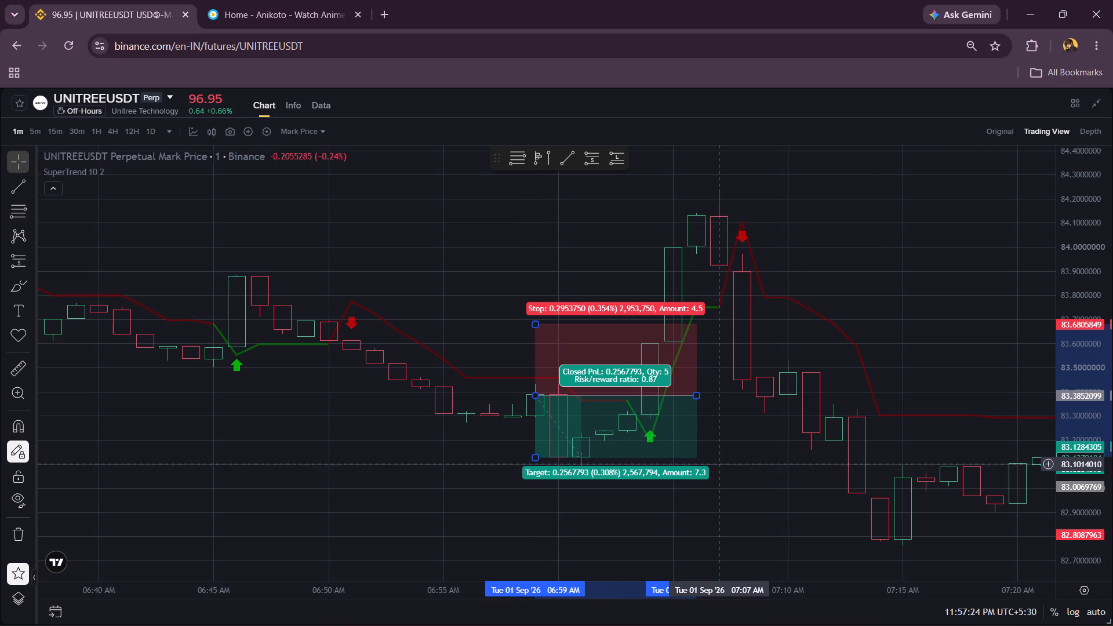
{"action": "left_click", "coordinate": [727, 468]}
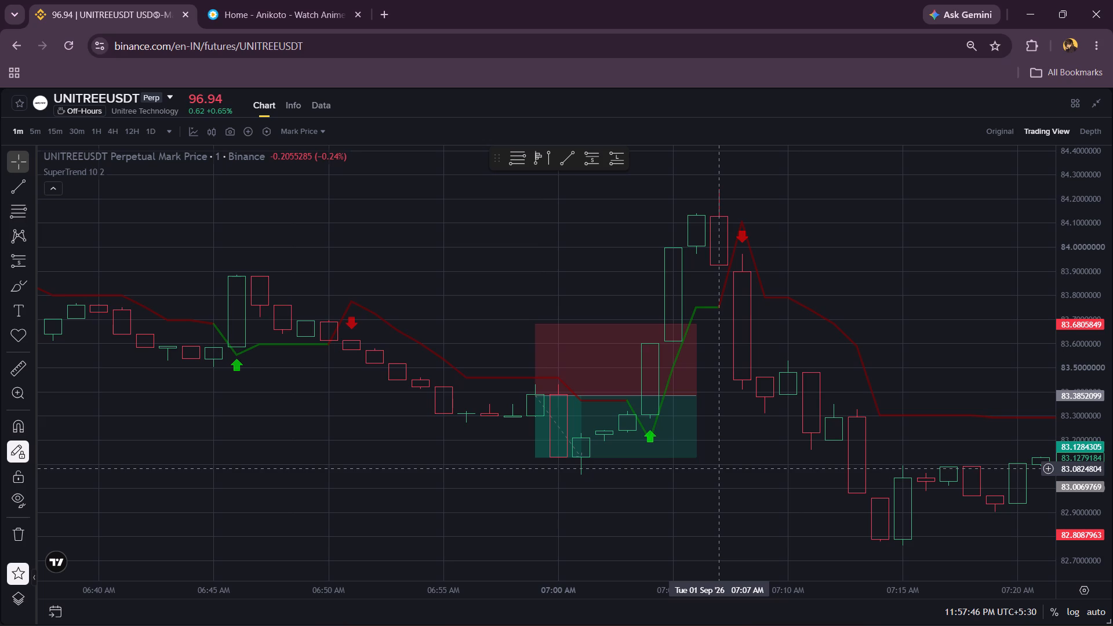
Jump the UNITREEUSDT chart to 2 September 2026 at 07:00.
{"action": "left_click", "coordinate": [58, 610]}
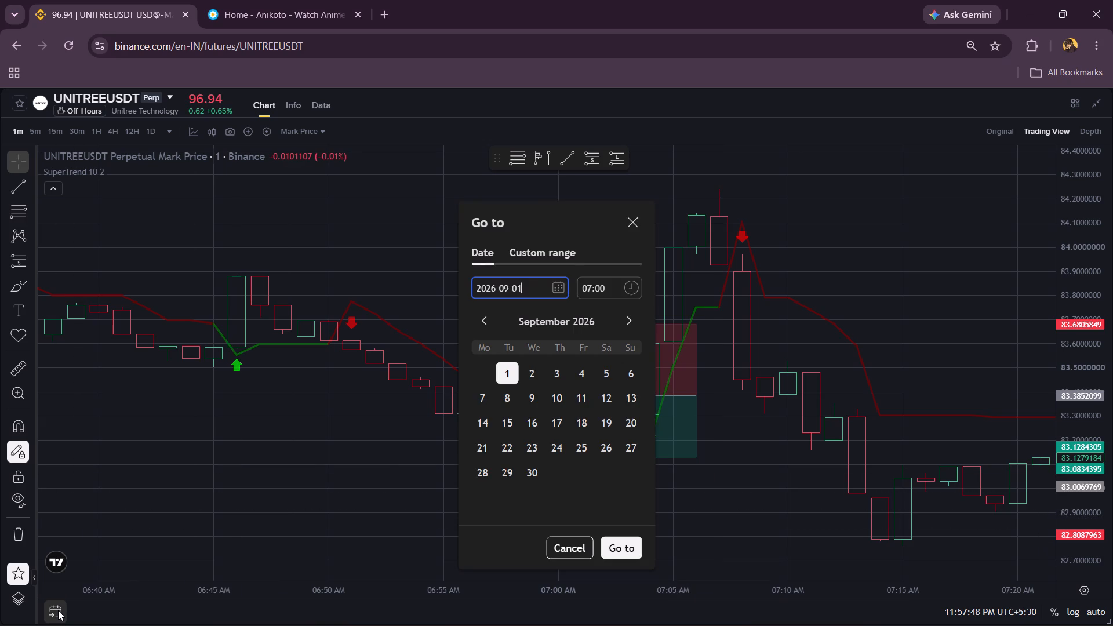
{"action": "left_click", "coordinate": [532, 374]}
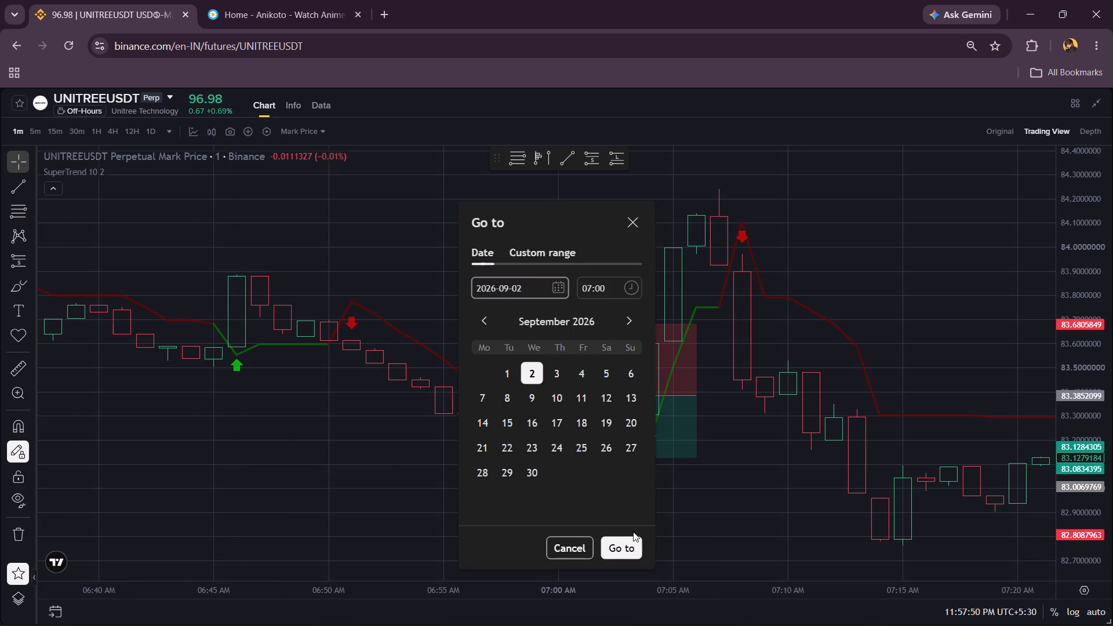
{"action": "left_click", "coordinate": [641, 553]}
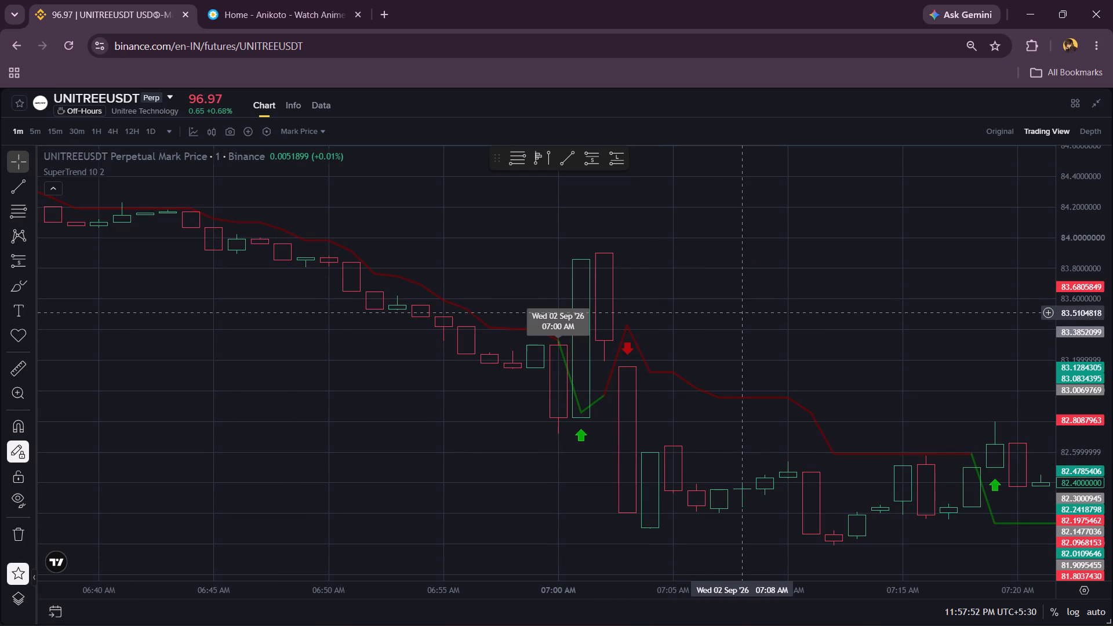
Place one short position from the 06:59 AM candle on 2 September, entry about 83.298, with its target at about 82.821 (0.572%).
{"action": "left_click", "coordinate": [598, 161]}
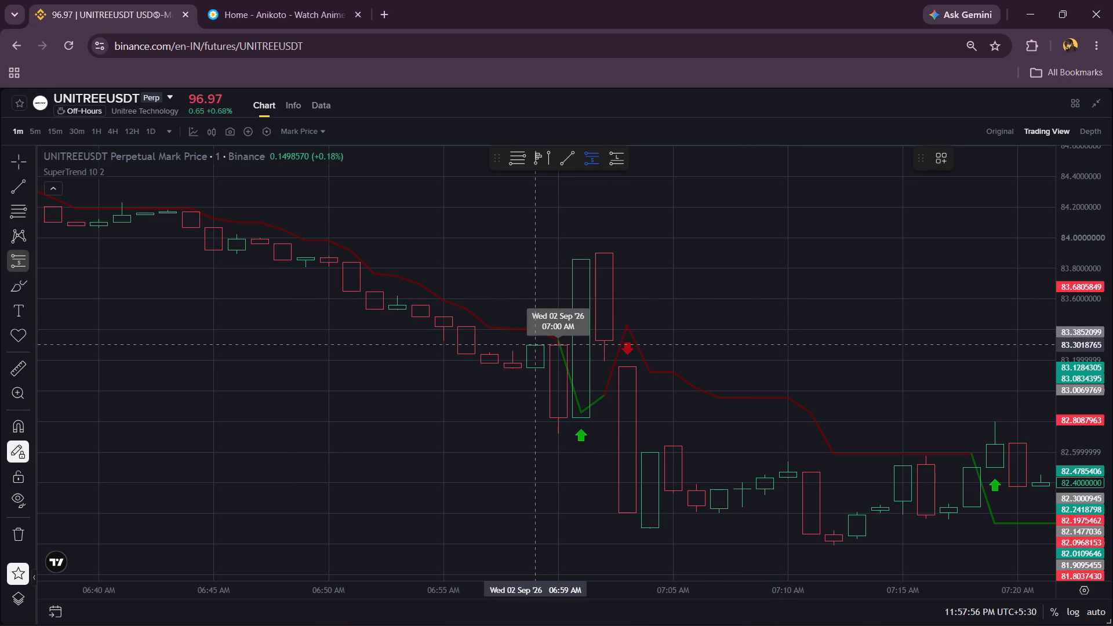
{"action": "left_click", "coordinate": [538, 345]}
{"action": "left_click", "coordinate": [794, 333]}
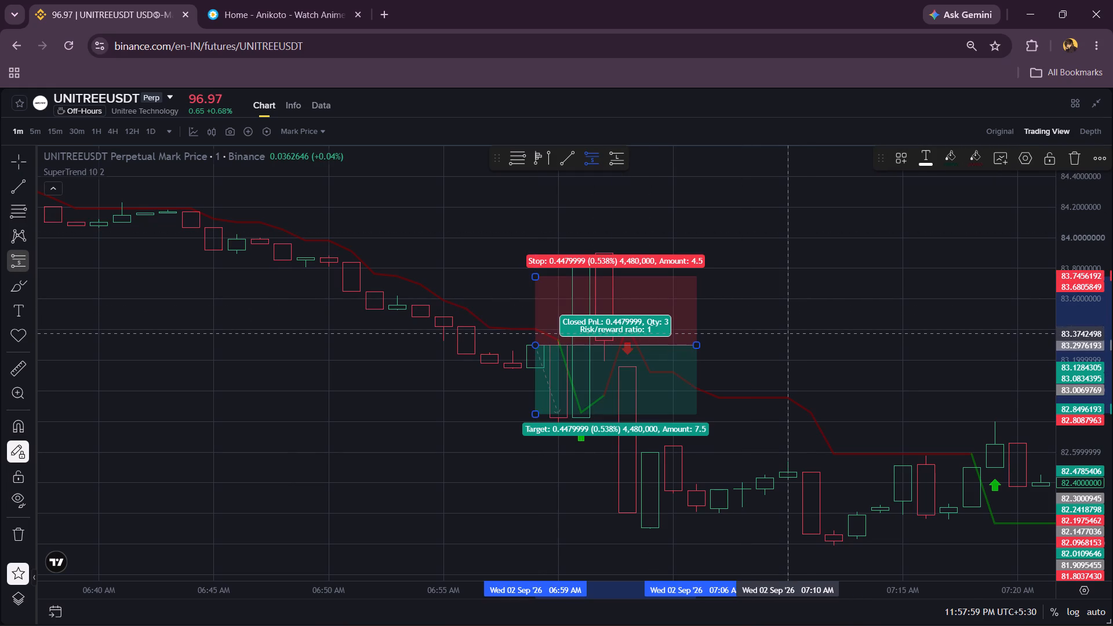
{"action": "left_click", "coordinate": [1075, 159]}
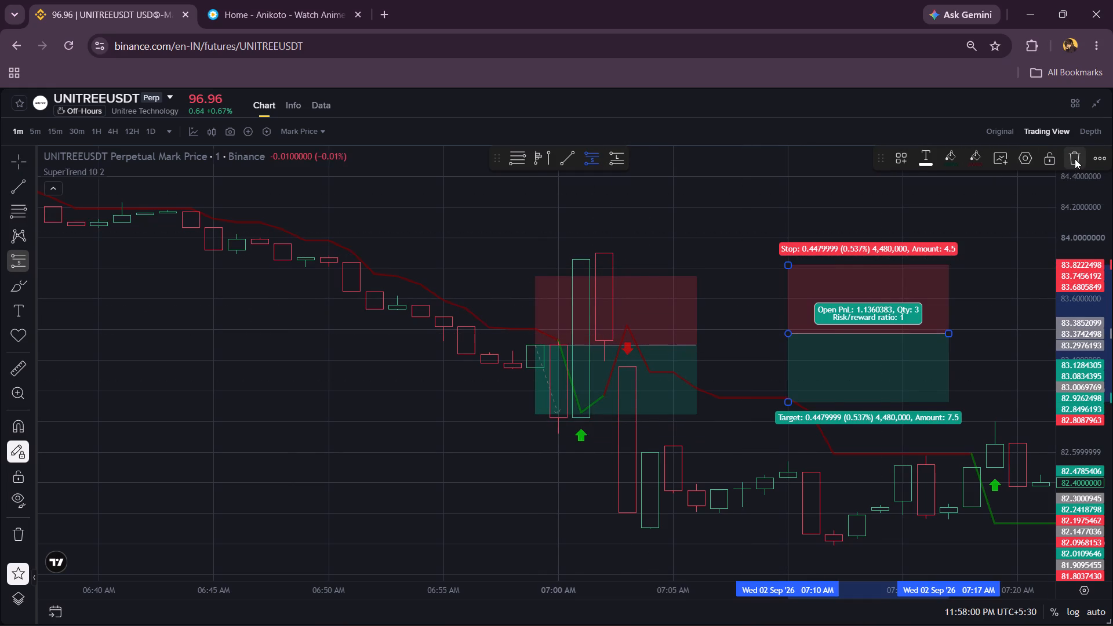
{"action": "right_click", "coordinate": [794, 296]}
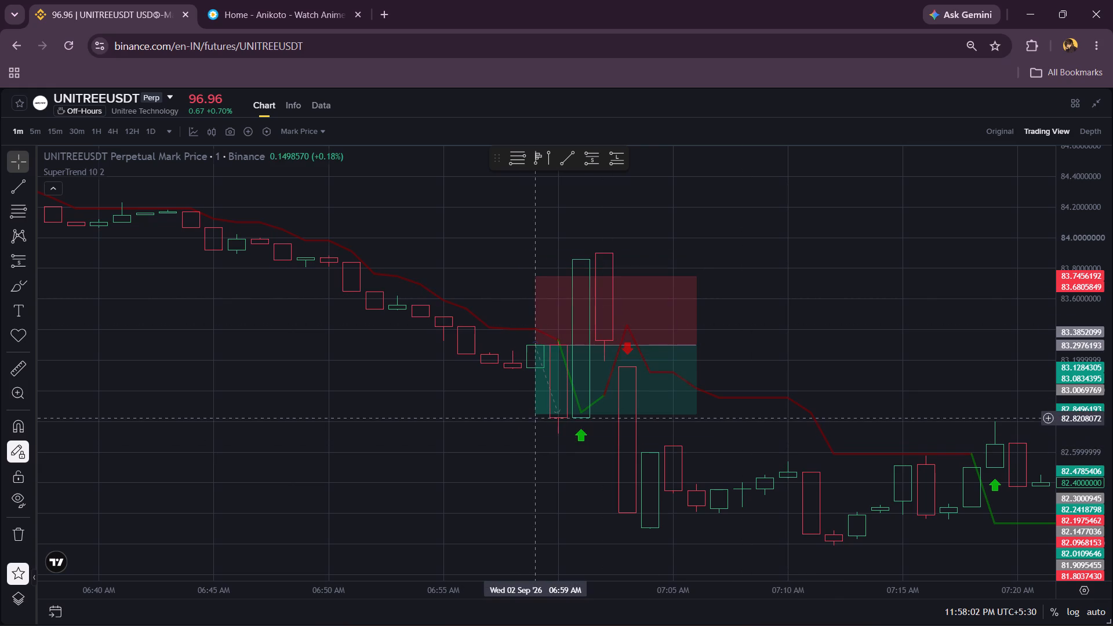
{"action": "left_click_drag", "start_coordinate": [532, 413], "coordinate": [536, 418]}
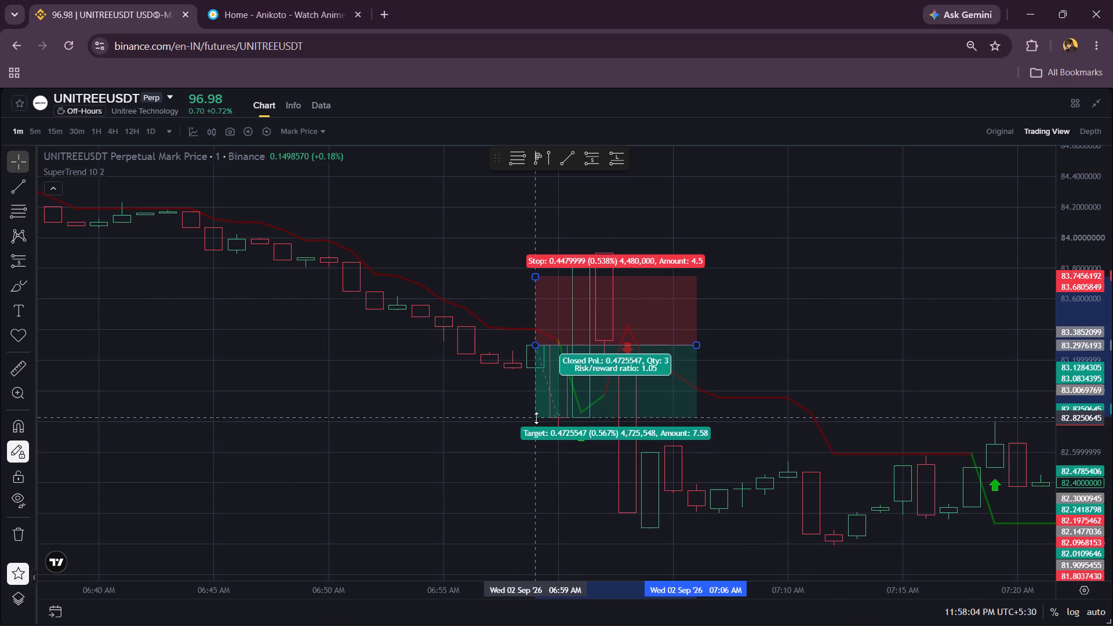
{"action": "left_click_drag", "start_coordinate": [536, 418], "coordinate": [536, 418]}
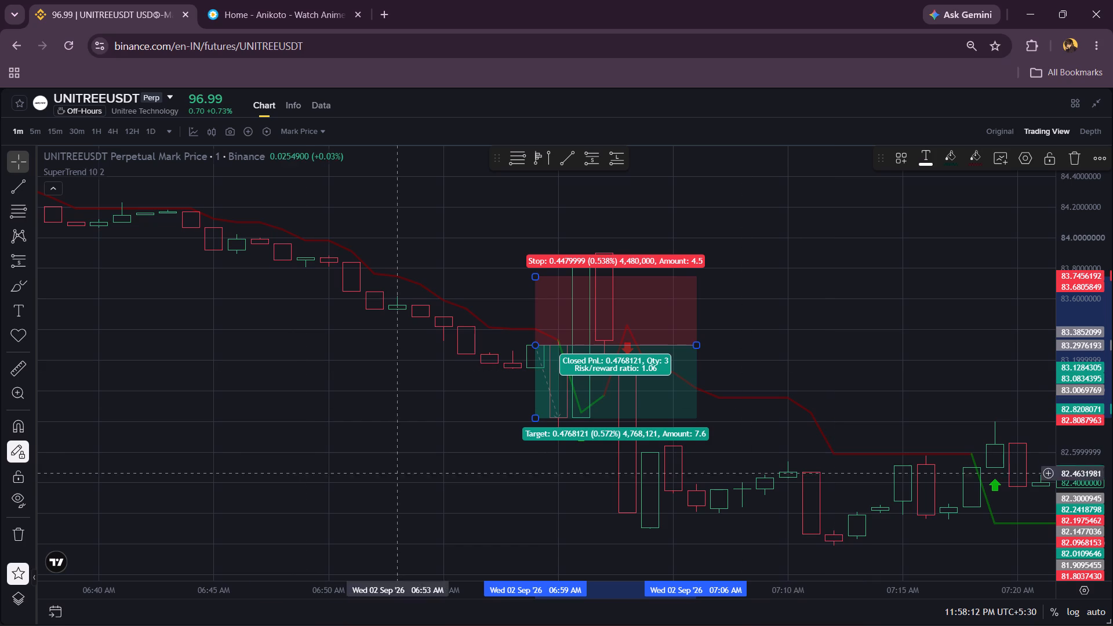
Jump the UNITREEUSDT chart to 3 September 2026 at 07:00.
{"action": "left_click", "coordinate": [63, 609]}
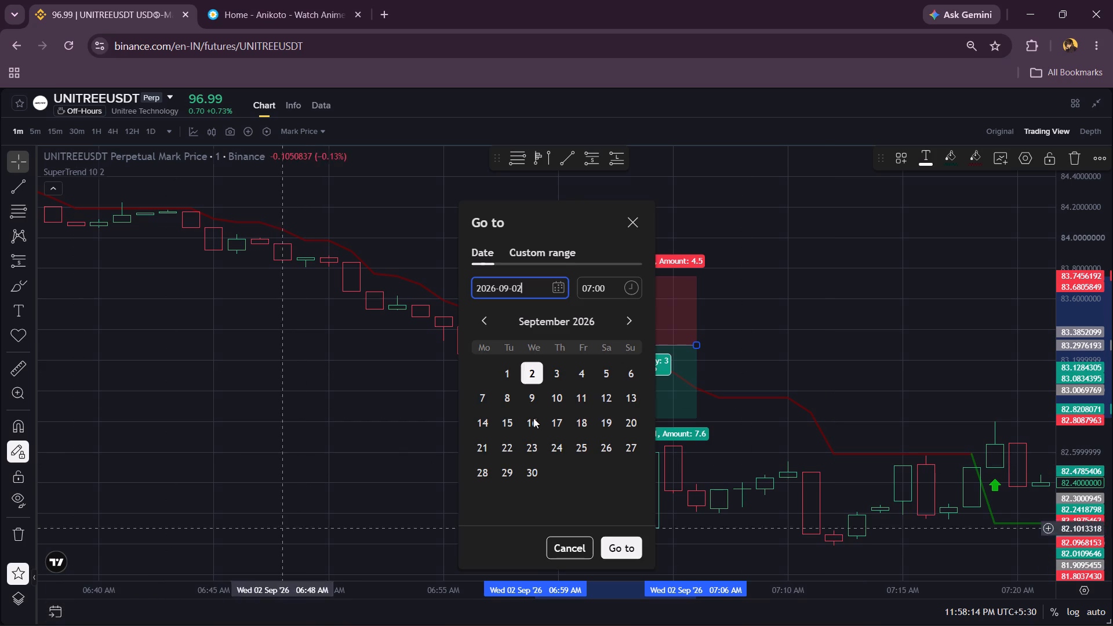
{"action": "left_click", "coordinate": [554, 375]}
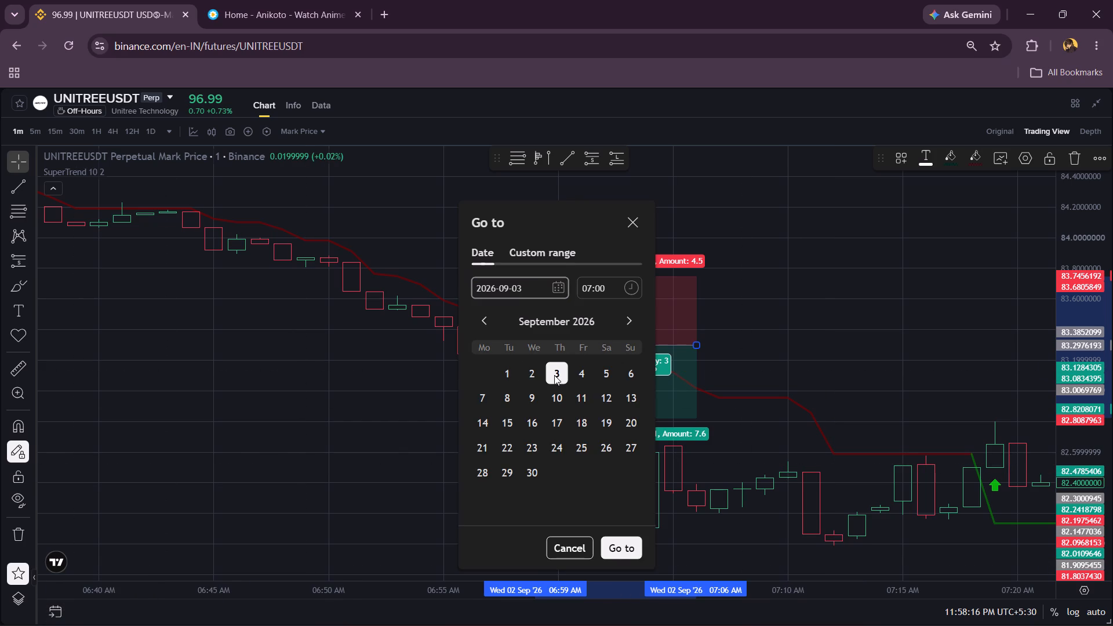
{"action": "left_click", "coordinate": [621, 546]}
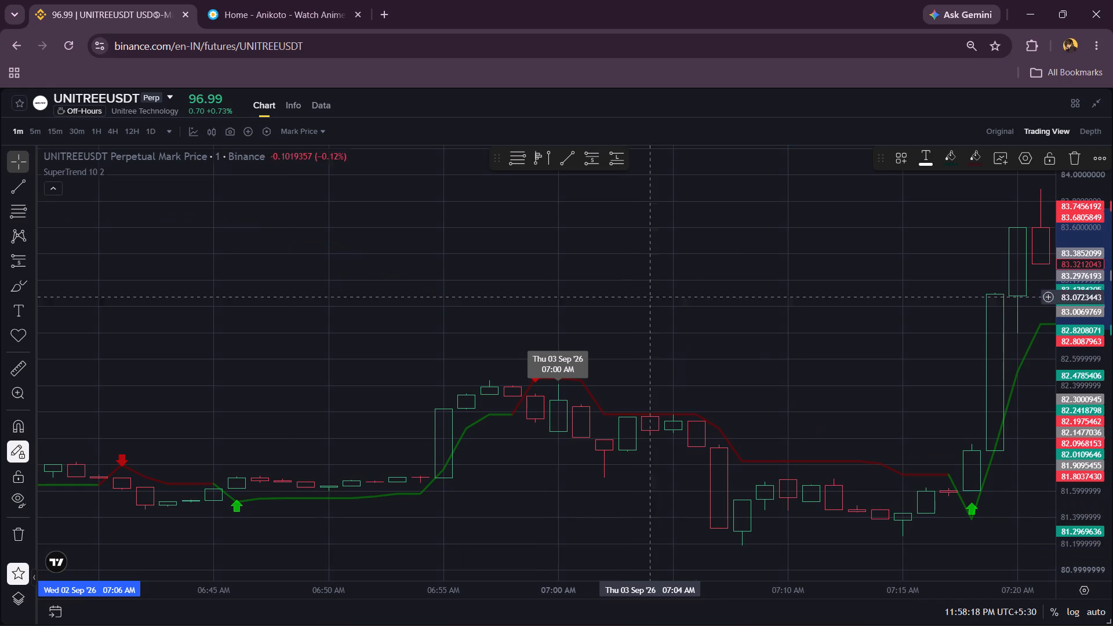
Place a short position spanning 06:58 to 06:59 AM on 3 September, entry about 82.315, with its target at about 82.147 (0.204%).
{"action": "left_click", "coordinate": [592, 155]}
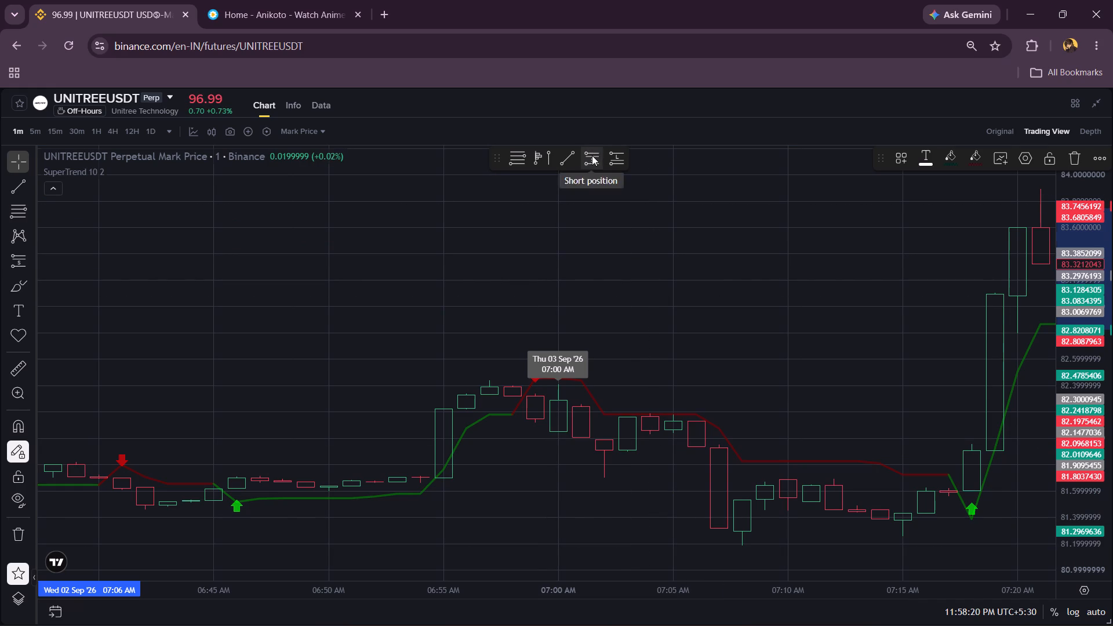
{"action": "left_click", "coordinate": [516, 396]}
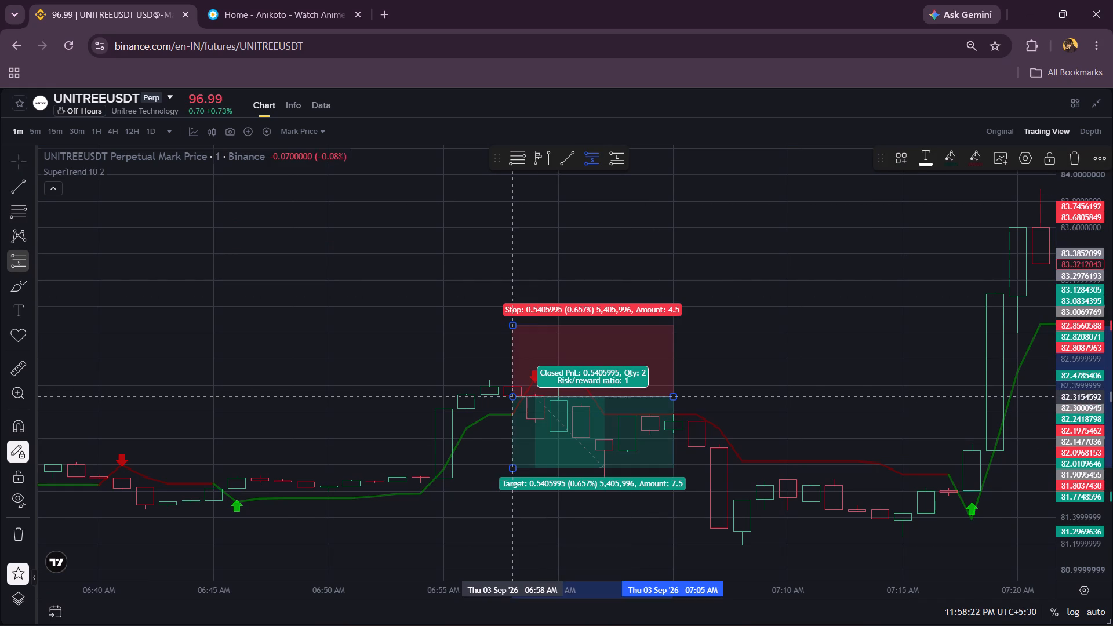
{"action": "right_click", "coordinate": [726, 321]}
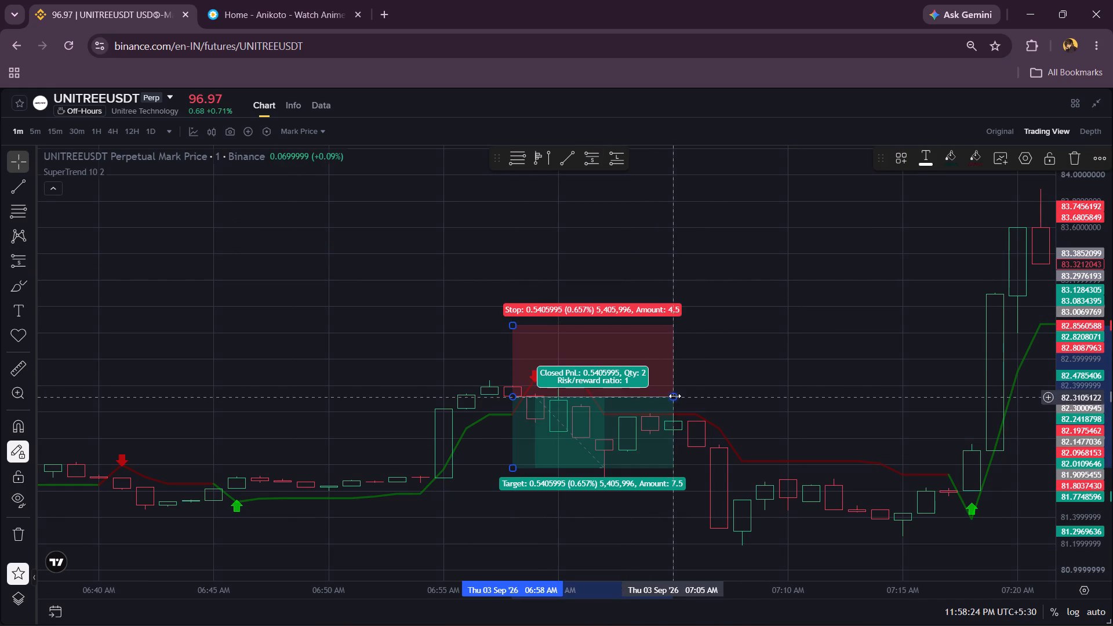
{"action": "left_click_drag", "start_coordinate": [674, 396], "coordinate": [533, 403]}
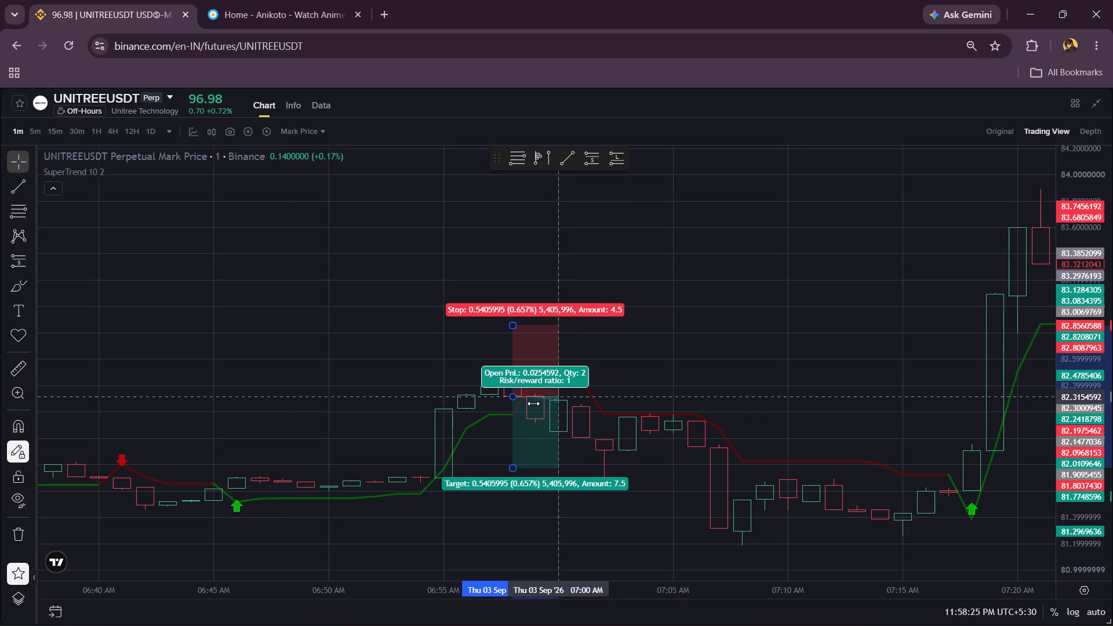
{"action": "left_click_drag", "start_coordinate": [533, 403], "coordinate": [533, 403]}
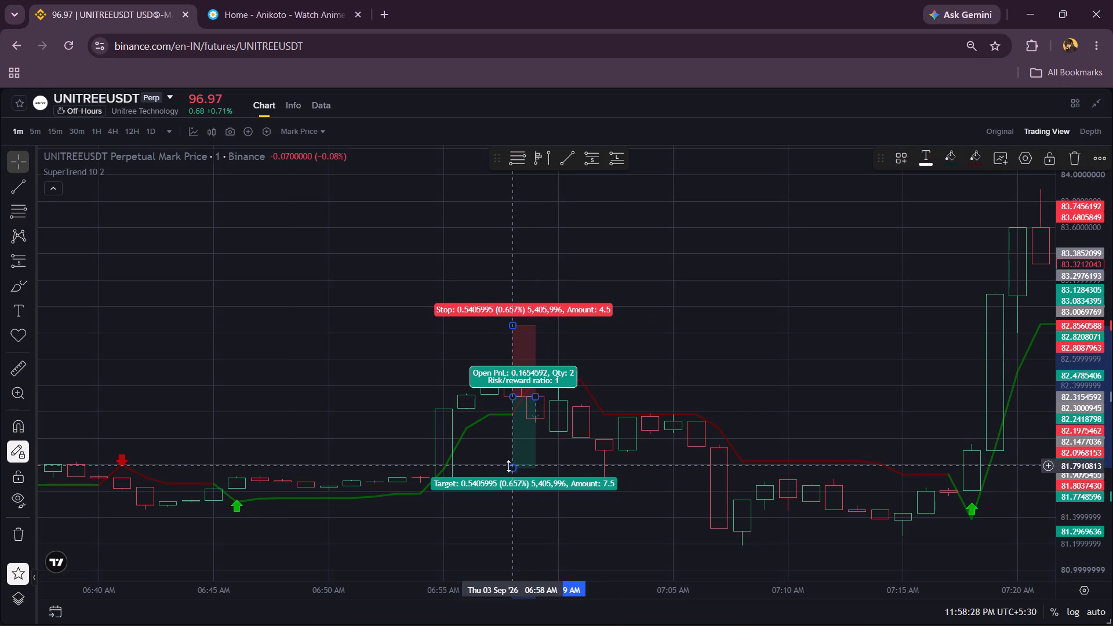
{"action": "left_click_drag", "start_coordinate": [510, 468], "coordinate": [510, 418]}
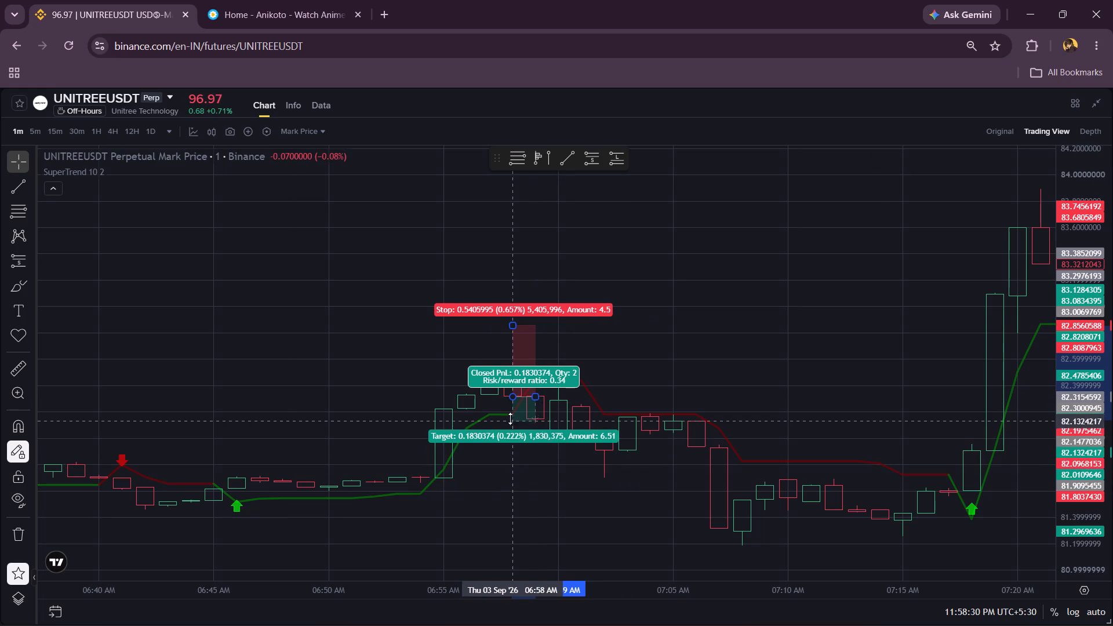
{"action": "left_click_drag", "start_coordinate": [510, 418], "coordinate": [515, 419]}
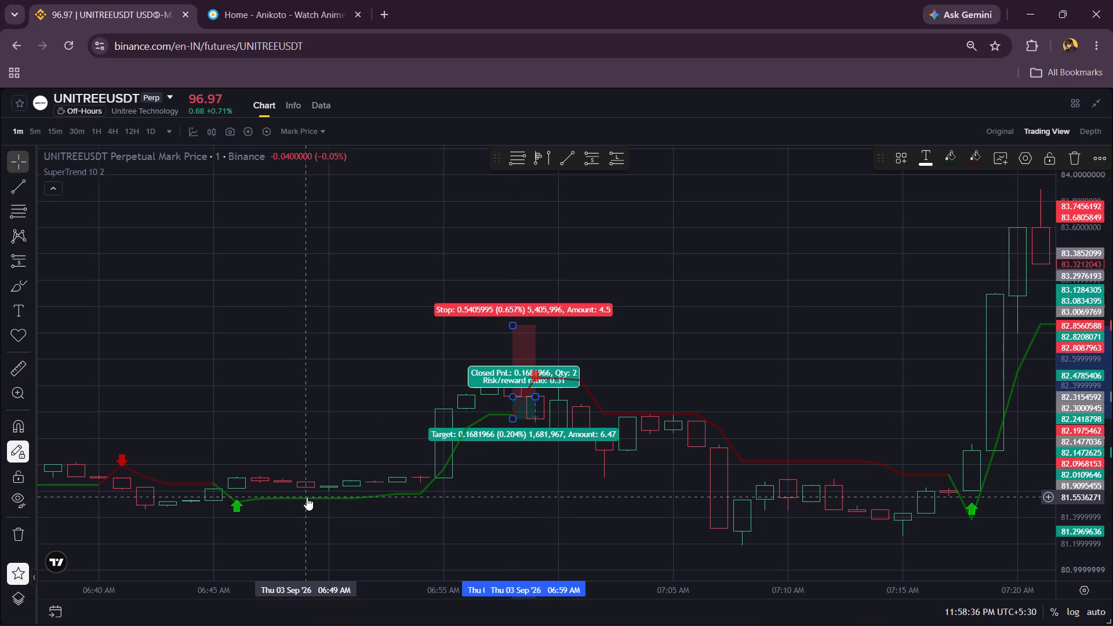
Jump the UNITREEUSDT chart to 4 September 2026 at 07:00.
{"action": "left_click", "coordinate": [56, 620]}
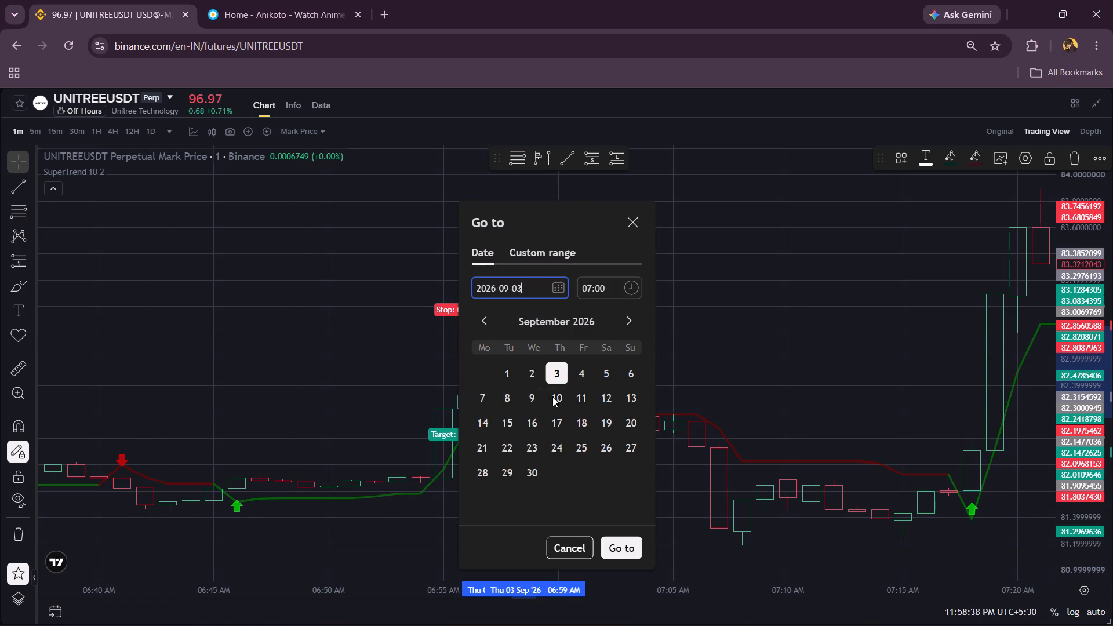
{"action": "left_click", "coordinate": [581, 375]}
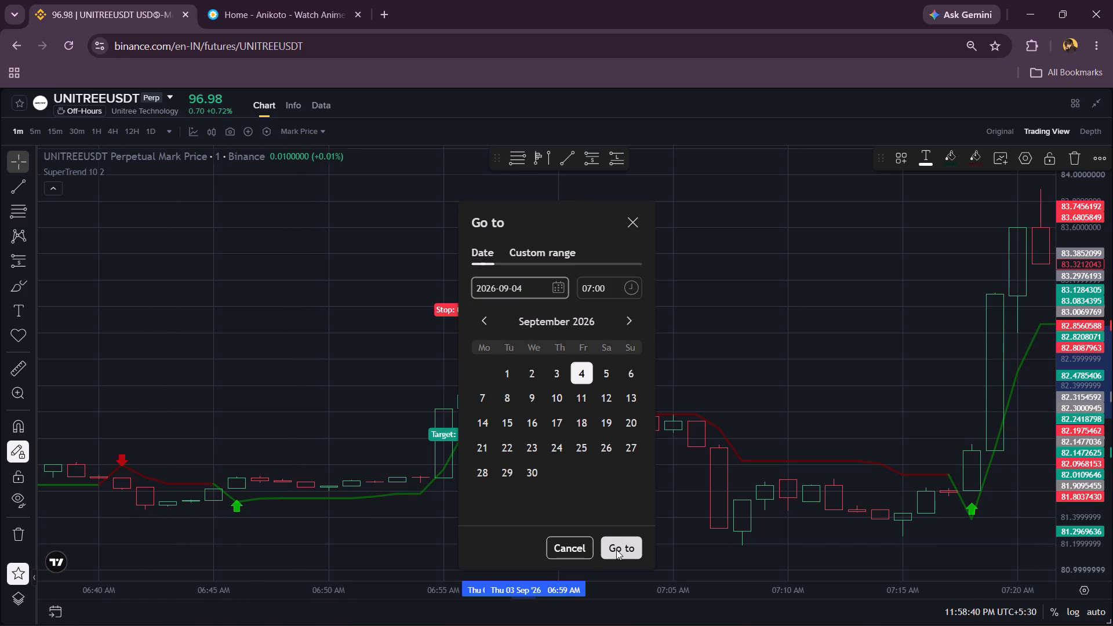
{"action": "left_click", "coordinate": [616, 549]}
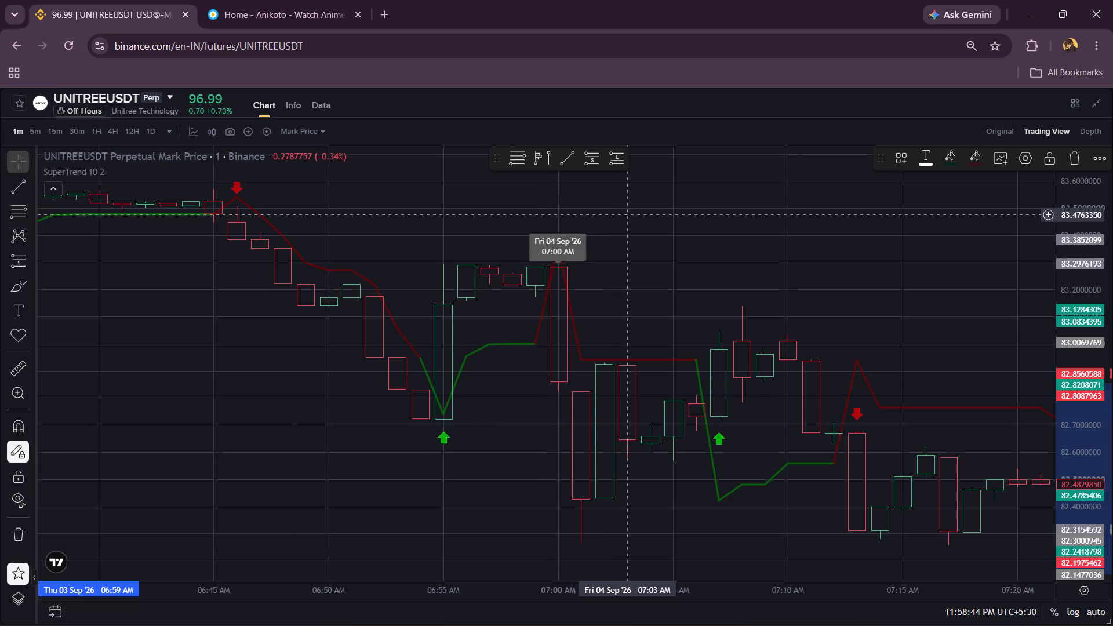
Place a short position from the 06:59 AM candle on 4 September, entry about 83.286, with its target at about 82.851 (0.523%).
{"action": "left_click", "coordinate": [597, 159]}
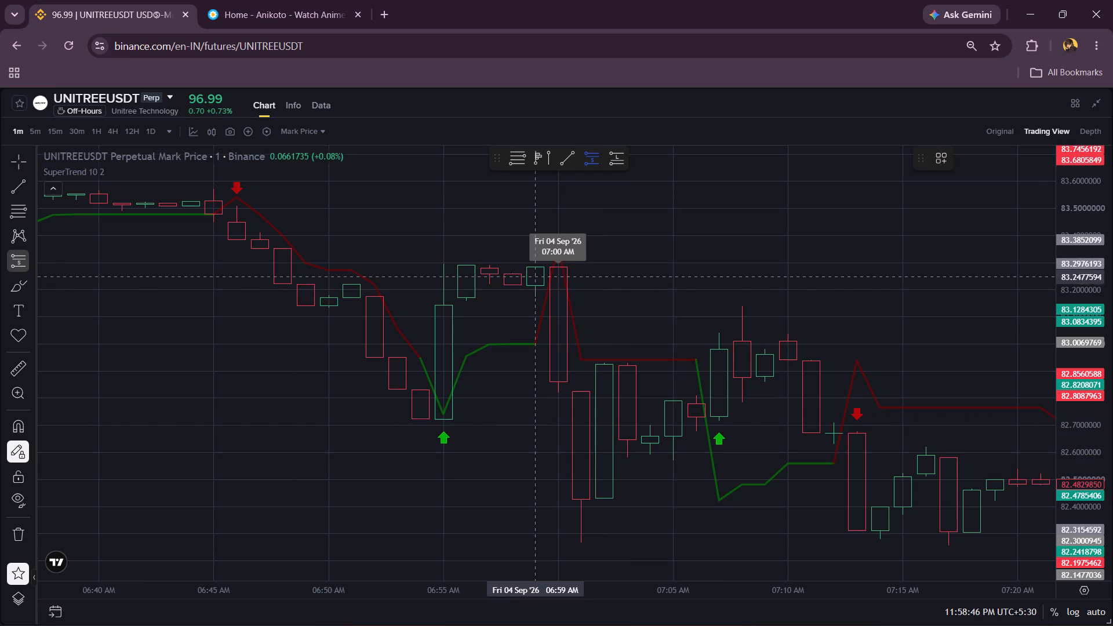
{"action": "left_click", "coordinate": [538, 266]}
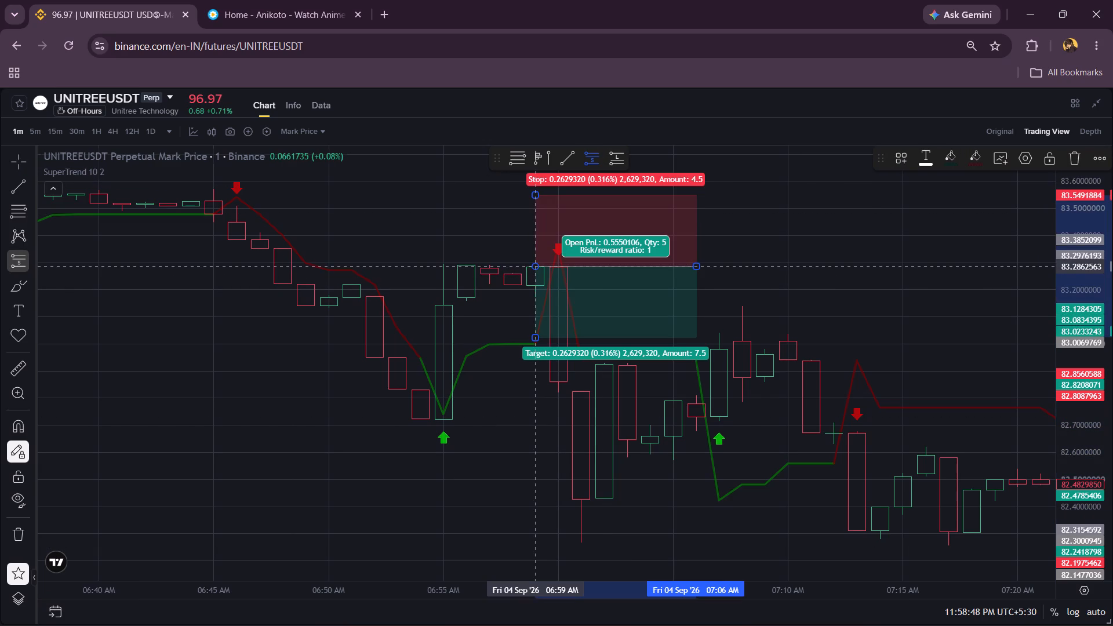
{"action": "right_click", "coordinate": [786, 229]}
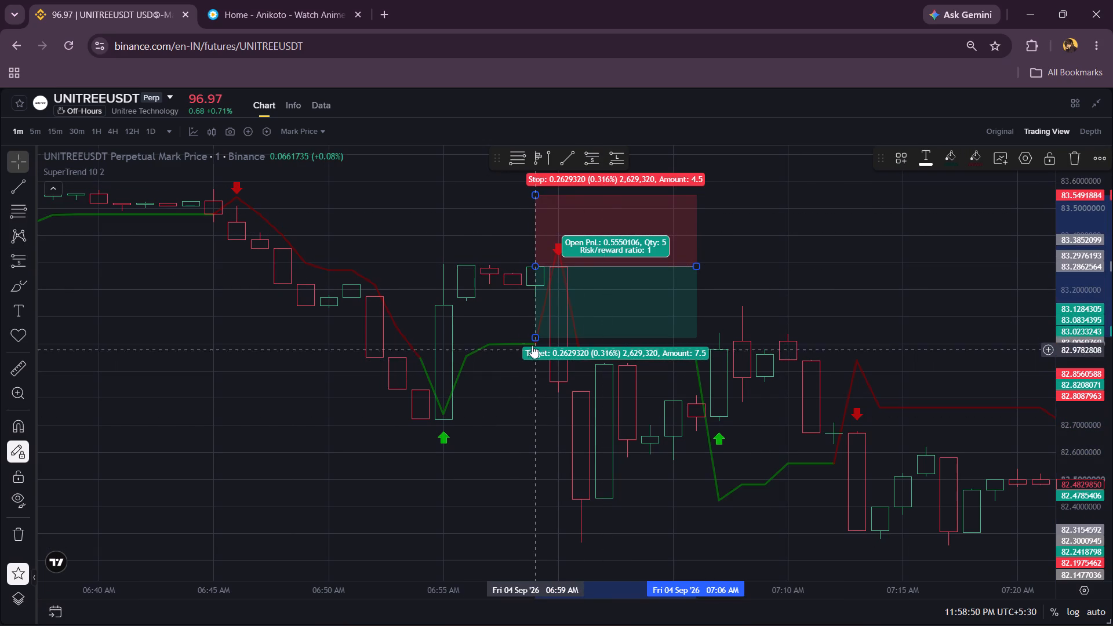
{"action": "left_click_drag", "start_coordinate": [537, 337], "coordinate": [570, 435]}
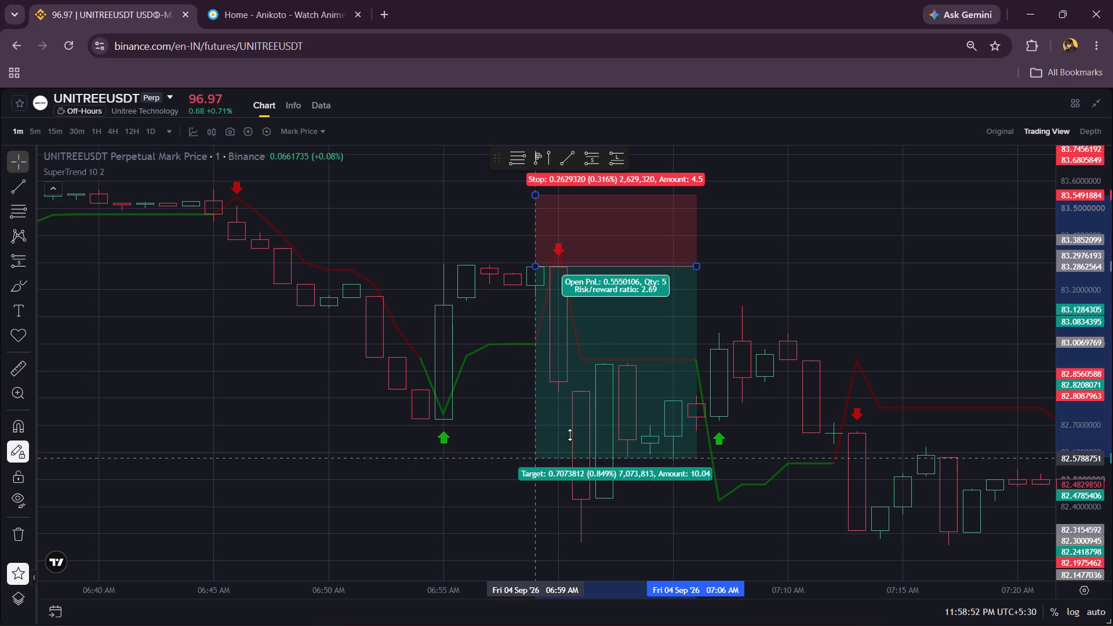
{"action": "left_click_drag", "start_coordinate": [570, 435], "coordinate": [569, 382]}
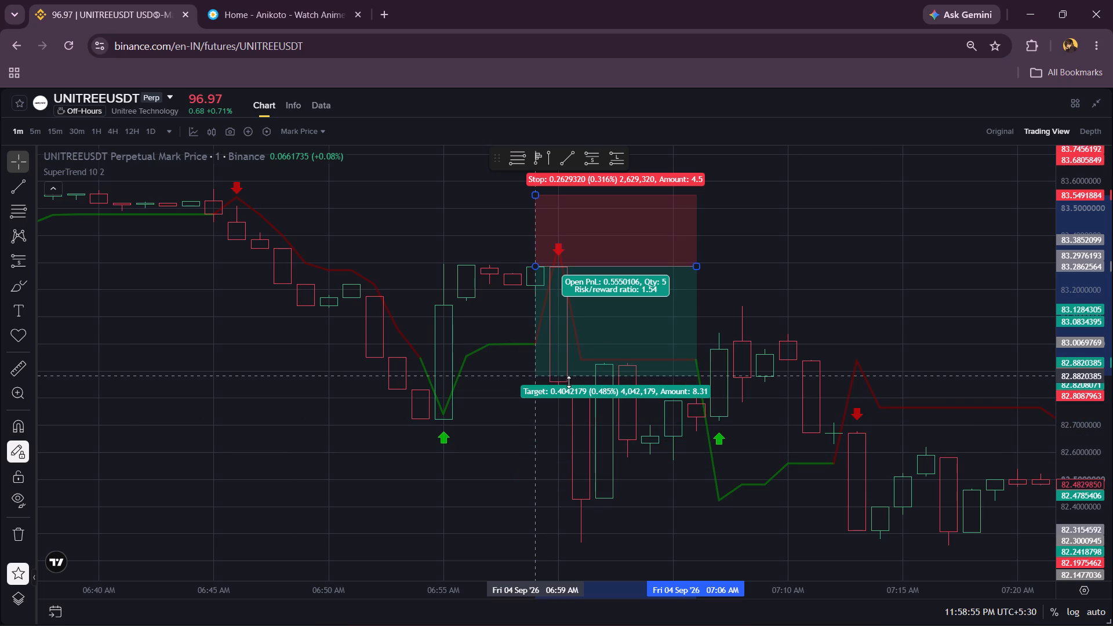
{"action": "left_click_drag", "start_coordinate": [569, 382], "coordinate": [559, 384]}
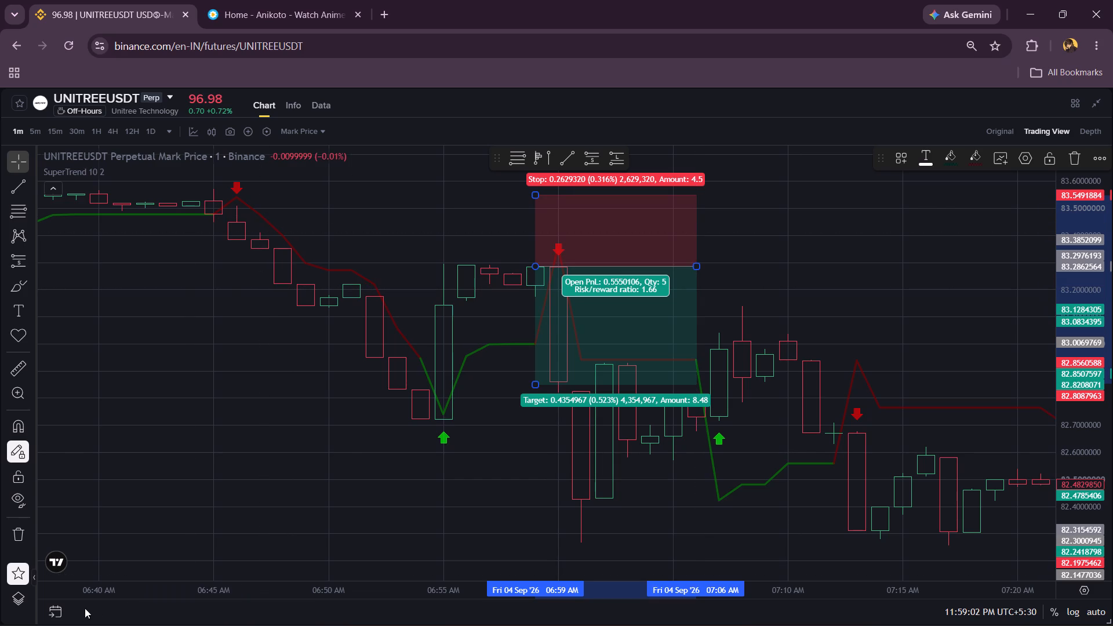
Jump the UNITREEUSDT chart to 7 September 2026 at 07:00.
{"action": "left_click", "coordinate": [49, 613]}
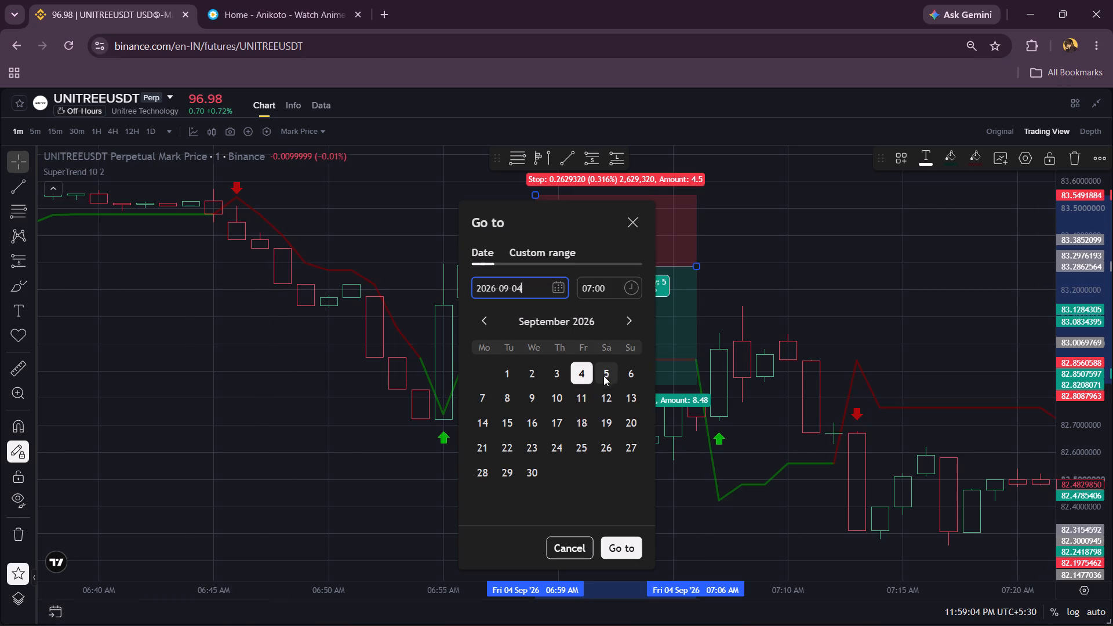
{"action": "left_click", "coordinate": [478, 401]}
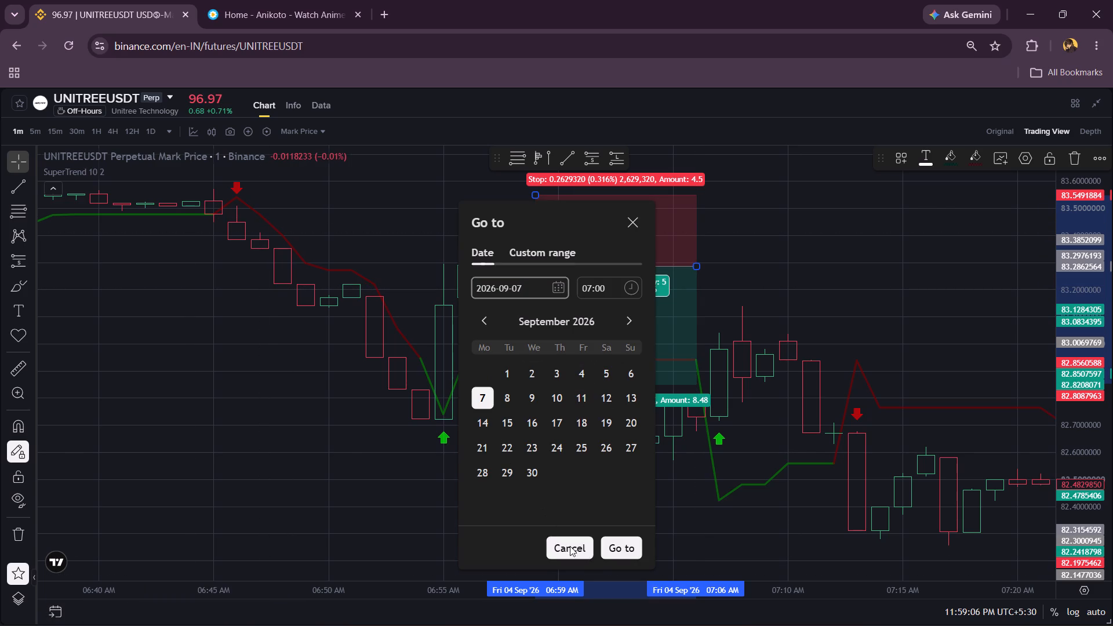
{"action": "left_click", "coordinate": [622, 547]}
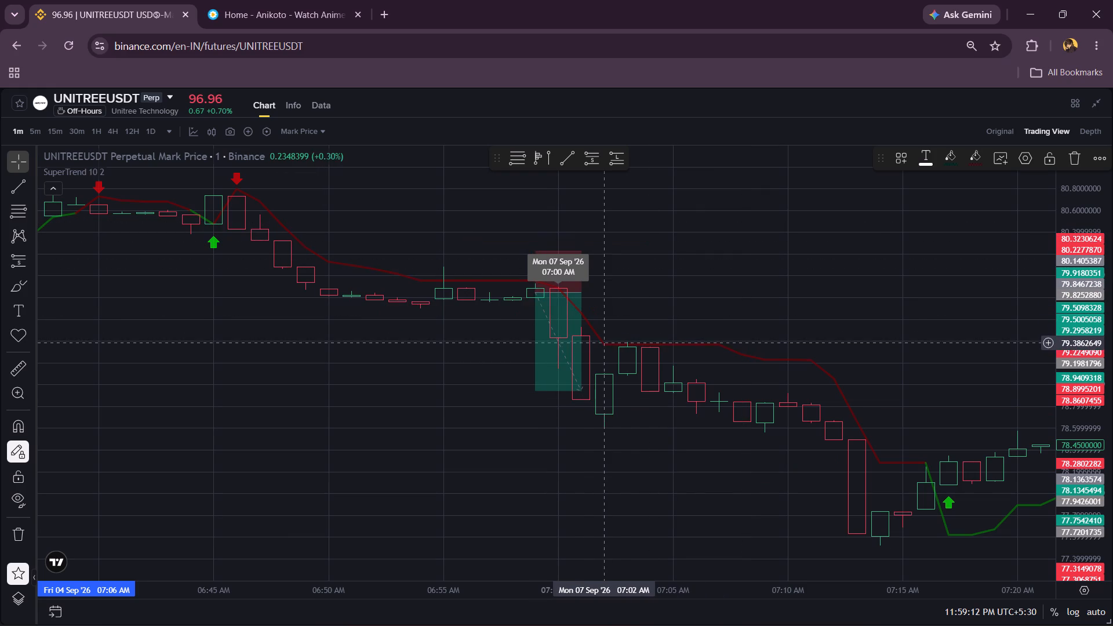
Move the target of the existing short position at 06:59 AM on 7 September to about 79.422 (0.532%).
{"action": "left_click_drag", "start_coordinate": [533, 390], "coordinate": [536, 383]}
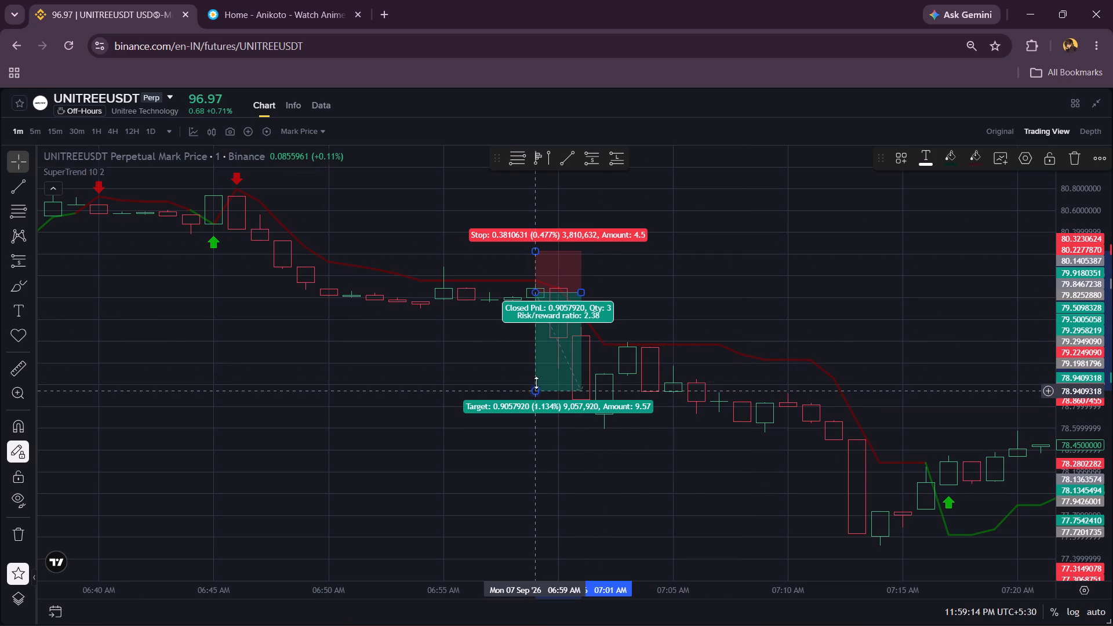
{"action": "left_click_drag", "start_coordinate": [536, 383], "coordinate": [565, 340]}
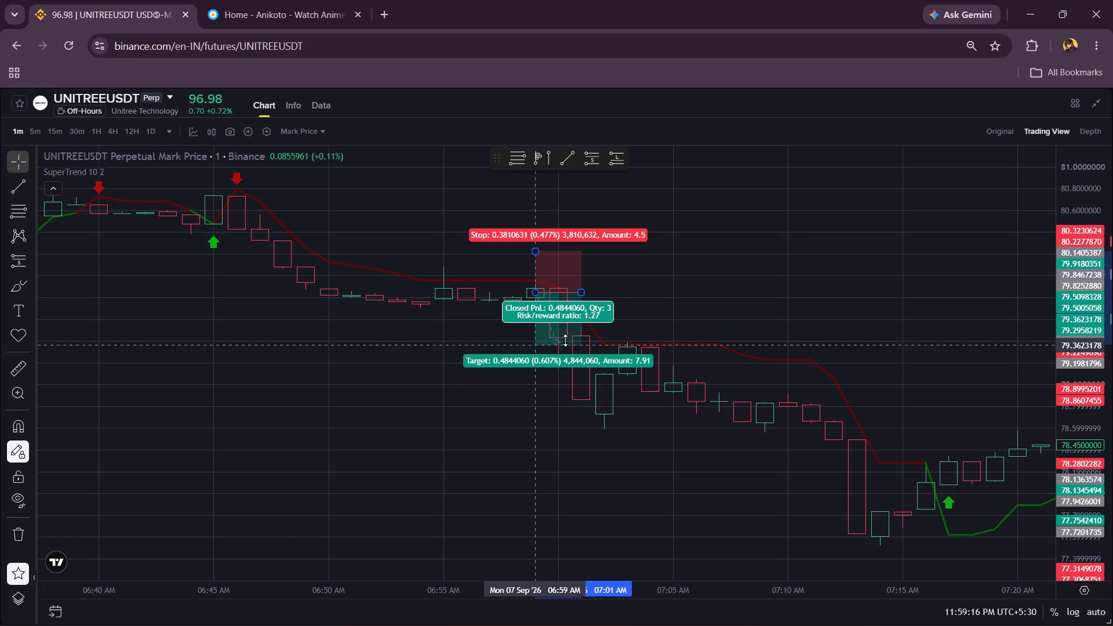
{"action": "left_click_drag", "start_coordinate": [565, 340], "coordinate": [566, 339]}
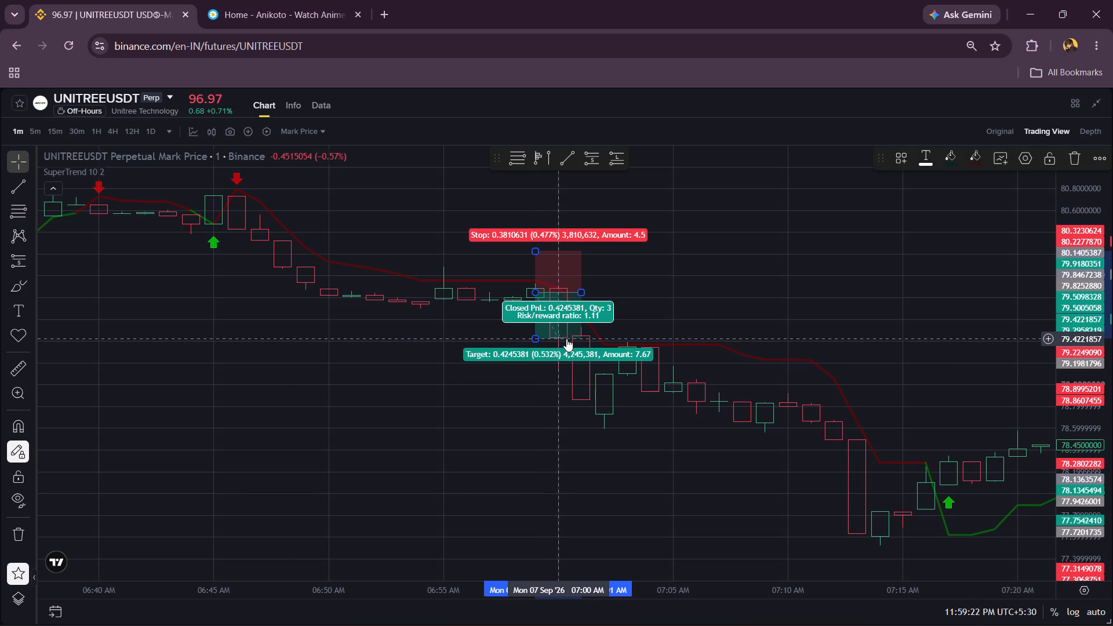
{"action": "left_click_drag", "start_coordinate": [533, 336], "coordinate": [543, 349]}
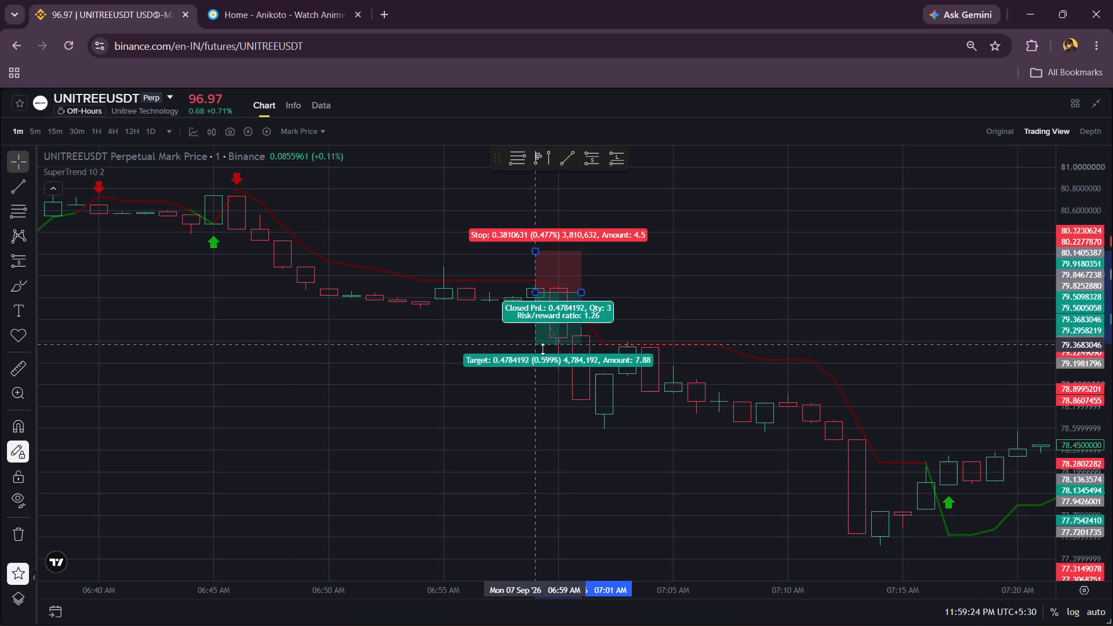
{"action": "left_click_drag", "start_coordinate": [543, 349], "coordinate": [564, 370]}
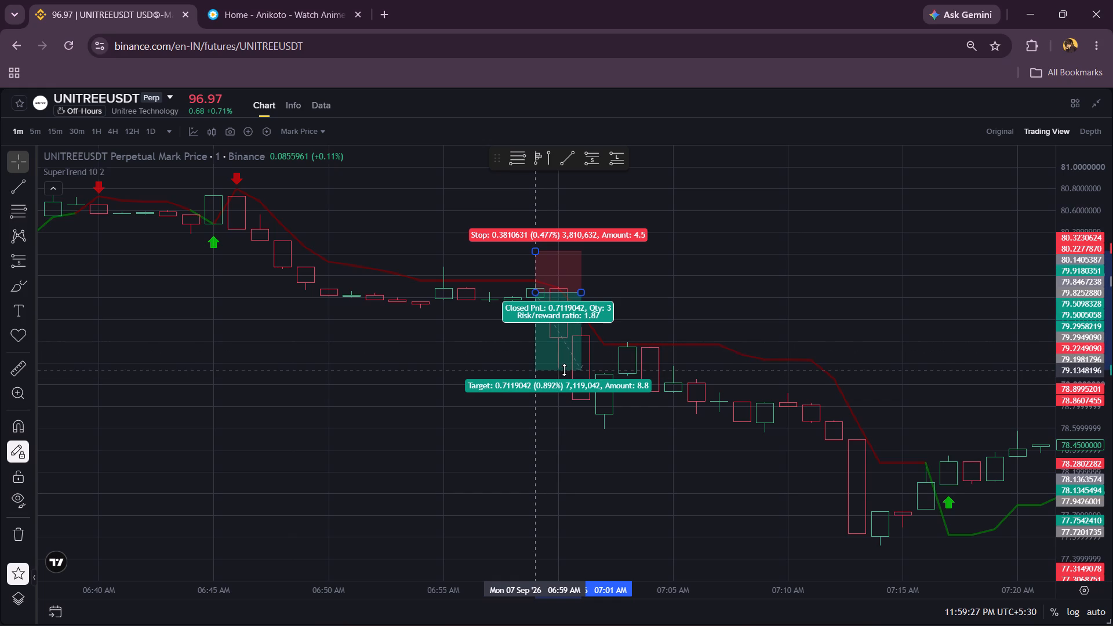
{"action": "left_click_drag", "start_coordinate": [564, 370], "coordinate": [562, 341]}
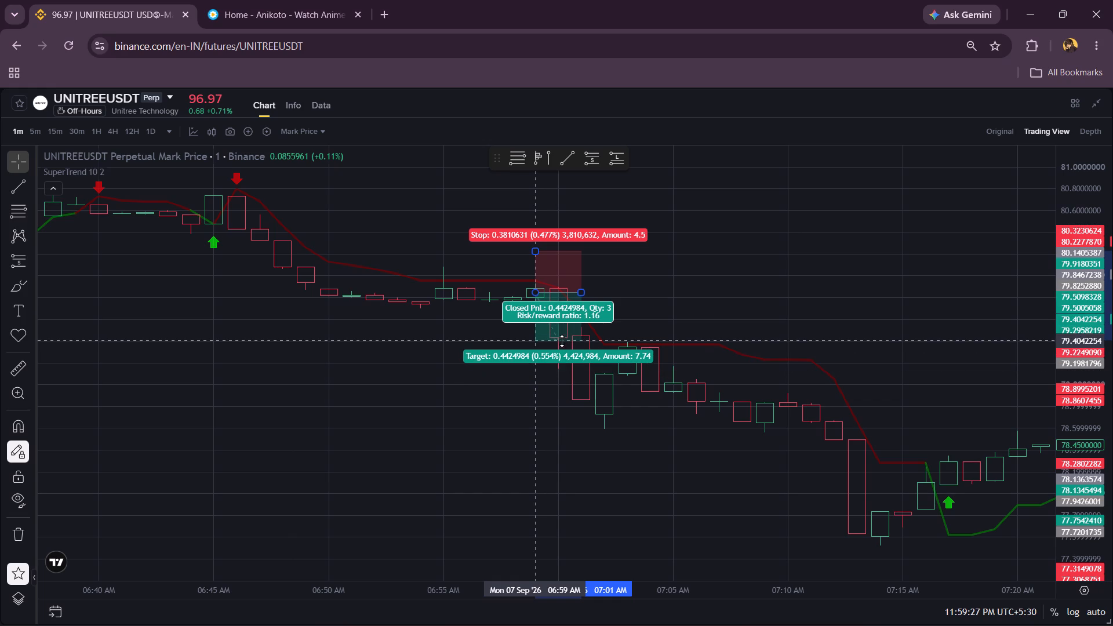
{"action": "left_click_drag", "start_coordinate": [562, 341], "coordinate": [562, 339]}
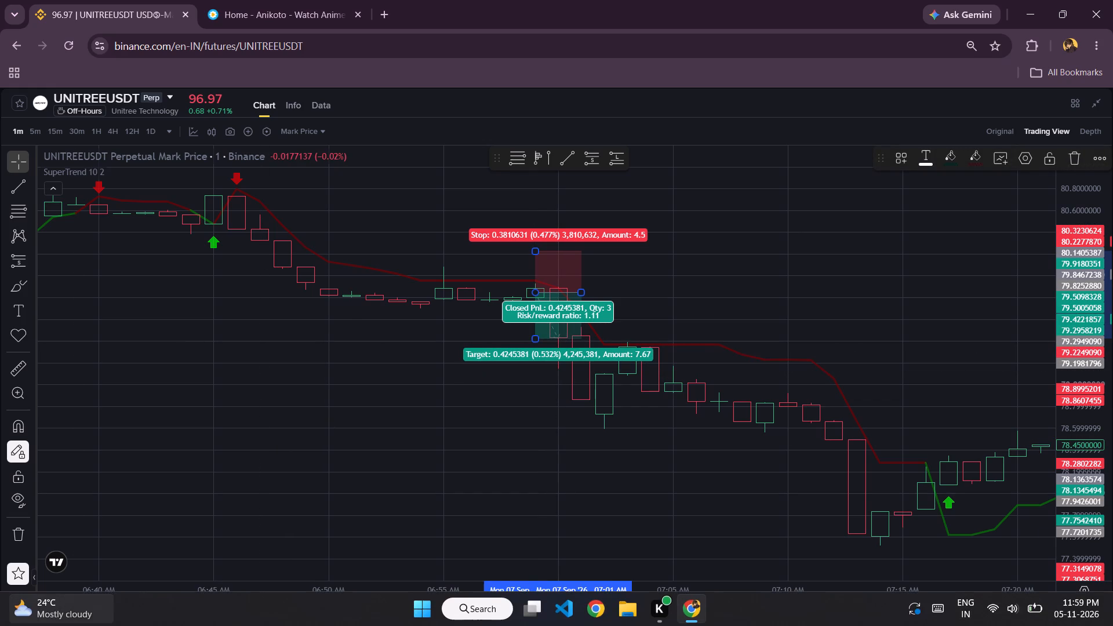
Jump the UNITREEUSDT chart to 8 September 2026 at 07:00.
{"action": "left_click", "coordinate": [56, 613]}
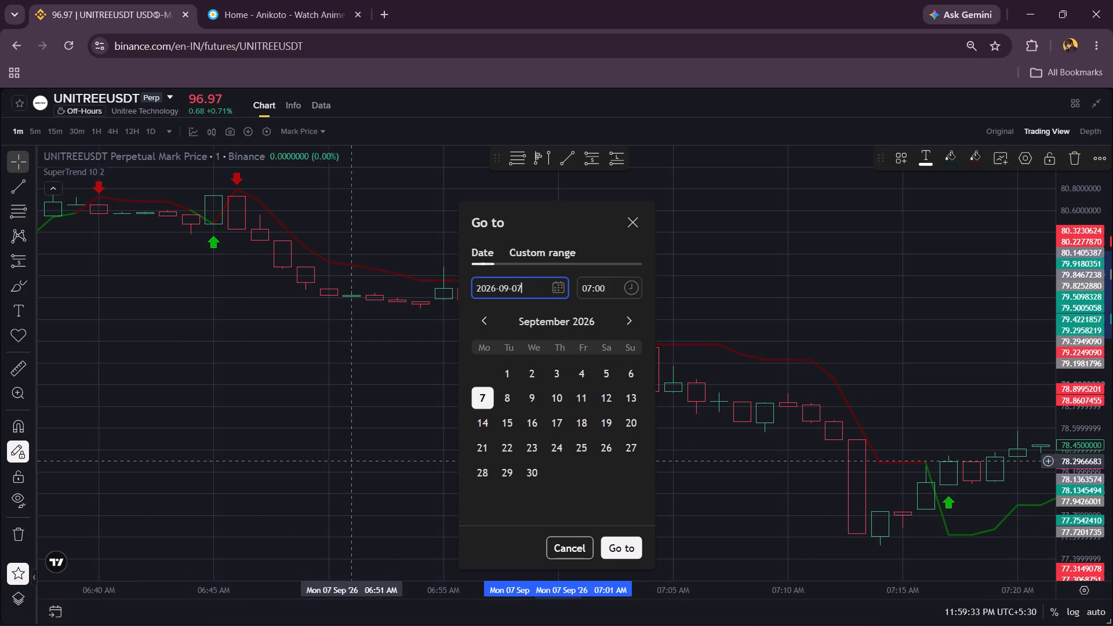
{"action": "left_click", "coordinate": [505, 403]}
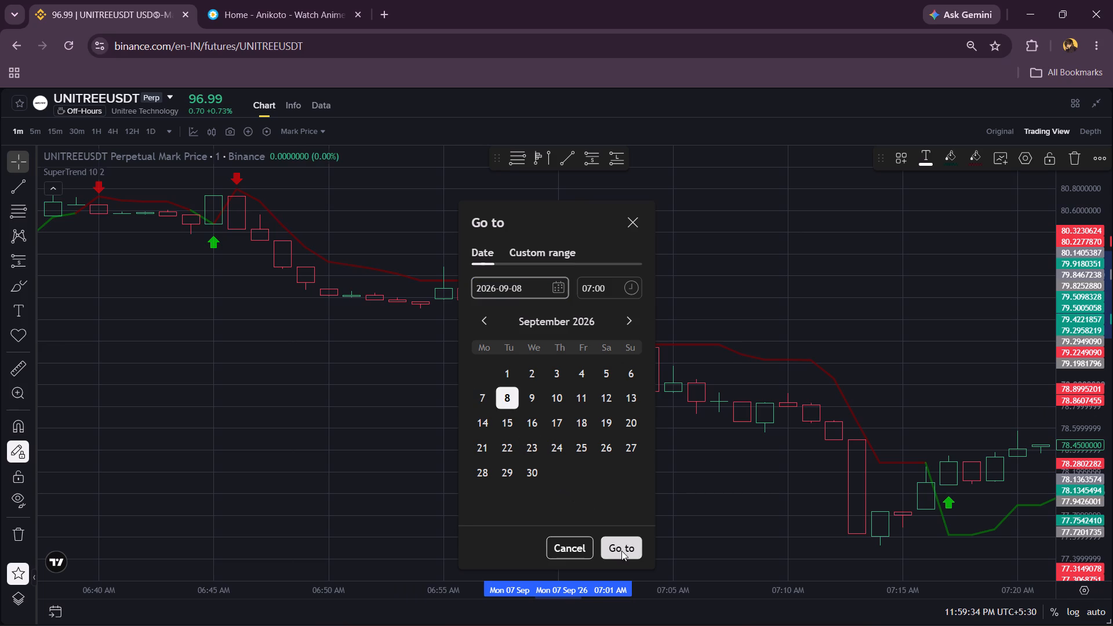
{"action": "left_click", "coordinate": [621, 551]}
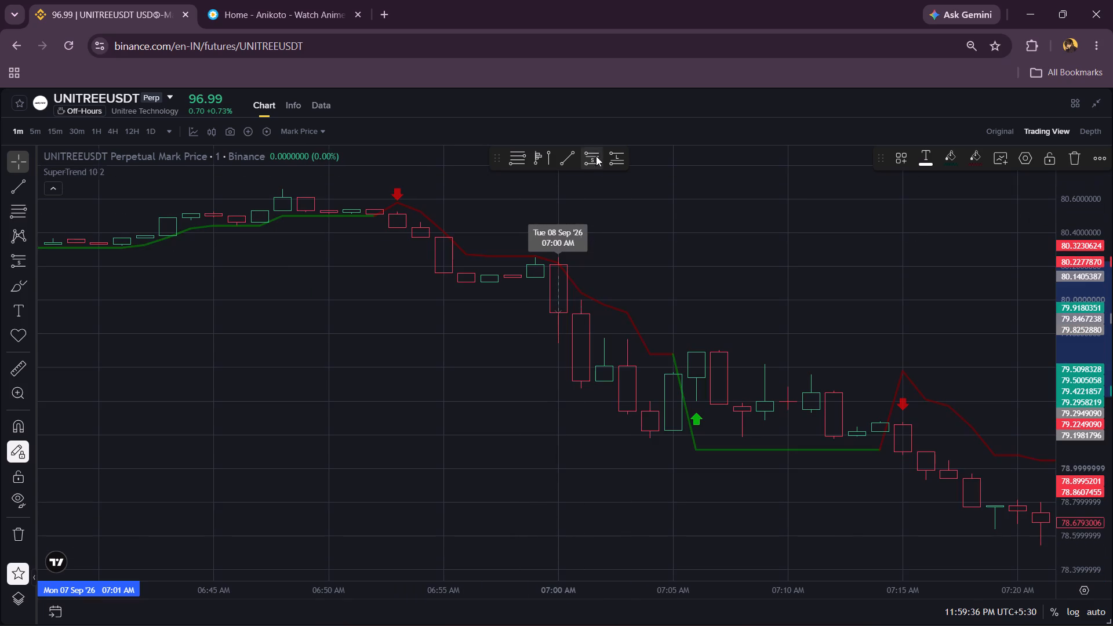
Place a short position from the 06:59 AM candle on 8 September, entry about 80.215, with its target at about 79.929 (0.357%).
{"action": "left_click", "coordinate": [594, 153]}
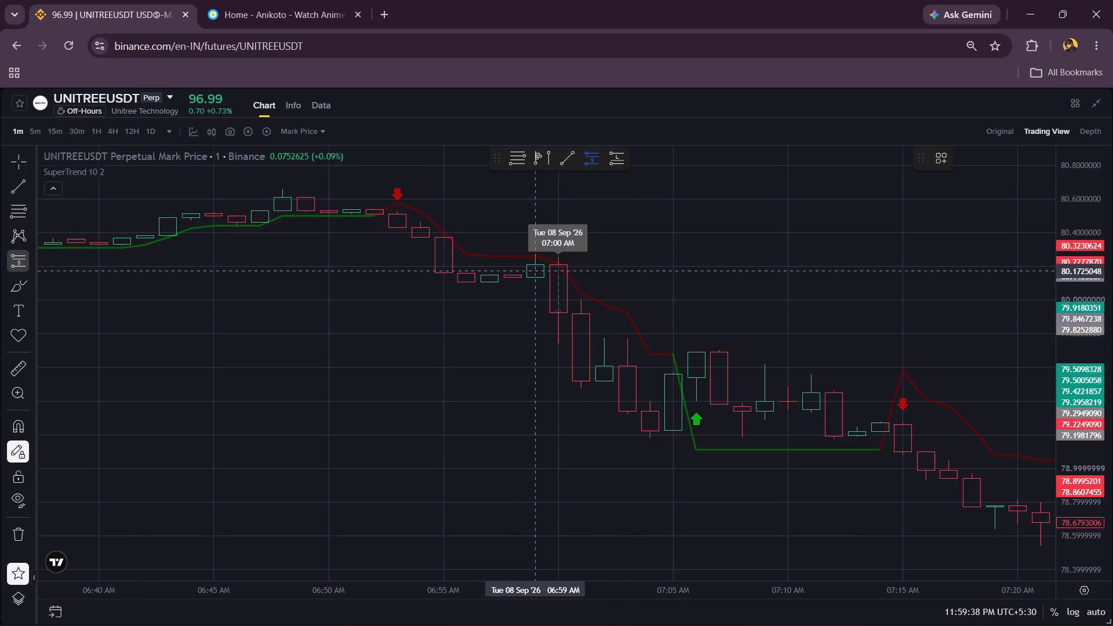
{"action": "left_click", "coordinate": [540, 264]}
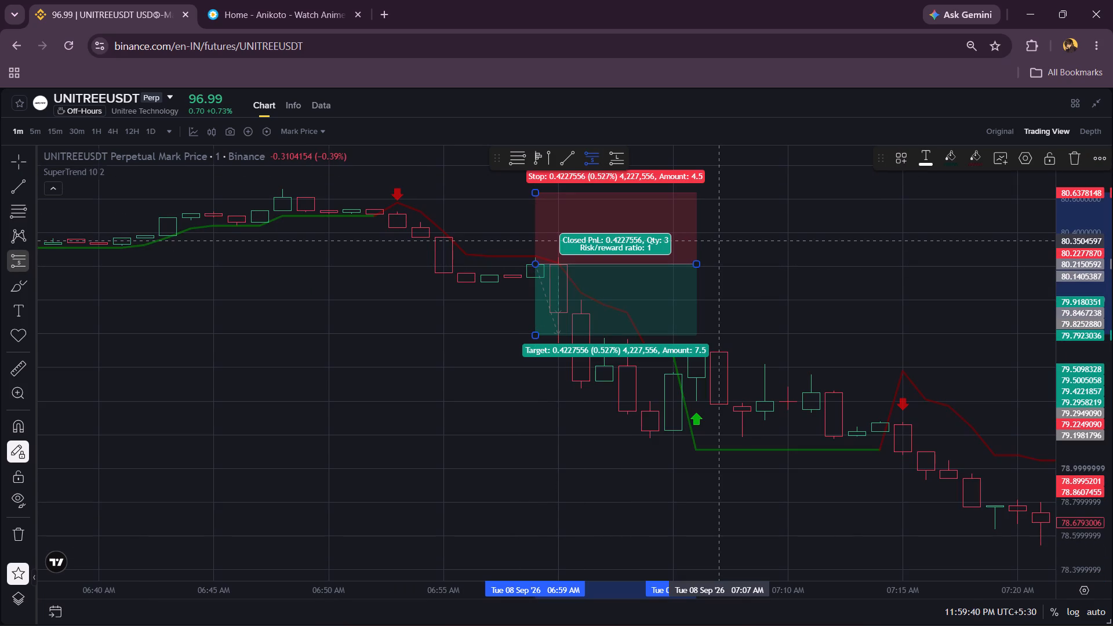
{"action": "right_click", "coordinate": [725, 241]}
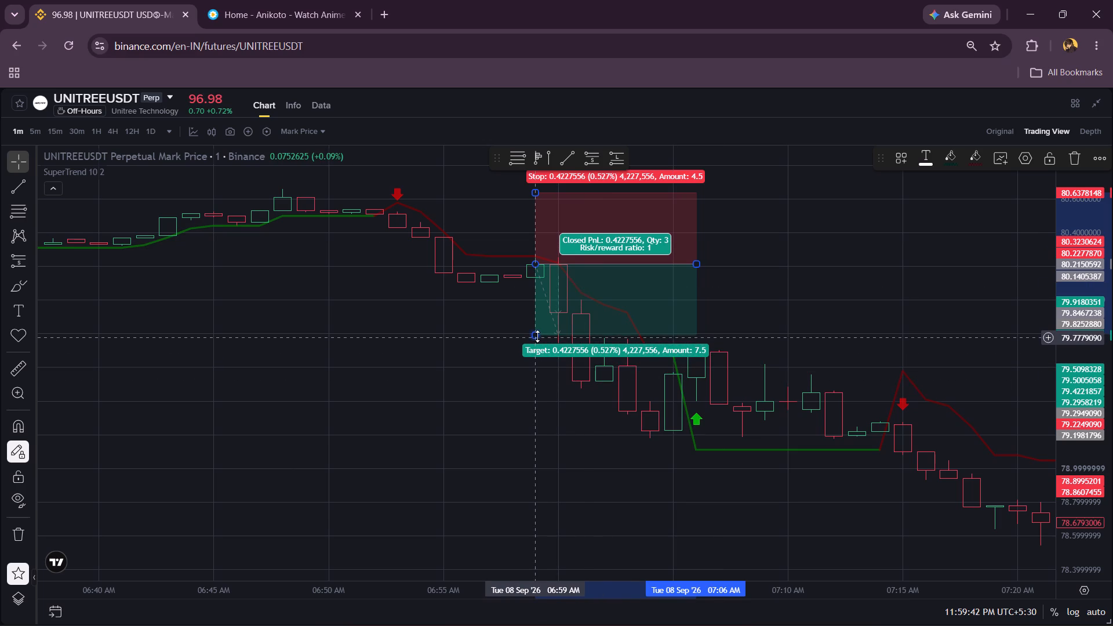
{"action": "left_click_drag", "start_coordinate": [537, 336], "coordinate": [568, 325]}
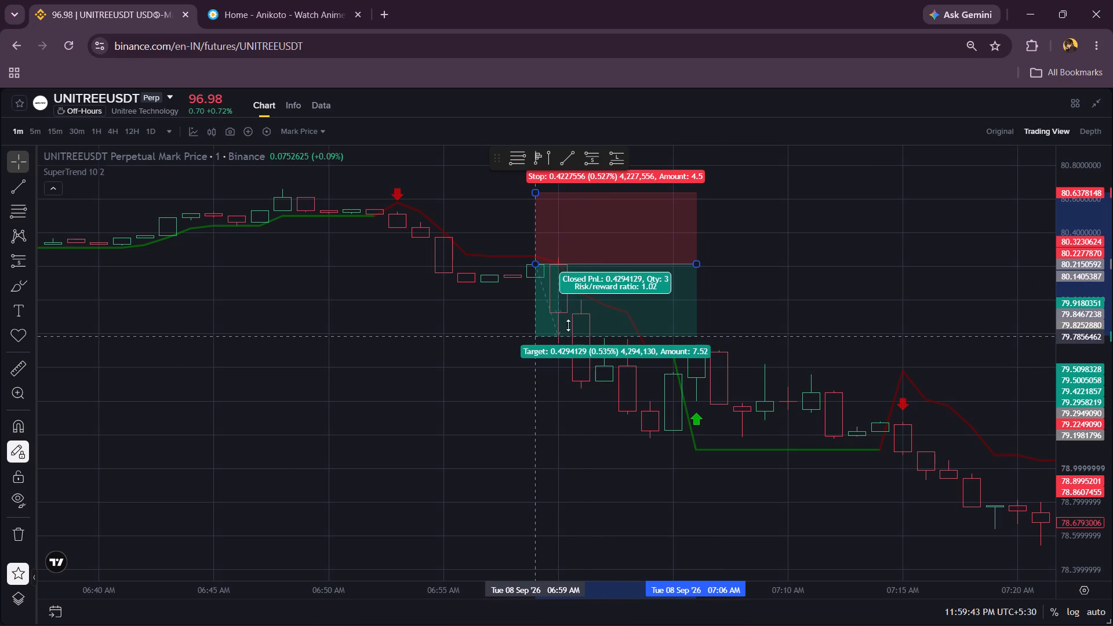
{"action": "left_click_drag", "start_coordinate": [568, 325], "coordinate": [556, 311]}
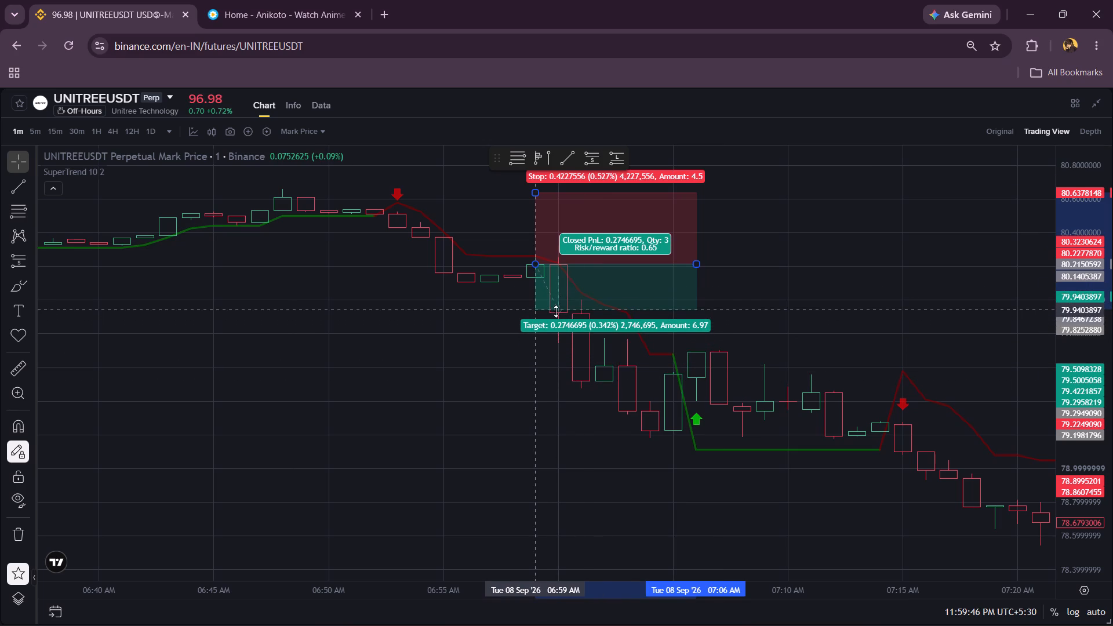
{"action": "left_click_drag", "start_coordinate": [556, 311], "coordinate": [559, 312]}
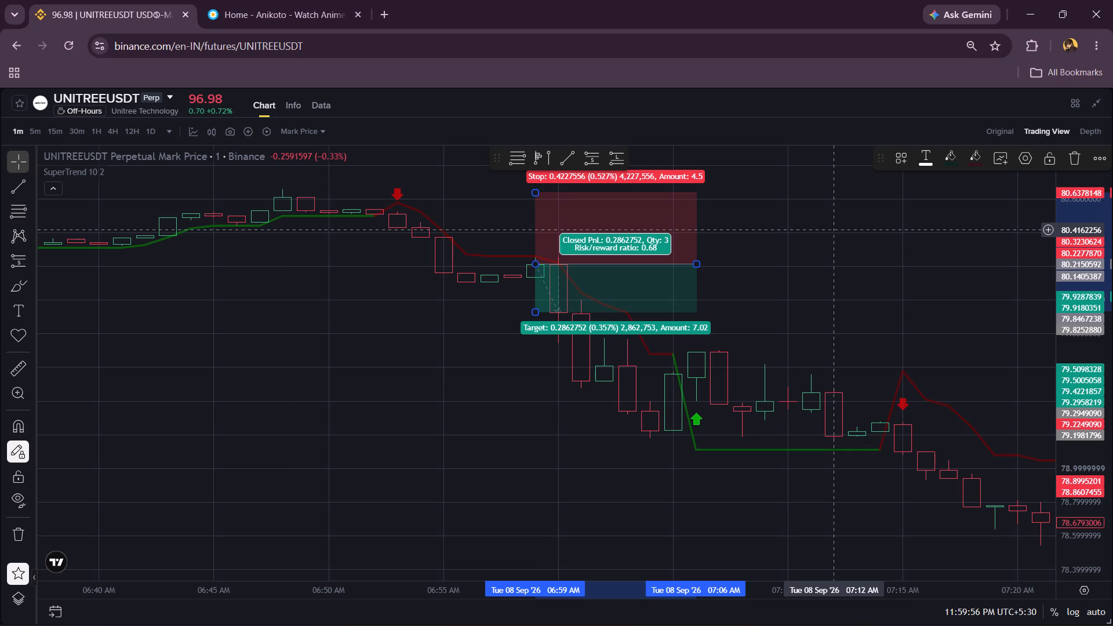
{"action": "left_click", "coordinate": [421, 354]}
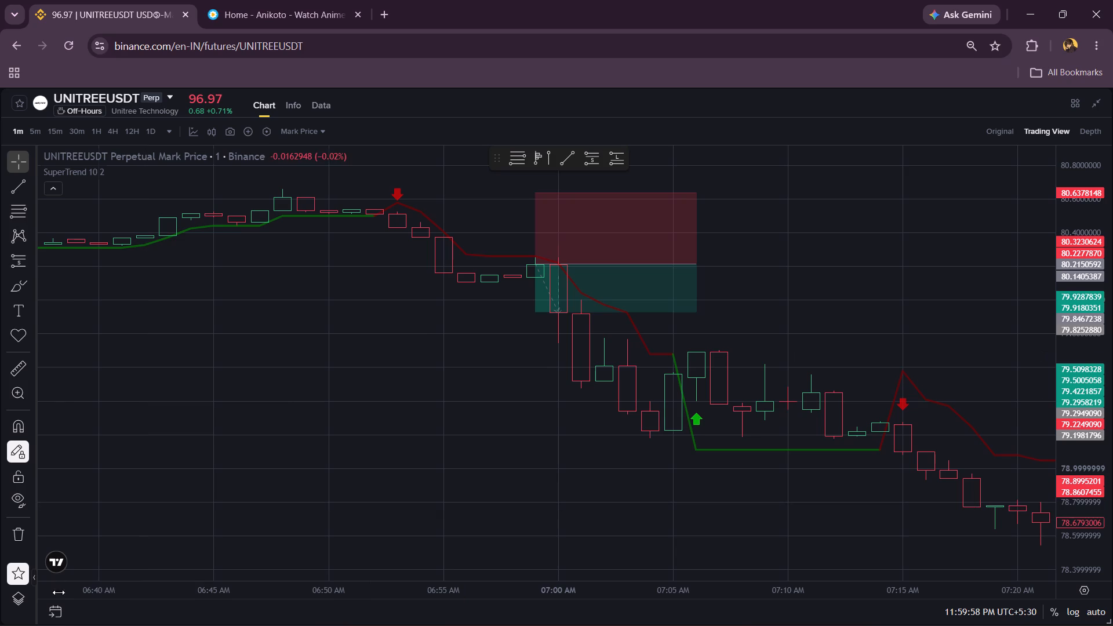
Jump the UNITREEUSDT chart to 9 September 2026 at 07:00.
{"action": "left_click", "coordinate": [59, 607]}
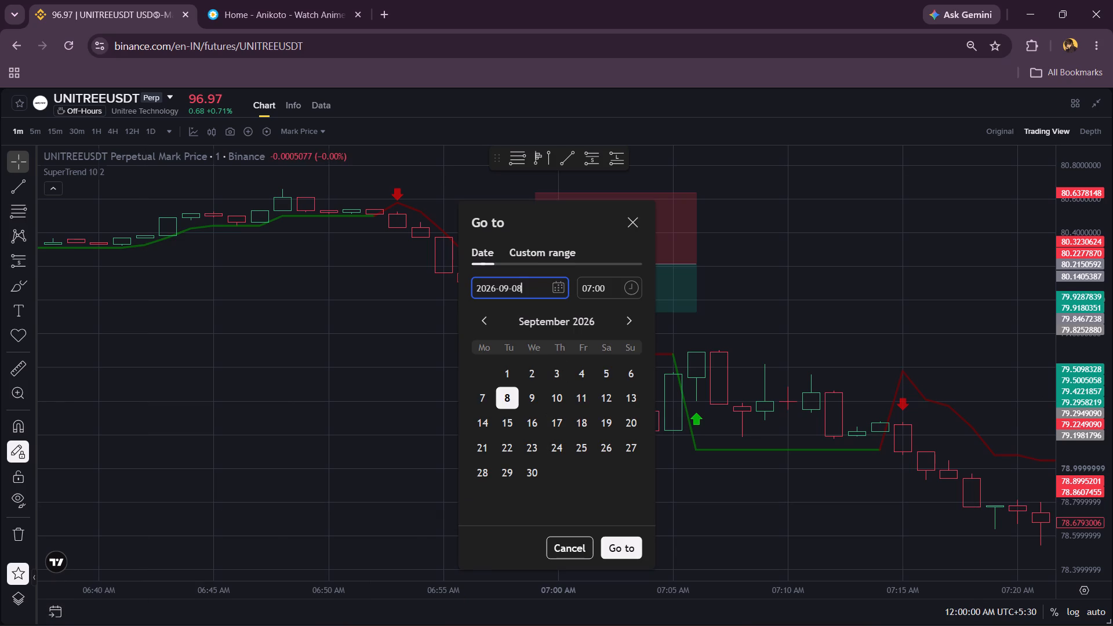
{"action": "left_click", "coordinate": [529, 398]}
{"action": "left_click", "coordinate": [630, 550]}
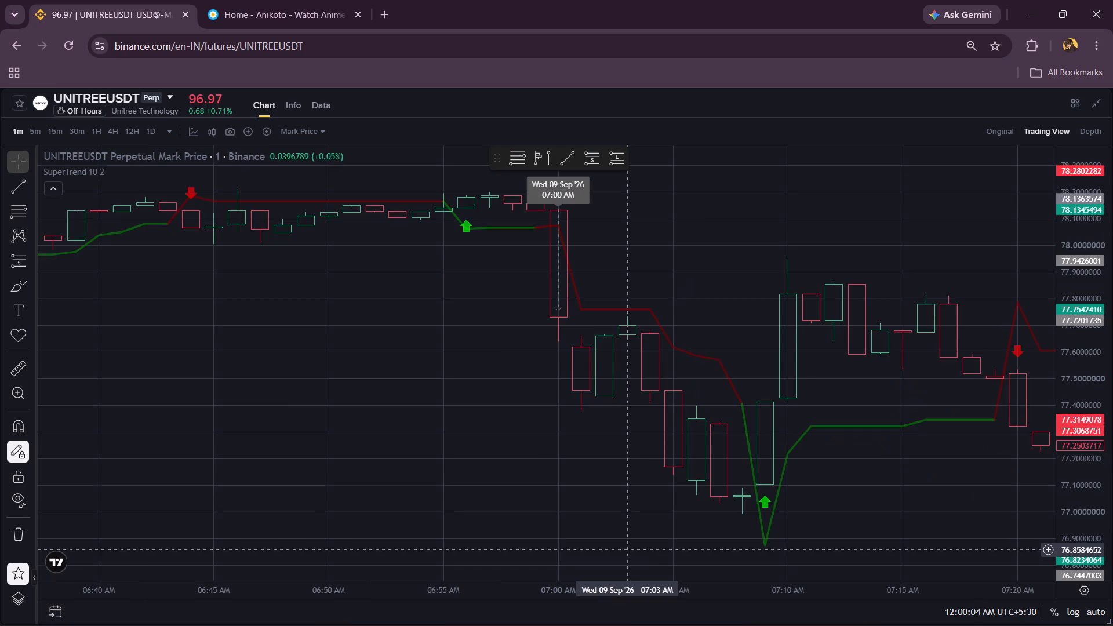
Place a short position from the 06:59 AM candle on 9 September, entry about 78.129, with its target at about 77.728 (0.513%).
{"action": "left_click_drag", "start_coordinate": [672, 224], "coordinate": [545, 316]}
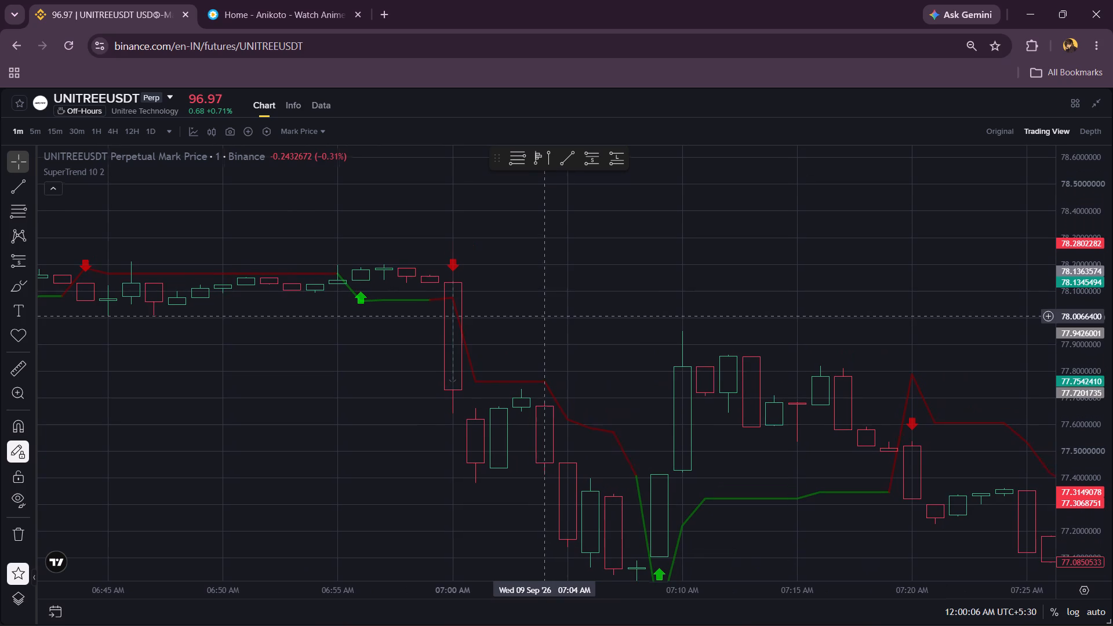
{"action": "left_click", "coordinate": [589, 168]}
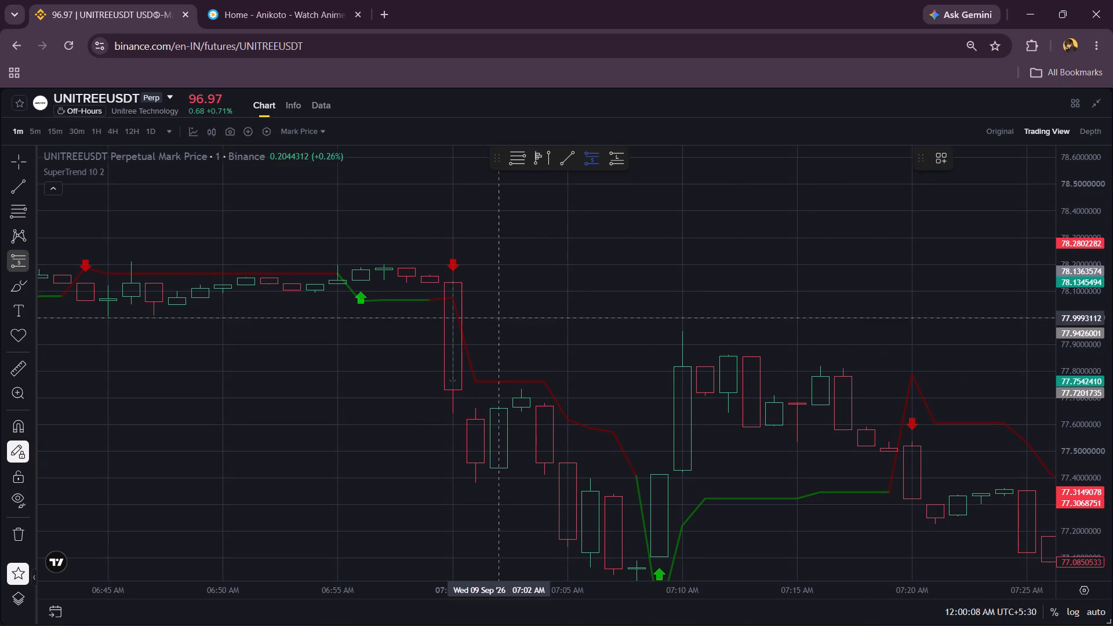
{"action": "left_click", "coordinate": [433, 283]}
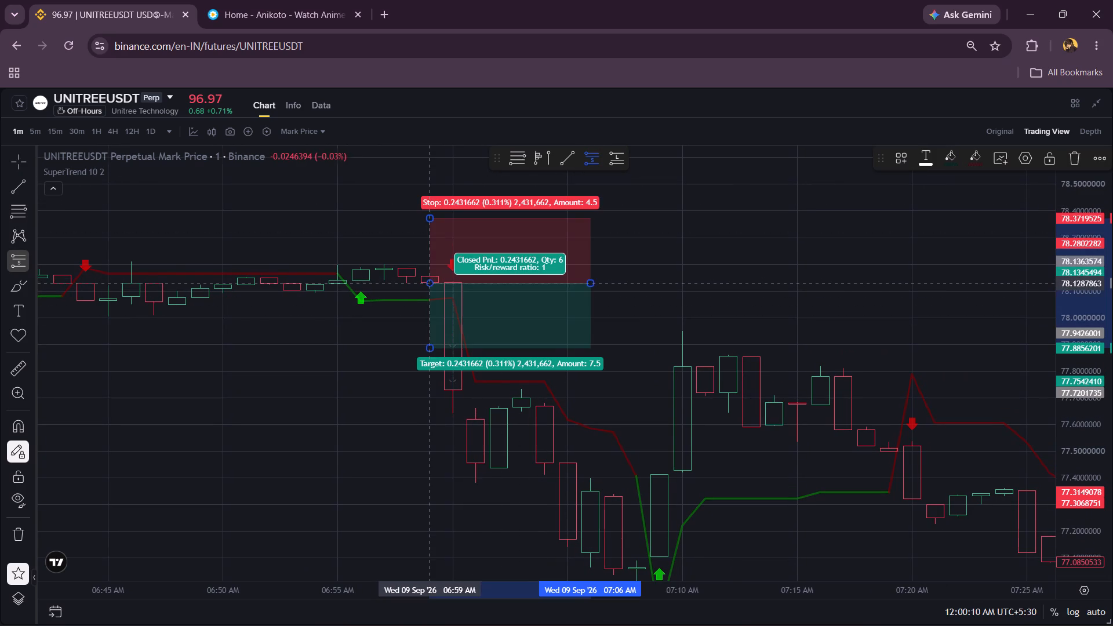
{"action": "right_click", "coordinate": [684, 238]}
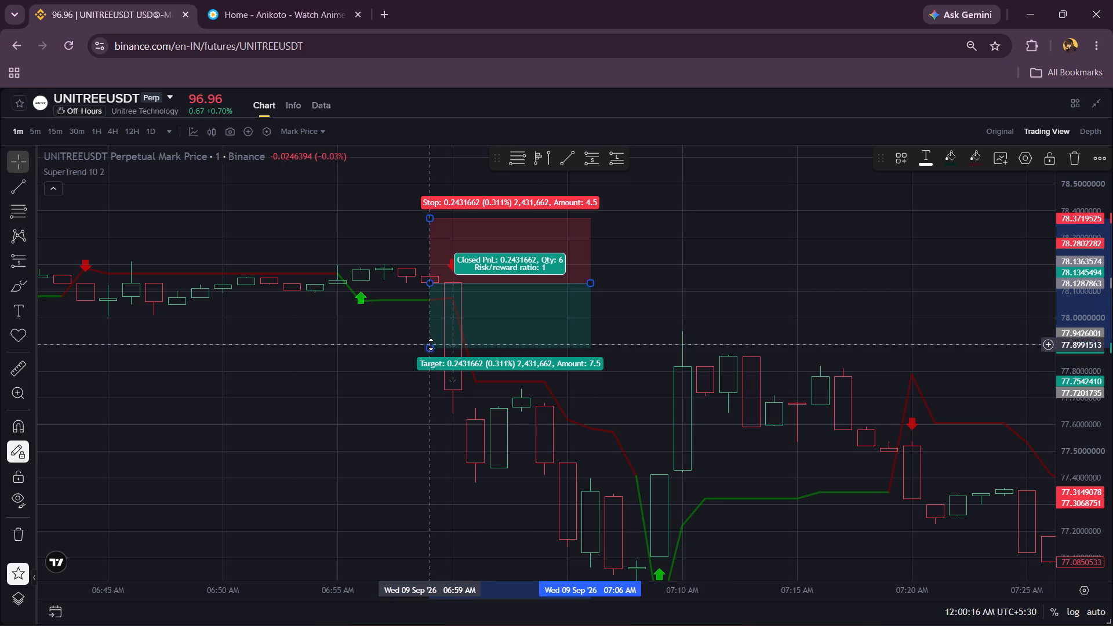
{"action": "left_click_drag", "start_coordinate": [429, 345], "coordinate": [447, 392]}
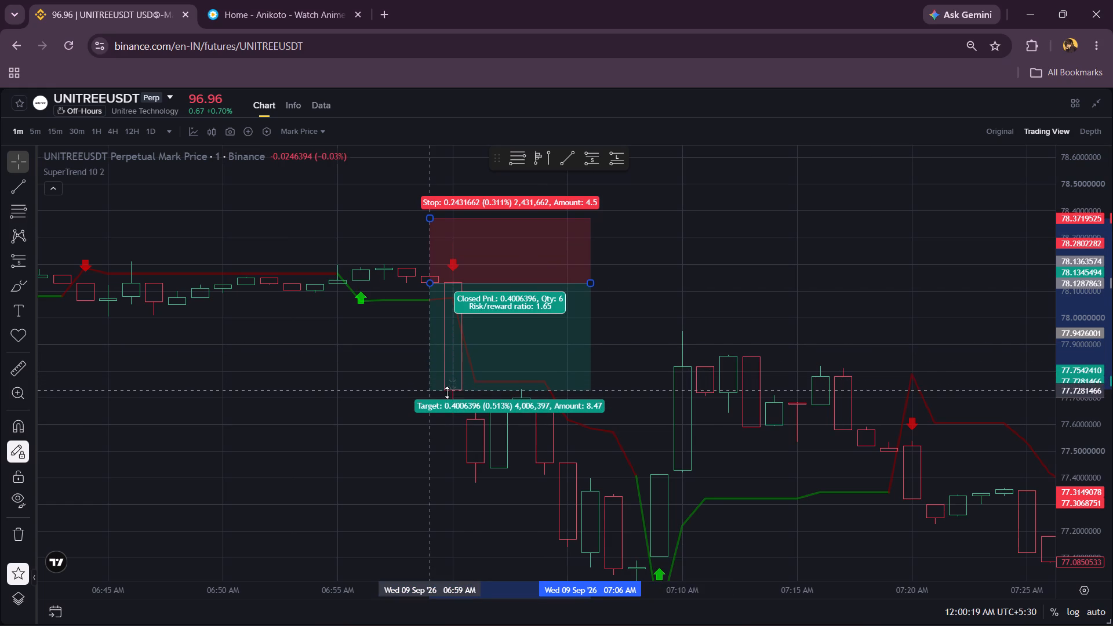
{"action": "left_click_drag", "start_coordinate": [447, 392], "coordinate": [447, 390]}
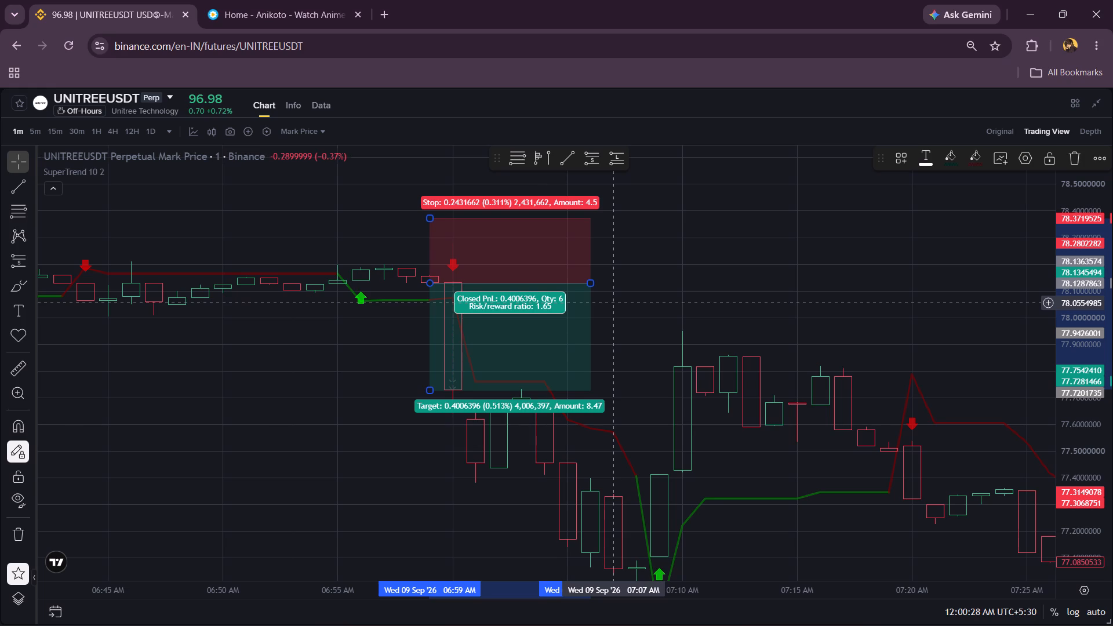
Jump the UNITREEUSDT chart to 10 September 2026 at 07:00.
{"action": "left_click", "coordinate": [61, 613]}
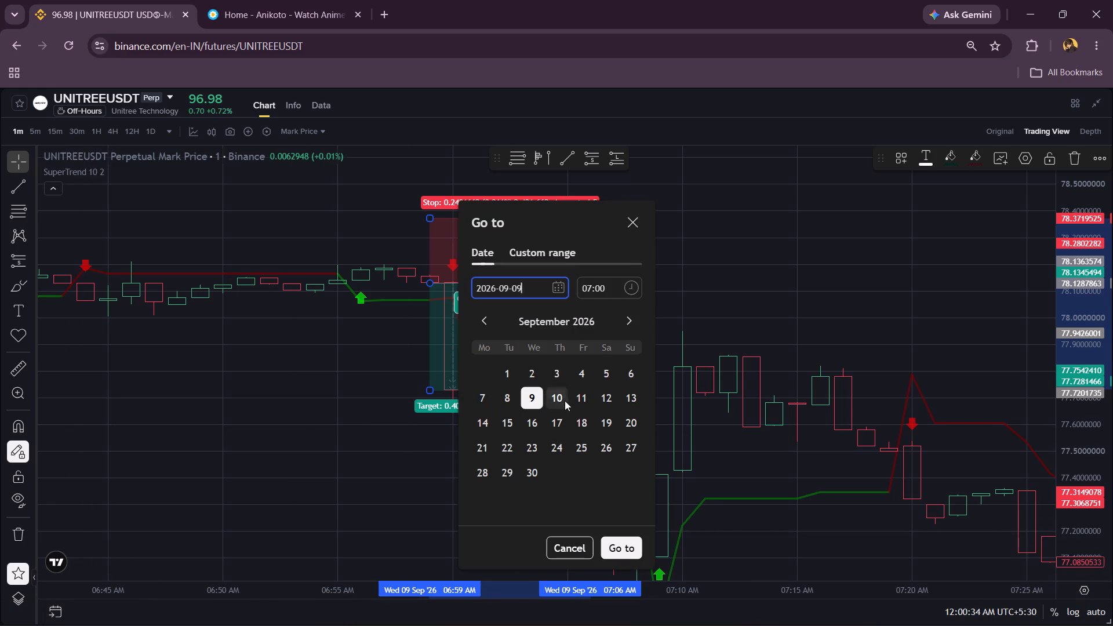
{"action": "left_click", "coordinate": [565, 401]}
{"action": "left_click", "coordinate": [624, 551]}
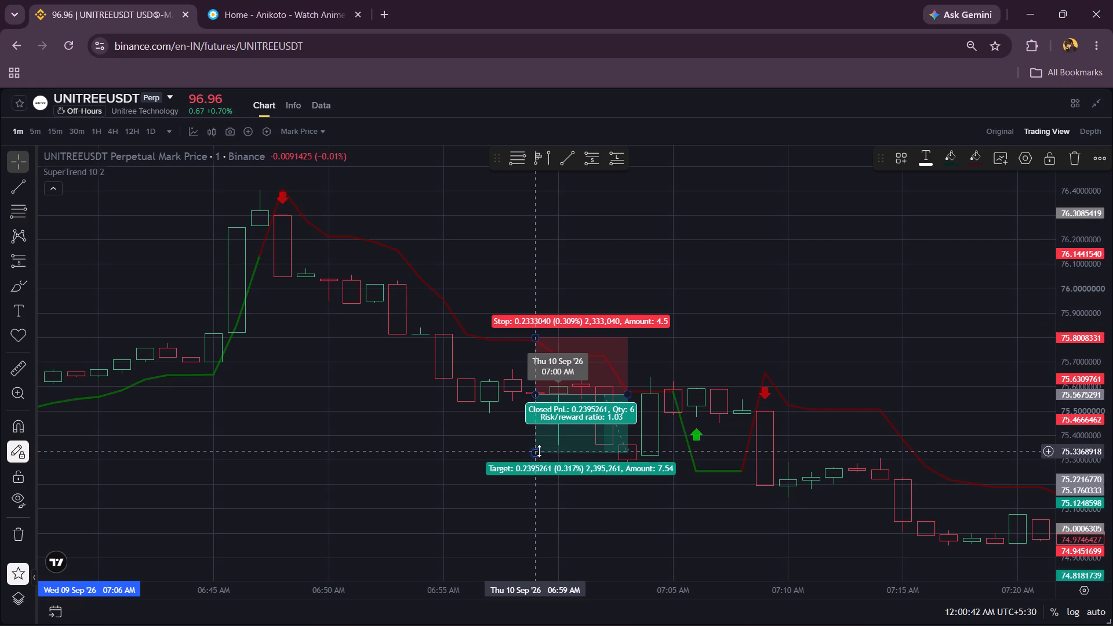
Adjust the existing 06:59 AM short position on 10 September to a target of about 75.318 (0.330%) and a stop of about 75.593.
{"action": "left_click_drag", "start_coordinate": [536, 450], "coordinate": [544, 445]}
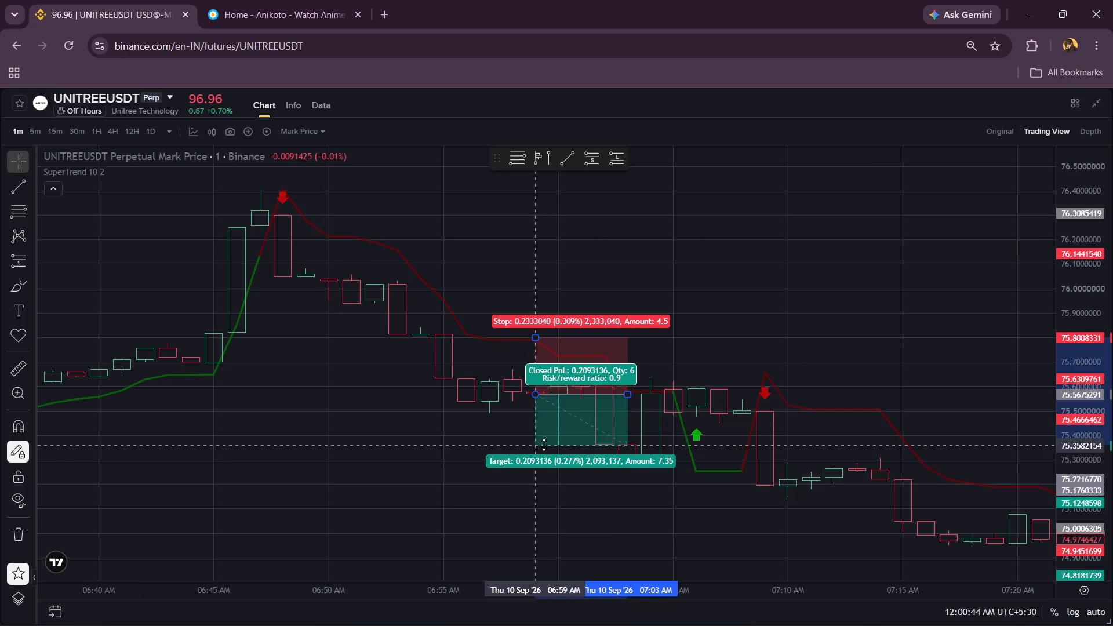
{"action": "left_click_drag", "start_coordinate": [544, 445], "coordinate": [548, 456]}
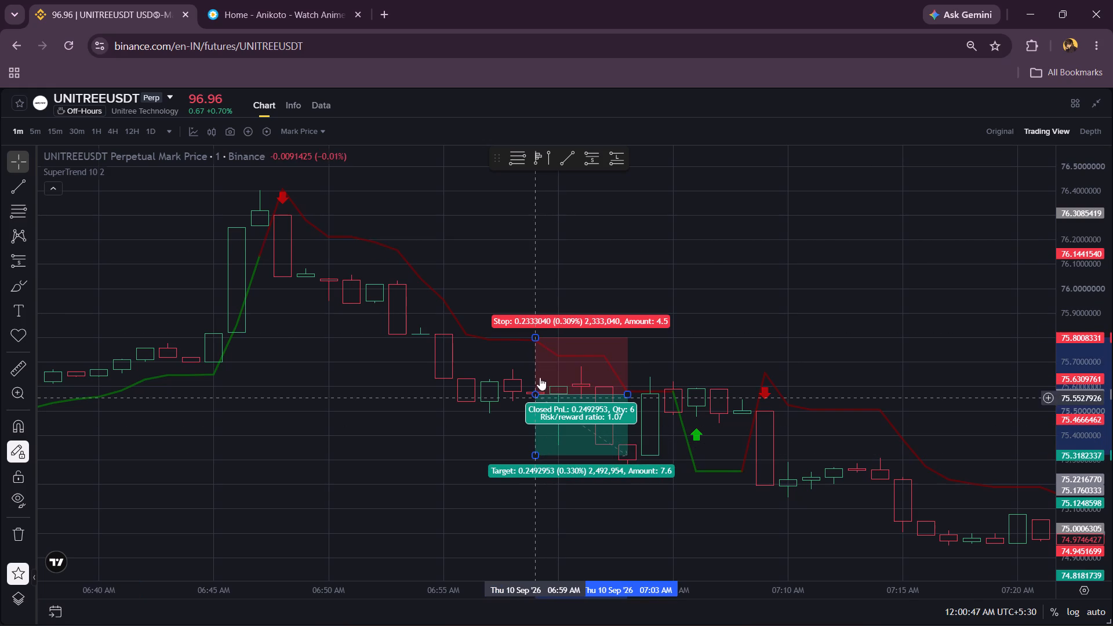
{"action": "left_click_drag", "start_coordinate": [536, 336], "coordinate": [572, 392]}
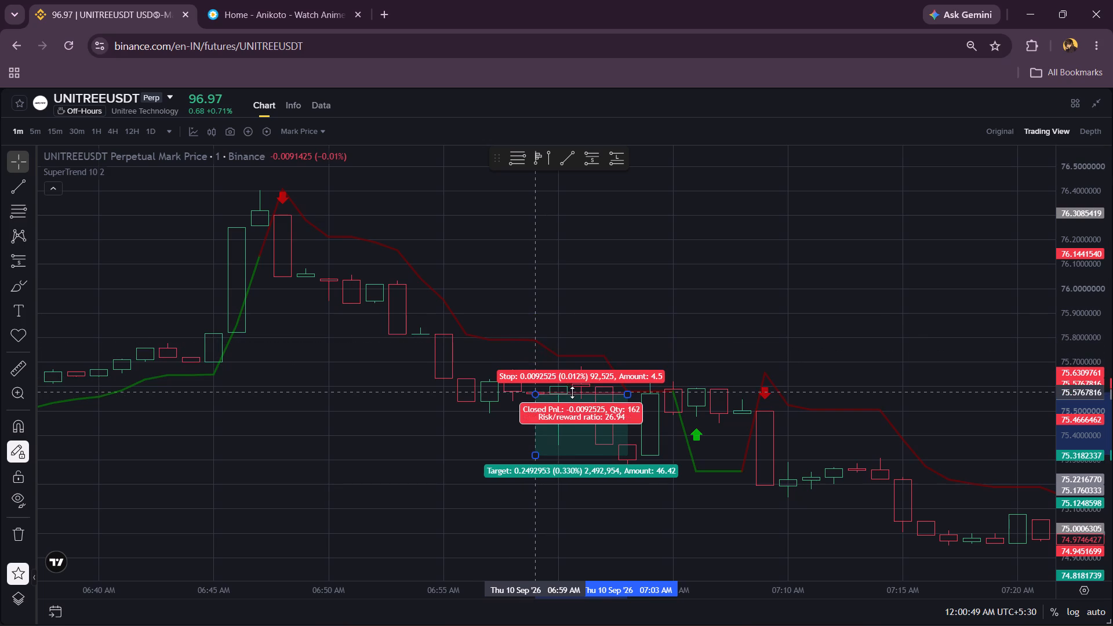
{"action": "left_click_drag", "start_coordinate": [572, 392], "coordinate": [562, 388]}
{"action": "left_click", "coordinate": [648, 310]}
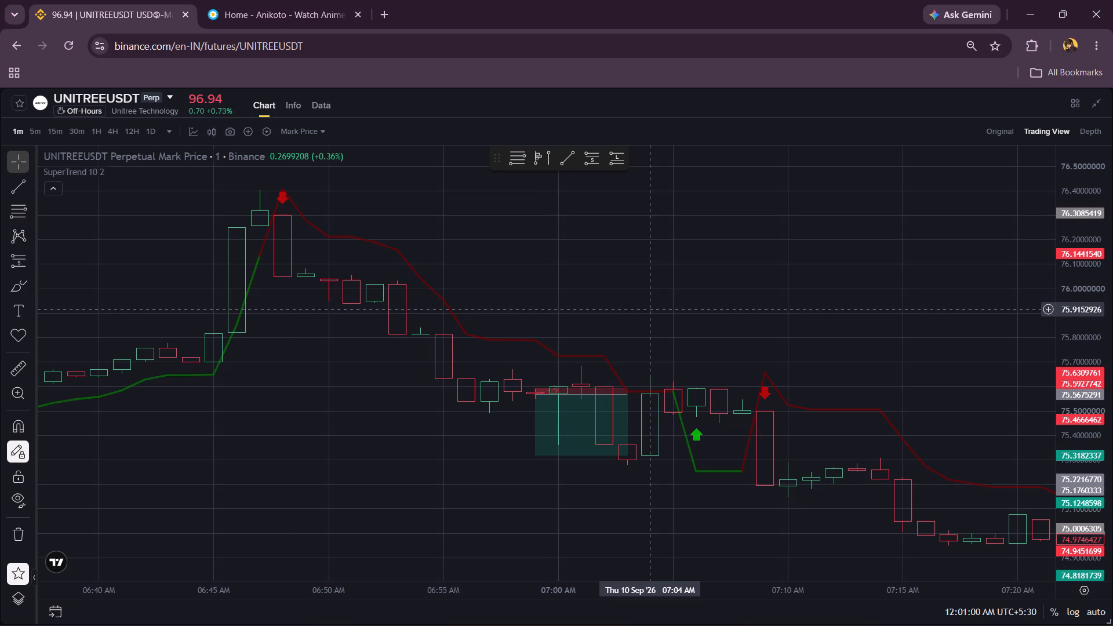
Jump the UNITREEUSDT chart to 11 September 2026 at 07:00.
{"action": "left_click", "coordinate": [58, 605]}
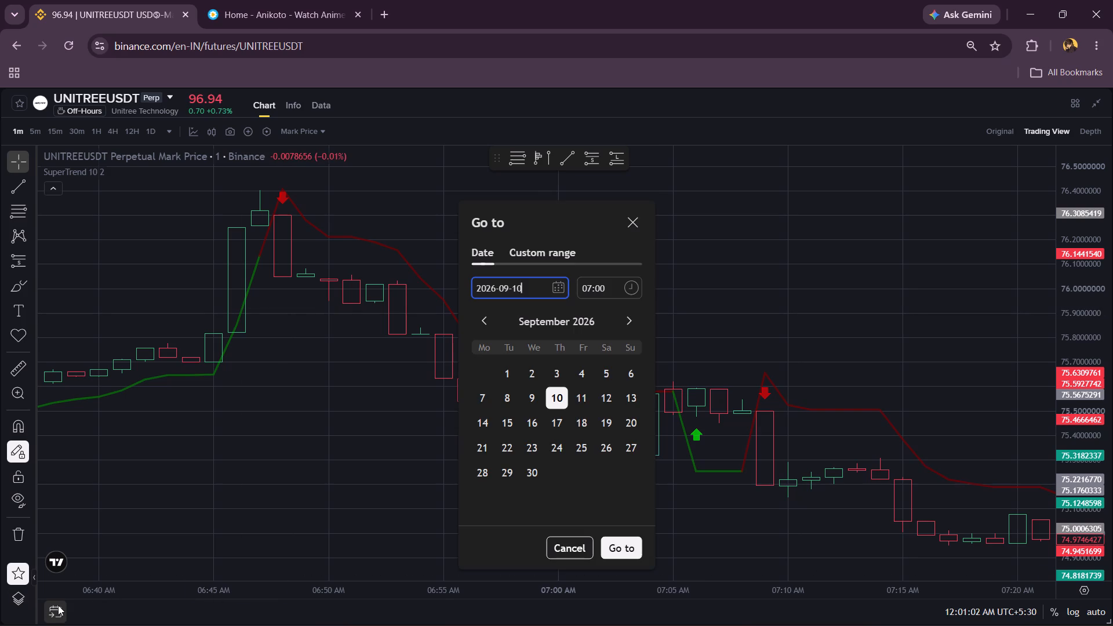
{"action": "left_click", "coordinate": [577, 402]}
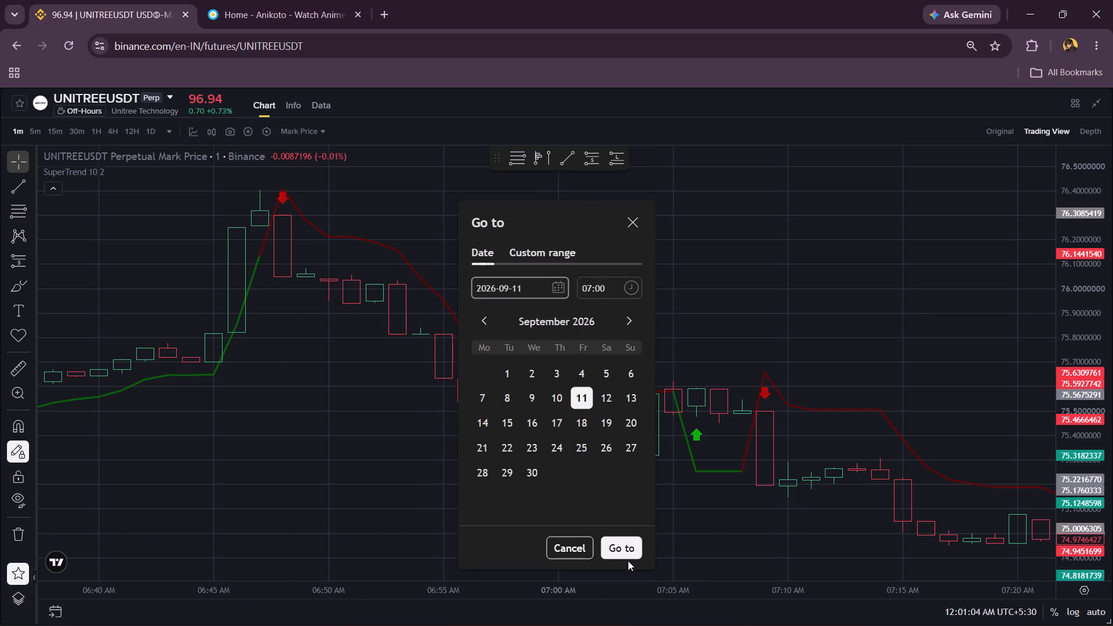
{"action": "left_click", "coordinate": [628, 549]}
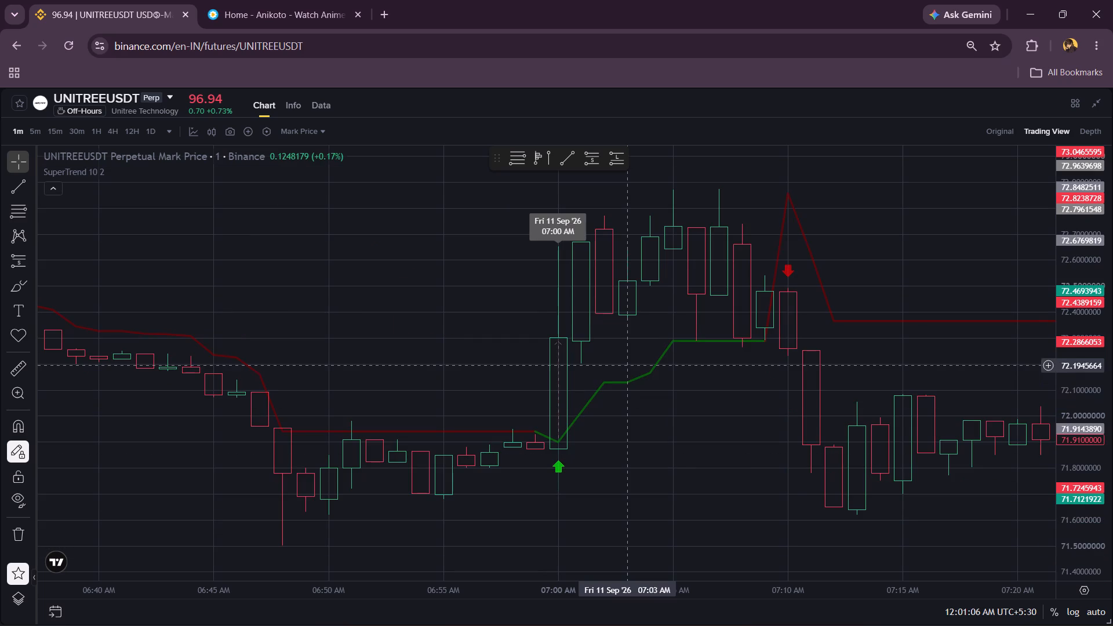
Place a short position from the 06:59 AM candle on 11 September, entry about 71.873, with its stop at about 72.232 (0.499%).
{"action": "left_click", "coordinate": [589, 162]}
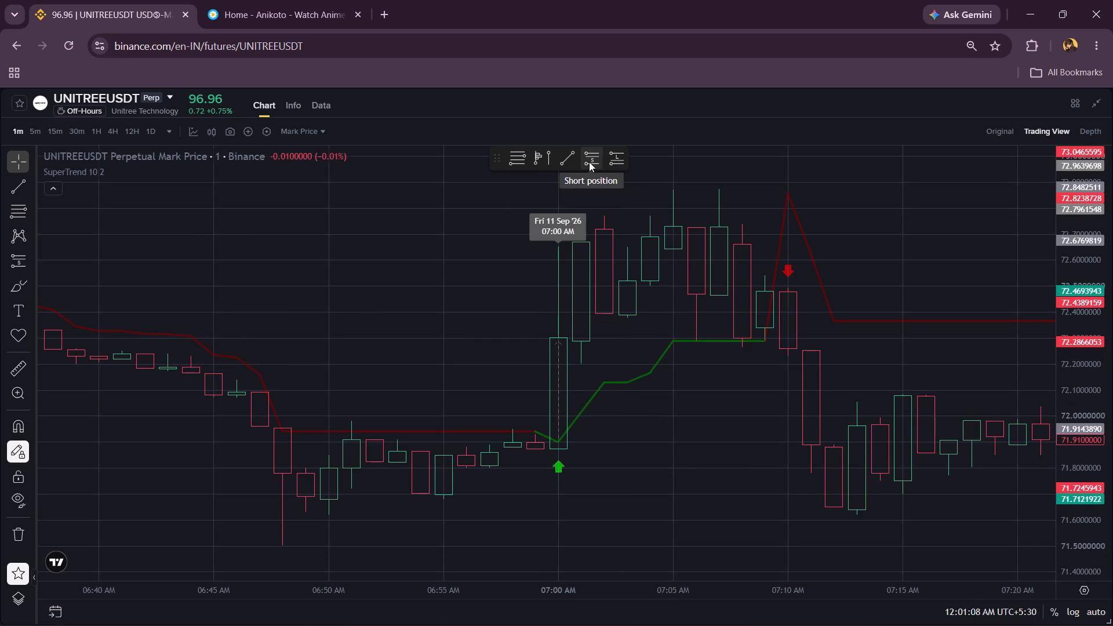
{"action": "left_click", "coordinate": [534, 449]}
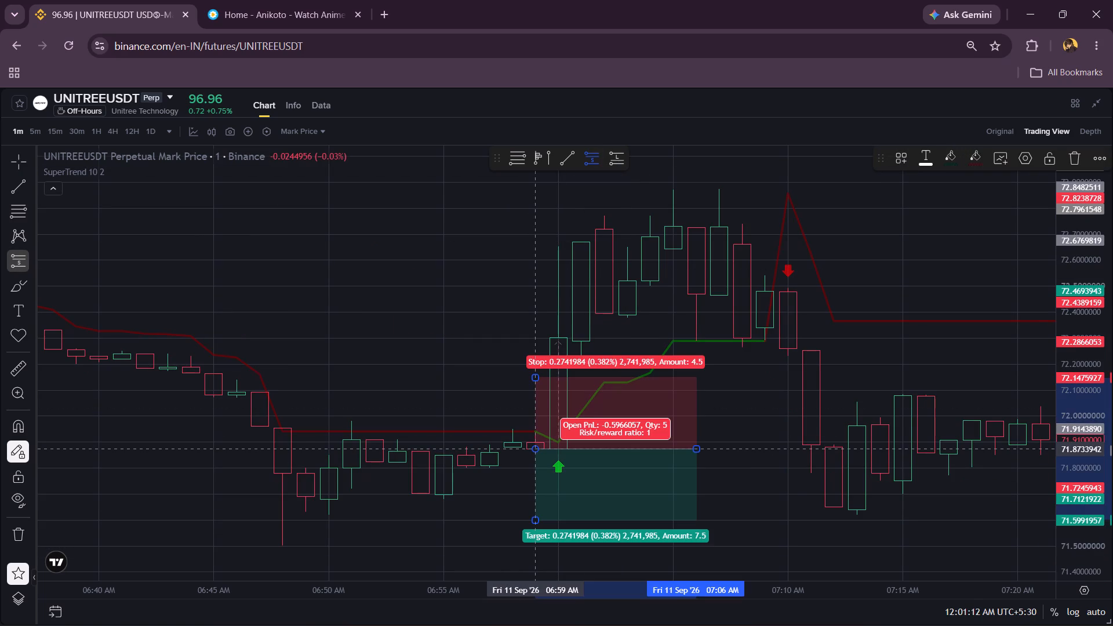
{"action": "right_click", "coordinate": [462, 321]}
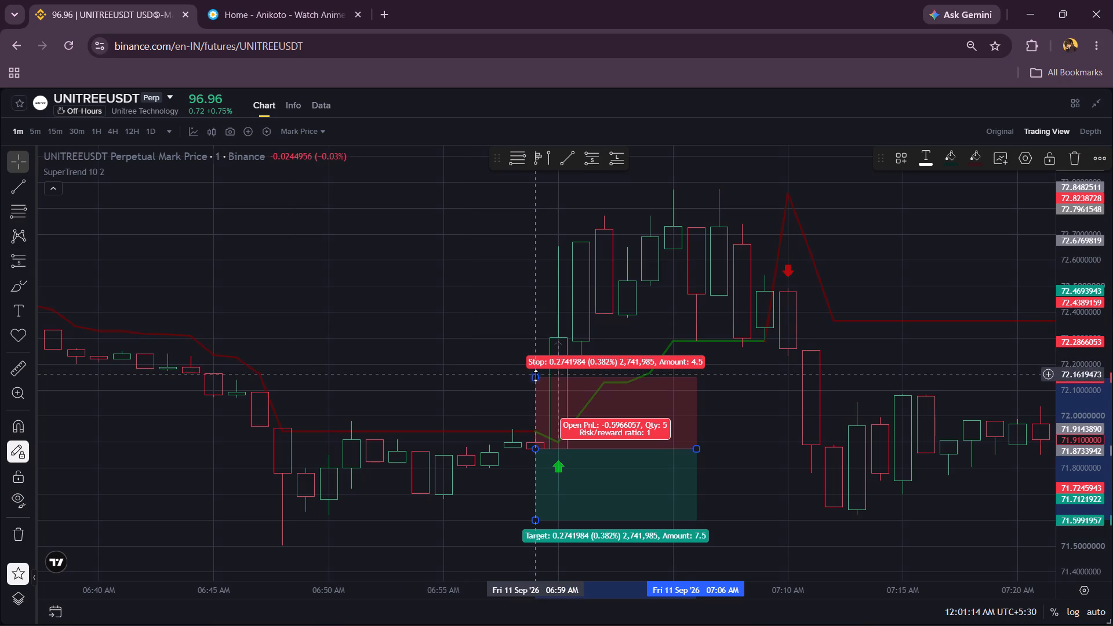
{"action": "left_click_drag", "start_coordinate": [536, 376], "coordinate": [540, 254]}
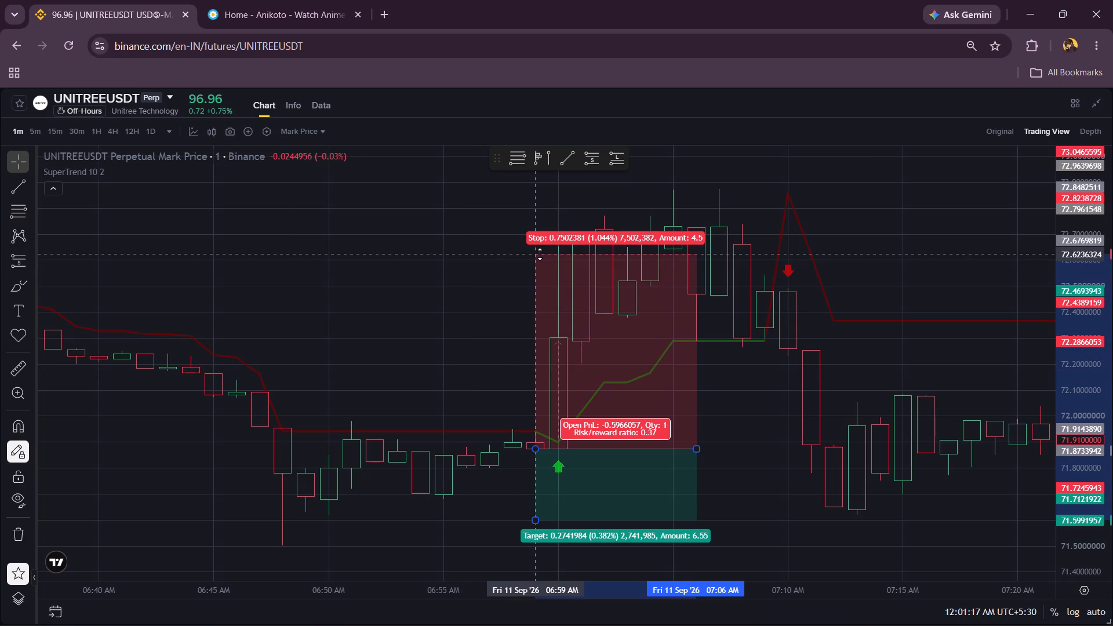
{"action": "left_click_drag", "start_coordinate": [540, 254], "coordinate": [542, 244]}
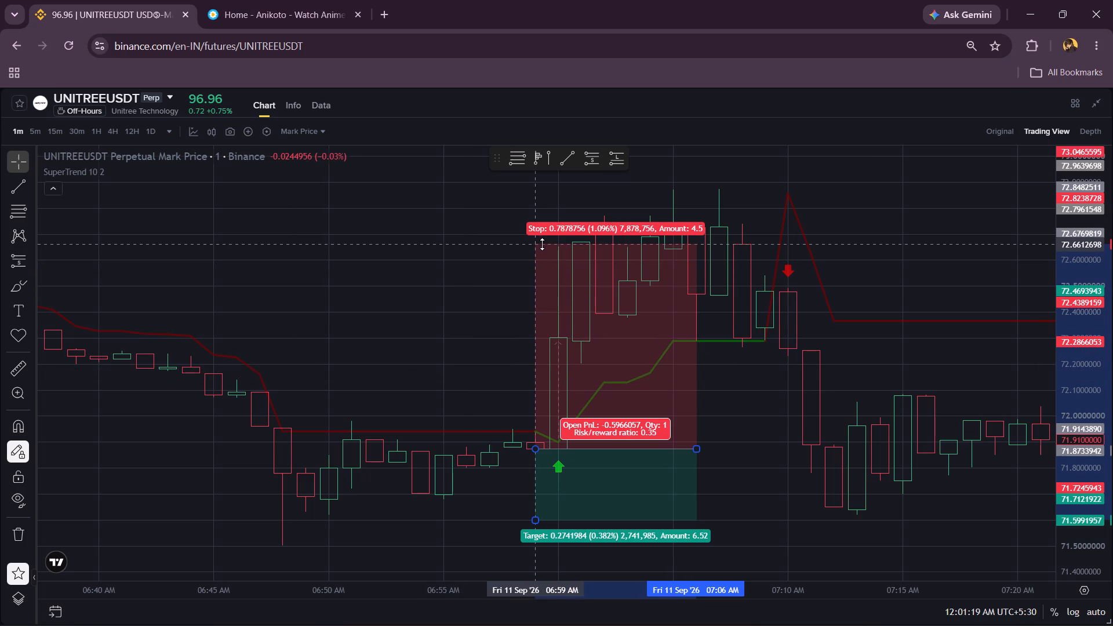
{"action": "left_click_drag", "start_coordinate": [542, 244], "coordinate": [550, 321]}
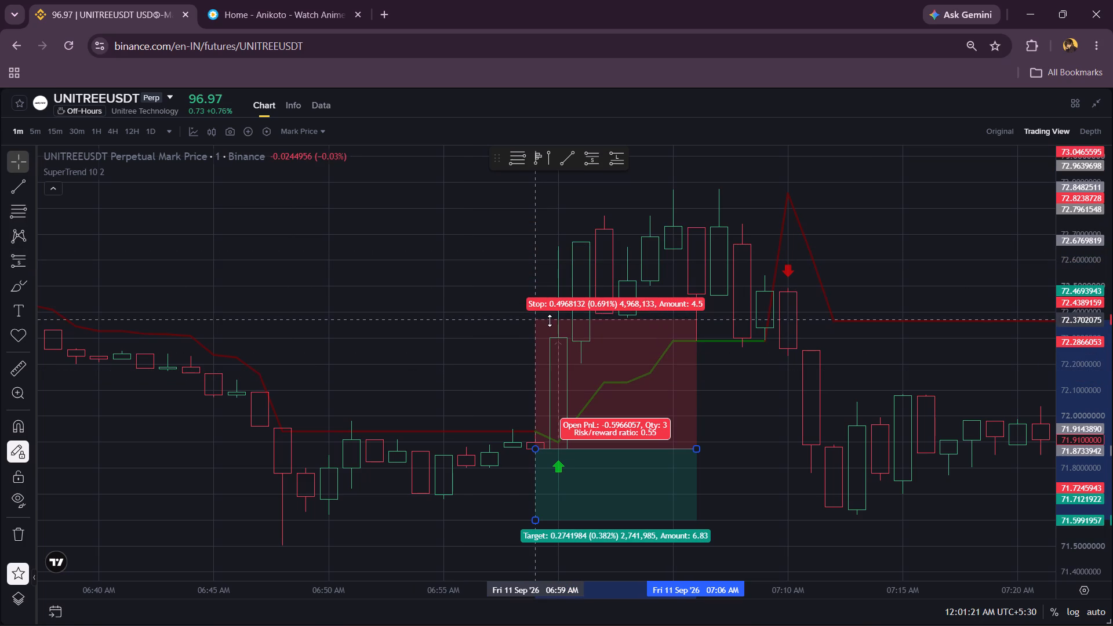
{"action": "left_click_drag", "start_coordinate": [550, 321], "coordinate": [558, 331]}
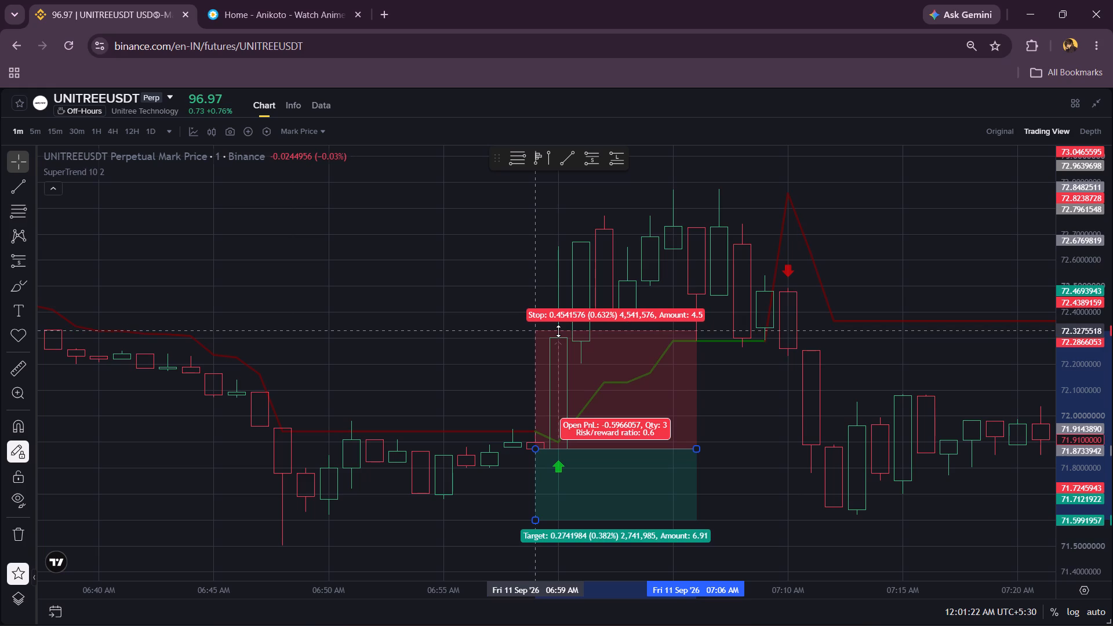
{"action": "left_click_drag", "start_coordinate": [558, 331], "coordinate": [563, 340]}
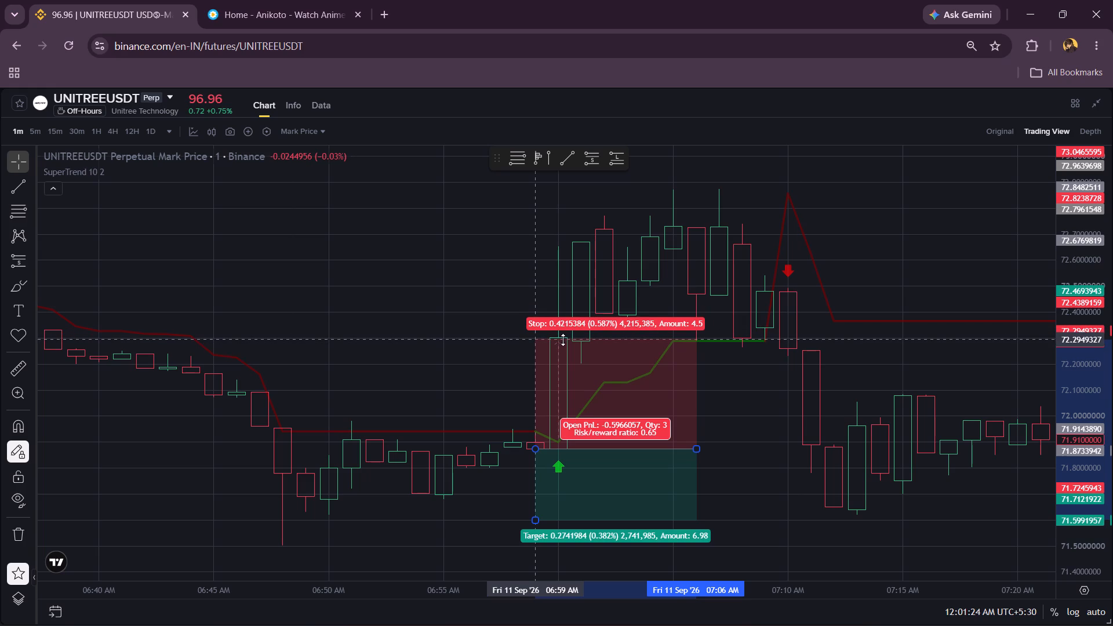
{"action": "left_click_drag", "start_coordinate": [563, 340], "coordinate": [561, 352]}
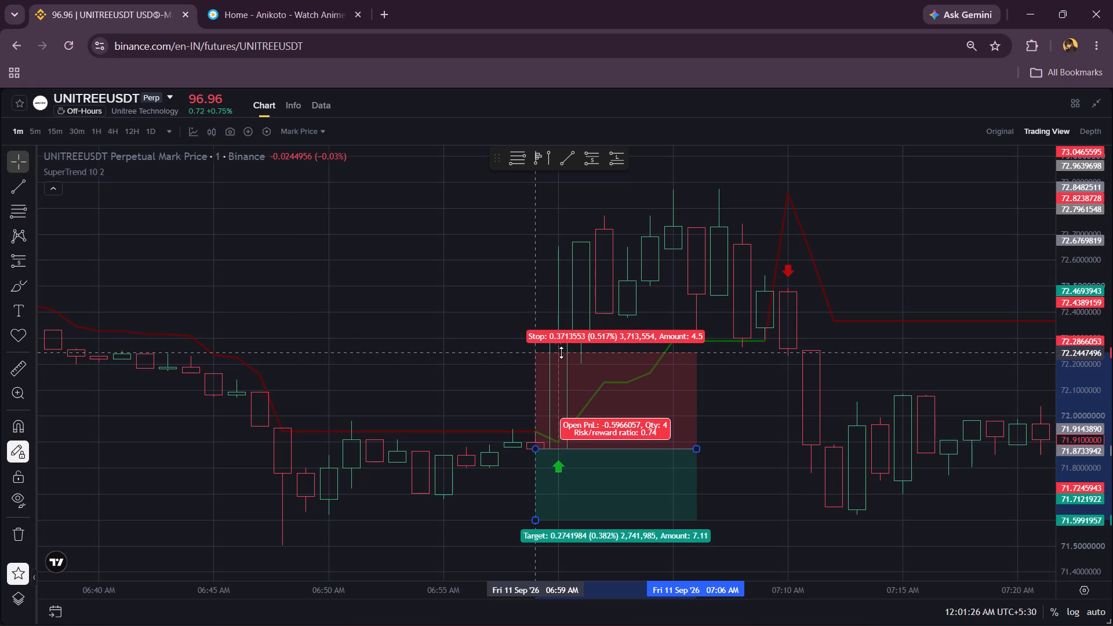
{"action": "left_click_drag", "start_coordinate": [561, 352], "coordinate": [565, 356]}
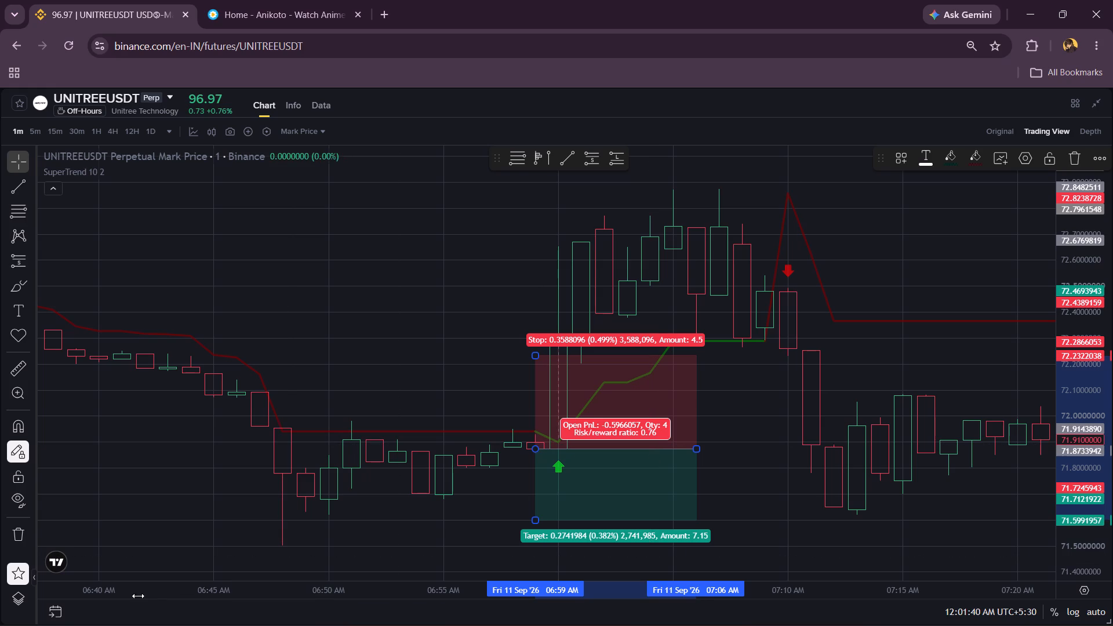
Jump the UNITREEUSDT chart to 14 September 2026 at 07:00.
{"action": "left_click", "coordinate": [50, 605]}
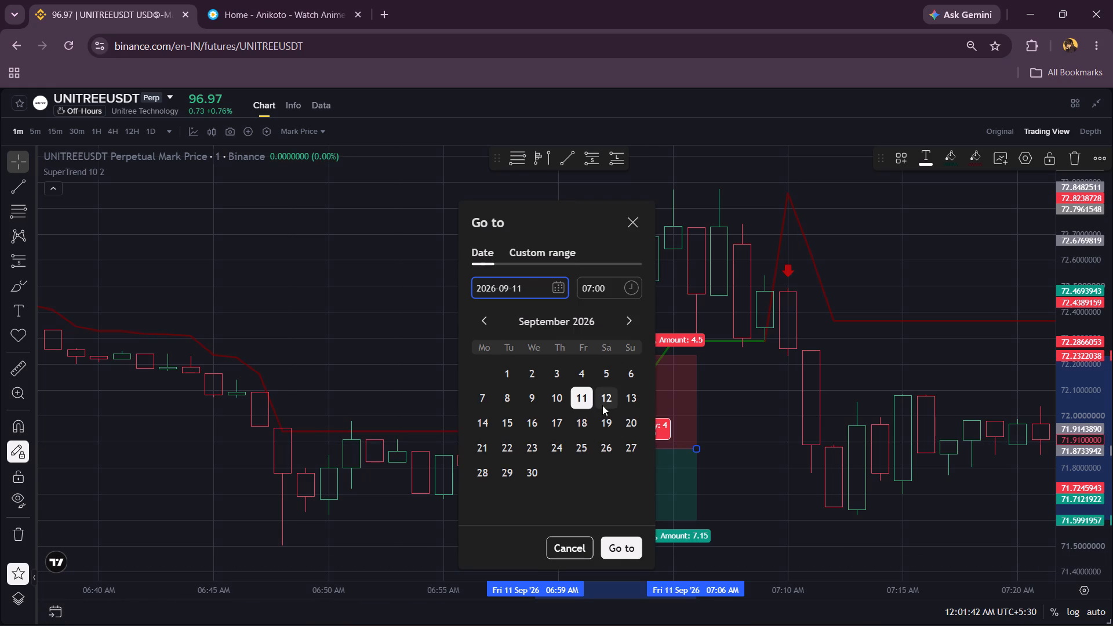
{"action": "left_click", "coordinate": [484, 422]}
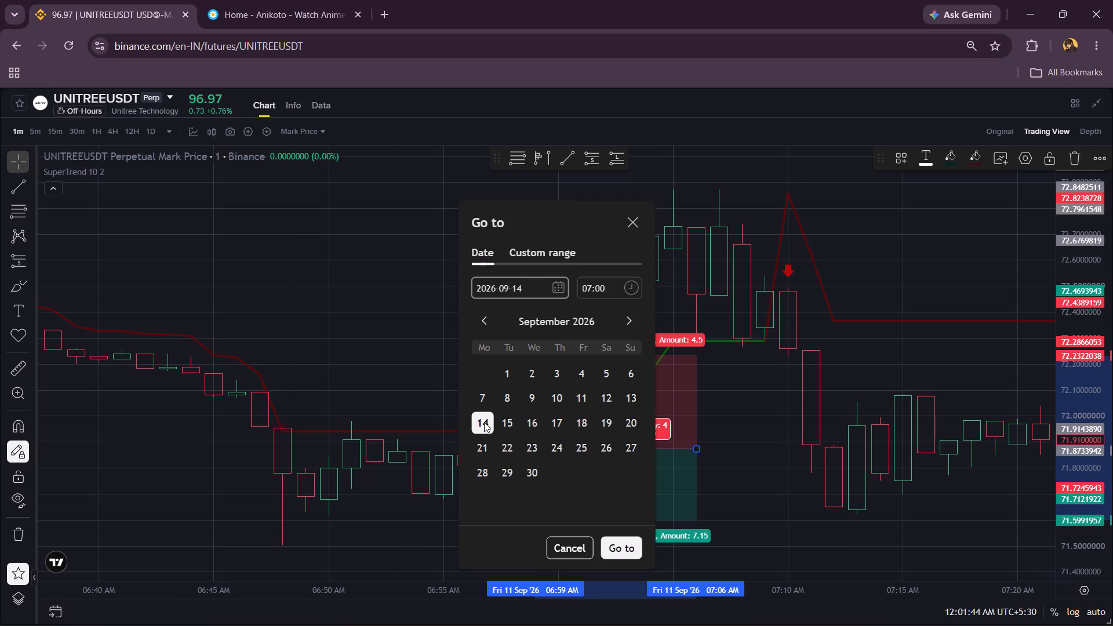
{"action": "left_click", "coordinate": [630, 550]}
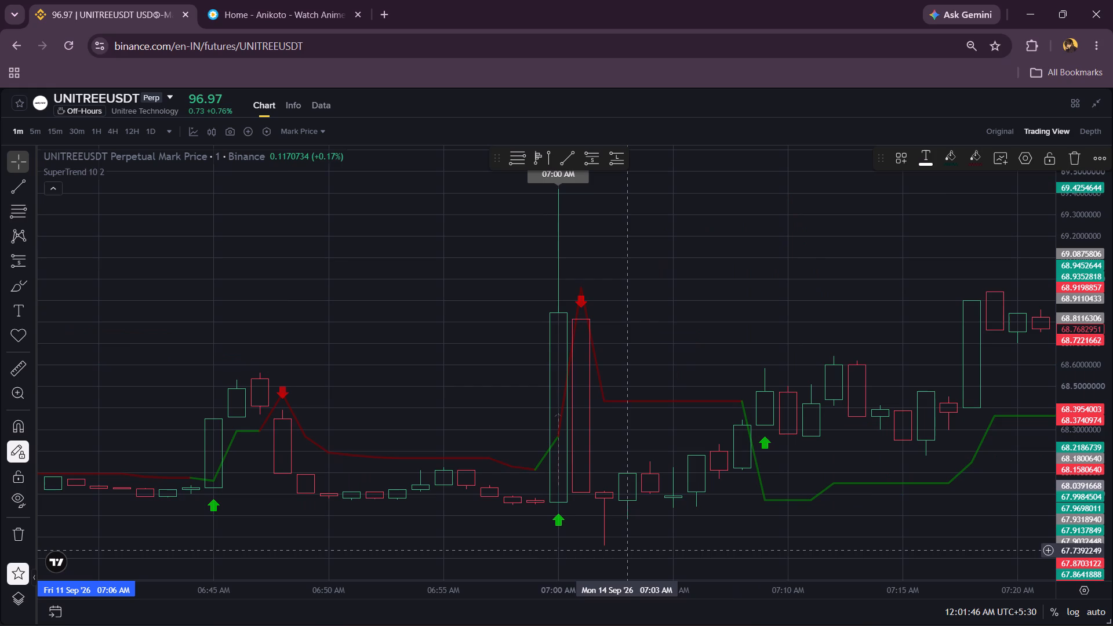
Place a short position from the 06:59 AM candle on 14 September, entry about 67.952, with stop and target each 0.488% away.
{"action": "scroll", "coordinate": [579, 194], "scroll_direction": "up", "scroll_amount": 3}
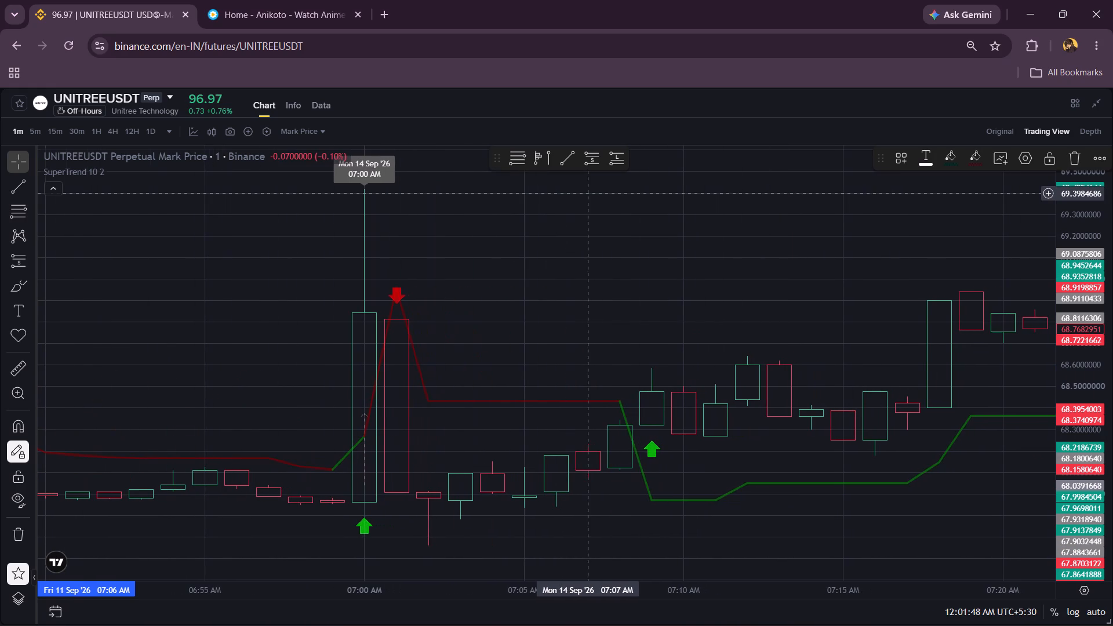
{"action": "left_click", "coordinate": [591, 160]}
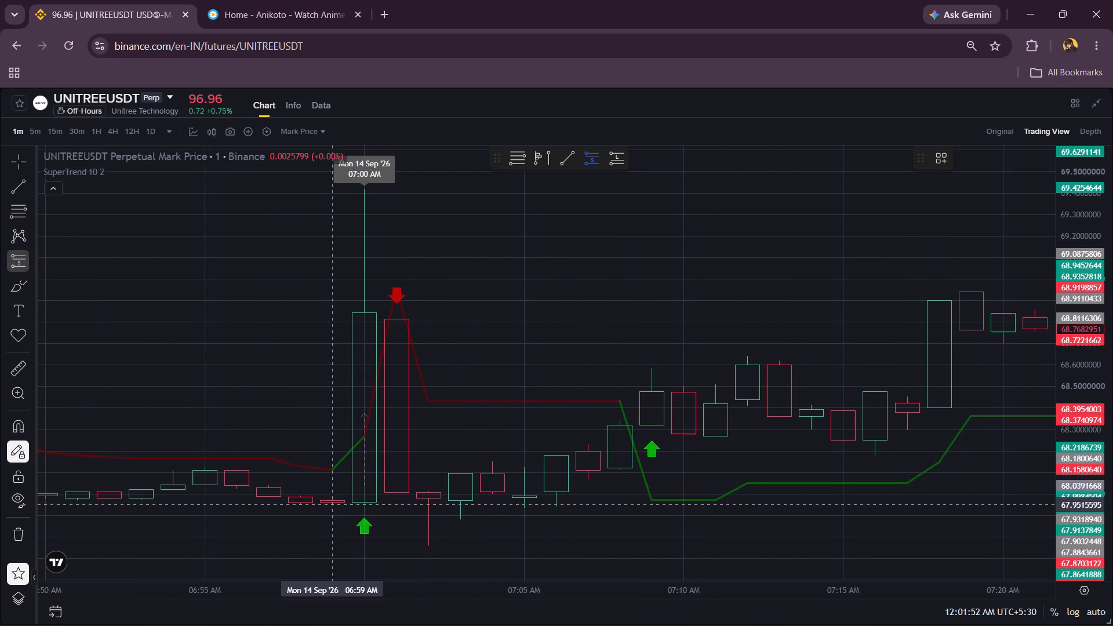
{"action": "left_click", "coordinate": [334, 504]}
{"action": "right_click", "coordinate": [561, 318]}
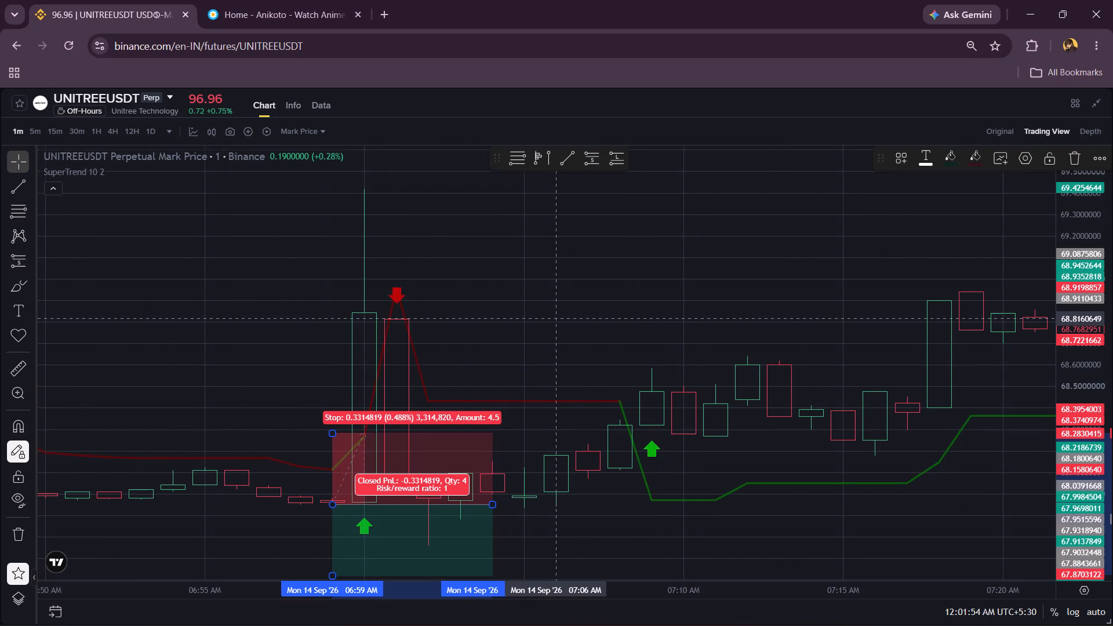
{"action": "scroll", "coordinate": [561, 318], "scroll_direction": "left", "scroll_amount": 1}
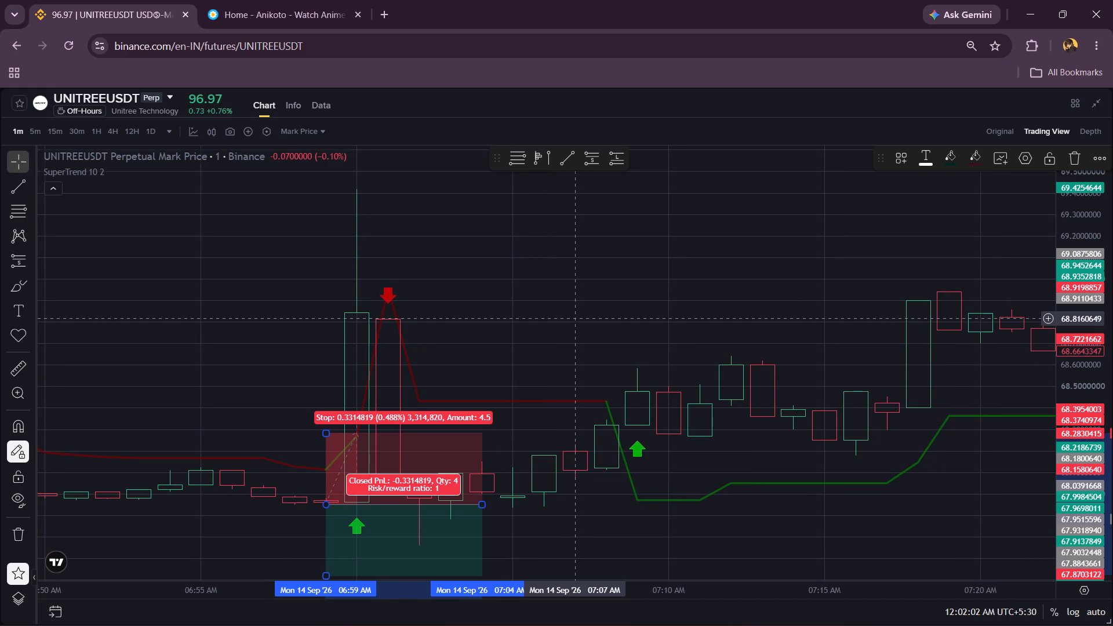
Jump the UNITREEUSDT chart to 15 September 2026 at 07:00.
{"action": "left_click", "coordinate": [62, 606]}
{"action": "left_click", "coordinate": [508, 421]}
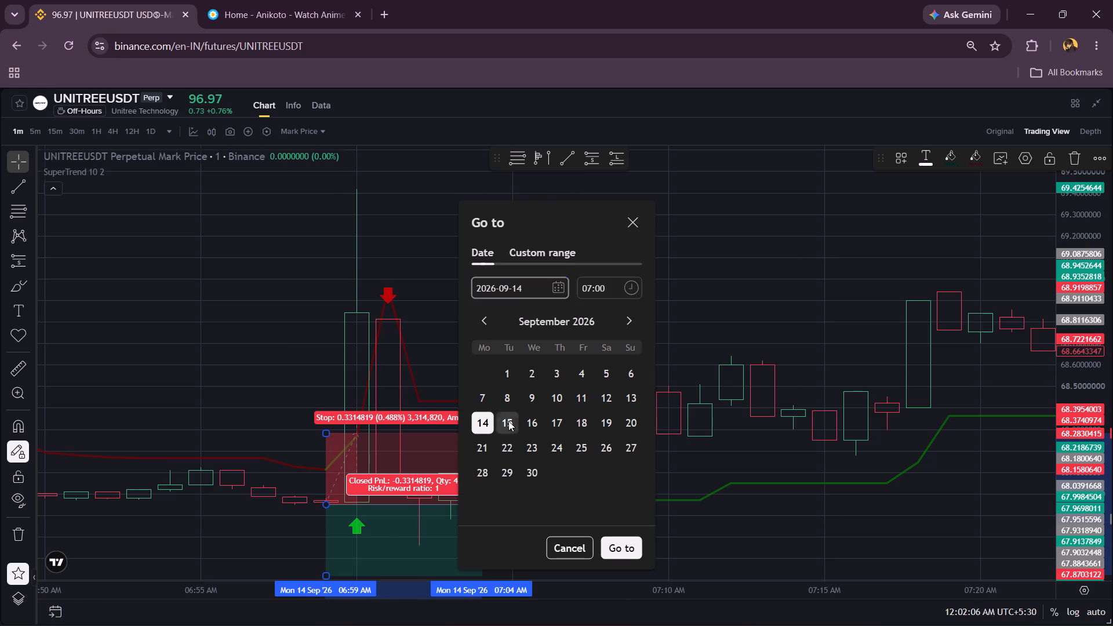
{"action": "left_click", "coordinate": [632, 549]}
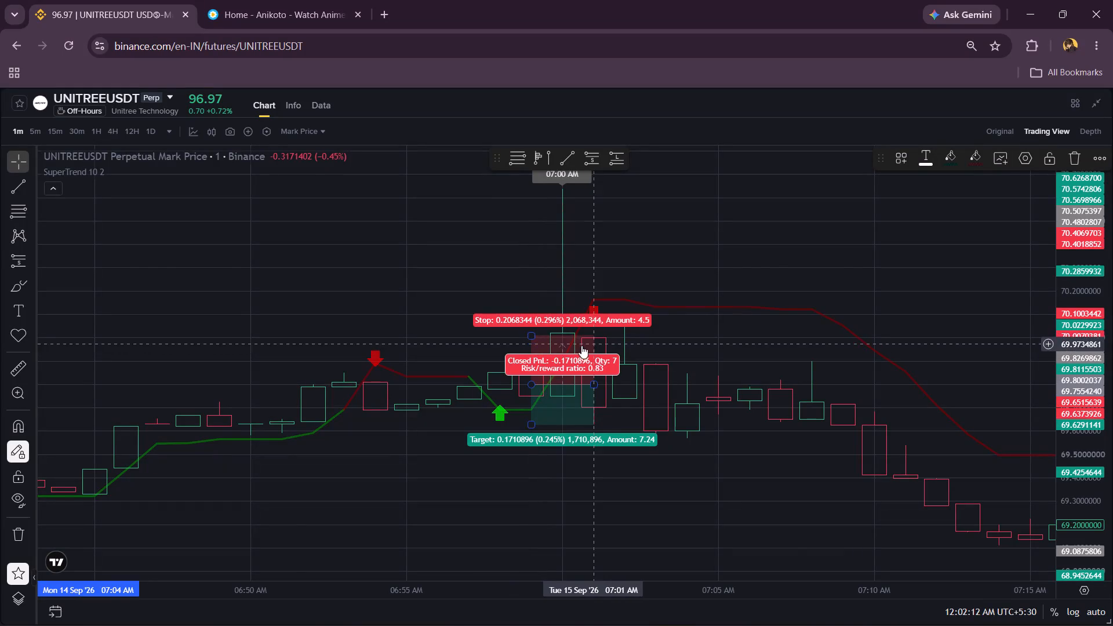
Move the stop of the existing 06:59 AM short position on 15 September to about 70.203 (0.576%).
{"action": "left_click", "coordinate": [654, 261]}
{"action": "left_click_drag", "start_coordinate": [654, 261], "coordinate": [583, 319]}
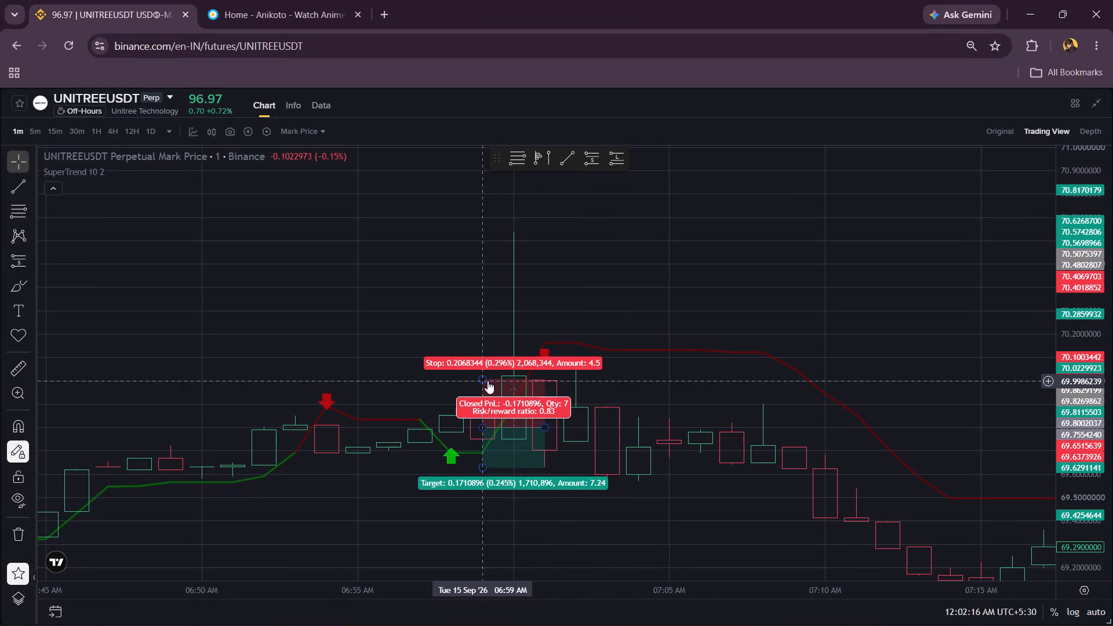
{"action": "left_click_drag", "start_coordinate": [482, 376], "coordinate": [497, 274]}
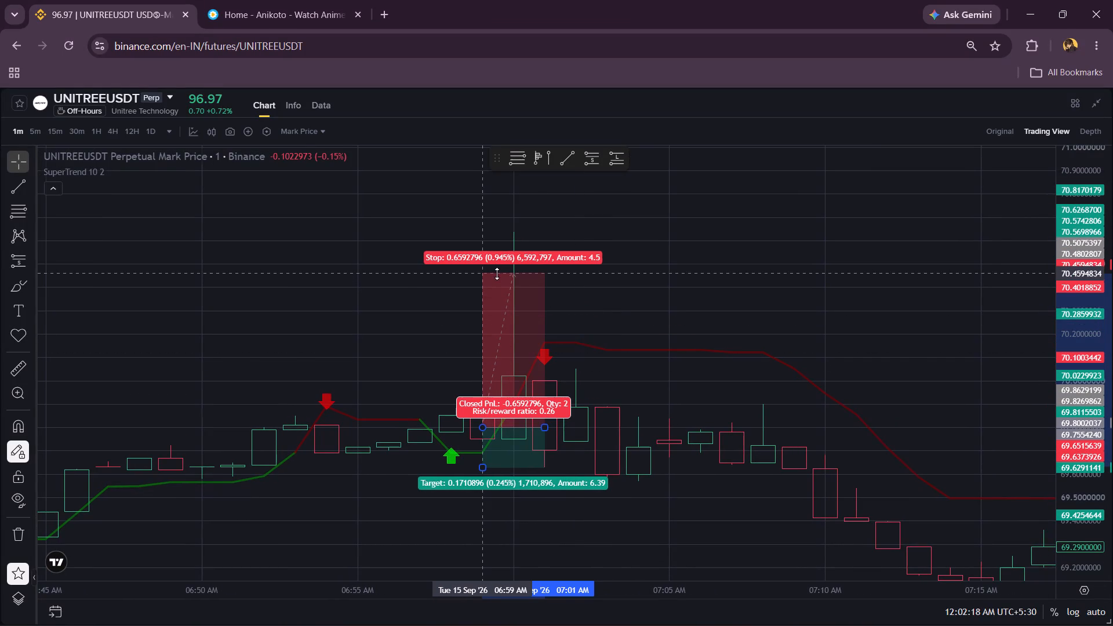
{"action": "left_click_drag", "start_coordinate": [497, 274], "coordinate": [504, 333]}
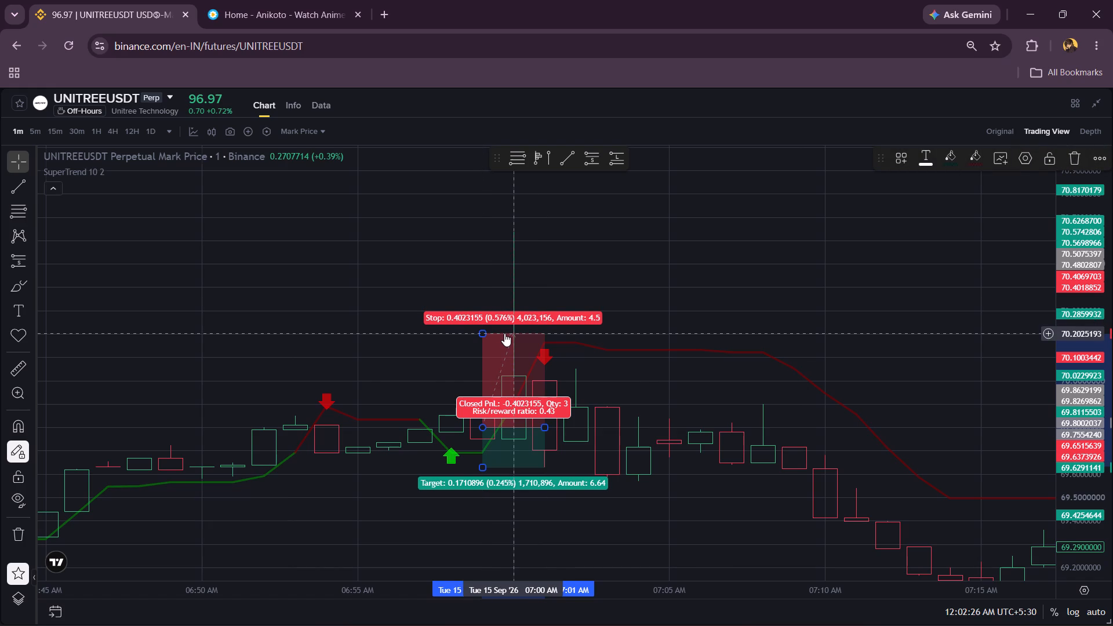
Jump the UNITREEUSDT chart to 16 September 2026 at 07:00.
{"action": "left_click", "coordinate": [57, 618]}
{"action": "left_click", "coordinate": [534, 425]}
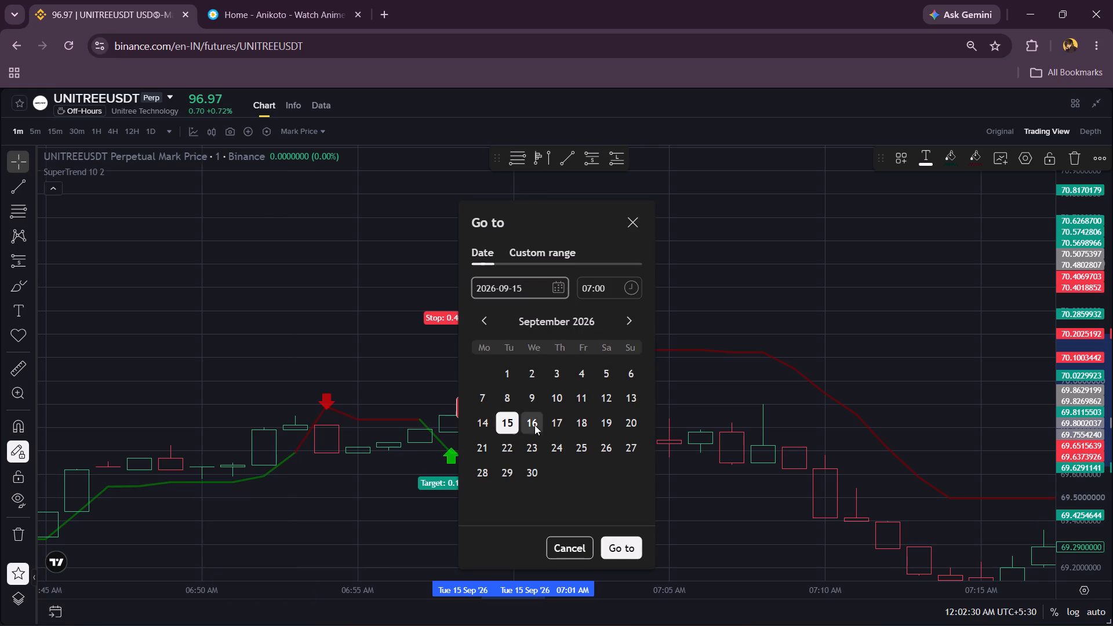
{"action": "left_click", "coordinate": [624, 545]}
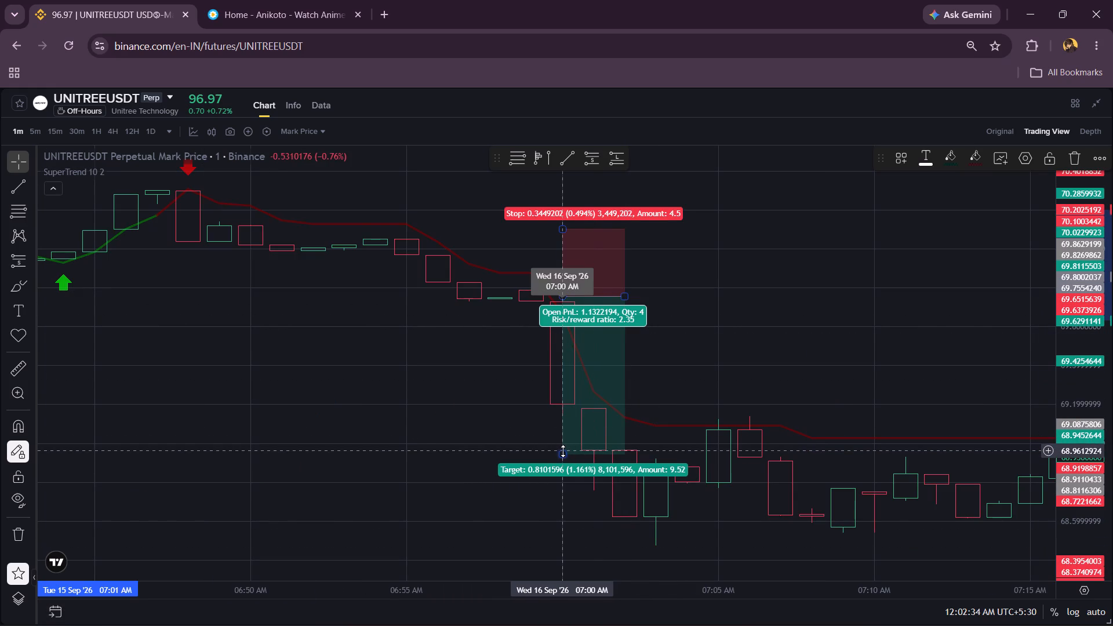
Move the target of the existing 07:00 AM short position on 16 September to about 69.193 (0.807%).
{"action": "left_click_drag", "start_coordinate": [563, 451], "coordinate": [589, 401]}
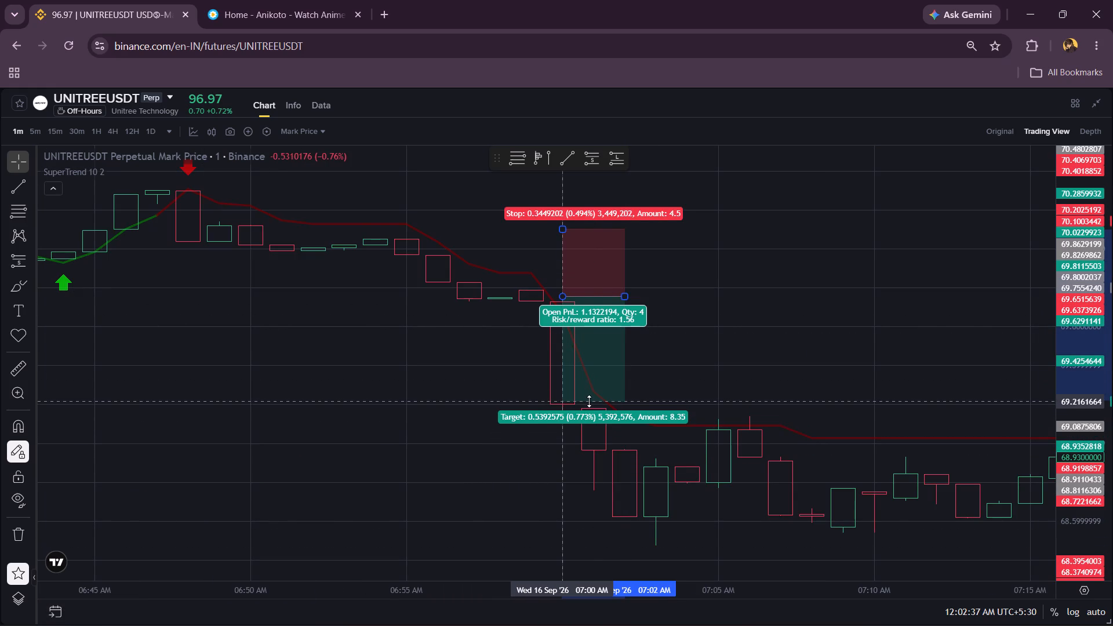
{"action": "left_click_drag", "start_coordinate": [589, 401], "coordinate": [574, 406]}
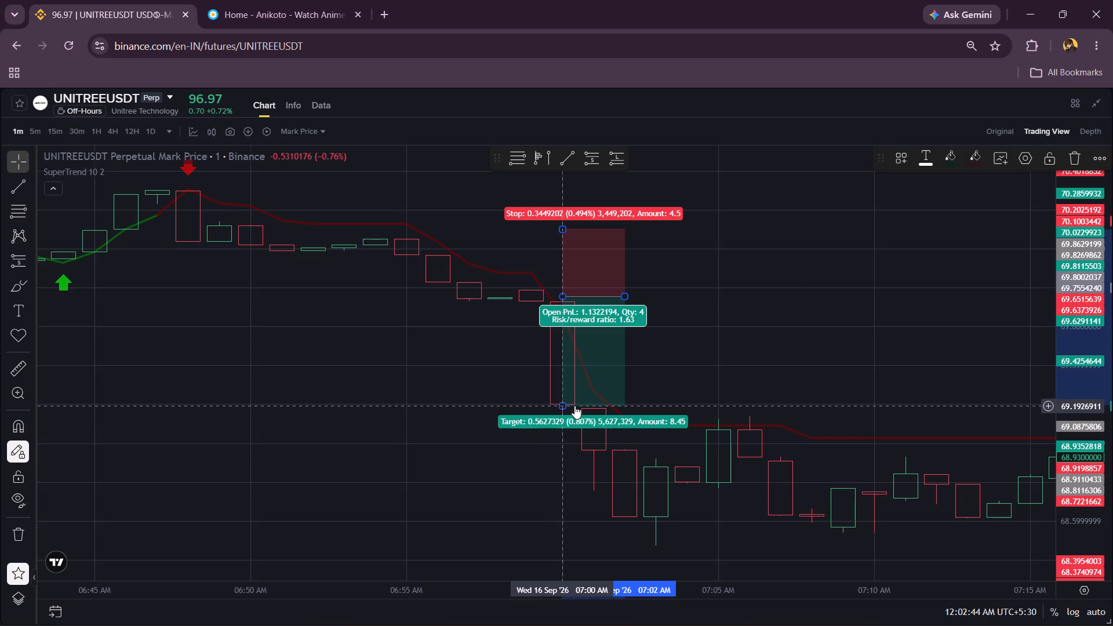
Jump the UNITREEUSDT chart to 17 September 2026 at 07:00.
{"action": "left_click", "coordinate": [53, 609]}
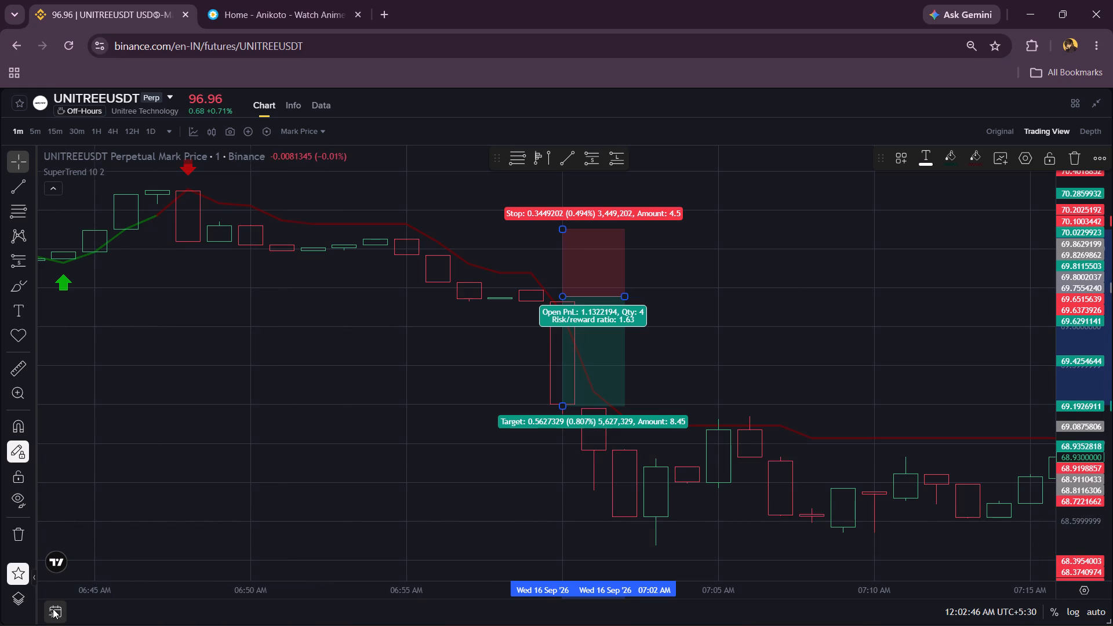
{"action": "left_click", "coordinate": [554, 420]}
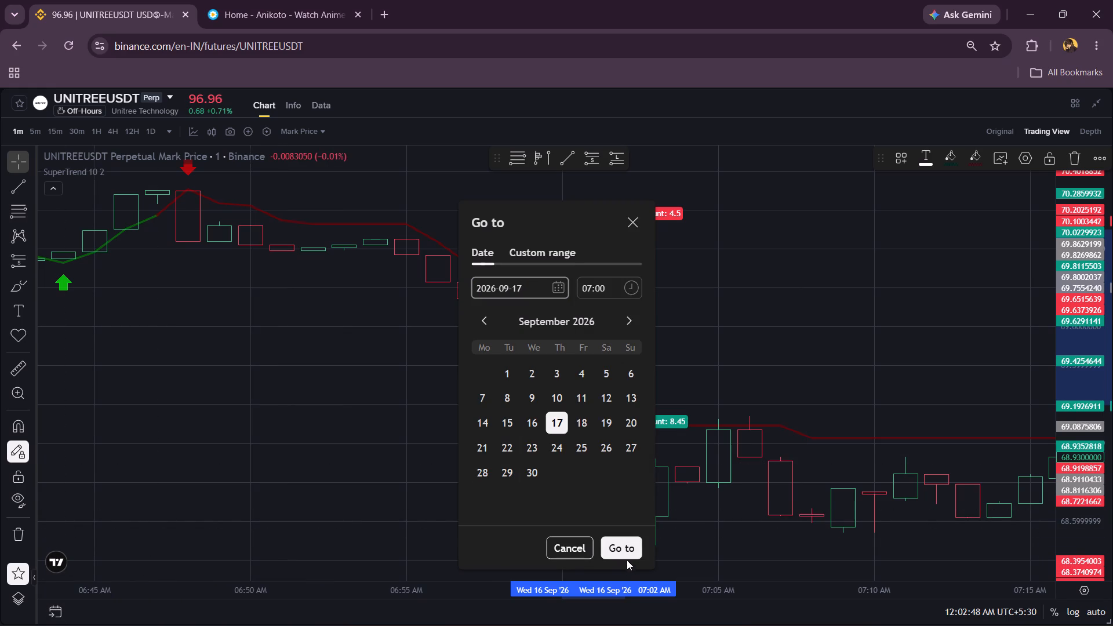
{"action": "left_click", "coordinate": [624, 552]}
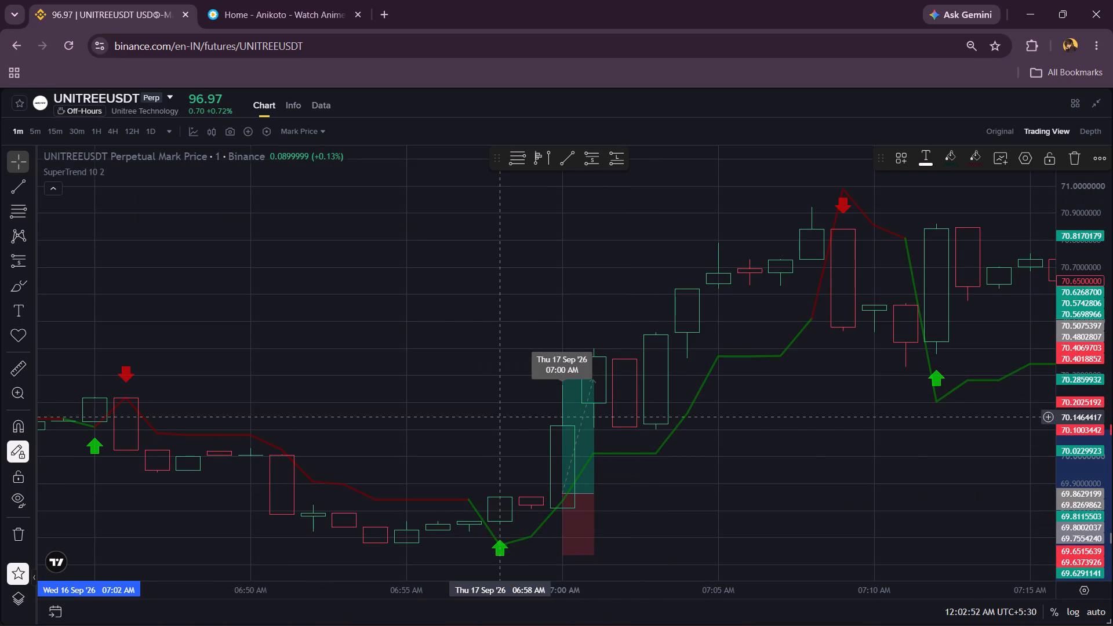
Lower the target of the existing 07:00 AM long position on 17 September to about 70.209 (0.496%).
{"action": "left_click_drag", "start_coordinate": [506, 410], "coordinate": [437, 272]}
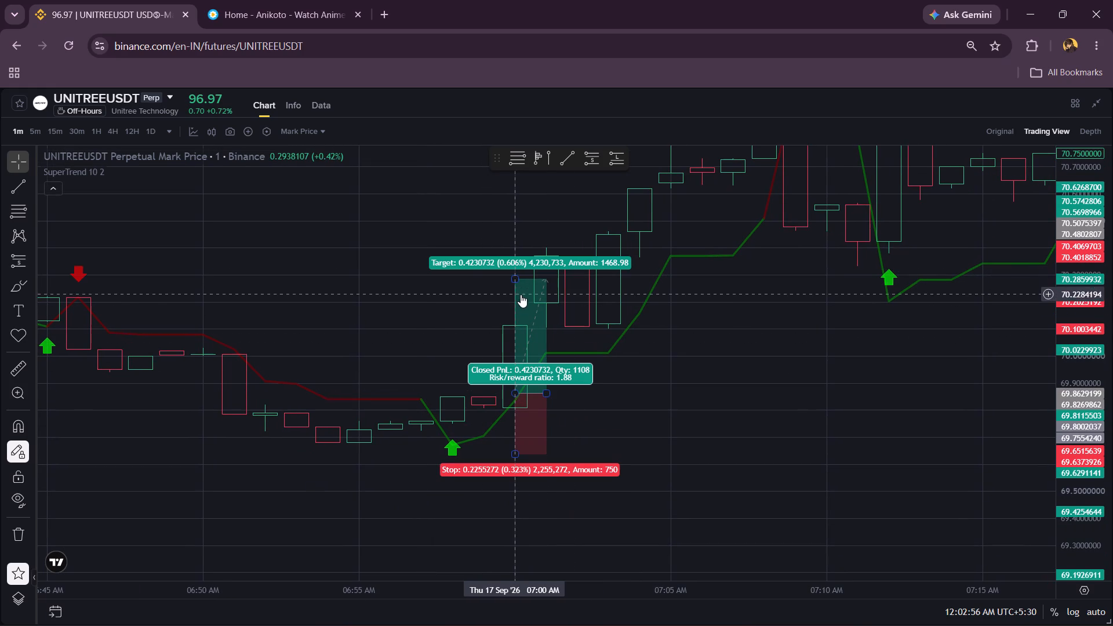
{"action": "left_click_drag", "start_coordinate": [515, 281], "coordinate": [522, 315]}
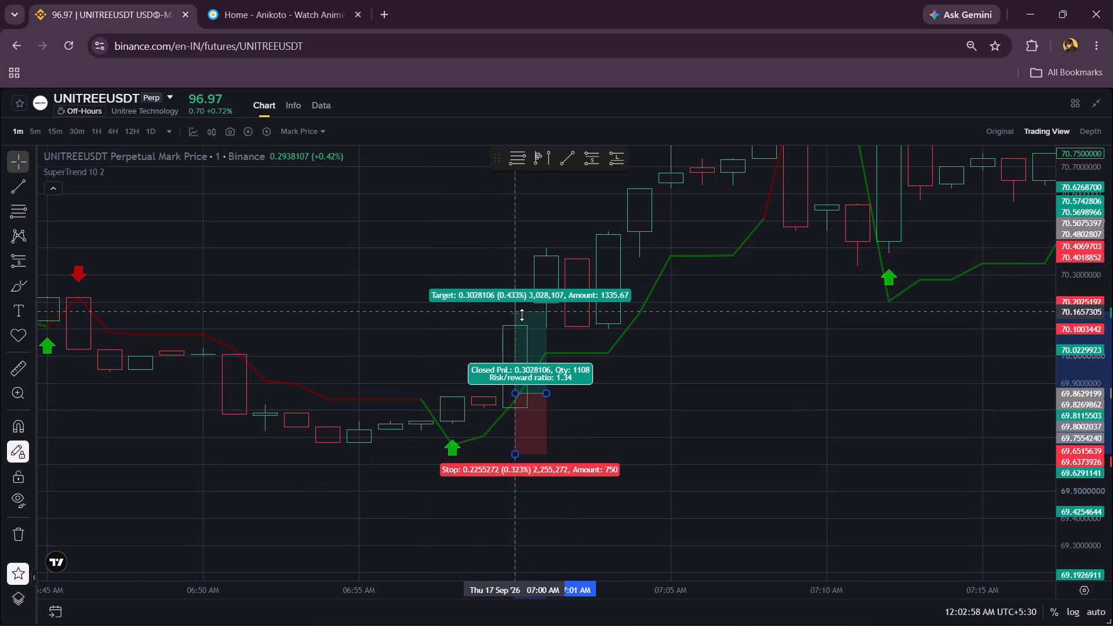
{"action": "left_click_drag", "start_coordinate": [522, 315], "coordinate": [547, 292]}
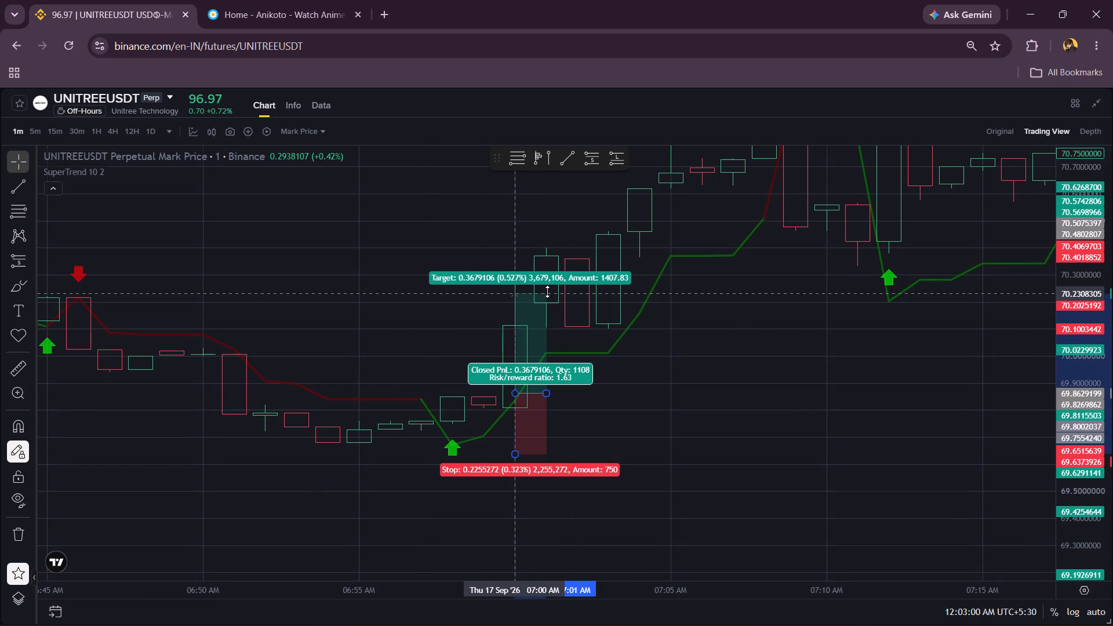
{"action": "left_click_drag", "start_coordinate": [547, 292], "coordinate": [542, 286]}
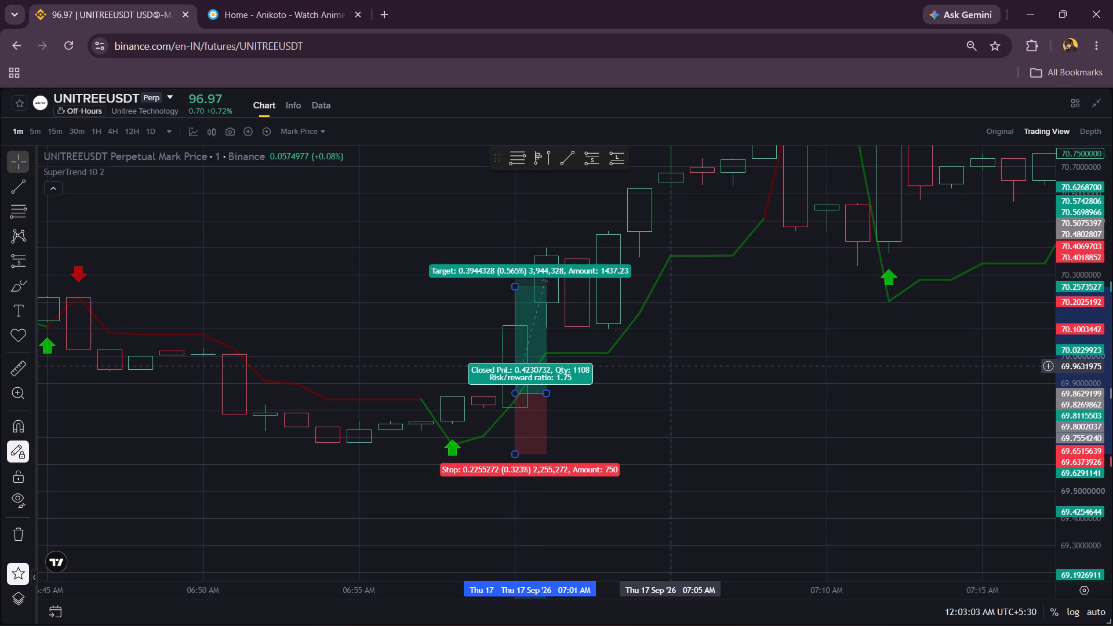
{"action": "left_click", "coordinate": [671, 366]}
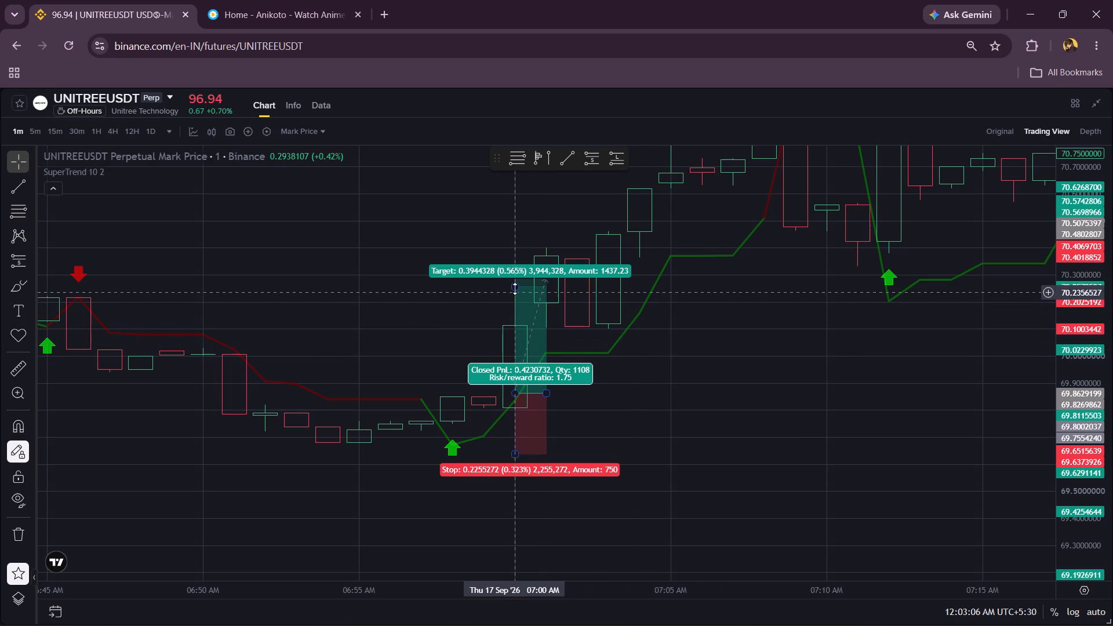
{"action": "left_click_drag", "start_coordinate": [513, 285], "coordinate": [525, 293]}
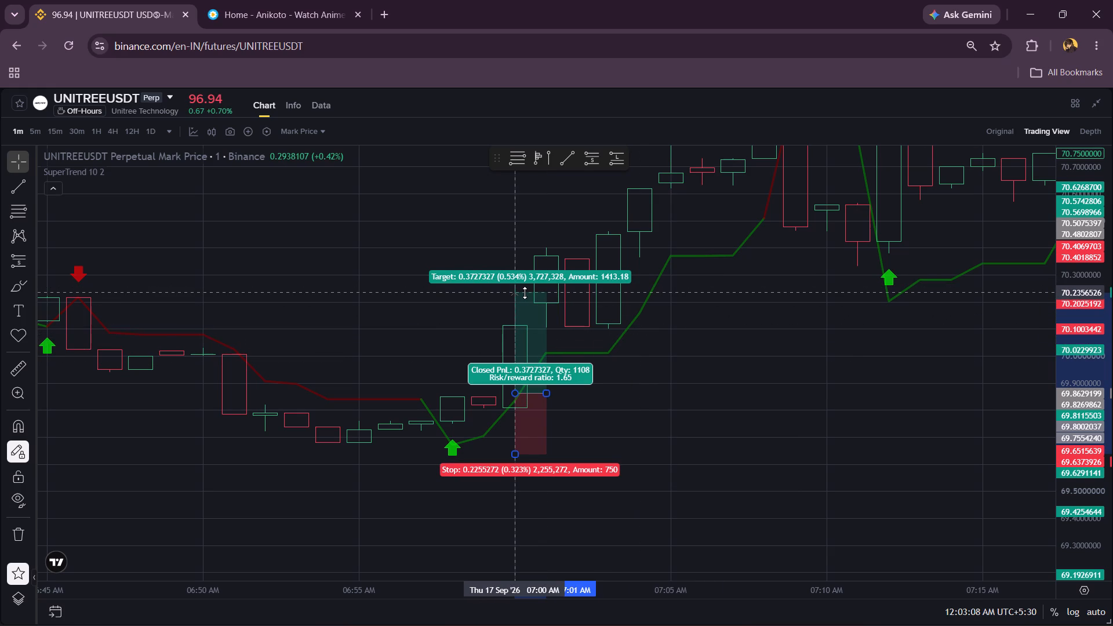
{"action": "left_click_drag", "start_coordinate": [525, 293], "coordinate": [526, 300]}
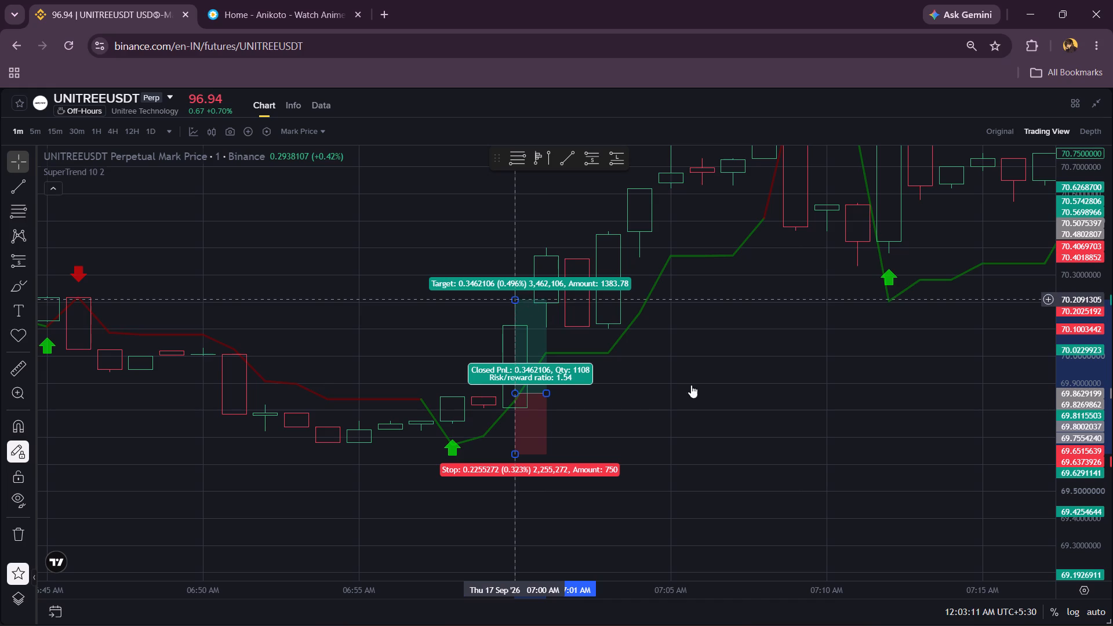
{"action": "left_click", "coordinate": [710, 394]}
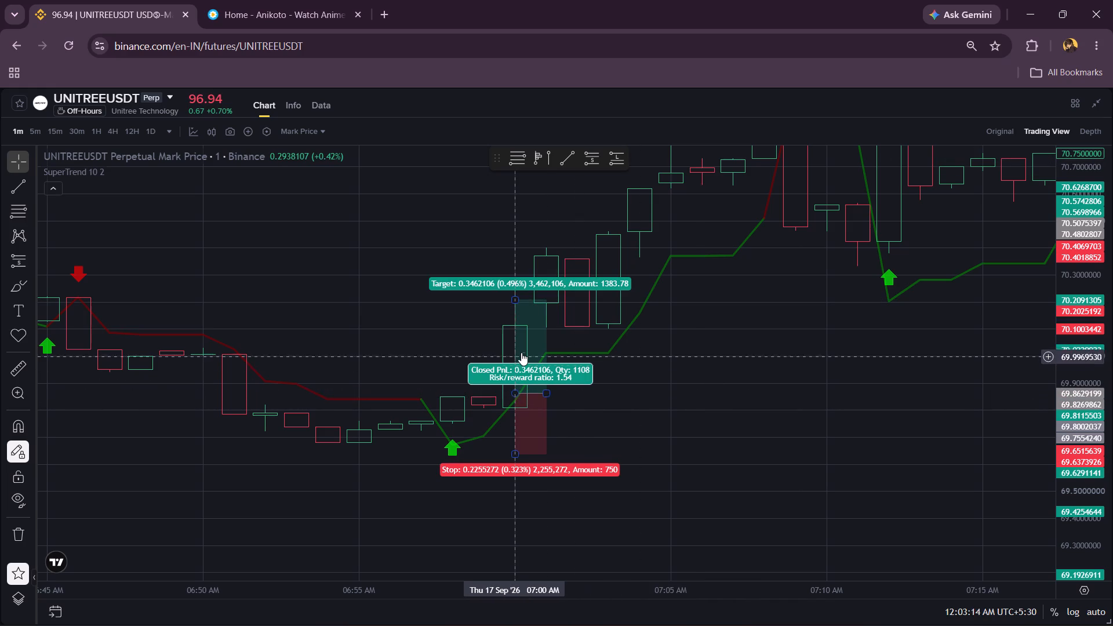
Move the whole long position on 17 September one candle earlier to 06:59 AM, with its entry at about 69.827.
{"action": "left_click_drag", "start_coordinate": [521, 352], "coordinate": [492, 365]}
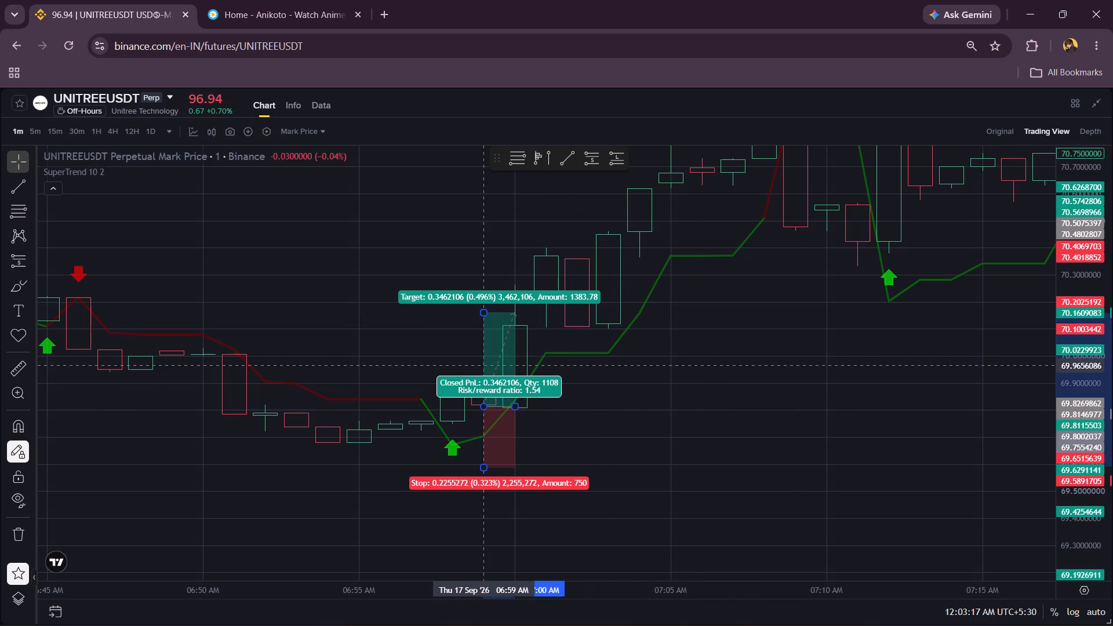
{"action": "left_click_drag", "start_coordinate": [492, 365], "coordinate": [491, 362]}
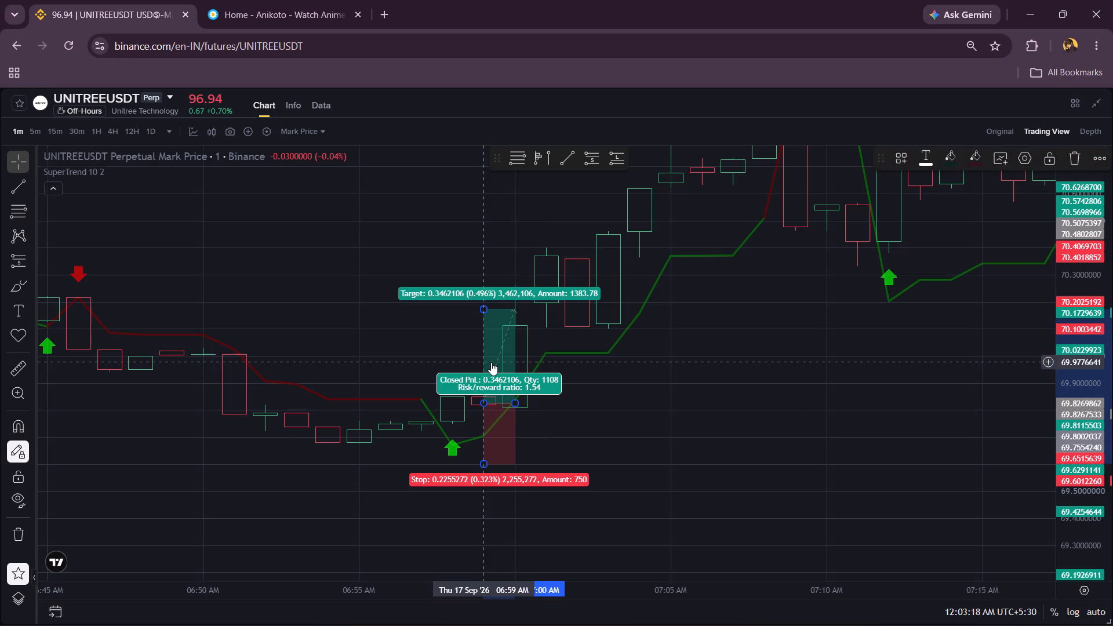
{"action": "left_click", "coordinate": [603, 399]}
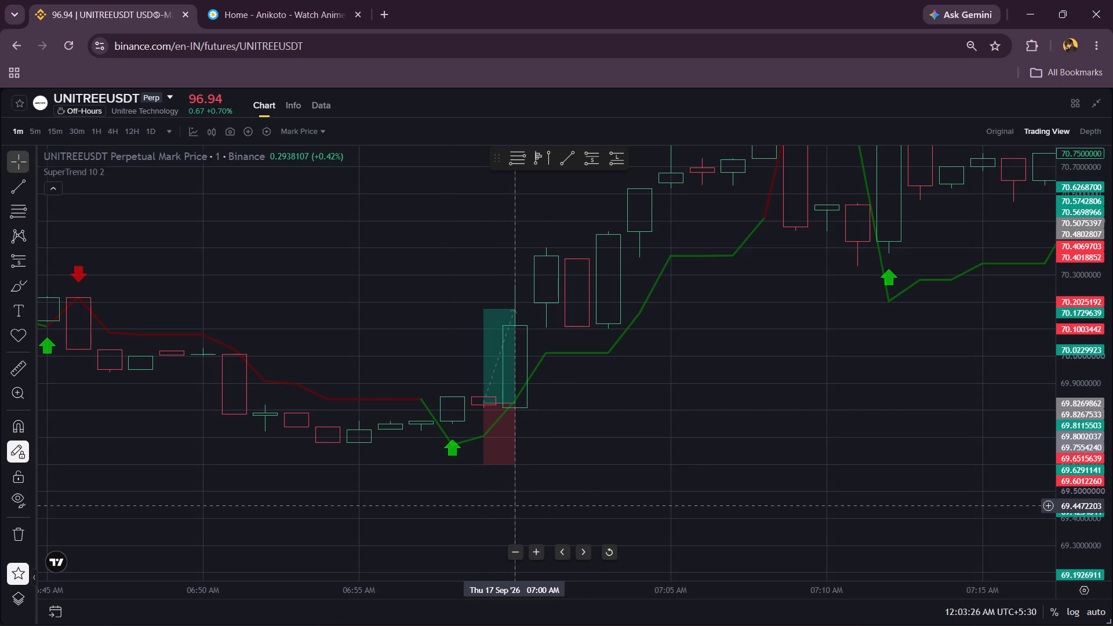
Jump the UNITREEUSDT chart to 18 September 2026 at 07:00.
{"action": "left_click", "coordinate": [56, 605]}
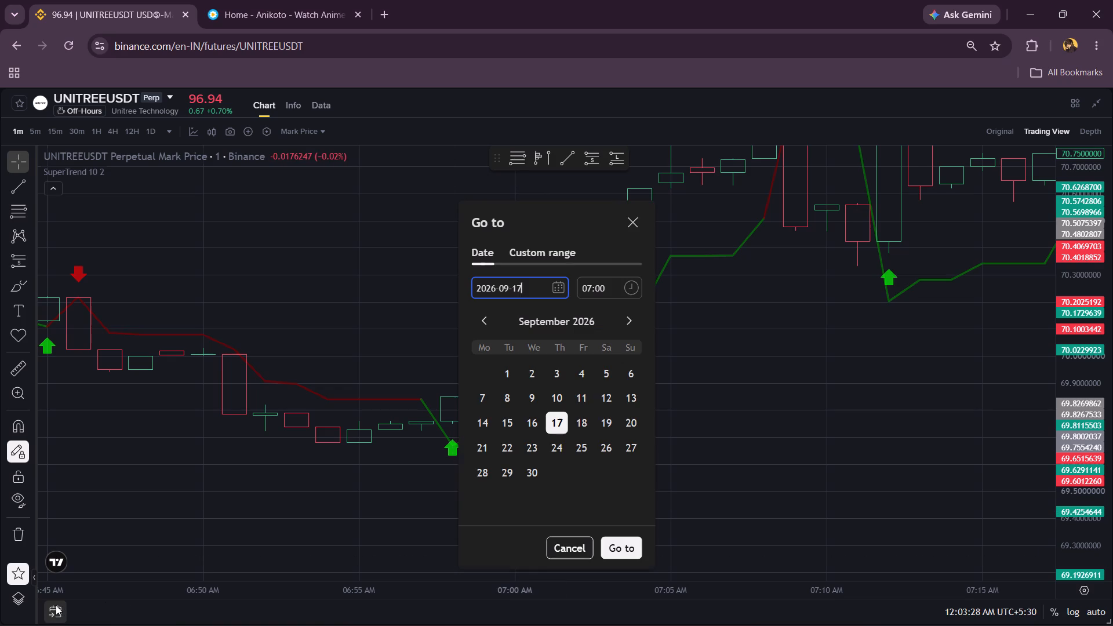
{"action": "left_click", "coordinate": [581, 414]}
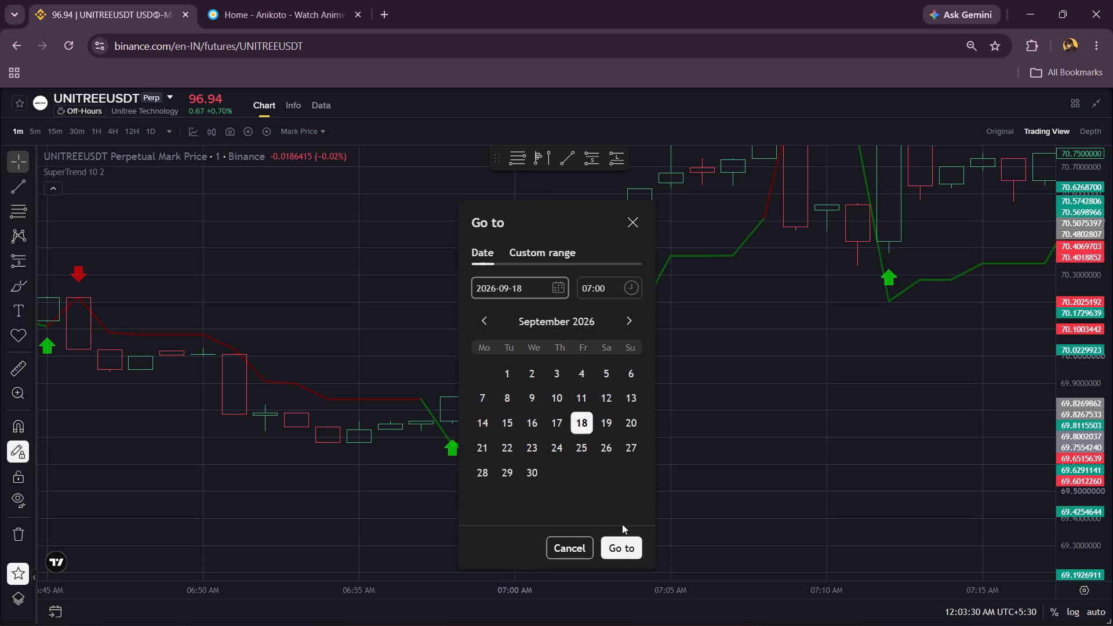
{"action": "left_click", "coordinate": [622, 549]}
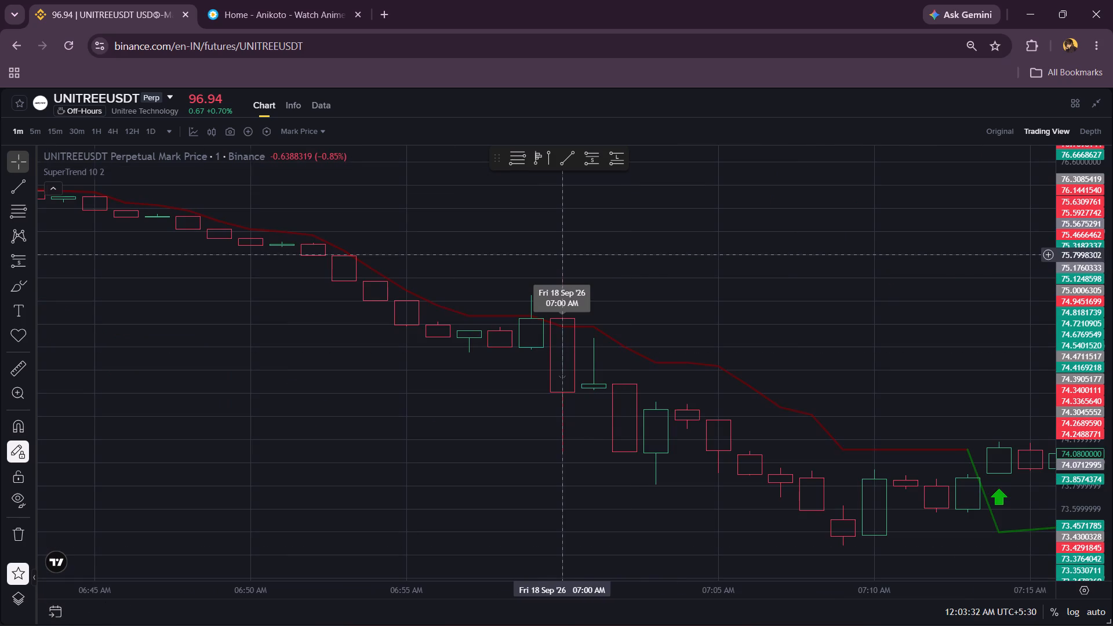
Place a short position at 06:59 AM on 18 September with entry at about 75.258 and target at about 74.621.
{"action": "left_click", "coordinate": [593, 163]}
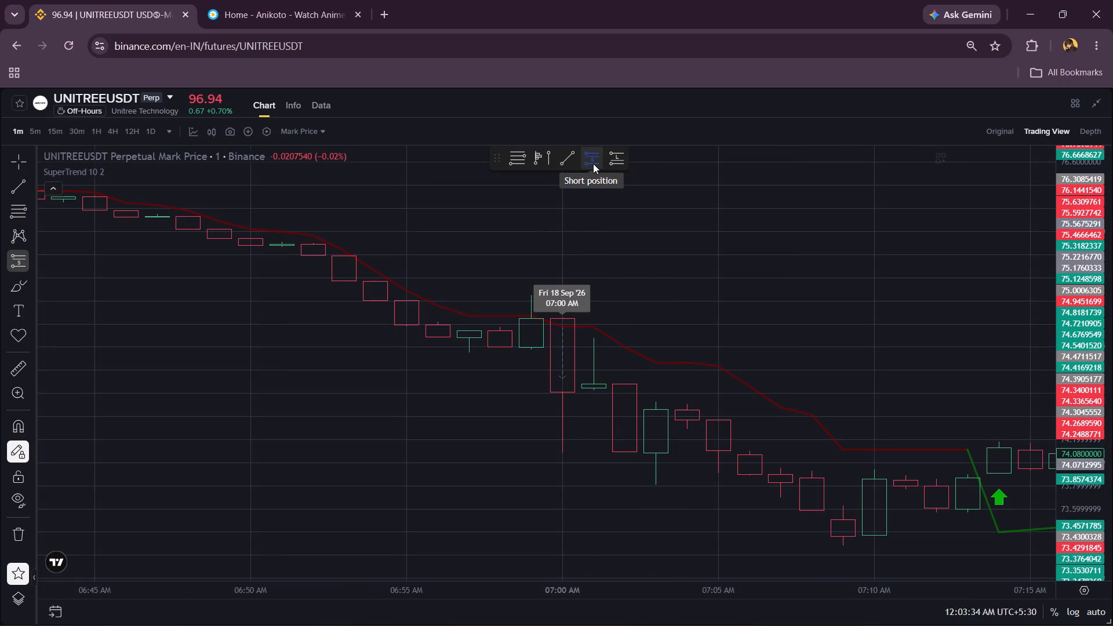
{"action": "left_click", "coordinate": [532, 317]}
{"action": "right_click", "coordinate": [795, 282]}
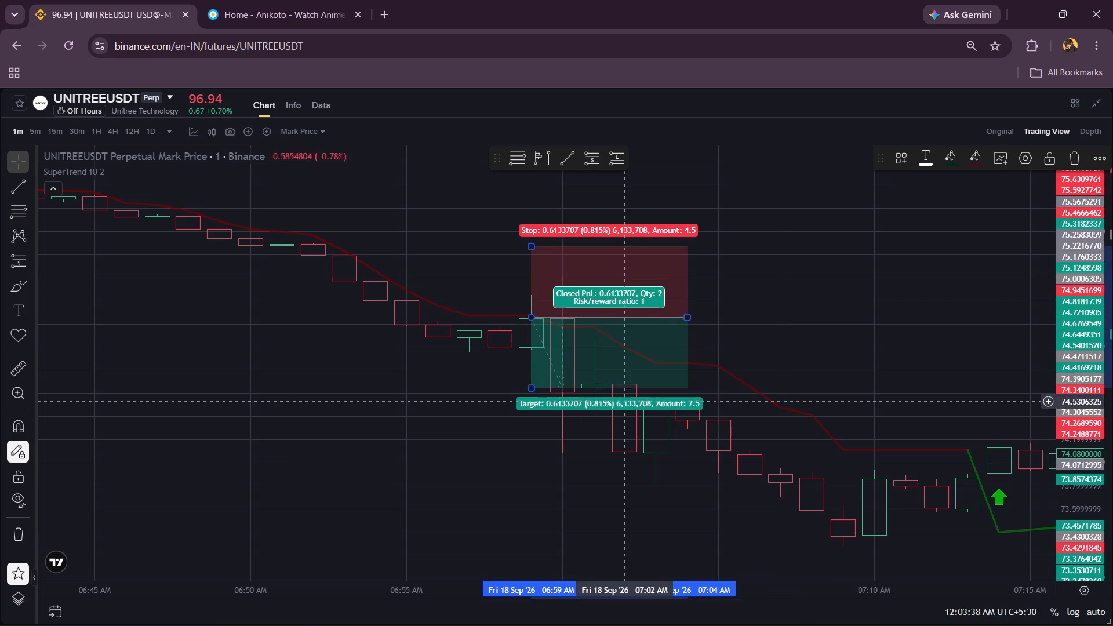
{"action": "left_click", "coordinate": [531, 391]}
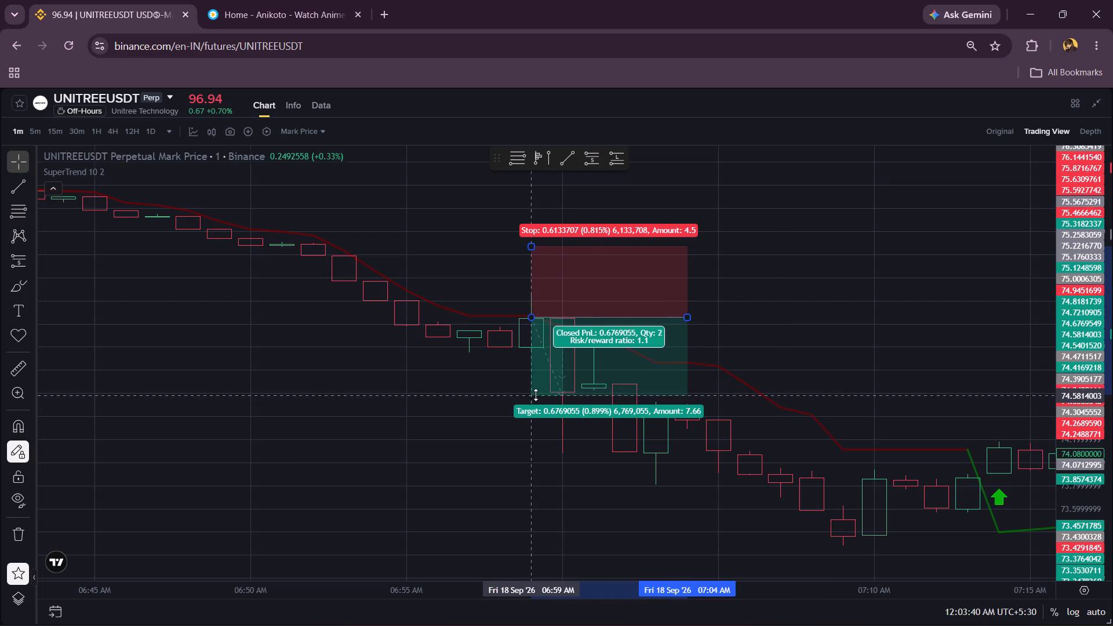
{"action": "left_click", "coordinate": [838, 250]}
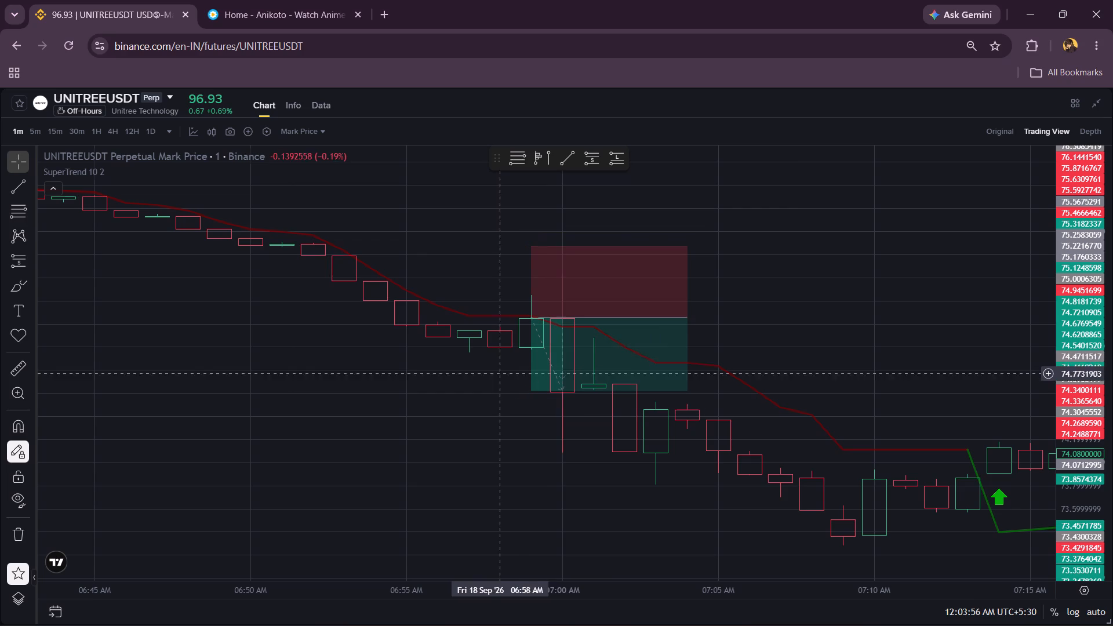
Jump the UNITREEUSDT chart to 21 September 2026 at 07:00.
{"action": "left_click", "coordinate": [57, 612]}
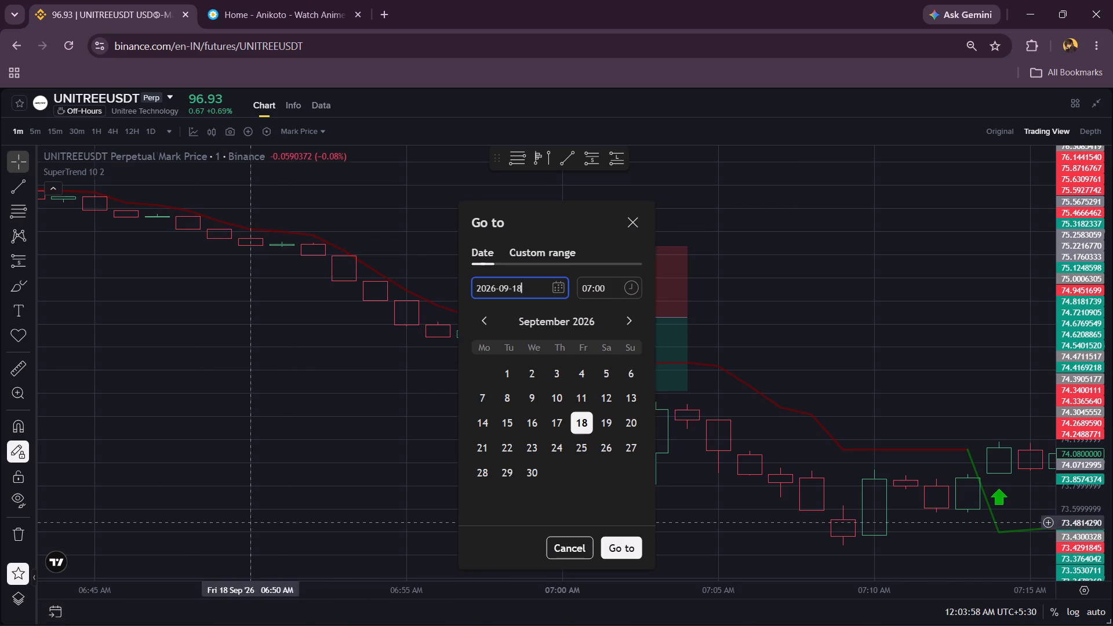
{"action": "left_click", "coordinate": [482, 445]}
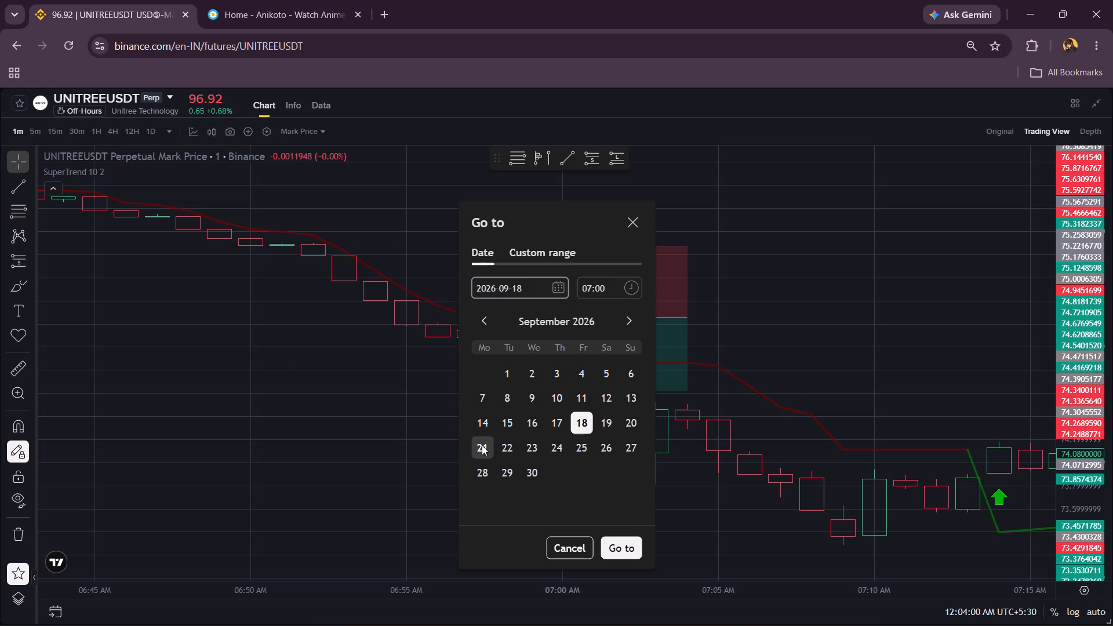
{"action": "left_click", "coordinate": [623, 552]}
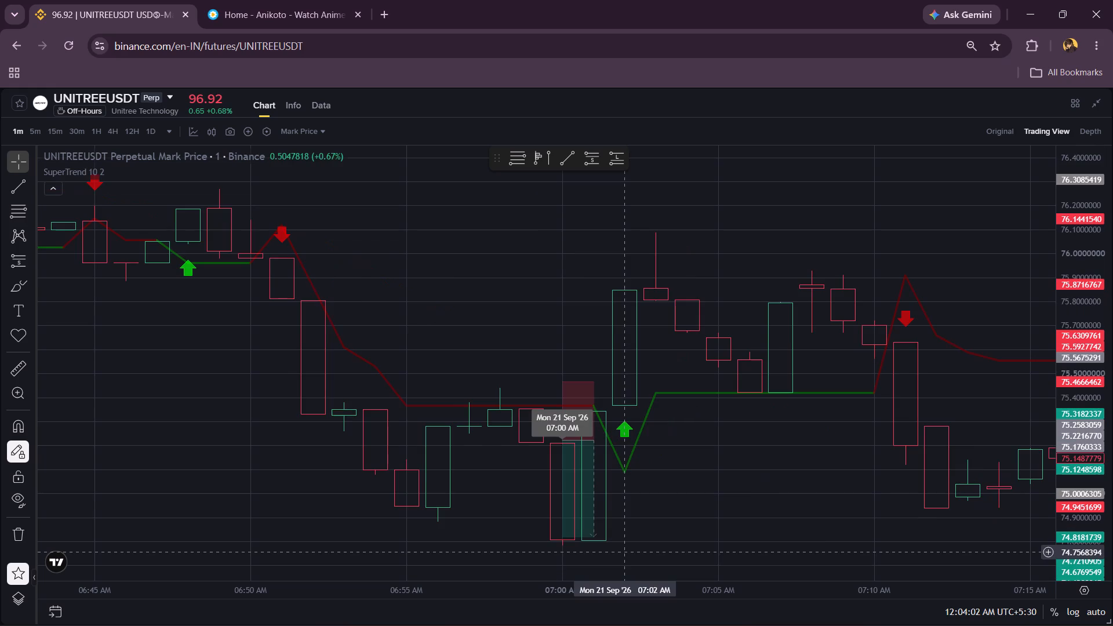
{"action": "scroll", "coordinate": [596, 292], "scroll_direction": "up", "scroll_amount": 4}
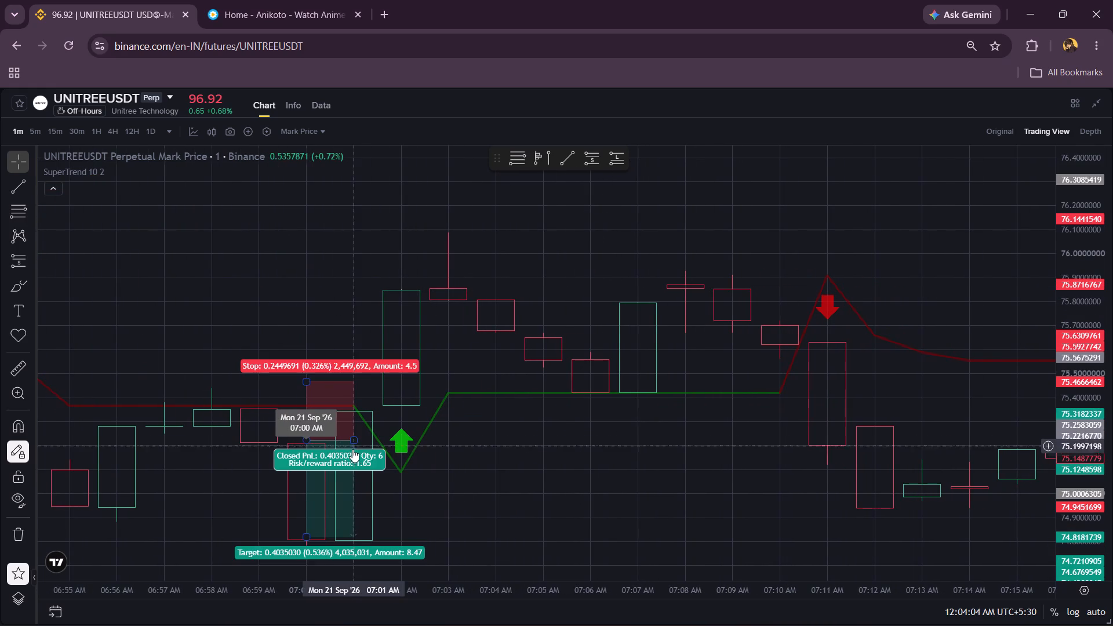
{"action": "left_click_drag", "start_coordinate": [552, 483], "coordinate": [704, 247]}
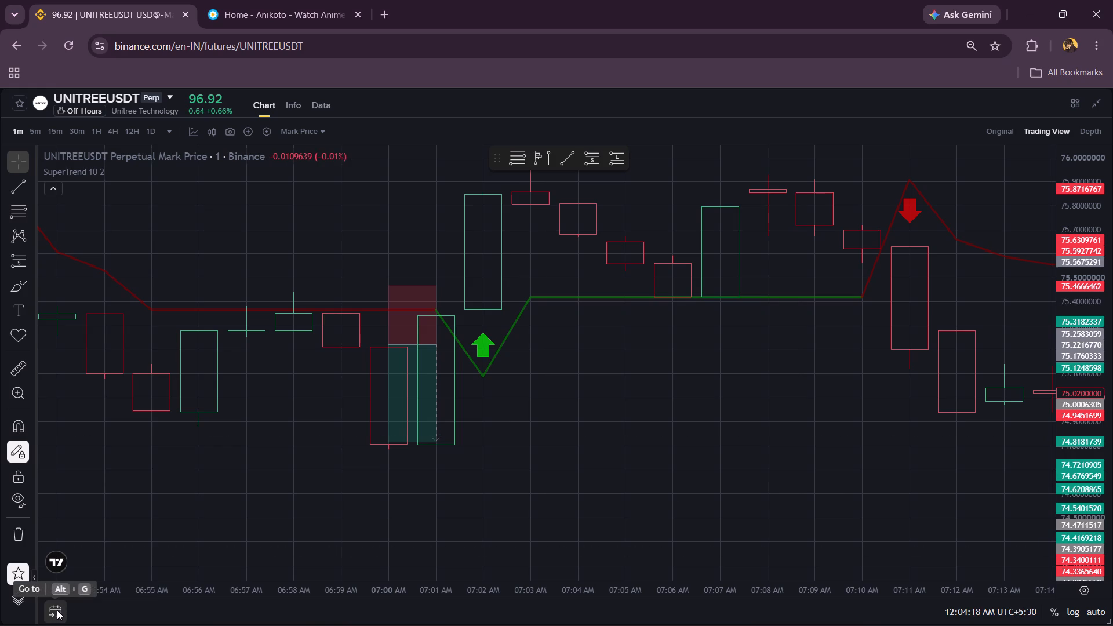
{"action": "scroll", "coordinate": [223, 393], "scroll_direction": "up", "scroll_amount": 1}
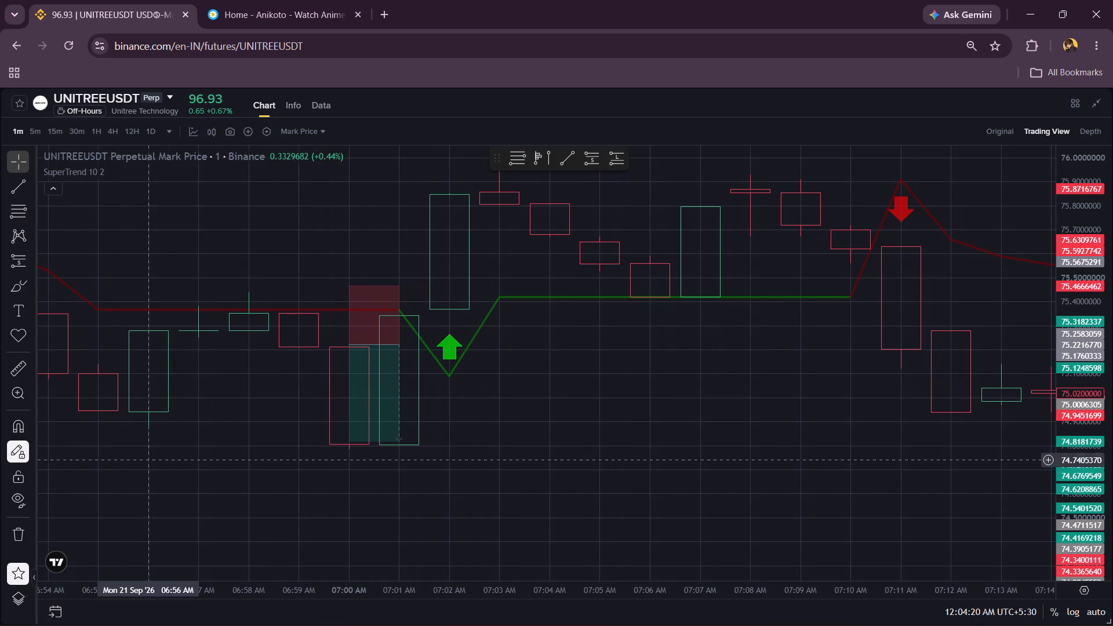
Jump the UNITREEUSDT chart to 22 September 2026 at 07:00.
{"action": "left_click", "coordinate": [57, 610]}
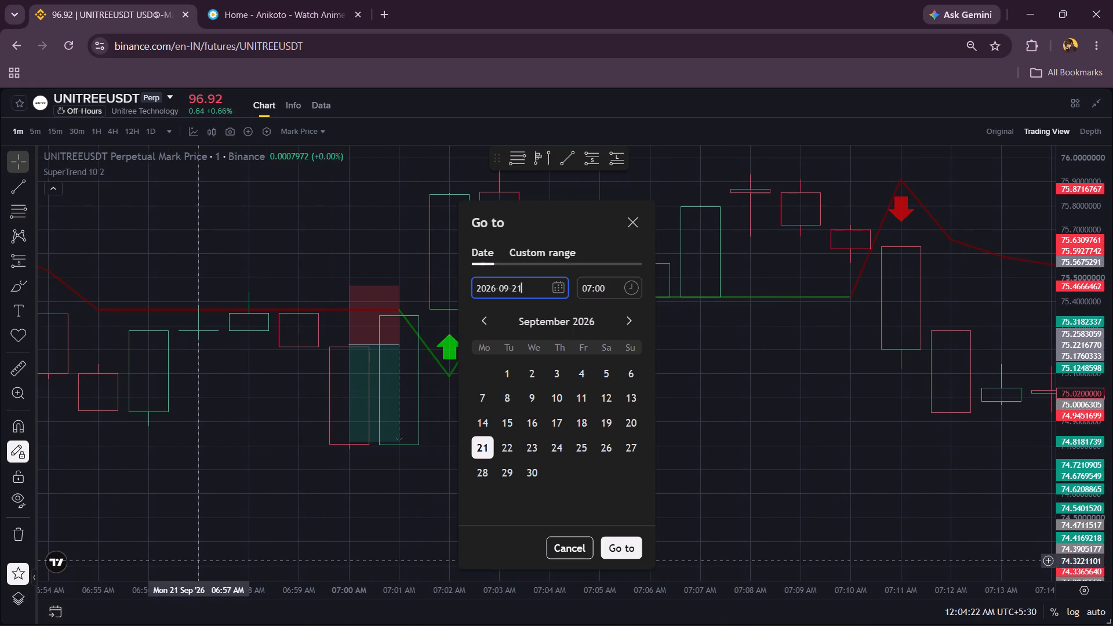
{"action": "left_click", "coordinate": [510, 447]}
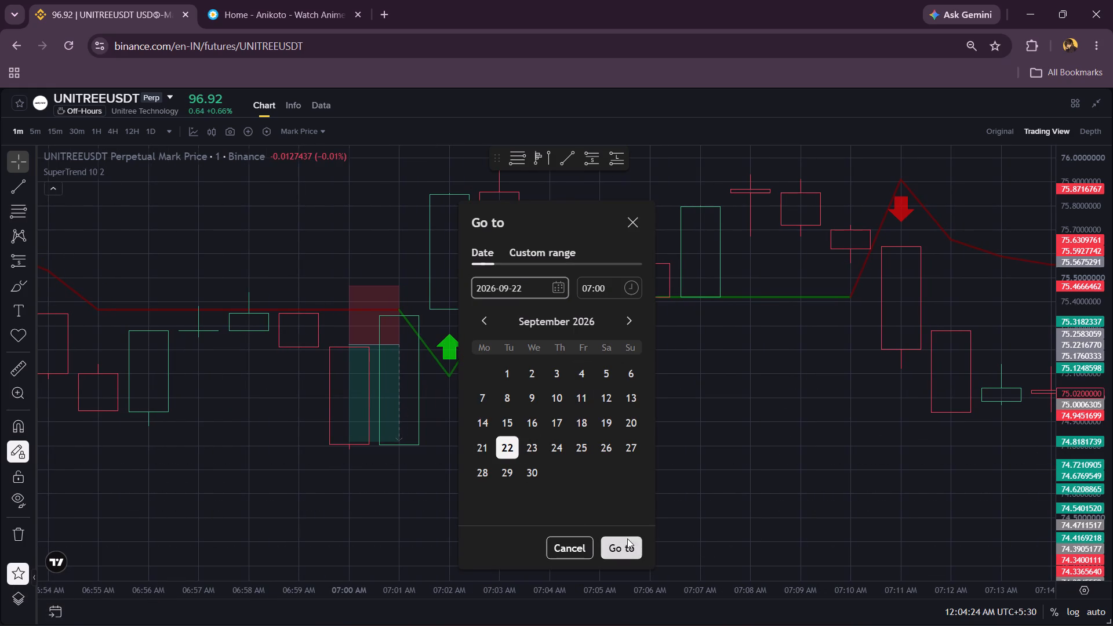
{"action": "left_click", "coordinate": [634, 544]}
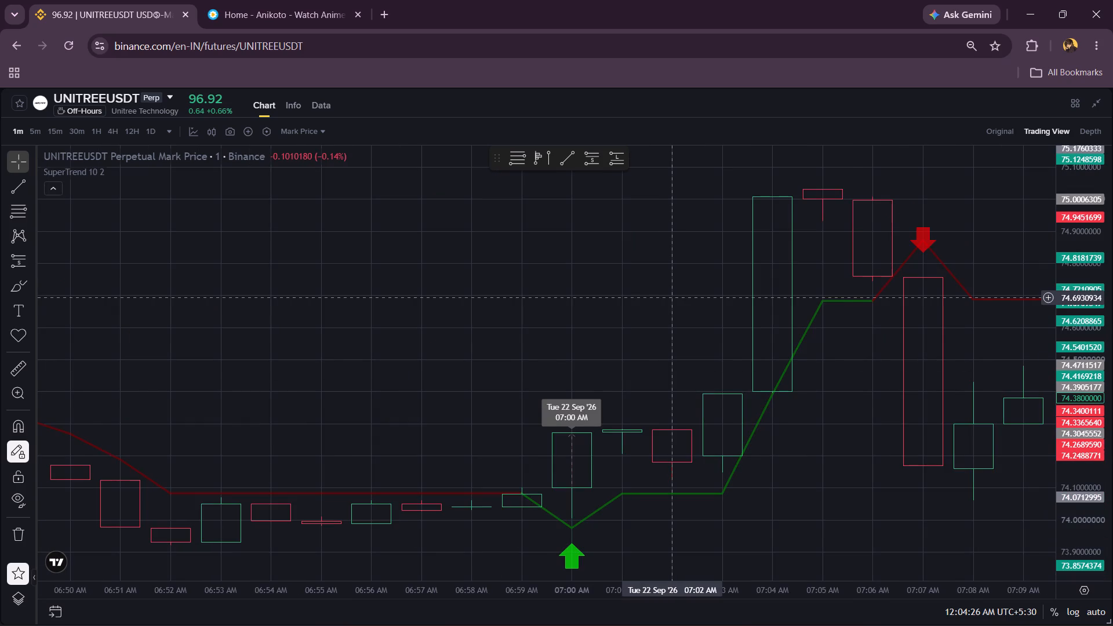
Place a short position at 06:59 AM on 22 September with entry at about 74.079 and stop at about 74.268 (0.255%).
{"action": "left_click_drag", "start_coordinate": [654, 298], "coordinate": [563, 210]}
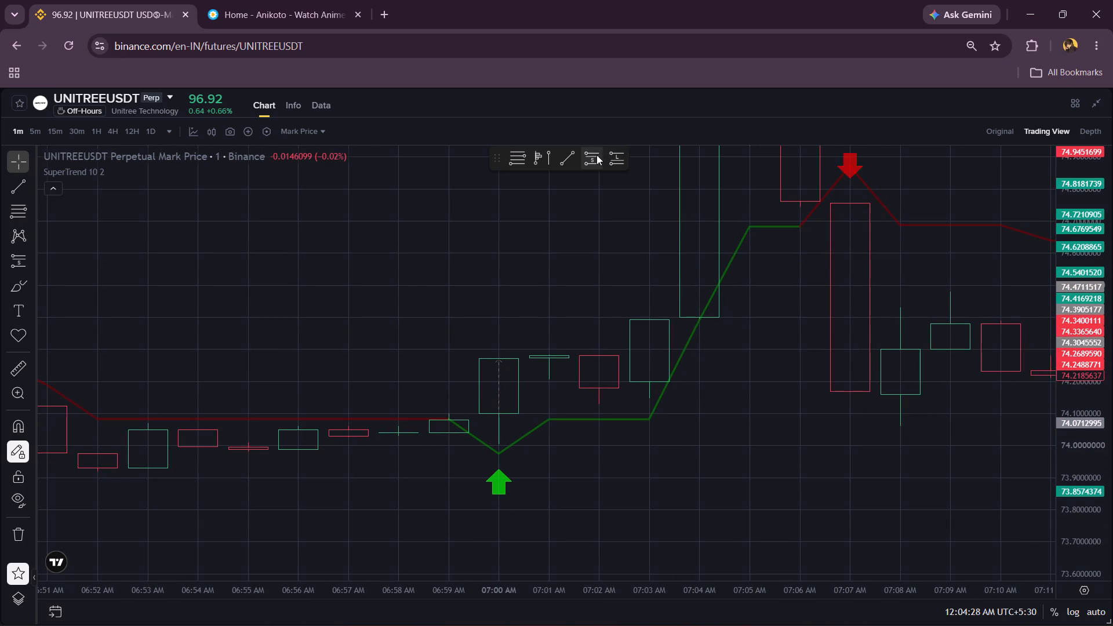
{"action": "left_click", "coordinate": [596, 155]}
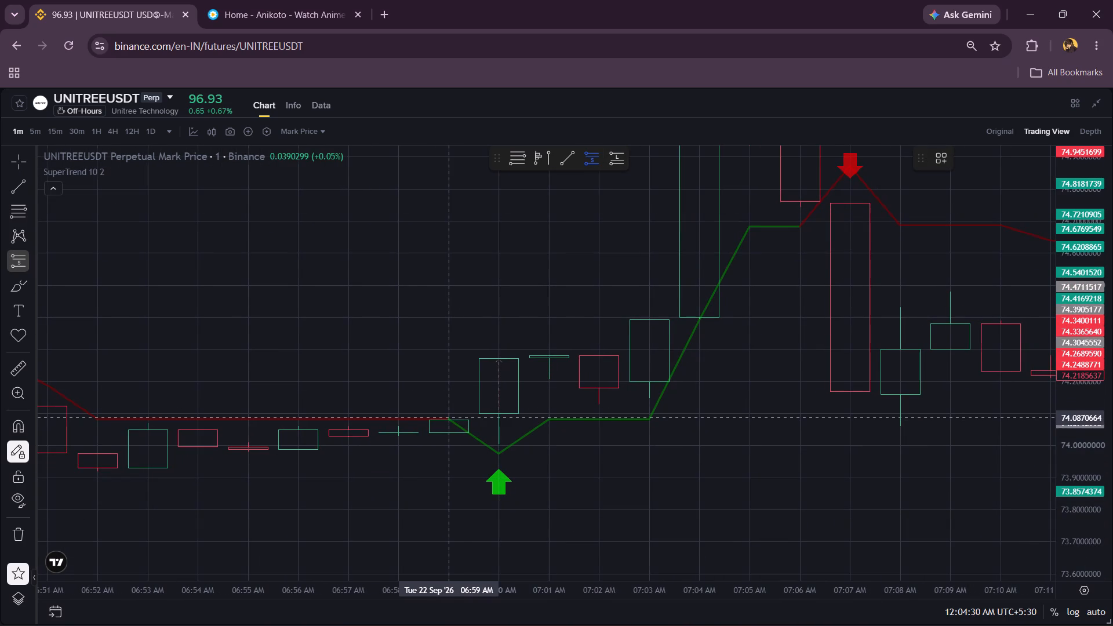
{"action": "left_click", "coordinate": [451, 420]}
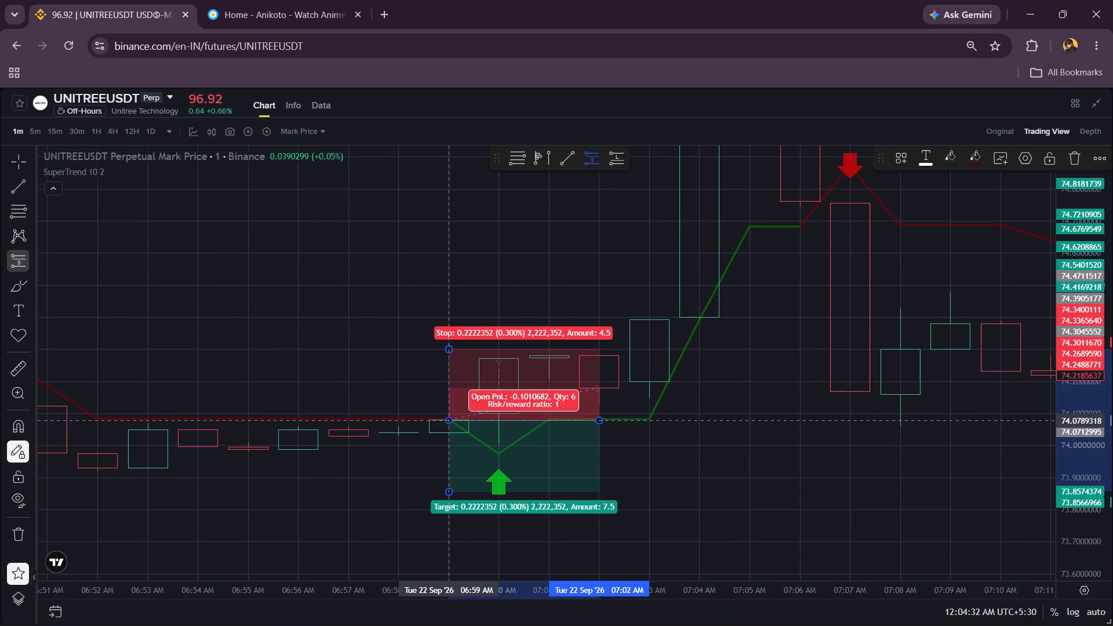
{"action": "right_click", "coordinate": [424, 344]}
{"action": "left_click_drag", "start_coordinate": [449, 348], "coordinate": [462, 359]}
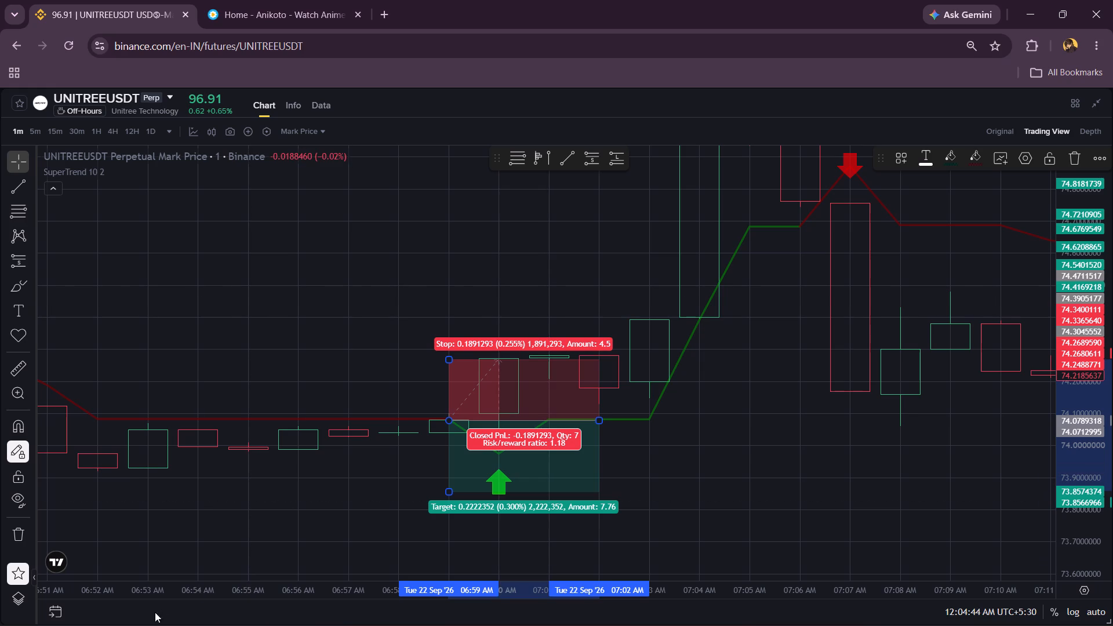
Jump the UNITREEUSDT chart to 23 September 2026 at 07:00.
{"action": "left_click", "coordinate": [44, 614]}
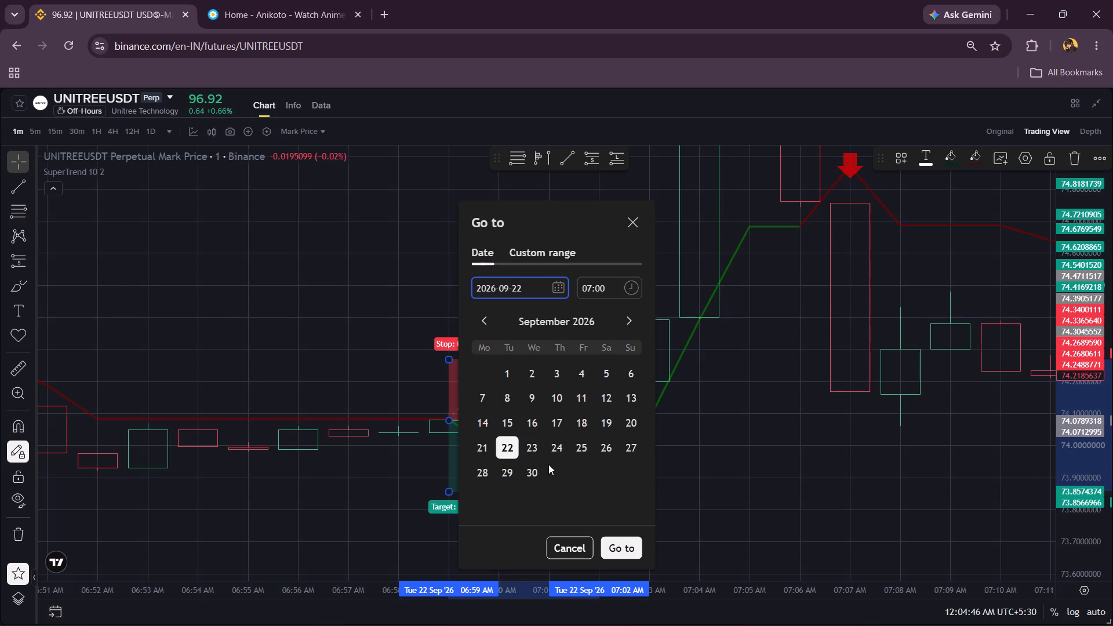
{"action": "left_click", "coordinate": [536, 447]}
{"action": "left_click", "coordinate": [616, 549]}
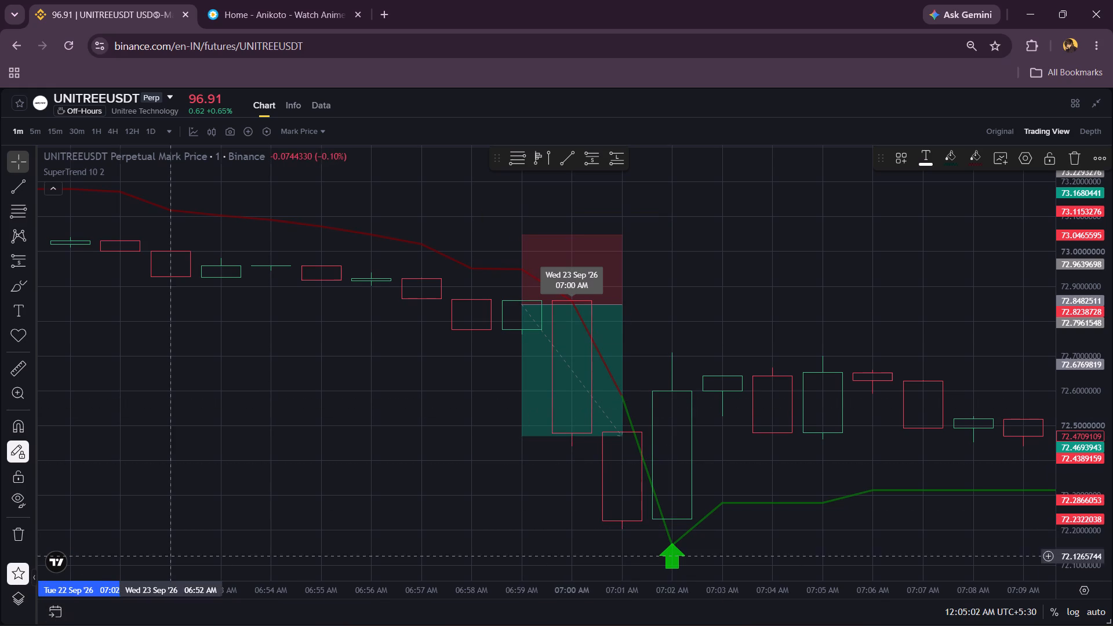
Jump the UNITREEUSDT chart to 24 September 2026 at 07:00.
{"action": "left_click", "coordinate": [52, 611]}
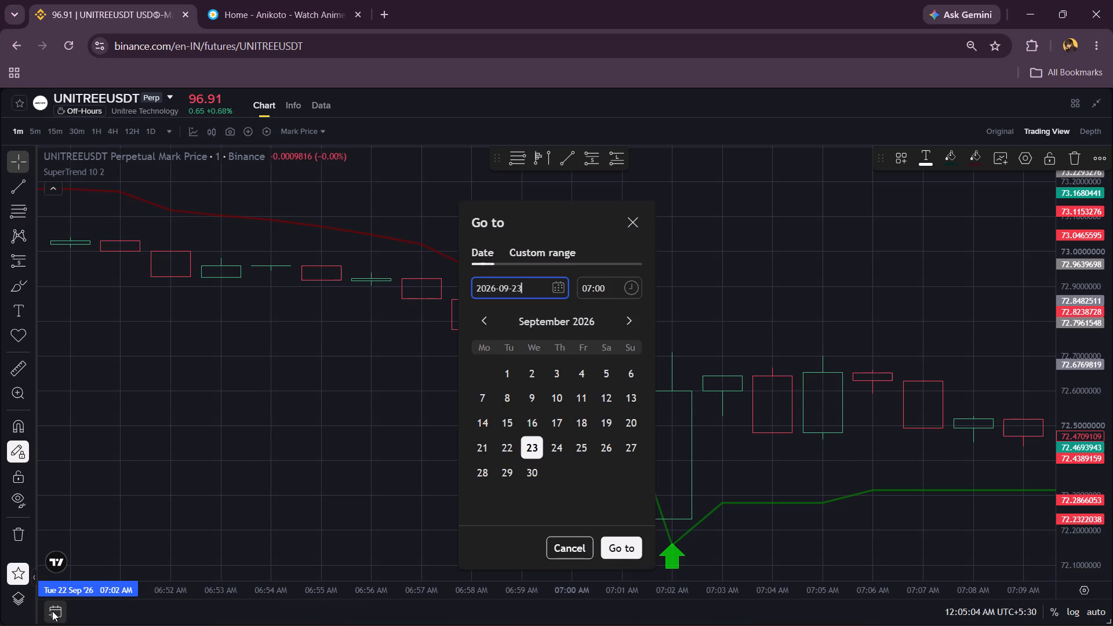
{"action": "left_click", "coordinate": [555, 454]}
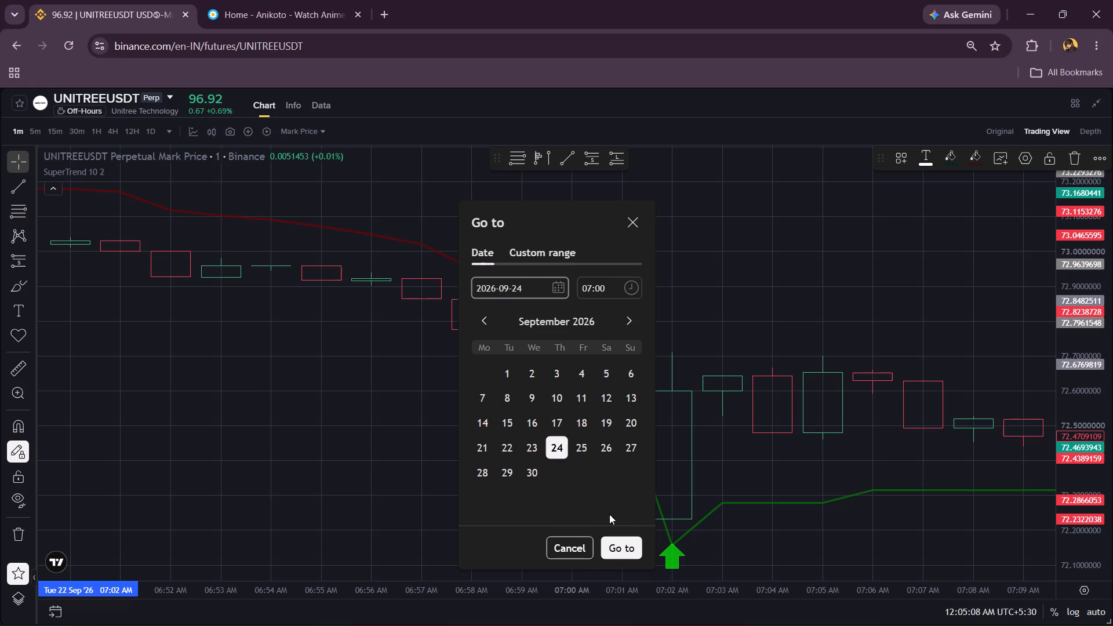
{"action": "left_click", "coordinate": [620, 548]}
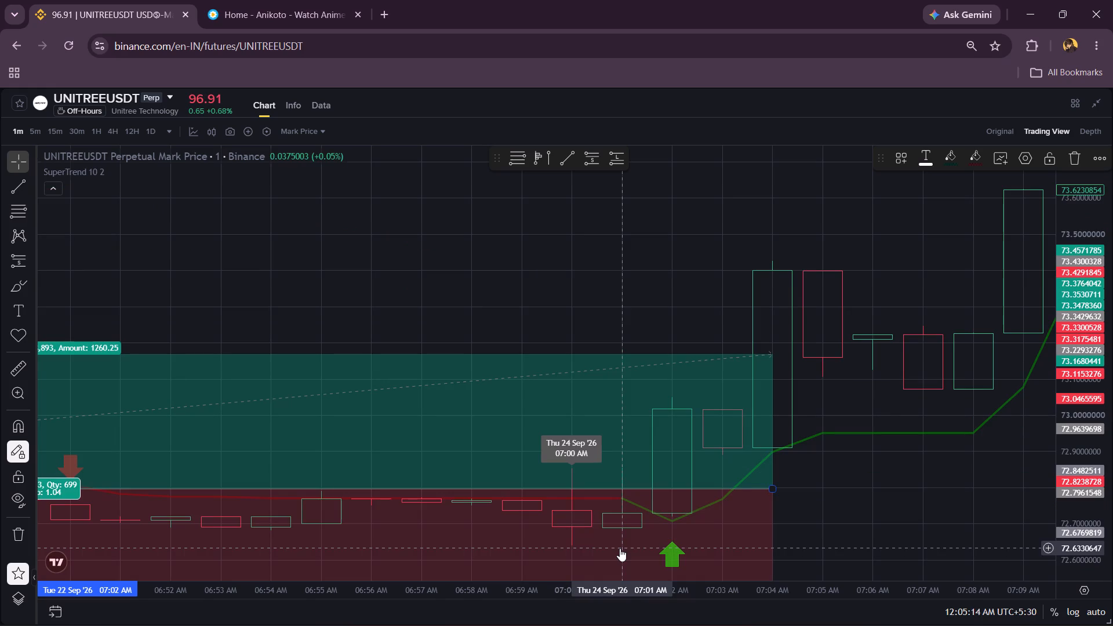
Delete the existing long position that spans 06:34 to 07:04 AM on 24 September.
{"action": "left_click", "coordinate": [555, 424]}
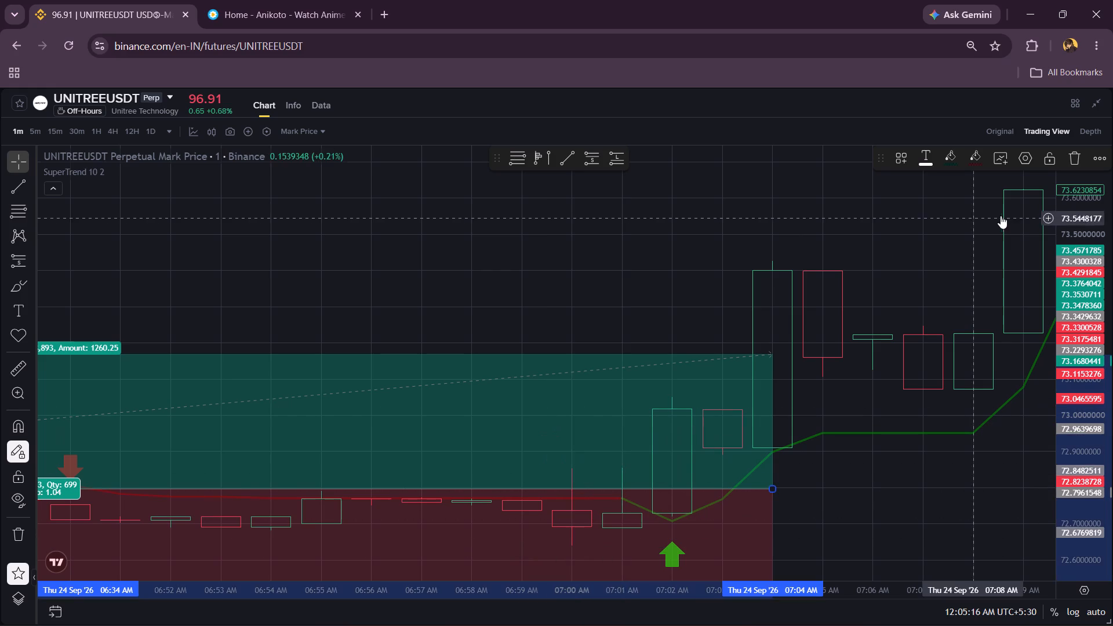
{"action": "left_click", "coordinate": [1076, 153]}
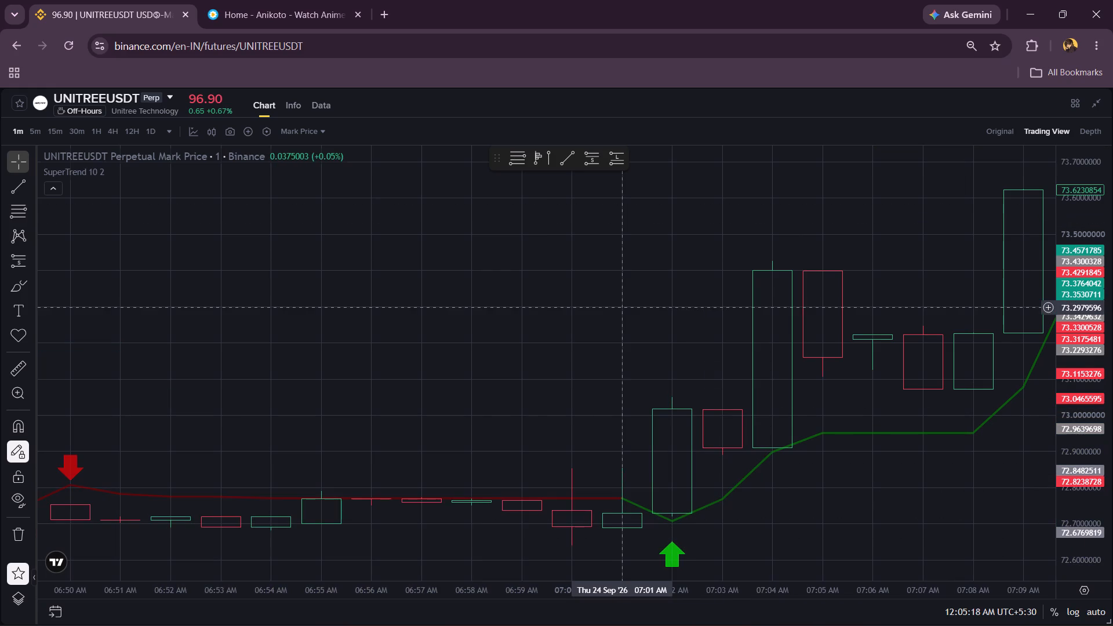
Place a short position at 06:59 AM on 24 September with entry at about 72.739 and target at about 72.693.
{"action": "left_click_drag", "start_coordinate": [632, 307], "coordinate": [623, 121]}
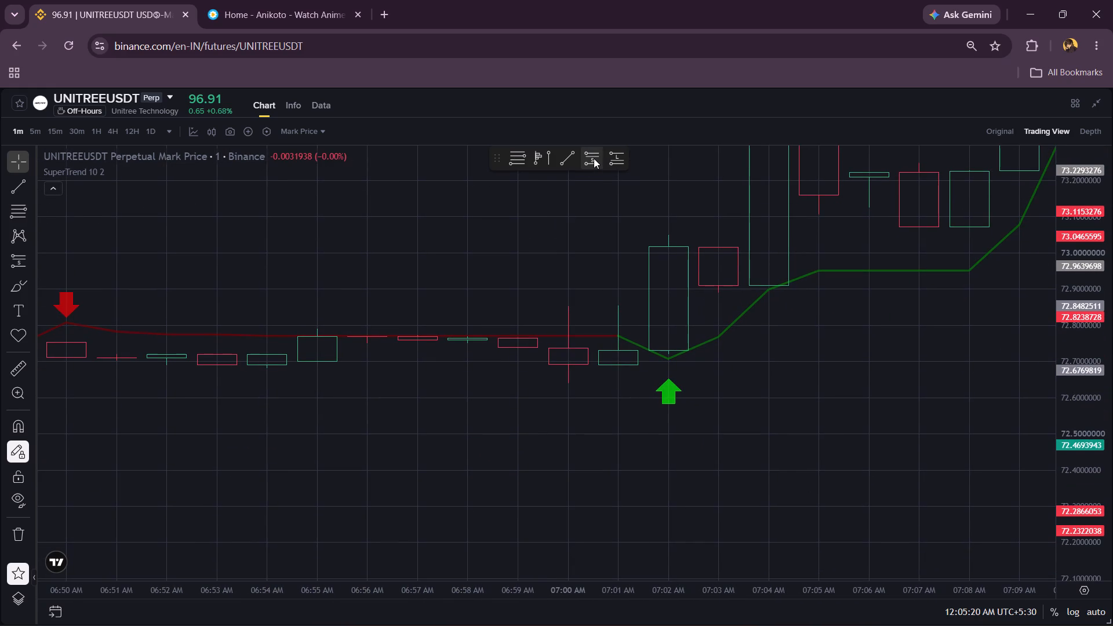
{"action": "left_click", "coordinate": [594, 158]}
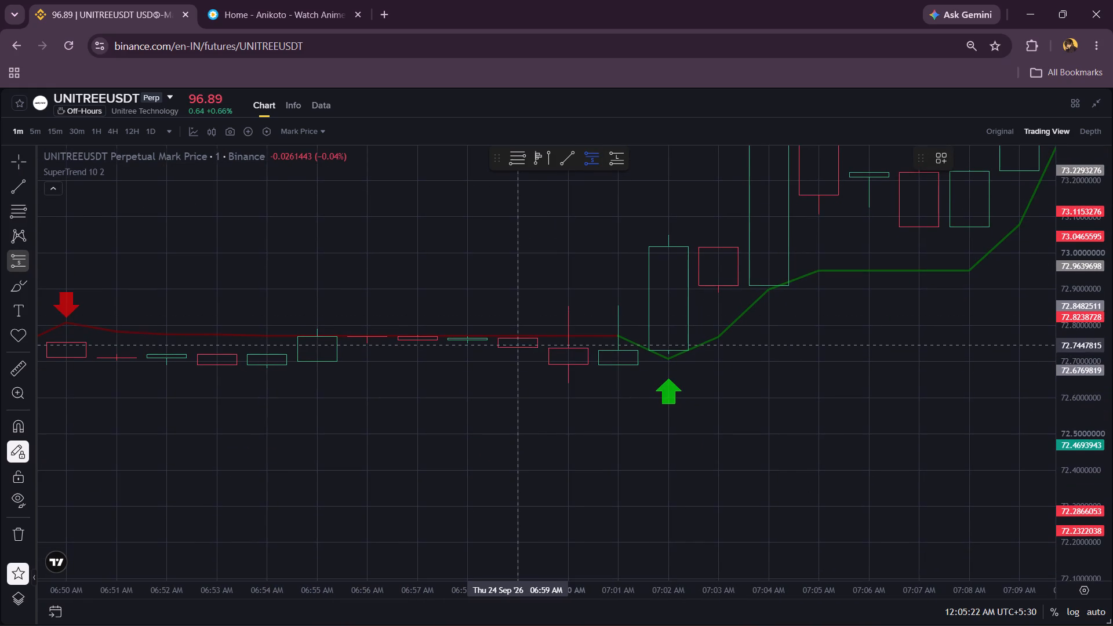
{"action": "left_click", "coordinate": [517, 347]}
{"action": "right_click", "coordinate": [461, 242]}
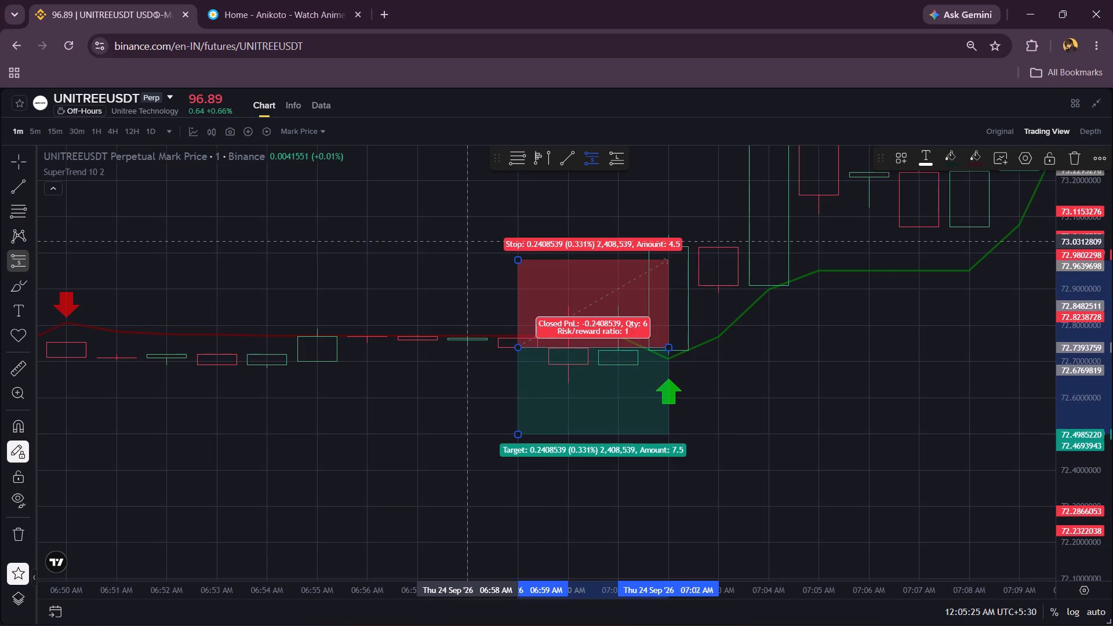
{"action": "left_click_drag", "start_coordinate": [518, 434], "coordinate": [587, 364]}
{"action": "left_click", "coordinate": [757, 437]}
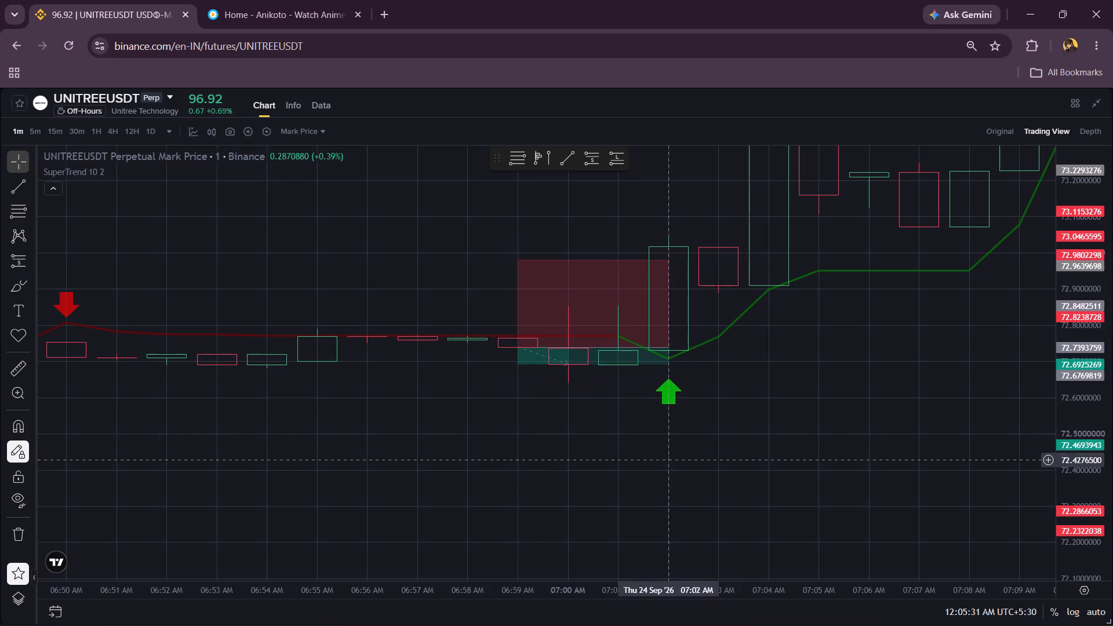
Jump the UNITREEUSDT chart to 25 September 2026 at 07:00.
{"action": "left_click", "coordinate": [53, 623]}
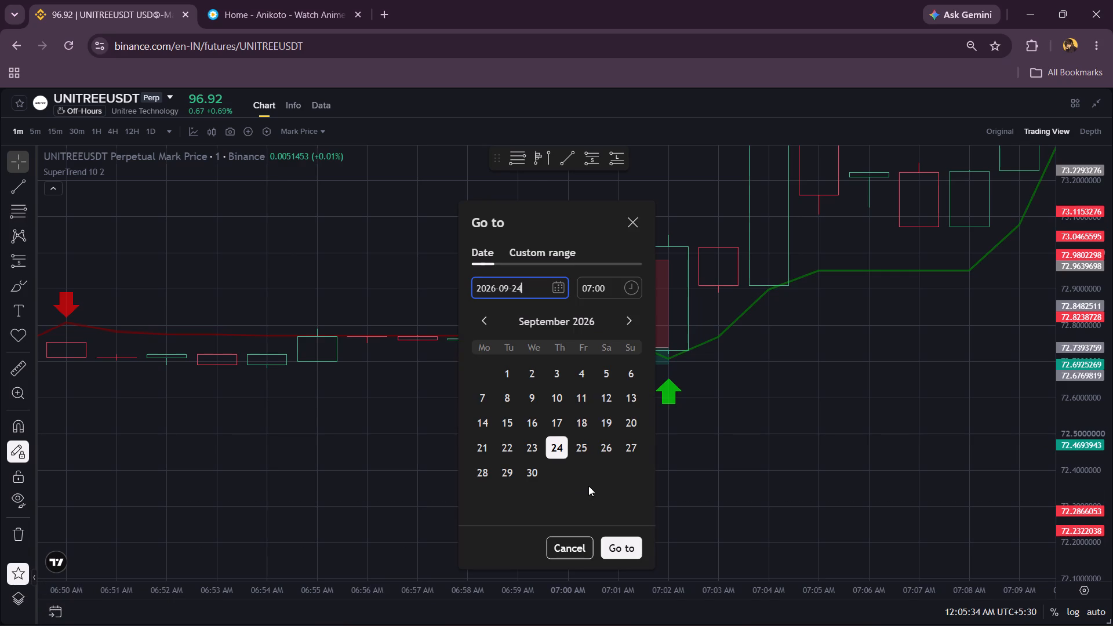
{"action": "left_click", "coordinate": [581, 445]}
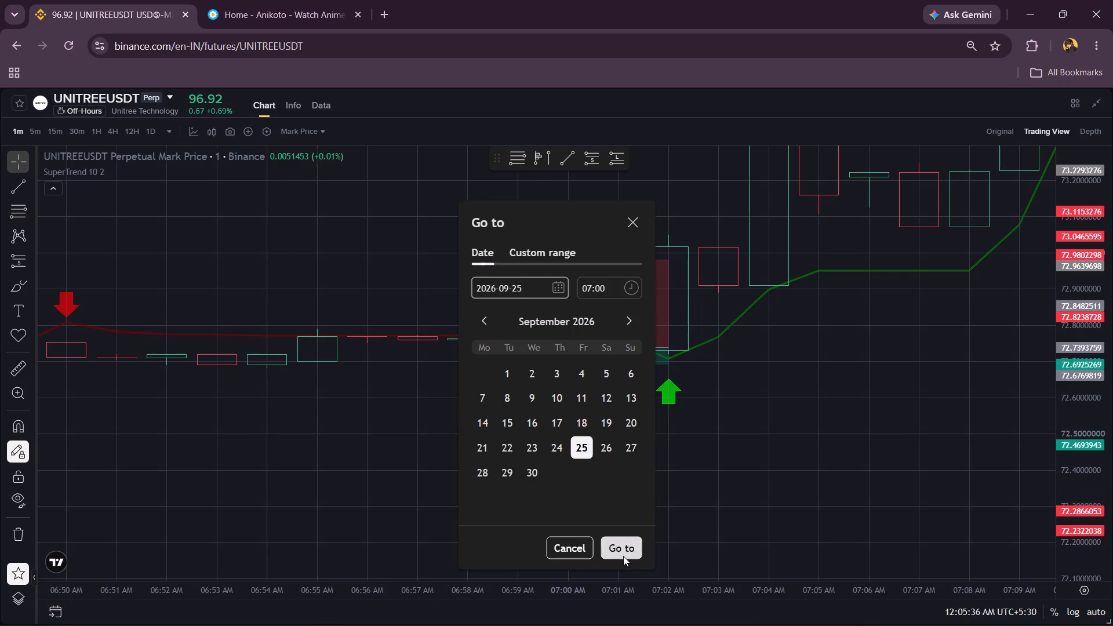
{"action": "left_click", "coordinate": [623, 555]}
{"action": "left_click_drag", "start_coordinate": [575, 365], "coordinate": [496, 456]}
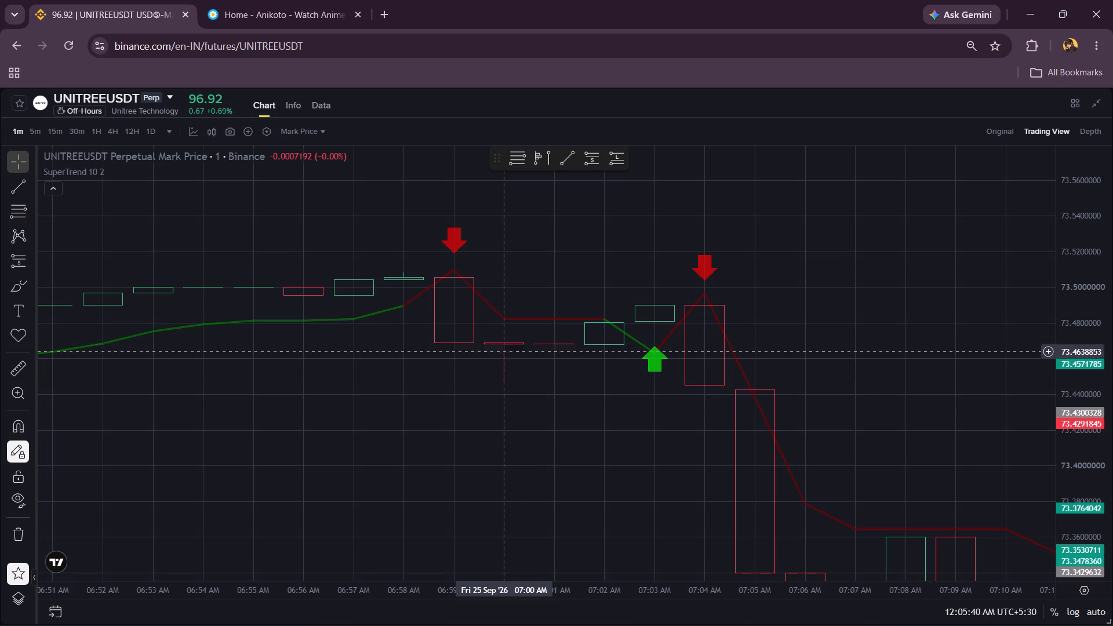
Jump the UNITREEUSDT chart to 28 September 2026 at 07:00.
{"action": "left_click", "coordinate": [53, 606]}
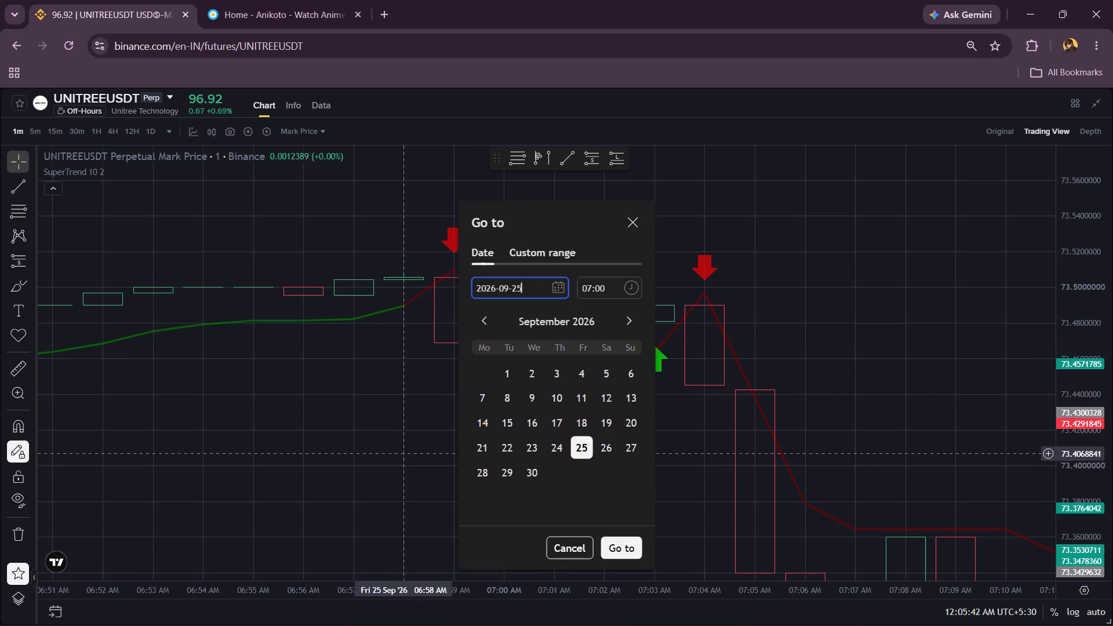
{"action": "left_click", "coordinate": [479, 471]}
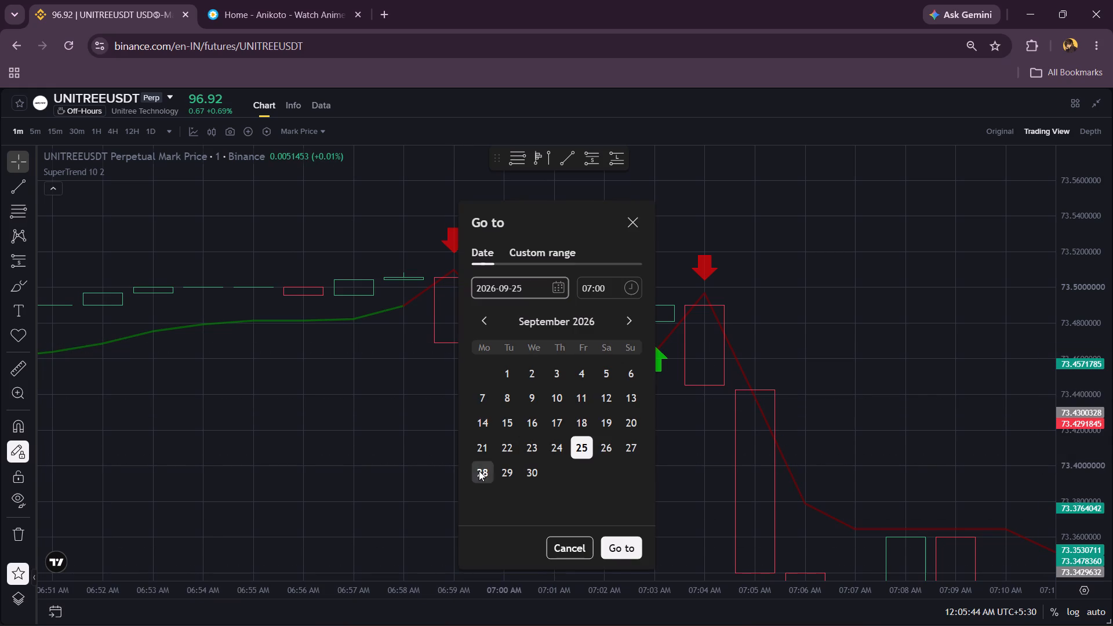
{"action": "left_click", "coordinate": [619, 549]}
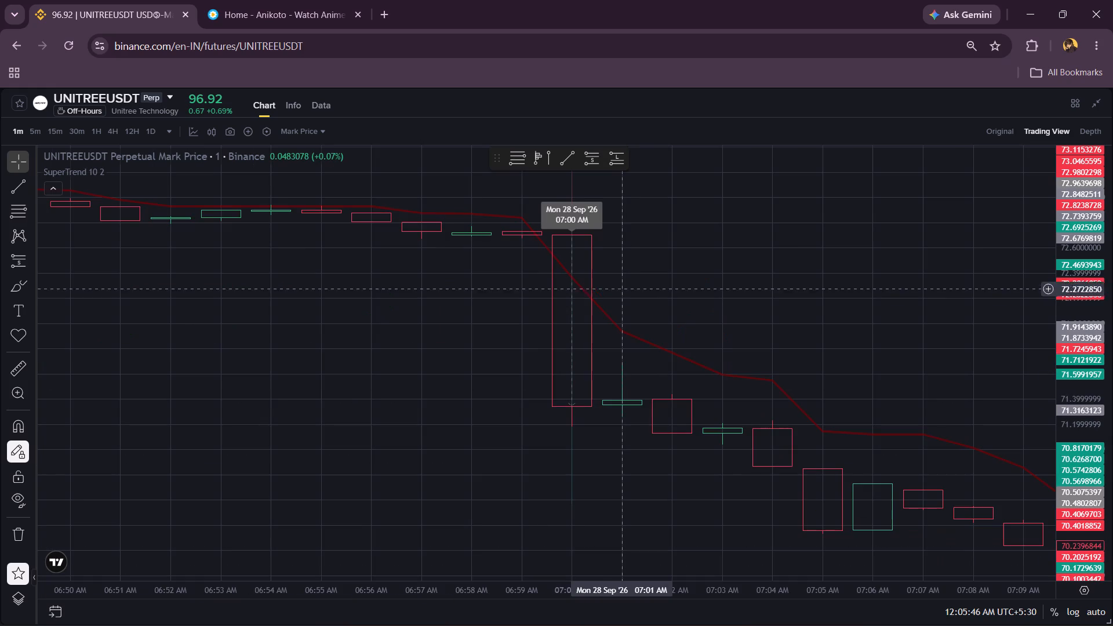
Place a short position at 06:59 AM on 28 September with entry at about 72.701 and target at about 71.243 (2.005%).
{"action": "left_click", "coordinate": [592, 159]}
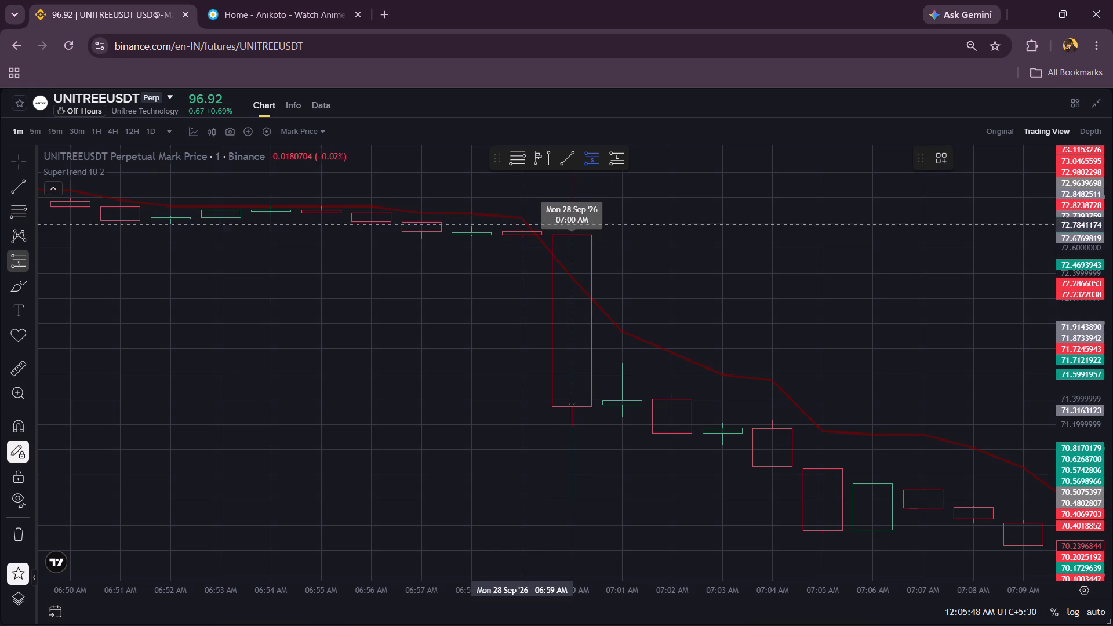
{"action": "left_click", "coordinate": [522, 235]}
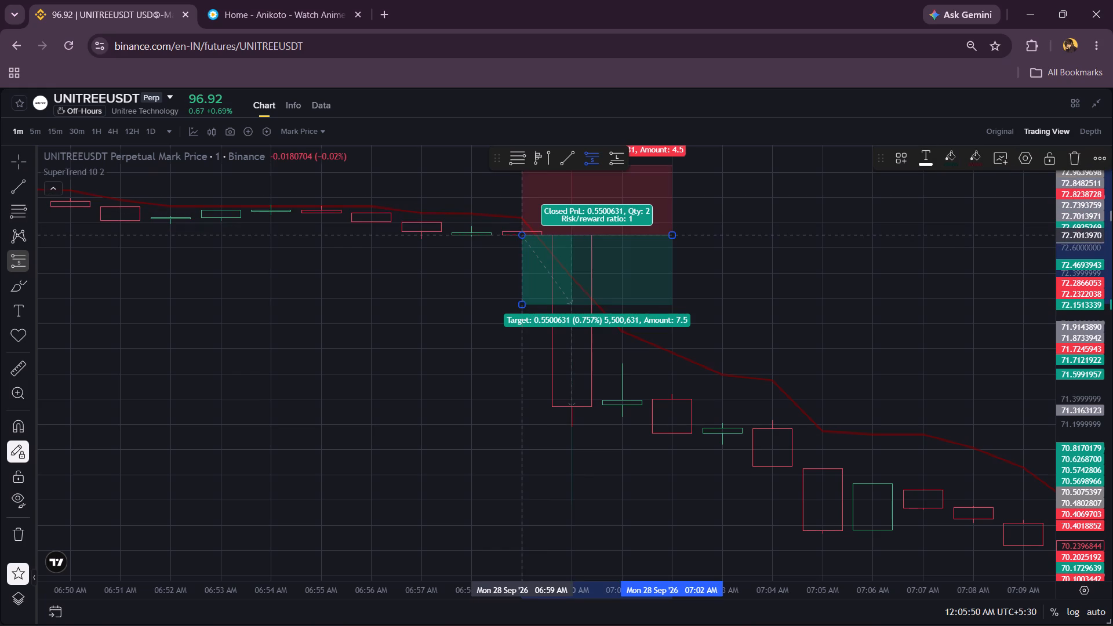
{"action": "right_click", "coordinate": [452, 321]}
{"action": "left_click_drag", "start_coordinate": [522, 305], "coordinate": [523, 313]}
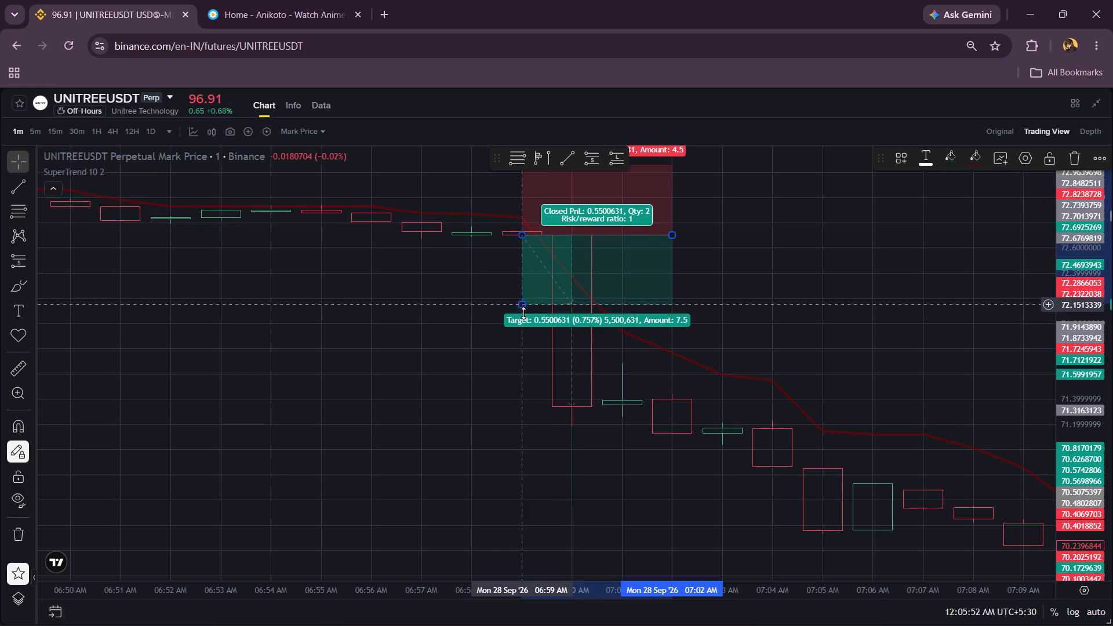
{"action": "left_click_drag", "start_coordinate": [523, 313], "coordinate": [563, 407]}
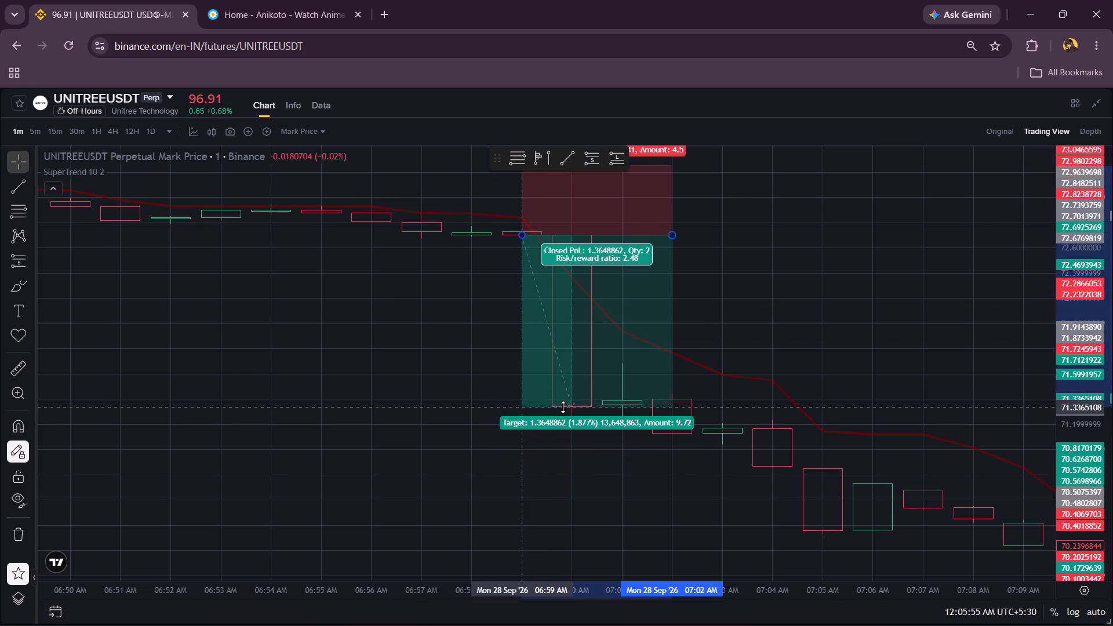
{"action": "left_click_drag", "start_coordinate": [563, 407], "coordinate": [584, 419]}
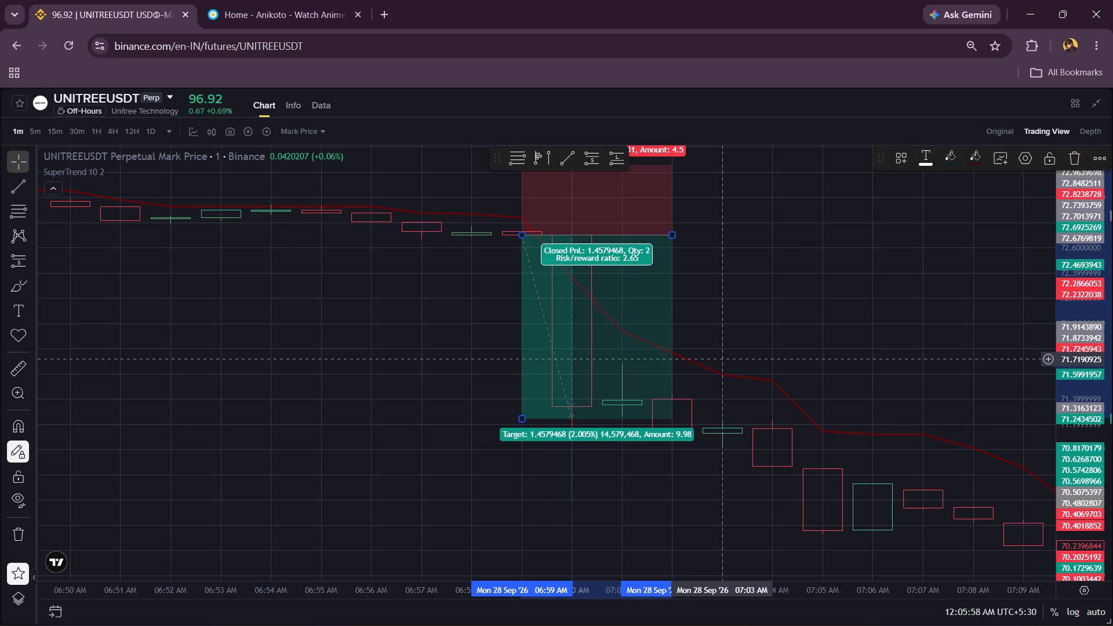
{"action": "left_click", "coordinate": [733, 338]}
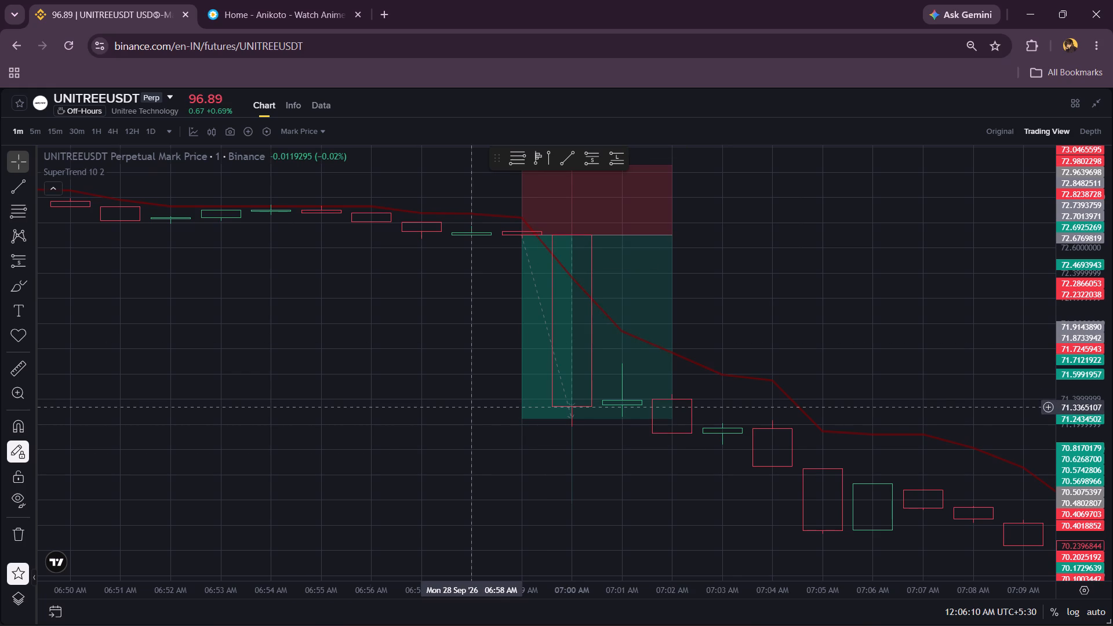
Jump the UNITREEUSDT chart to 29 September 2026 at 07:00.
{"action": "left_click", "coordinate": [57, 606]}
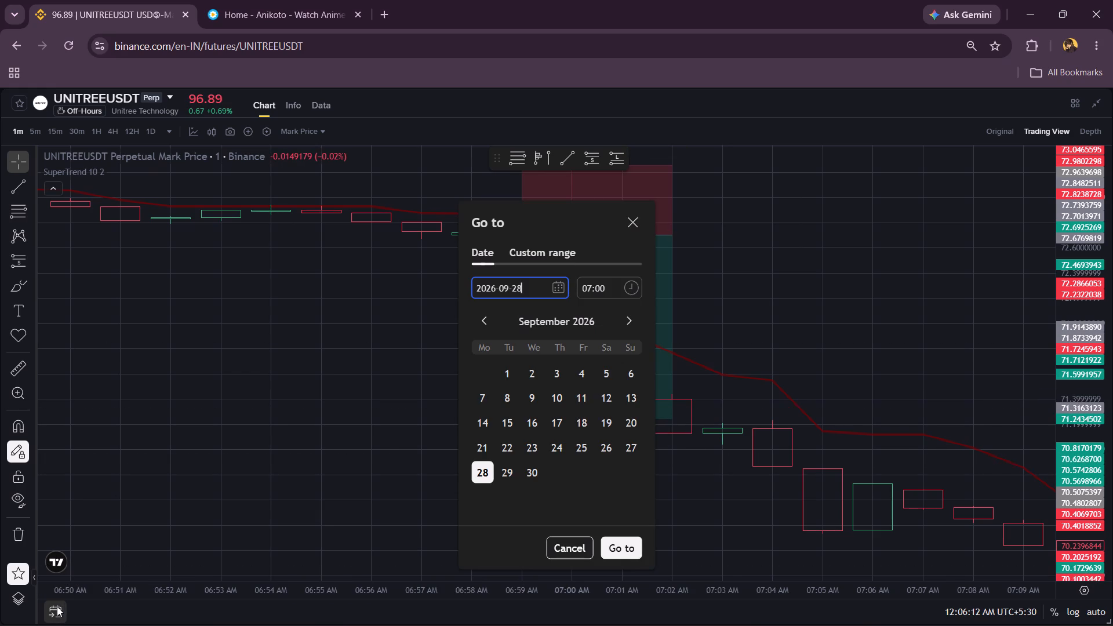
{"action": "left_click", "coordinate": [505, 476]}
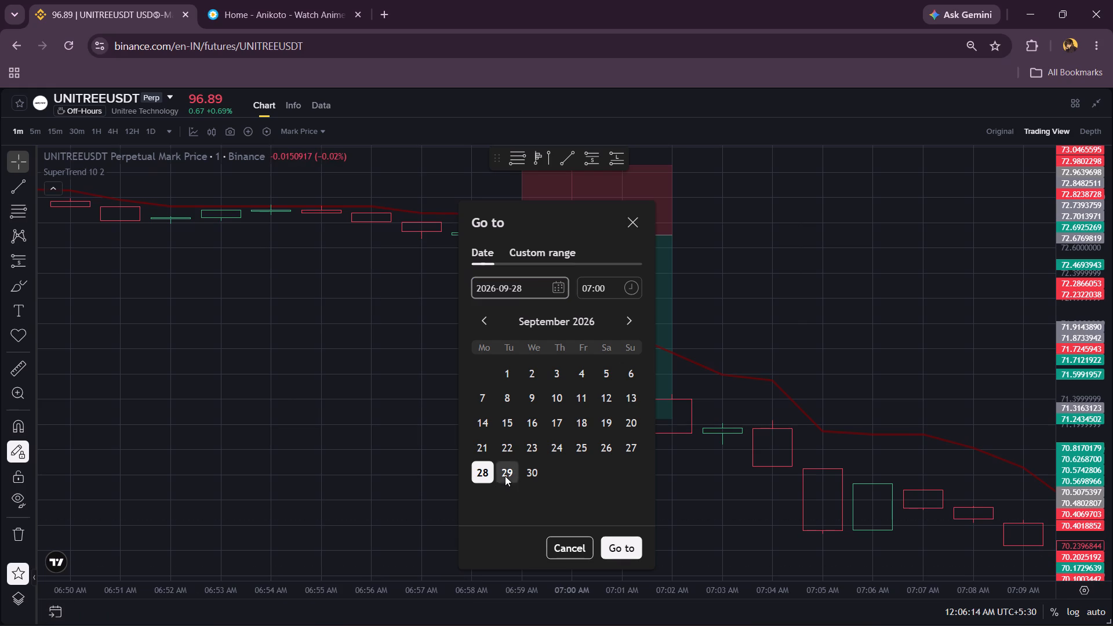
{"action": "left_click", "coordinate": [625, 548]}
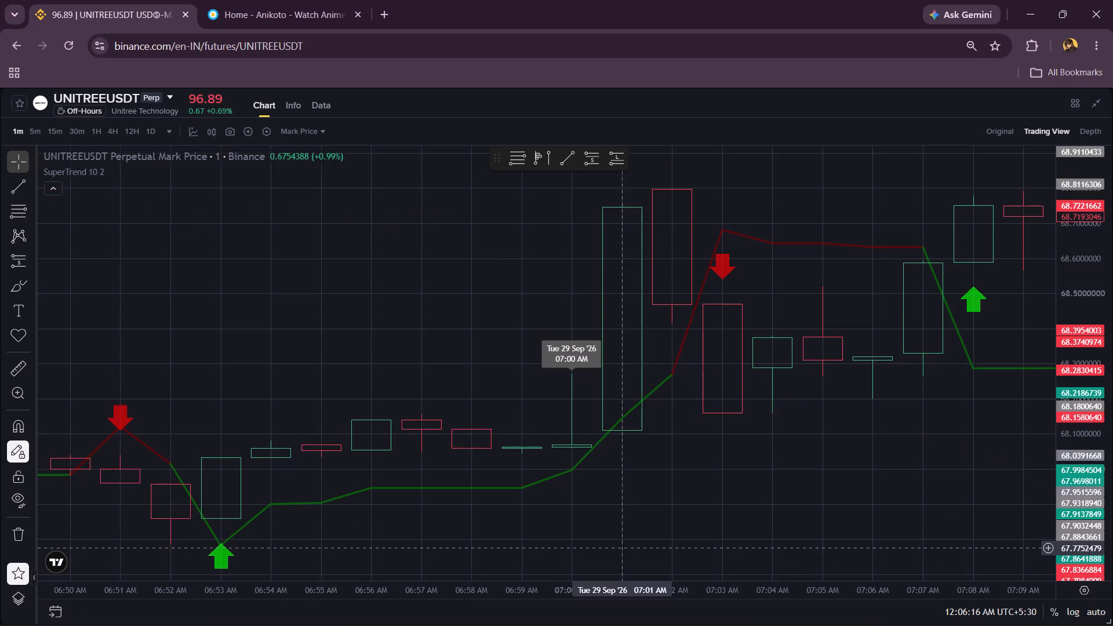
Place a short position at 06:59 AM on 29 September with entry at about 68.058 and stop at about 68.071 (0.019%).
{"action": "scroll", "coordinate": [537, 307], "scroll_direction": "up", "scroll_amount": 3}
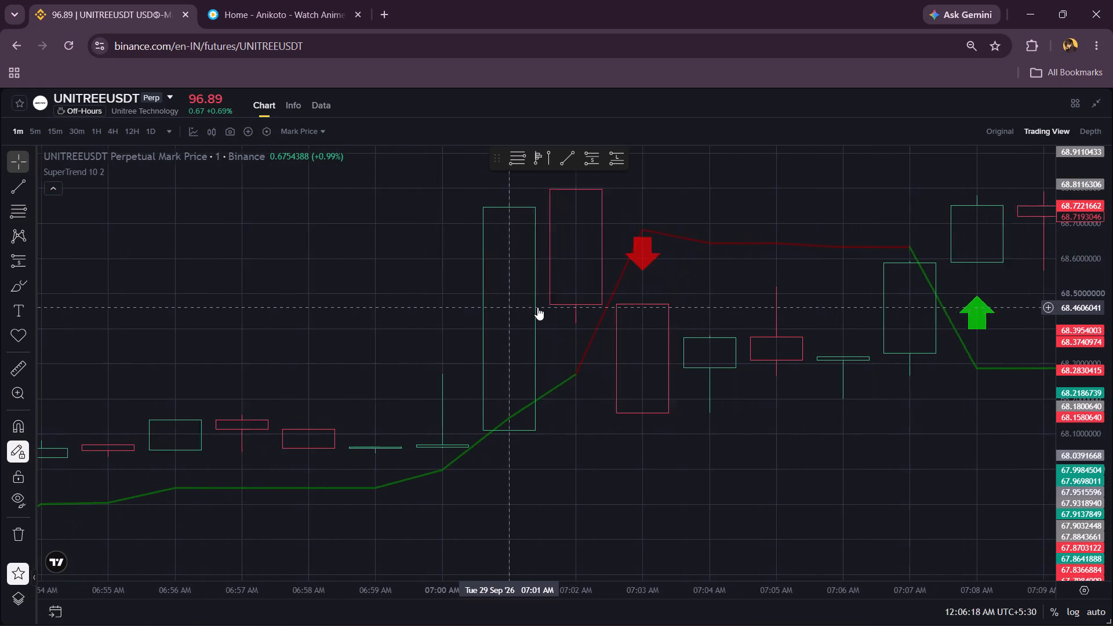
{"action": "scroll", "coordinate": [537, 307], "scroll_direction": "up", "scroll_amount": 1}
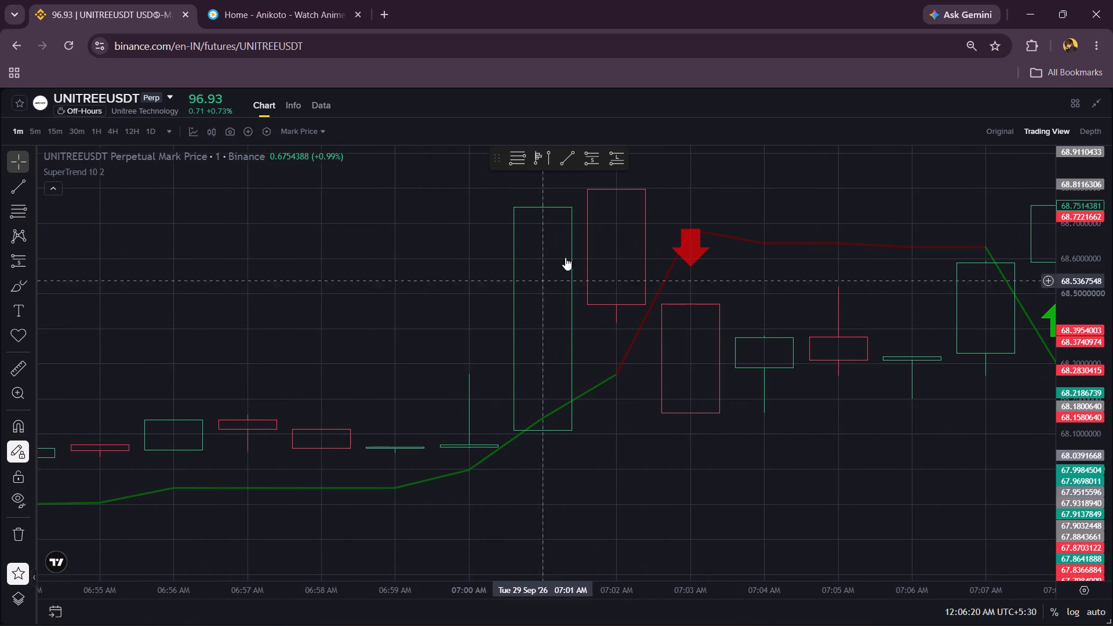
{"action": "left_click", "coordinate": [593, 156]}
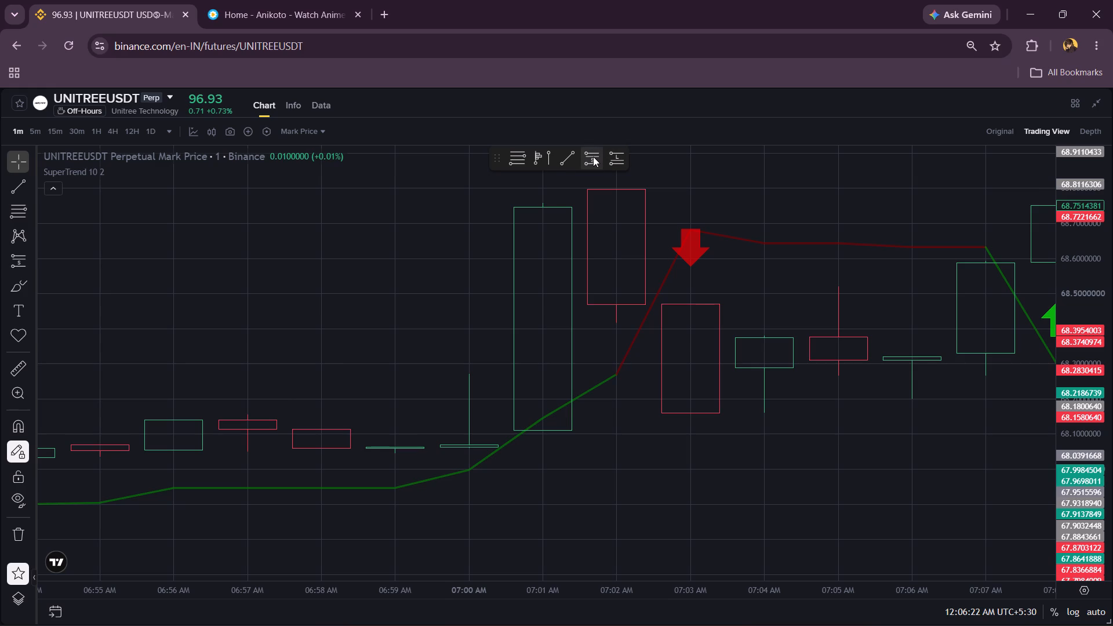
{"action": "left_click", "coordinate": [398, 449]}
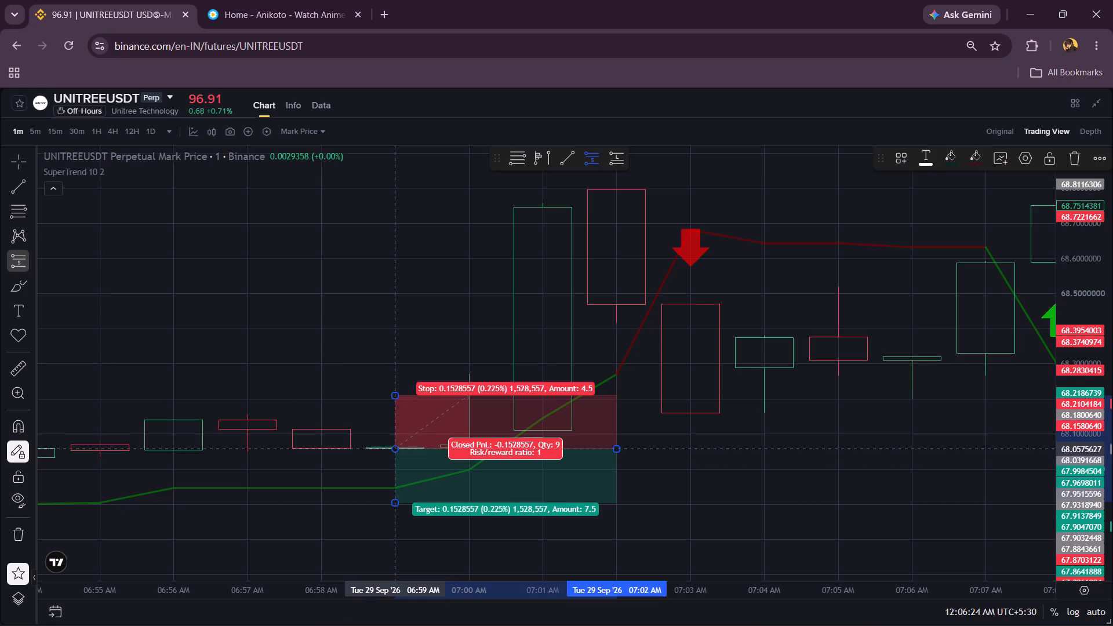
{"action": "right_click", "coordinate": [643, 446]}
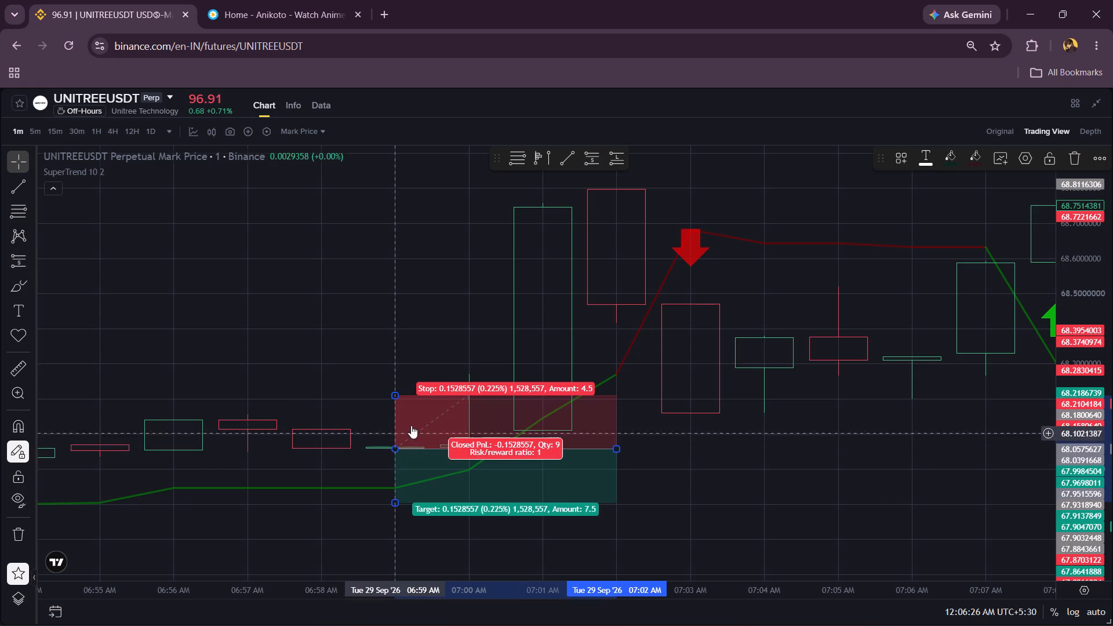
{"action": "left_click_drag", "start_coordinate": [394, 394], "coordinate": [414, 363]}
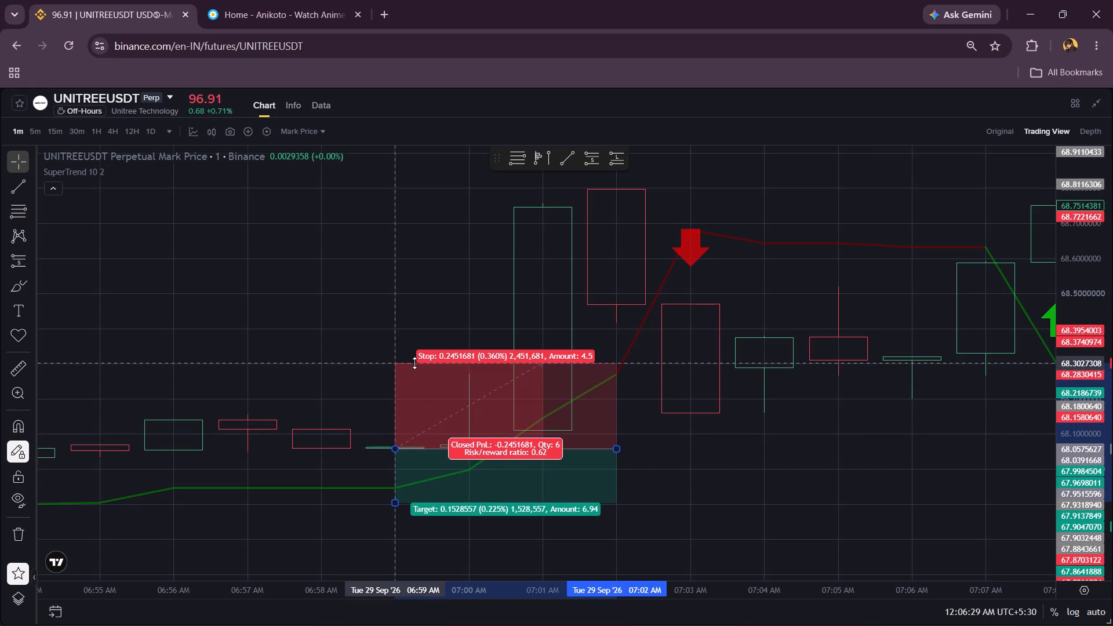
{"action": "left_click_drag", "start_coordinate": [414, 363], "coordinate": [428, 415]}
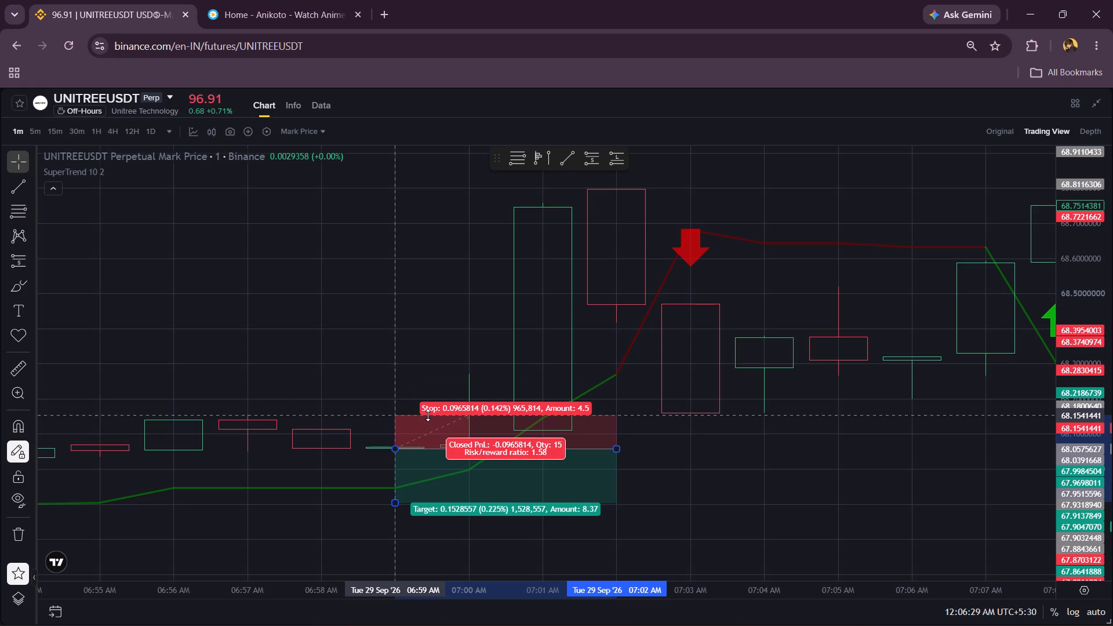
{"action": "left_click_drag", "start_coordinate": [428, 415], "coordinate": [440, 445]}
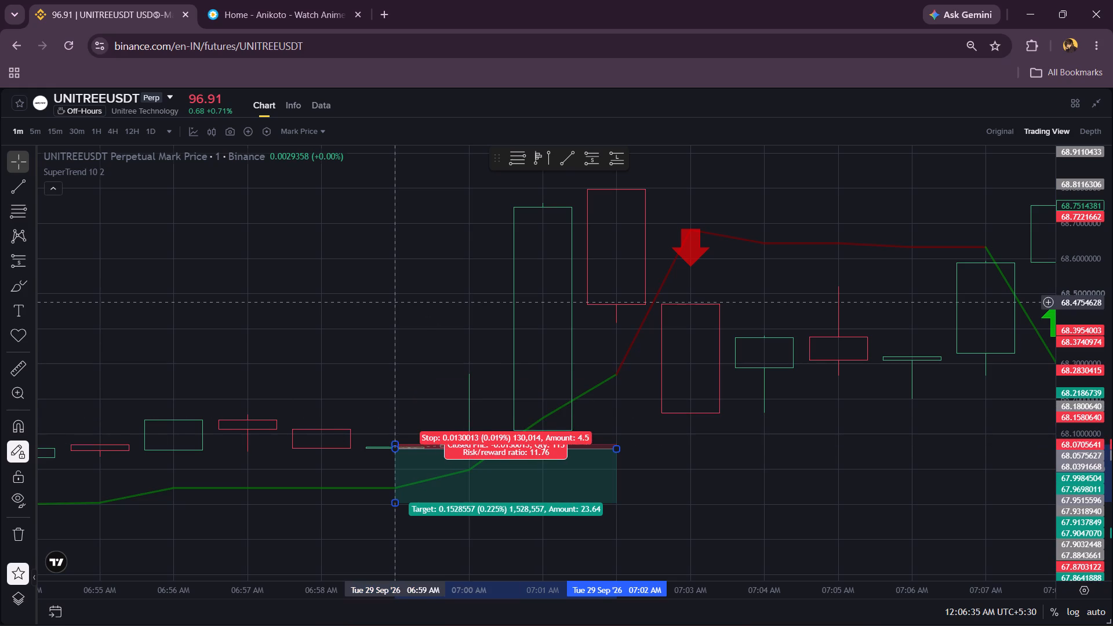
{"action": "left_click", "coordinate": [426, 302]}
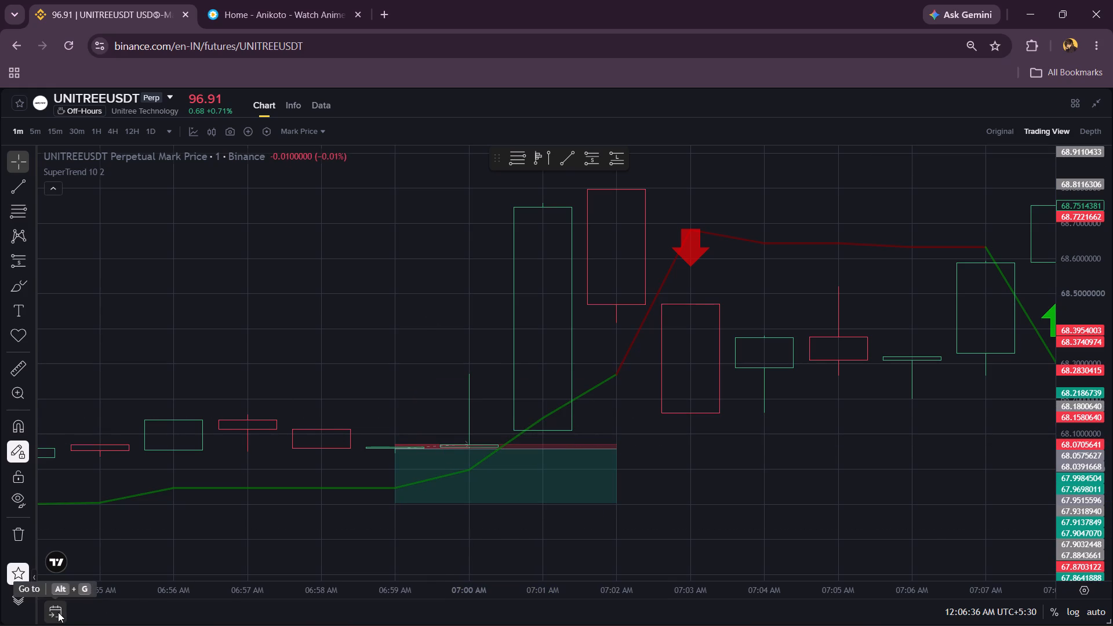
Jump the UNITREEUSDT chart to 30 September 2026 at 07:00.
{"action": "left_click", "coordinate": [56, 609]}
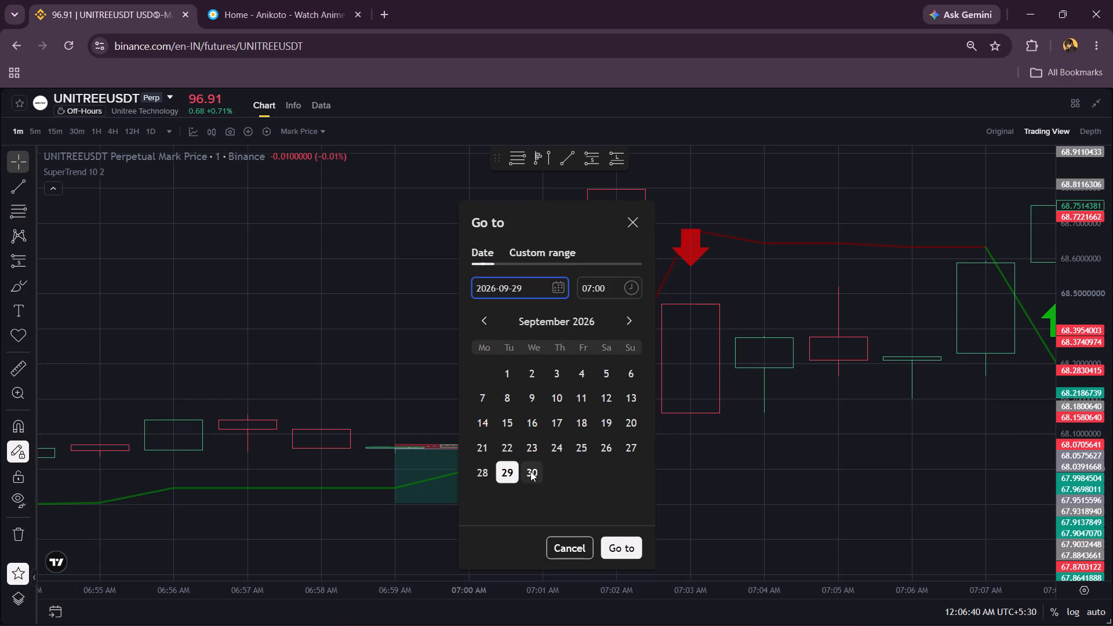
{"action": "left_click", "coordinate": [530, 471]}
{"action": "left_click", "coordinate": [624, 555]}
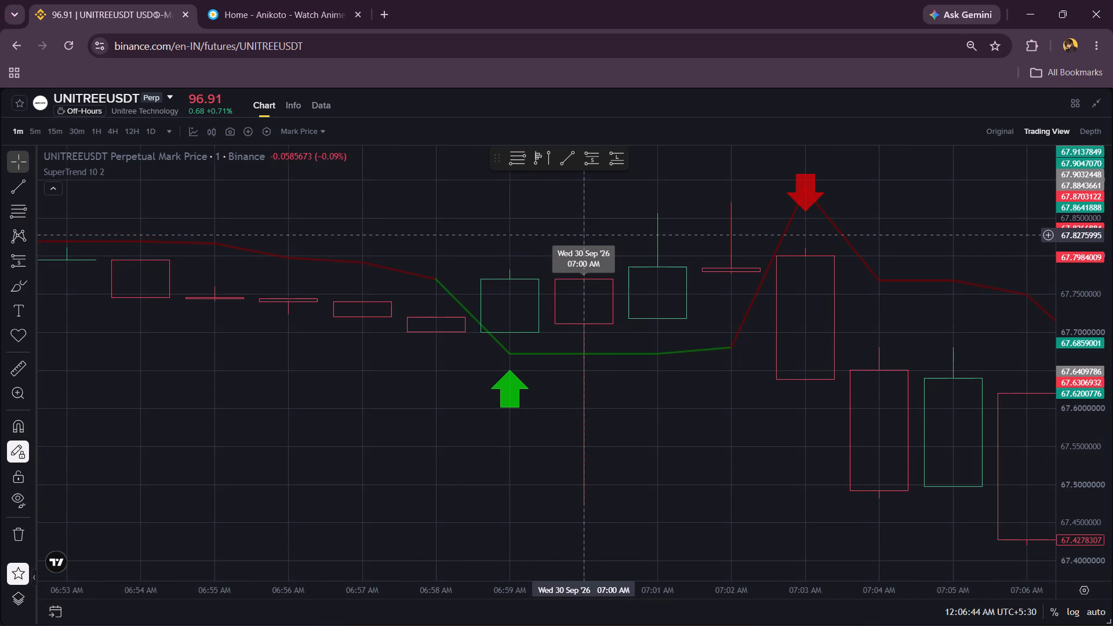
Place a short position at 06:59 AM on 30 September with entry at about 67.770, stop at about 67.860 and target at about 67.709.
{"action": "left_click", "coordinate": [598, 157]}
{"action": "left_click", "coordinate": [511, 279]}
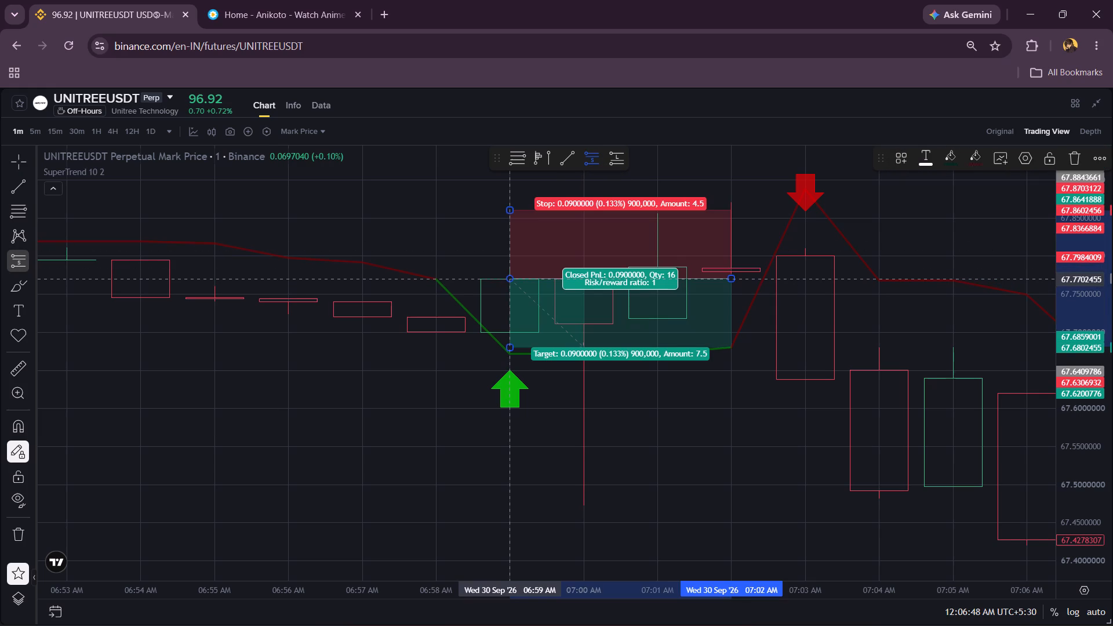
{"action": "right_click", "coordinate": [423, 261]}
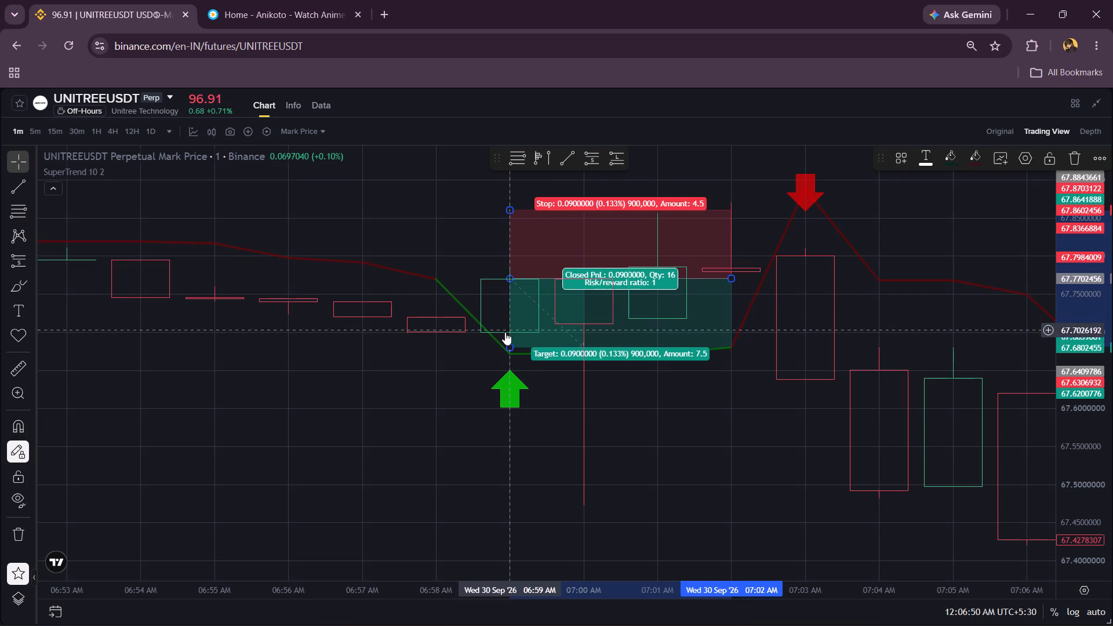
{"action": "left_click_drag", "start_coordinate": [508, 347], "coordinate": [548, 536]}
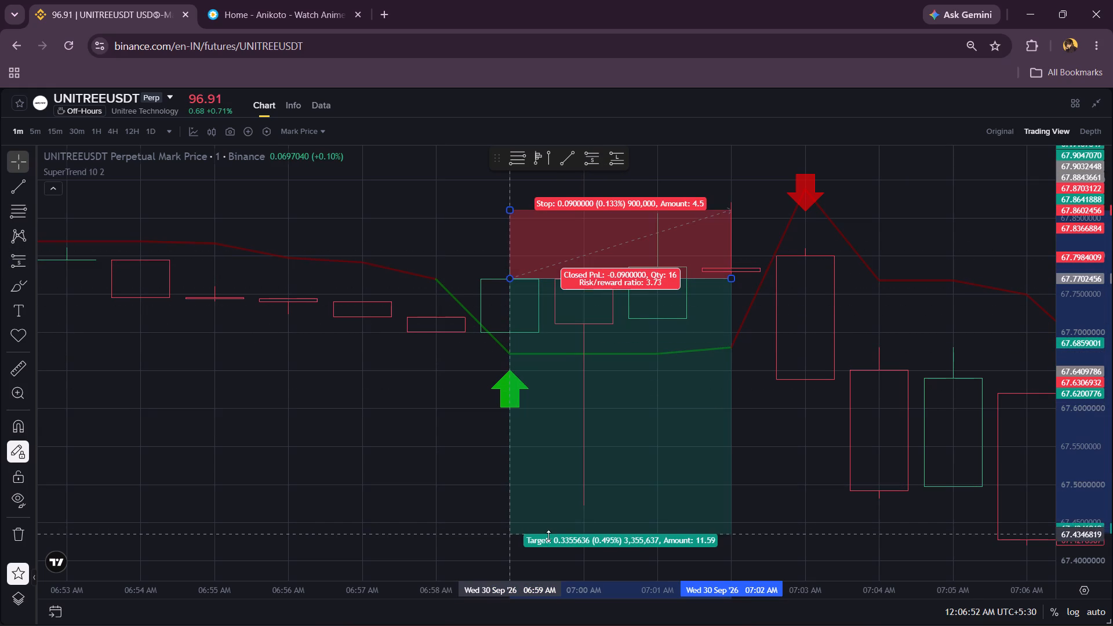
{"action": "left_click_drag", "start_coordinate": [548, 536], "coordinate": [590, 504]}
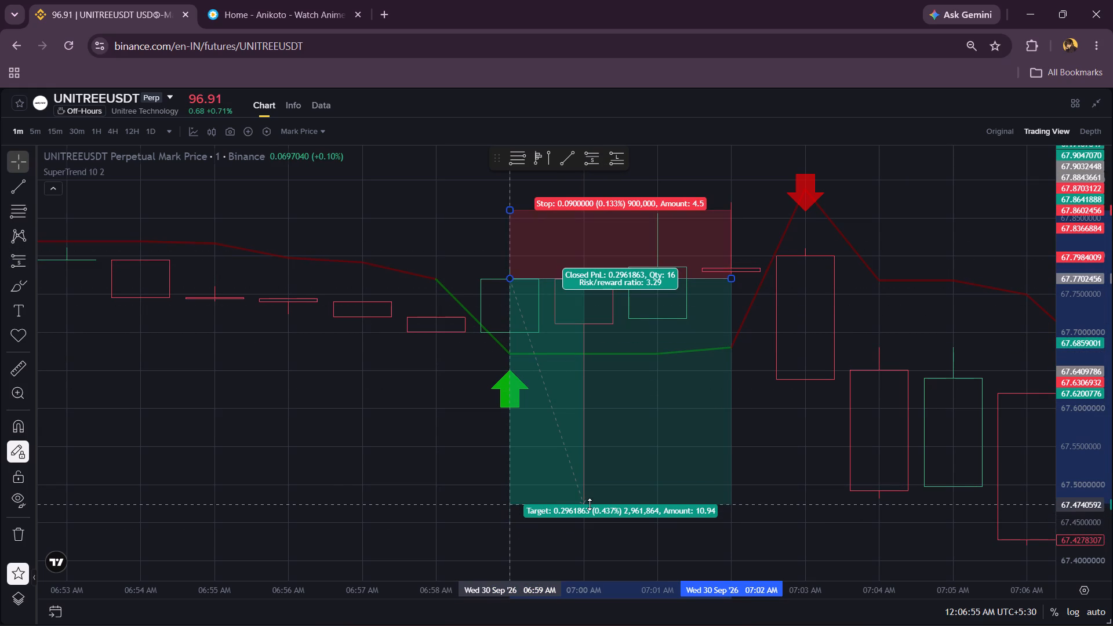
{"action": "left_click_drag", "start_coordinate": [590, 504], "coordinate": [584, 349]}
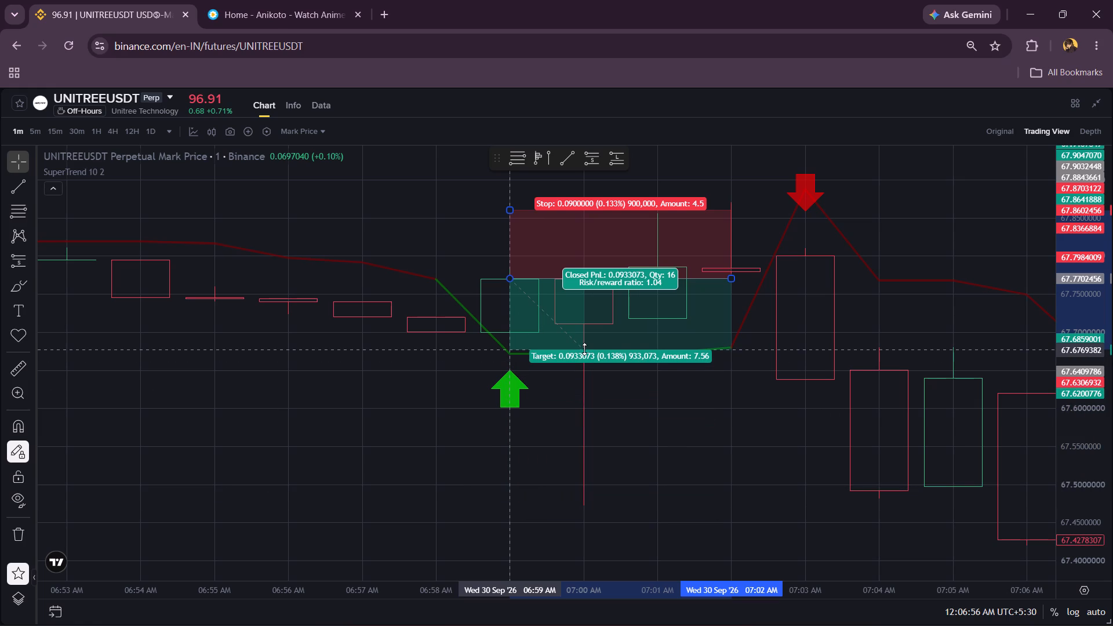
{"action": "left_click_drag", "start_coordinate": [584, 349], "coordinate": [588, 325]}
{"action": "left_click", "coordinate": [383, 461]}
Examine the candles before and after the 30 September short position.
{"action": "scroll", "coordinate": [383, 461], "scroll_direction": "left", "scroll_amount": 1}
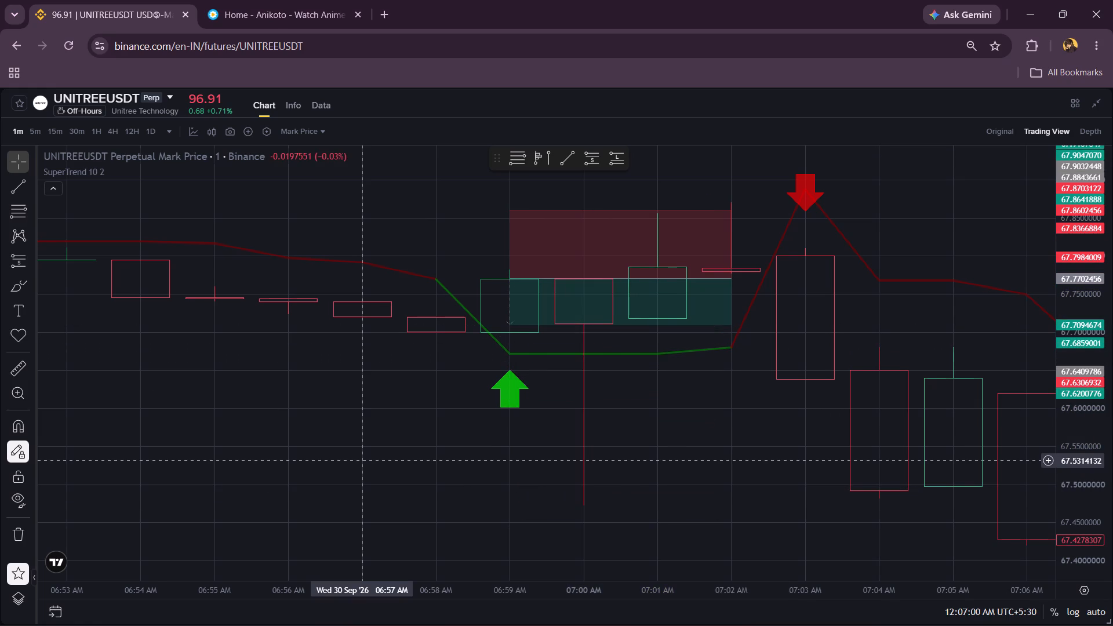
{"action": "scroll", "coordinate": [383, 461], "scroll_direction": "left", "scroll_amount": 1}
{"action": "scroll", "coordinate": [203, 414], "scroll_direction": "left", "scroll_amount": 2}
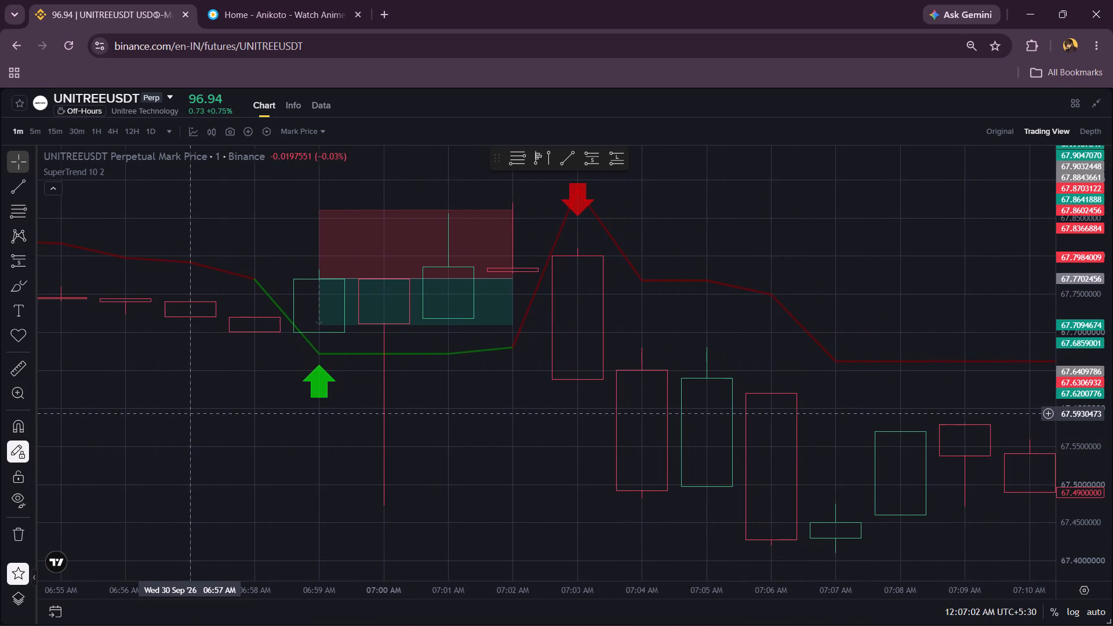
{"action": "scroll", "coordinate": [709, 230], "scroll_direction": "down", "scroll_amount": 2}
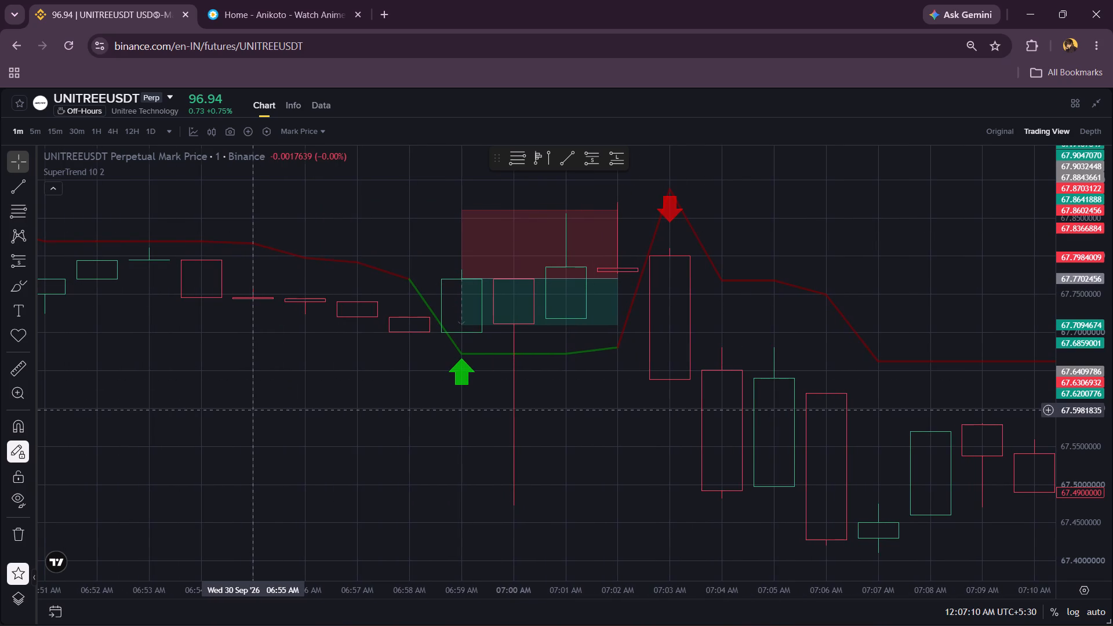
{"action": "scroll", "coordinate": [677, 361], "scroll_direction": "down", "scroll_amount": 5}
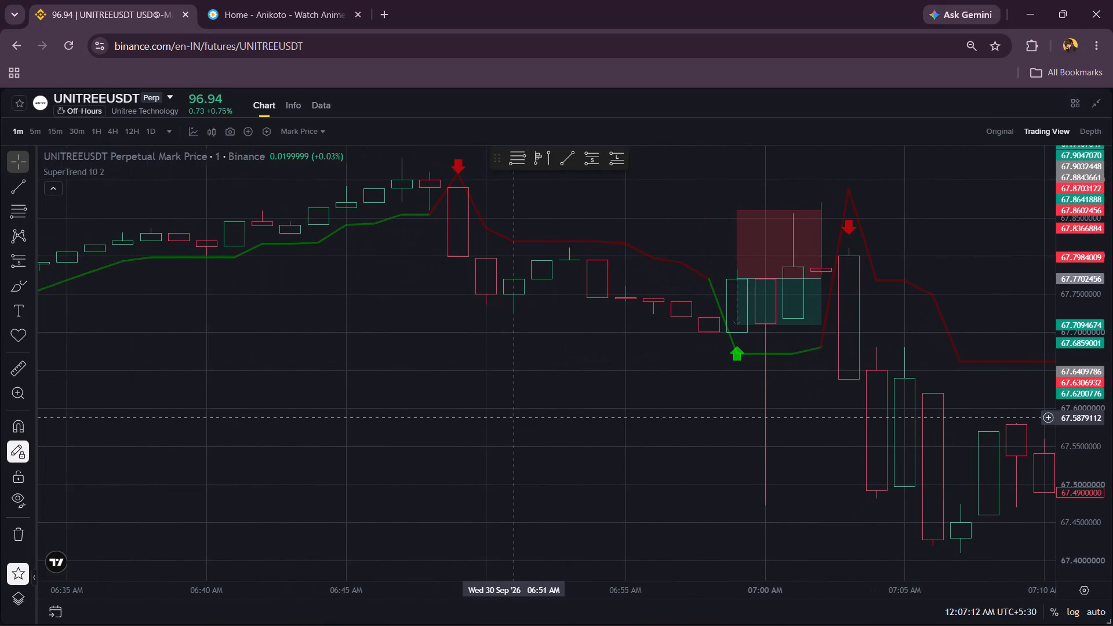
{"action": "scroll", "coordinate": [509, 417], "scroll_direction": "left", "scroll_amount": 2}
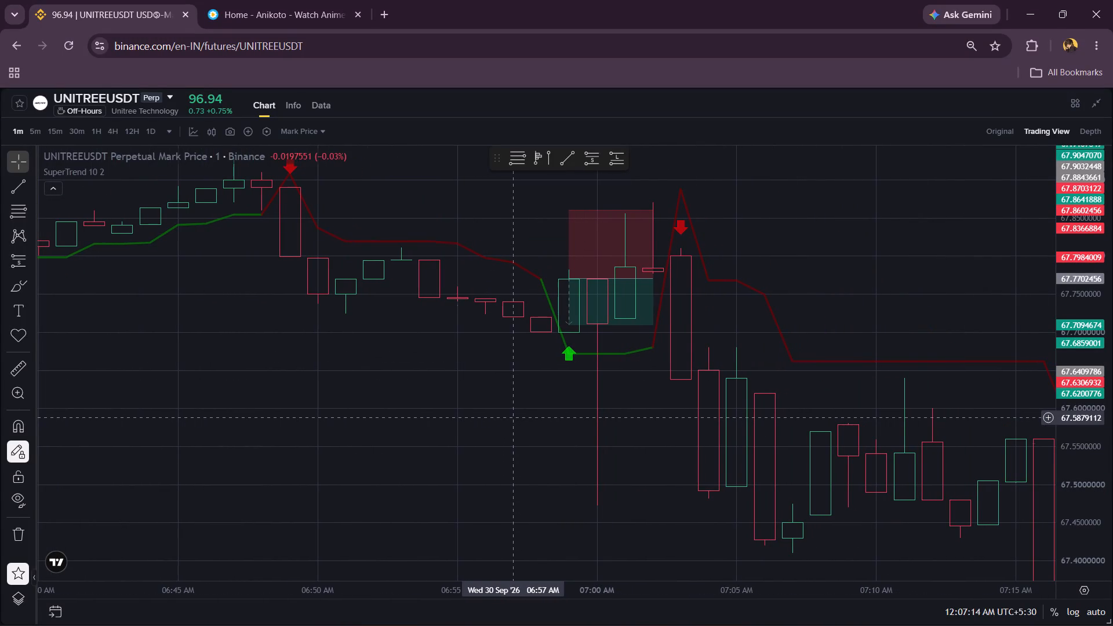
{"action": "left_click", "coordinate": [48, 610]}
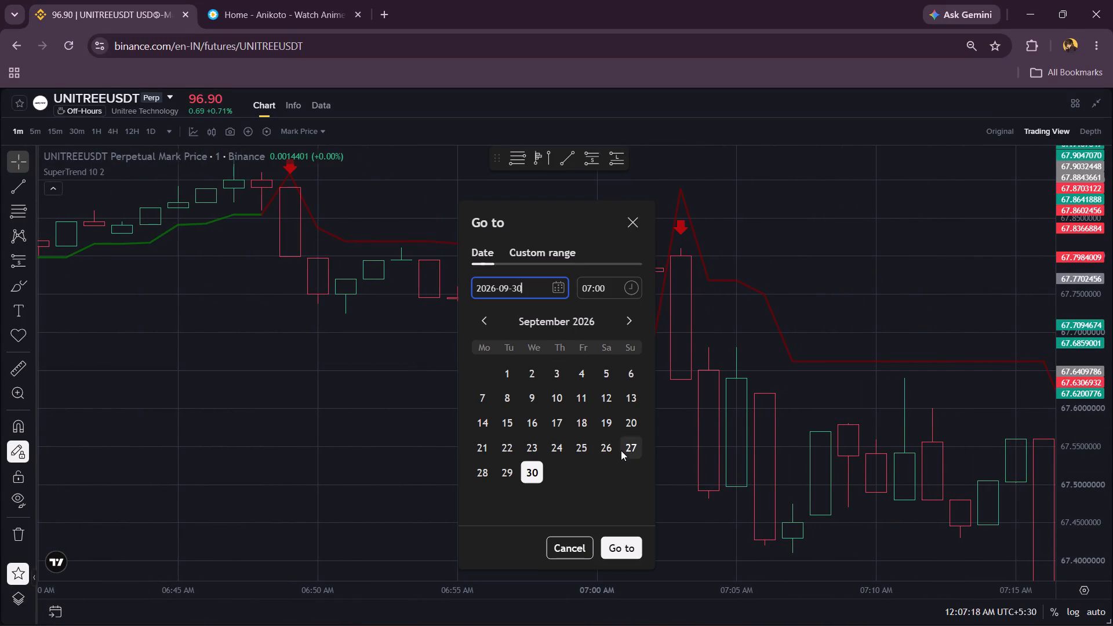
{"action": "left_click", "coordinate": [748, 244]}
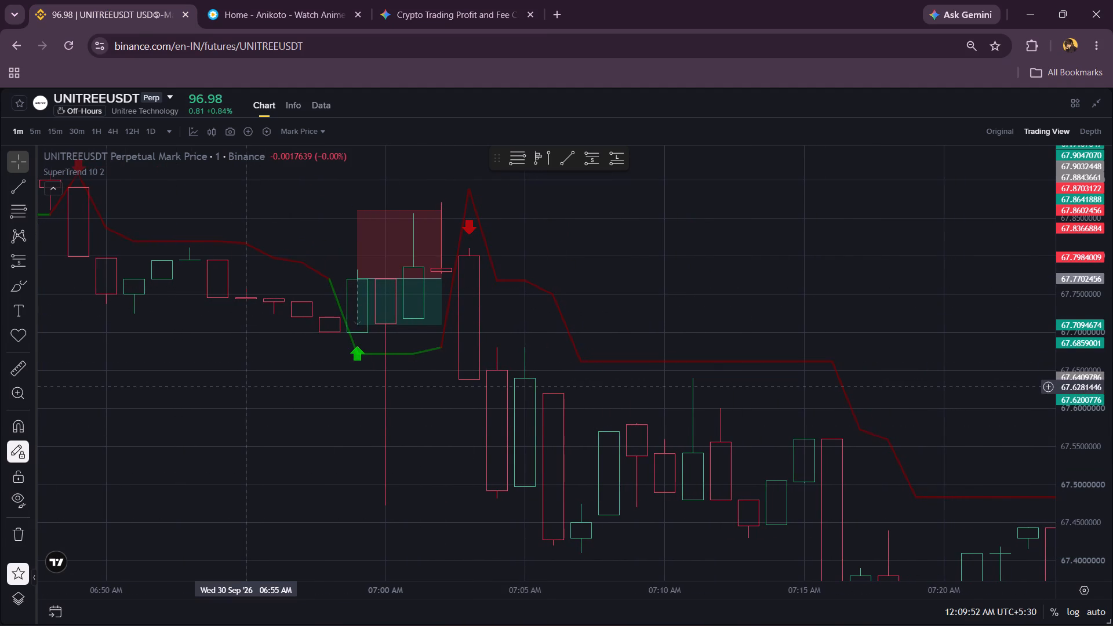
{"action": "scroll", "coordinate": [241, 387], "scroll_direction": "down", "scroll_amount": 2}
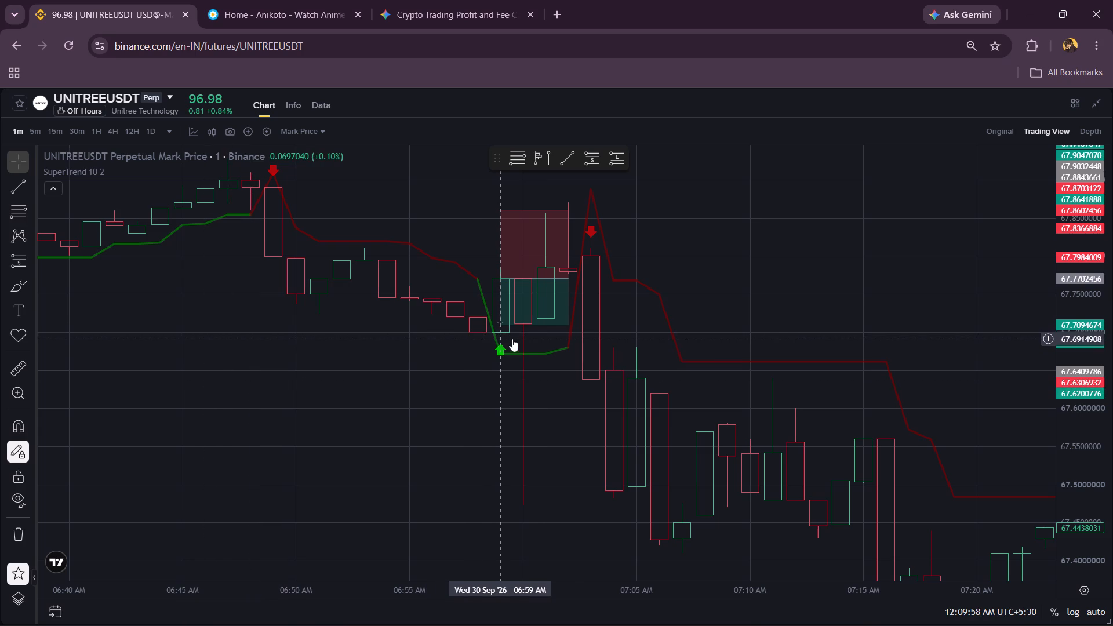
{"action": "scroll", "coordinate": [374, 372], "scroll_direction": "left", "scroll_amount": 1}
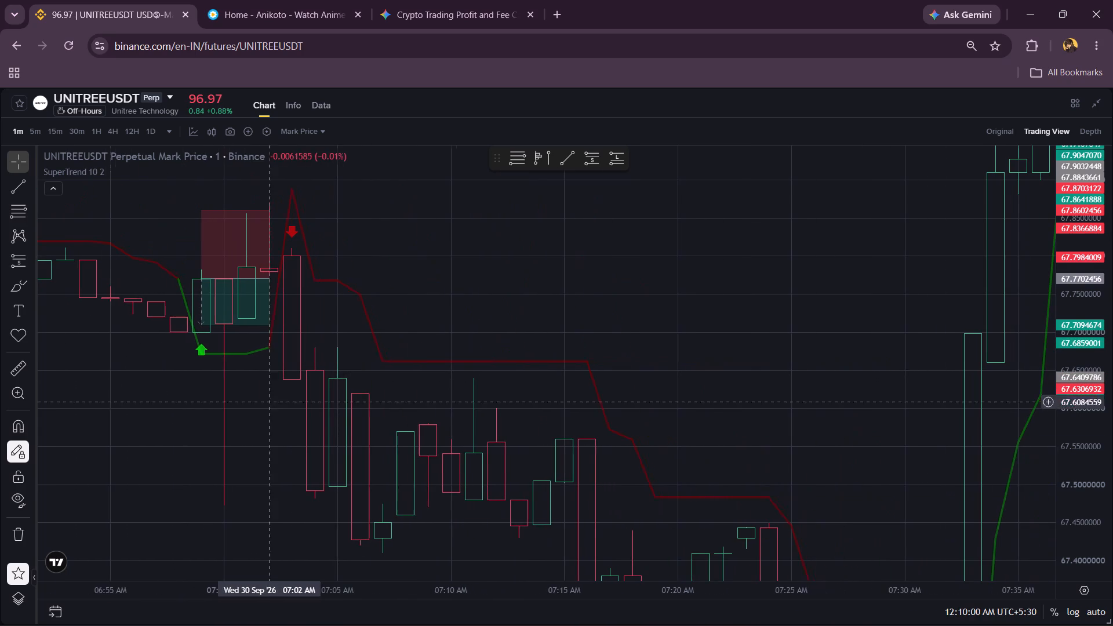
{"action": "scroll", "coordinate": [103, 443], "scroll_direction": "down", "scroll_amount": 1}
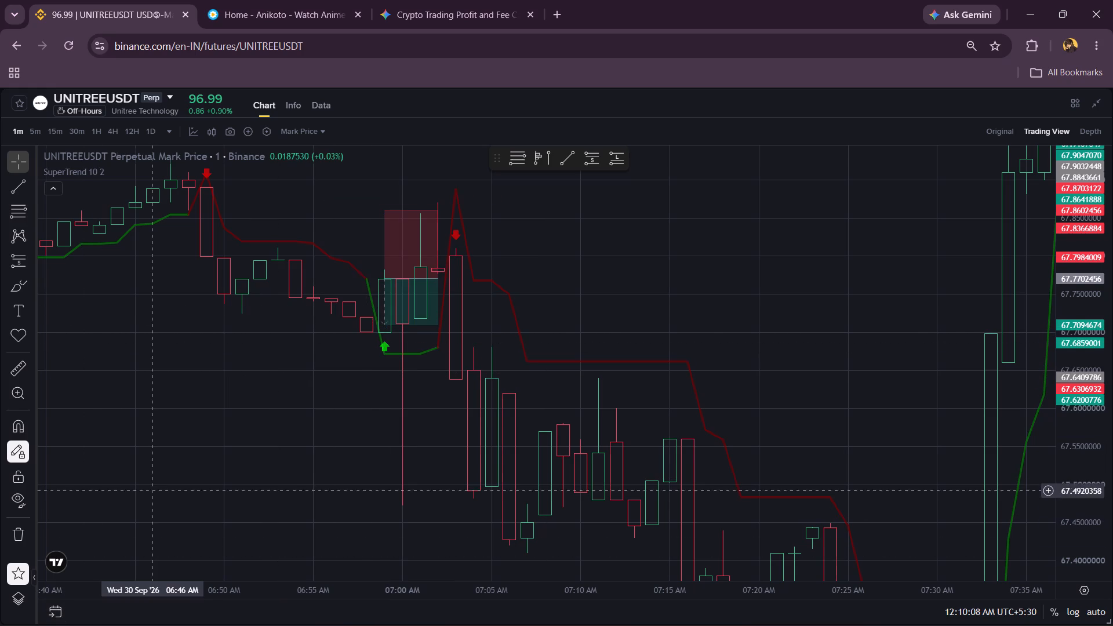
{"action": "left_click", "coordinate": [61, 604]}
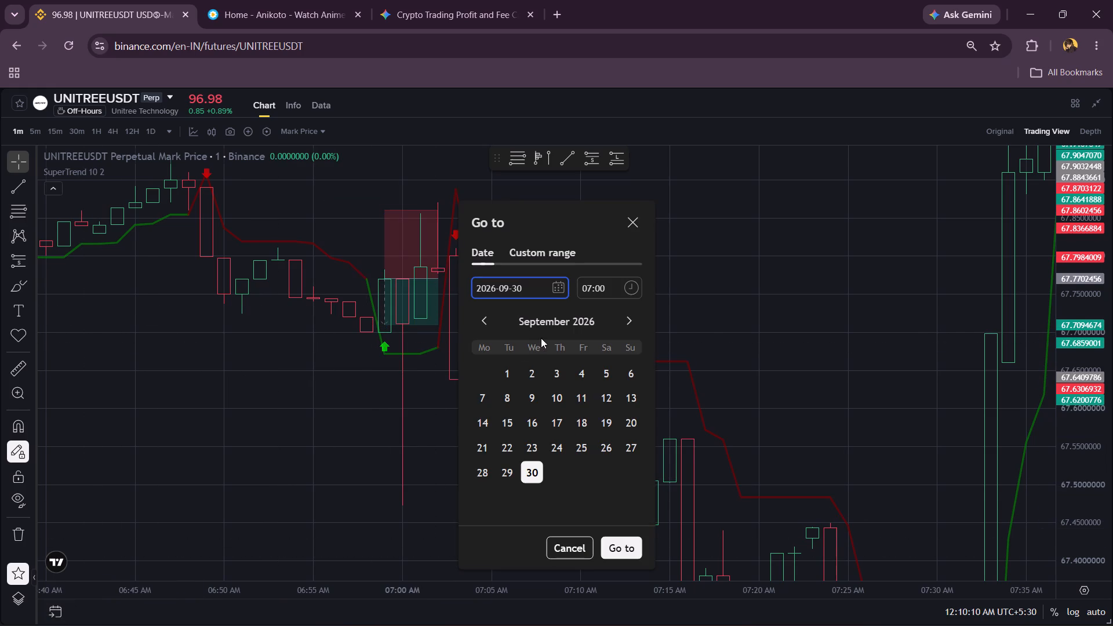
{"action": "left_click", "coordinate": [505, 381]}
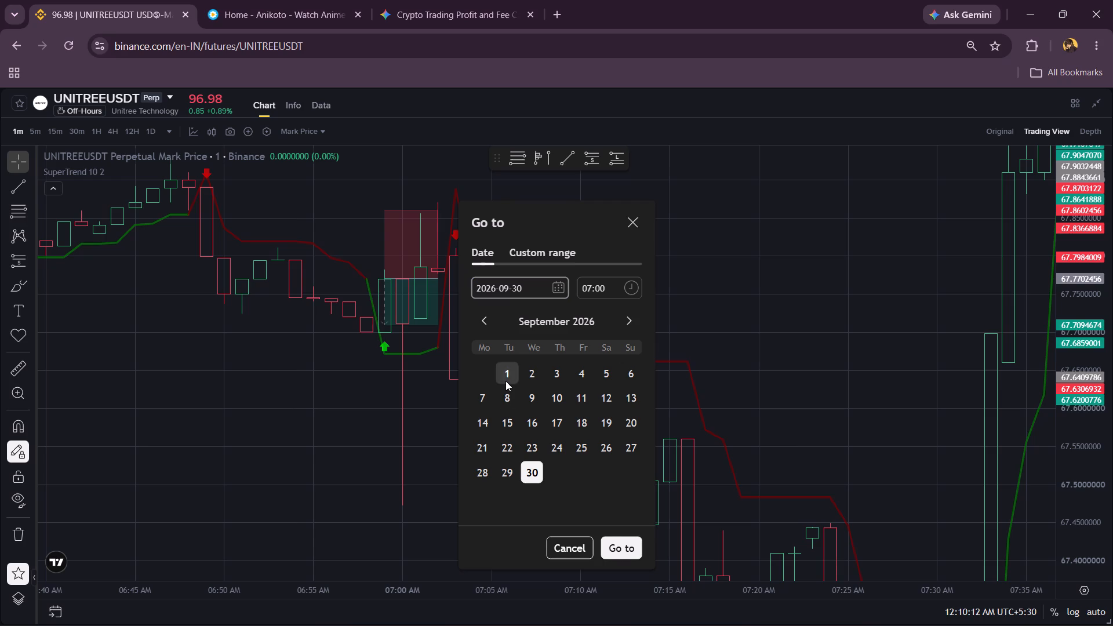
{"action": "left_click", "coordinate": [623, 547]}
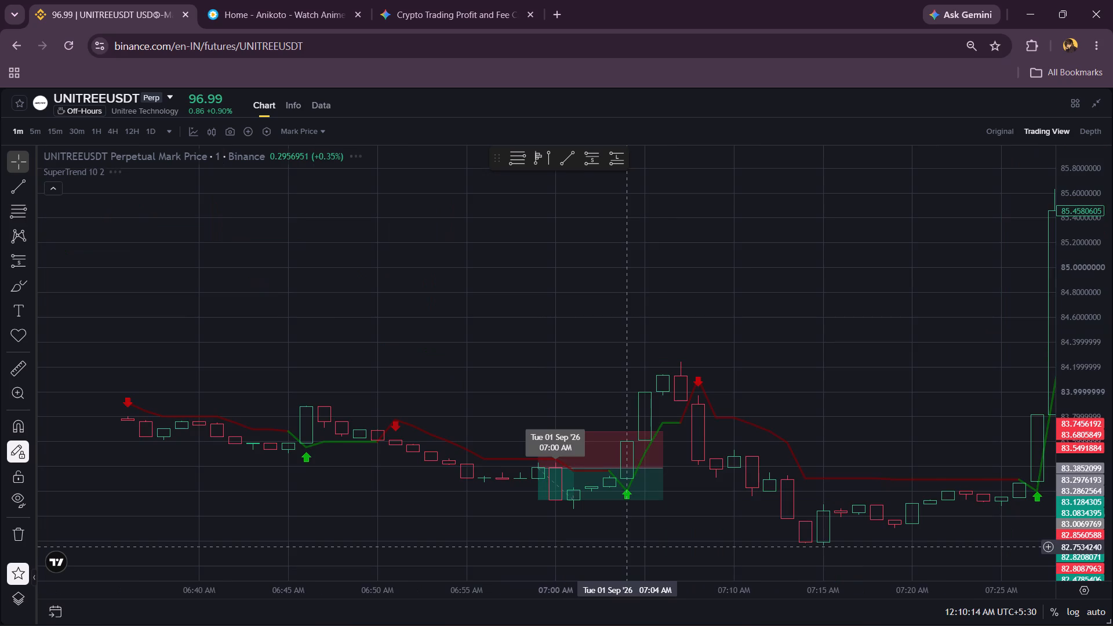
Shorten the 1 September short position that starts at 06:59 AM so it ends at 07:04 AM.
{"action": "left_click_drag", "start_coordinate": [529, 361], "coordinate": [355, 224]}
{"action": "left_click_drag", "start_coordinate": [539, 365], "coordinate": [531, 362]}
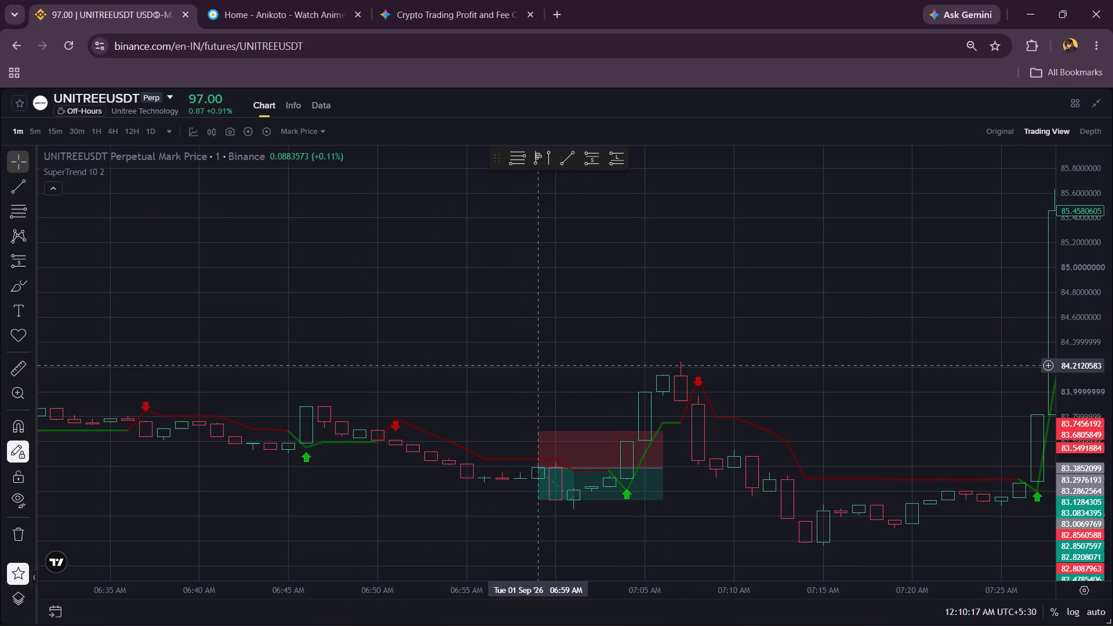
{"action": "left_click_drag", "start_coordinate": [531, 362], "coordinate": [311, 241]}
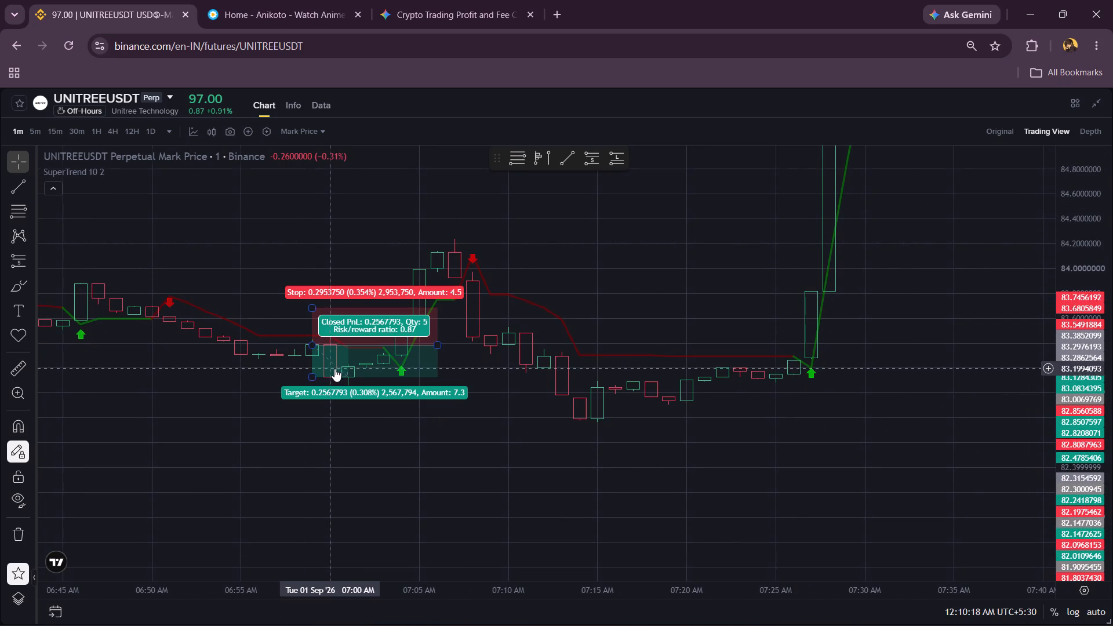
{"action": "left_click", "coordinate": [373, 421]}
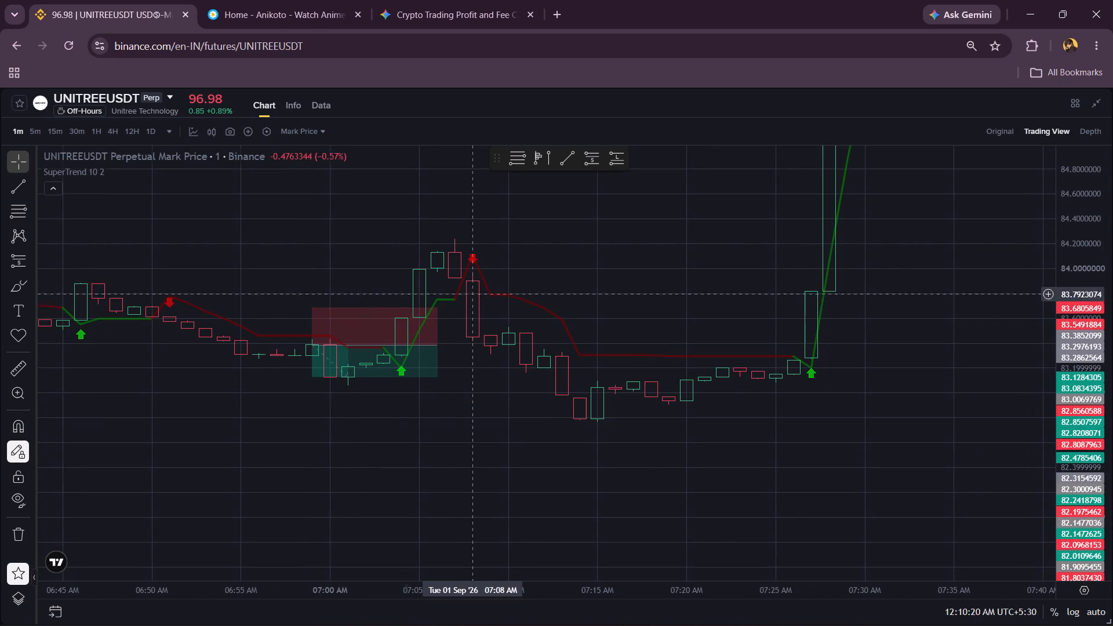
{"action": "left_click_drag", "start_coordinate": [439, 343], "coordinate": [423, 351]}
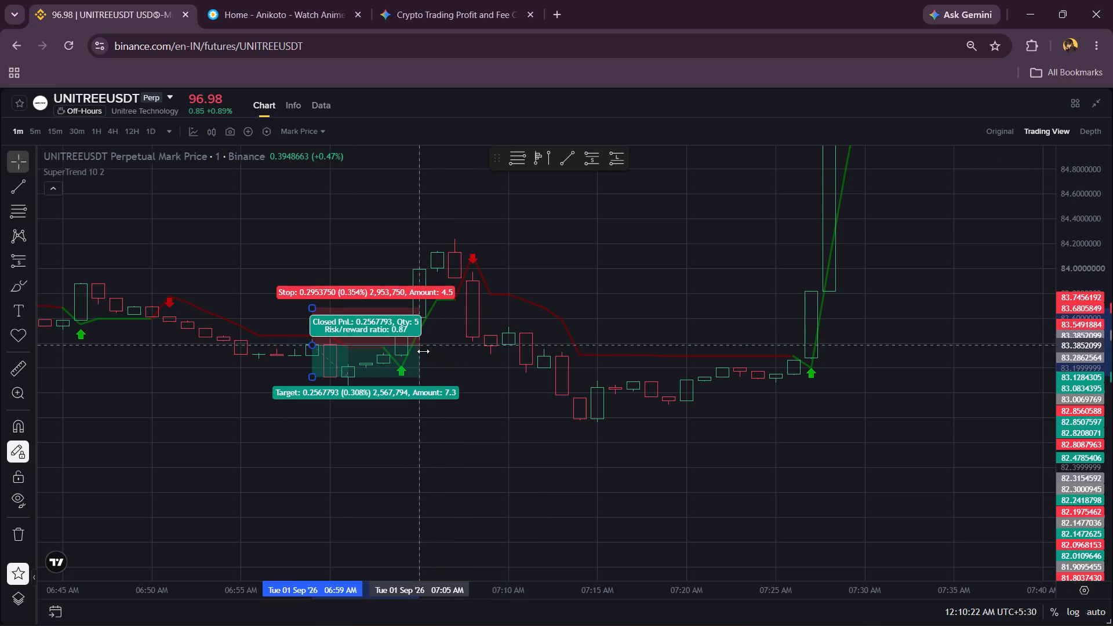
{"action": "left_click_drag", "start_coordinate": [423, 351], "coordinate": [399, 350]}
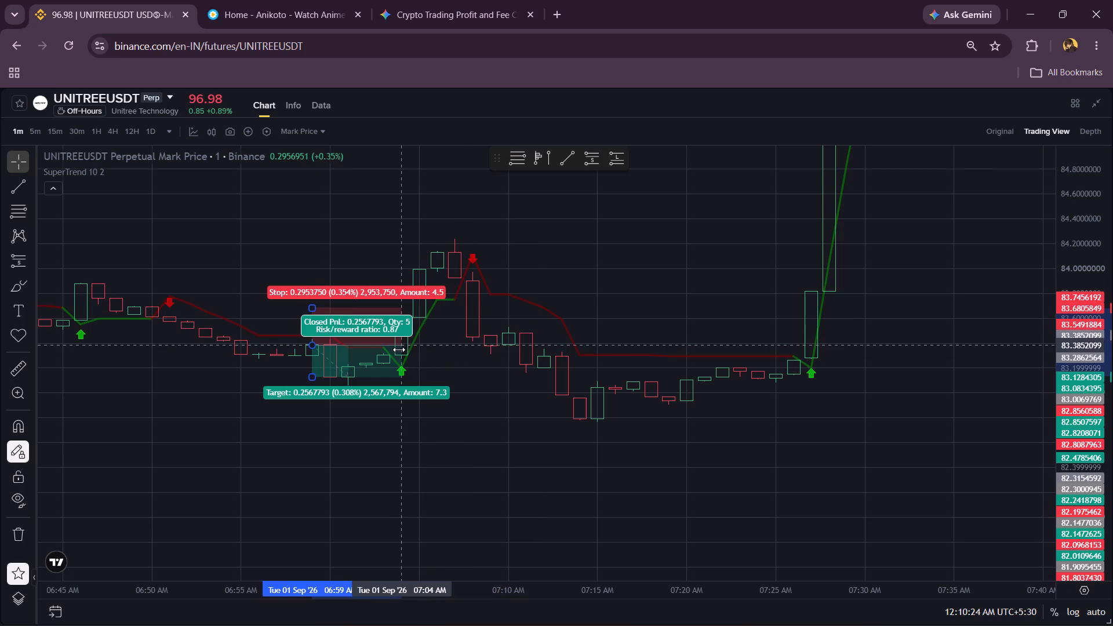
{"action": "left_click_drag", "start_coordinate": [399, 350], "coordinate": [405, 347]}
Finish placing the end of the 1 September short position at 07:04 AM and deselect it.
{"action": "left_click_drag", "start_coordinate": [405, 347], "coordinate": [405, 347]}
{"action": "left_click", "coordinate": [453, 366]}
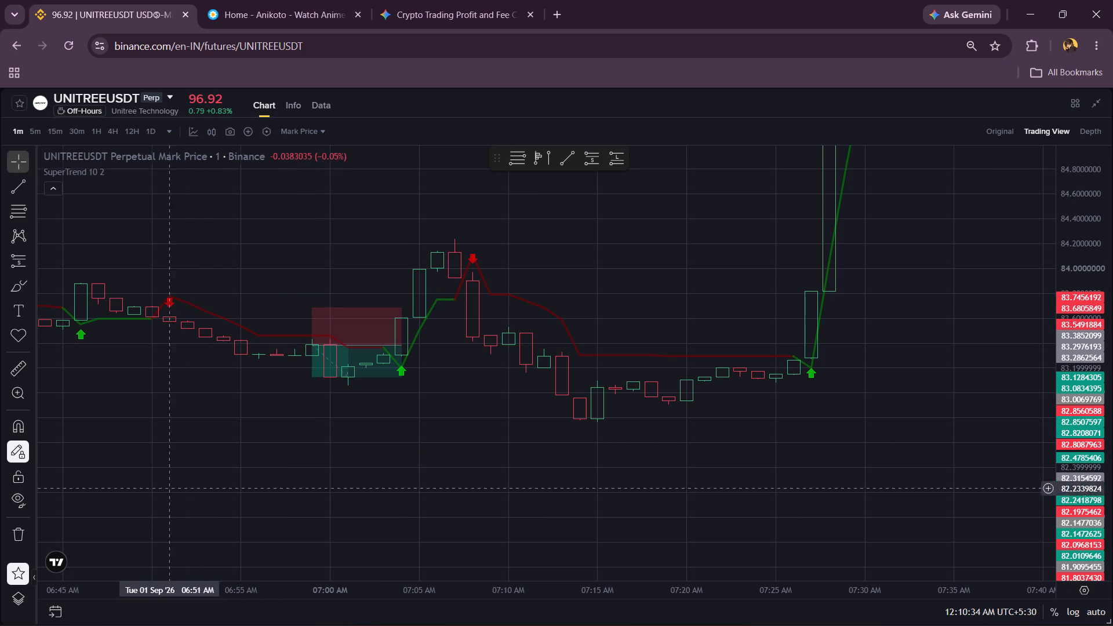
Go to 2 September 2026 at 07:00 and examine the short position against the candles around it.
{"action": "left_click", "coordinate": [52, 608]}
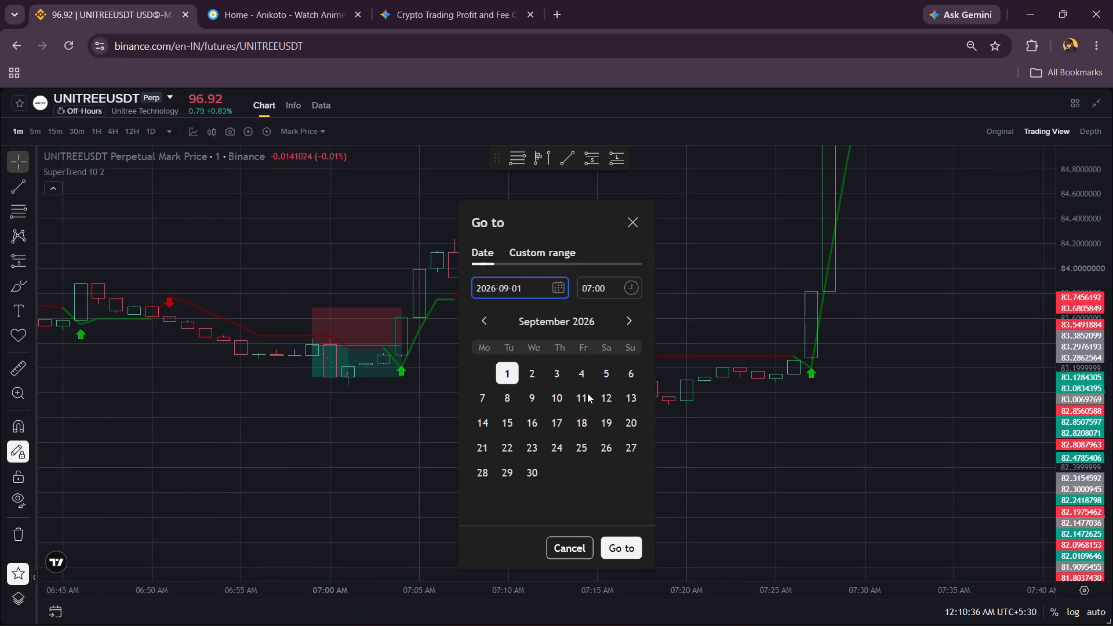
{"action": "left_click", "coordinate": [533, 378]}
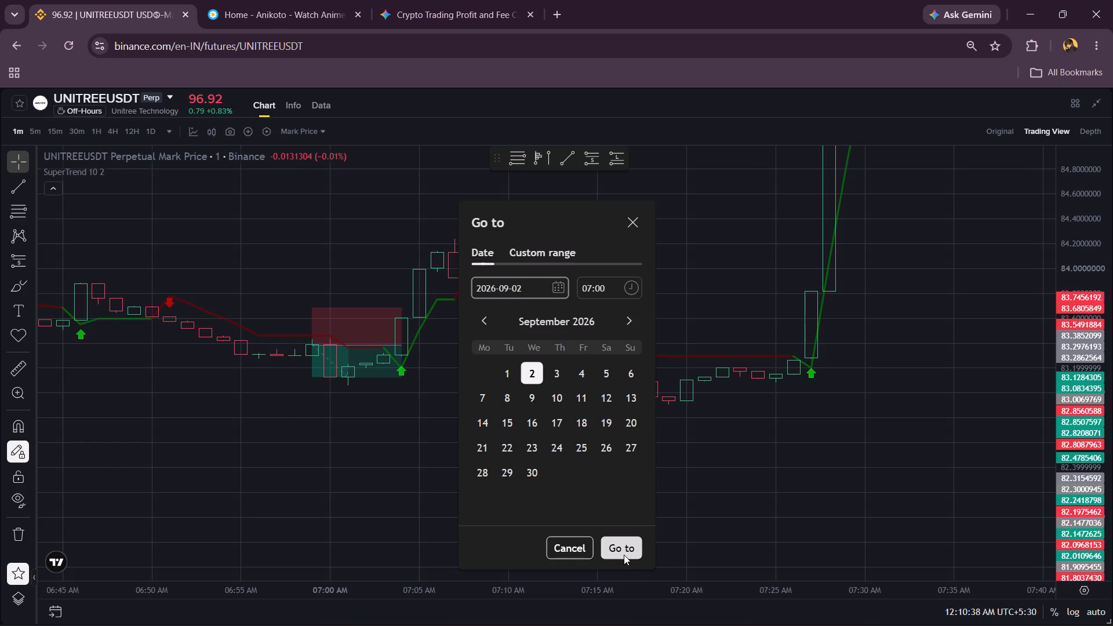
{"action": "left_click", "coordinate": [624, 555]}
{"action": "scroll", "coordinate": [481, 376], "scroll_direction": "left", "scroll_amount": 1}
{"action": "scroll", "coordinate": [481, 376], "scroll_direction": "up", "scroll_amount": 4}
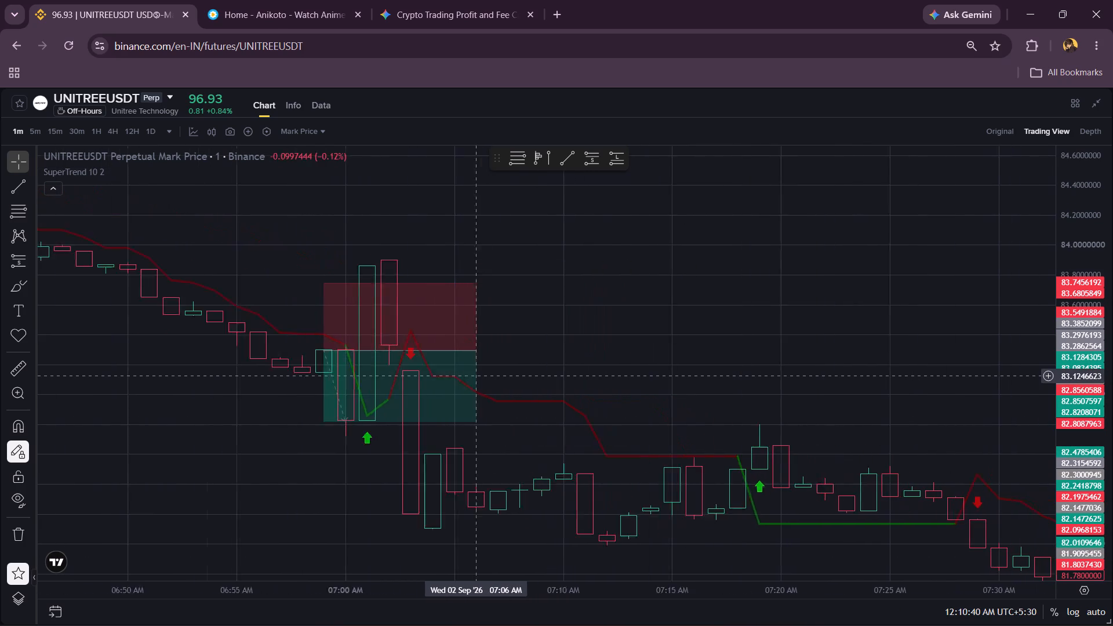
{"action": "scroll", "coordinate": [481, 376], "scroll_direction": "up", "scroll_amount": 1}
{"action": "scroll", "coordinate": [481, 376], "scroll_direction": "right", "scroll_amount": 8}
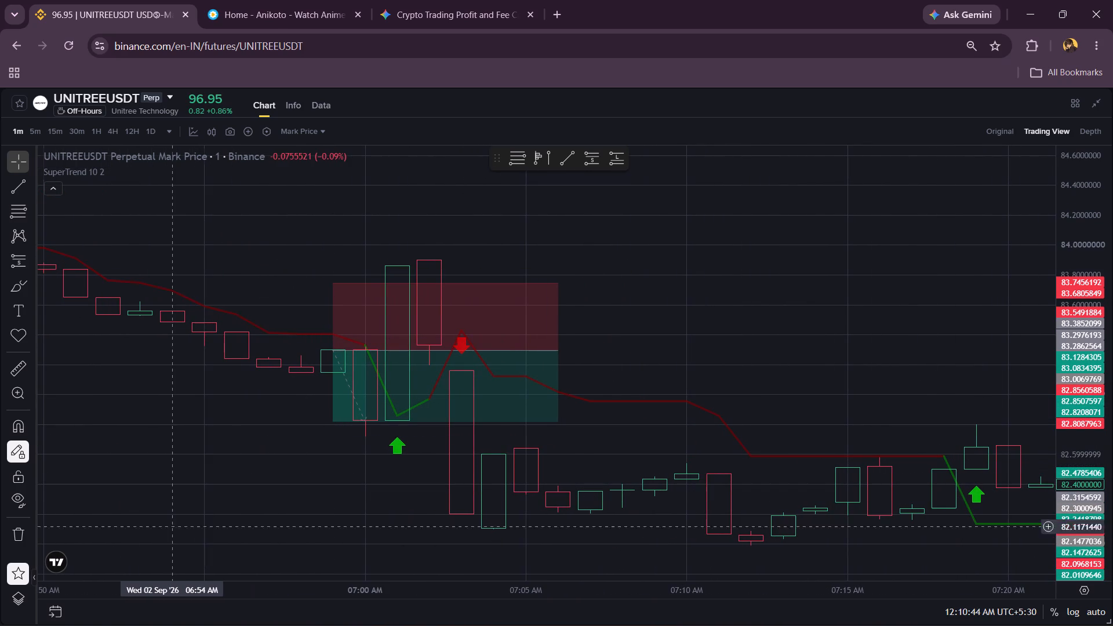
Go to 3 September 2026 at 07:00 to view the short position there.
{"action": "left_click", "coordinate": [53, 614]}
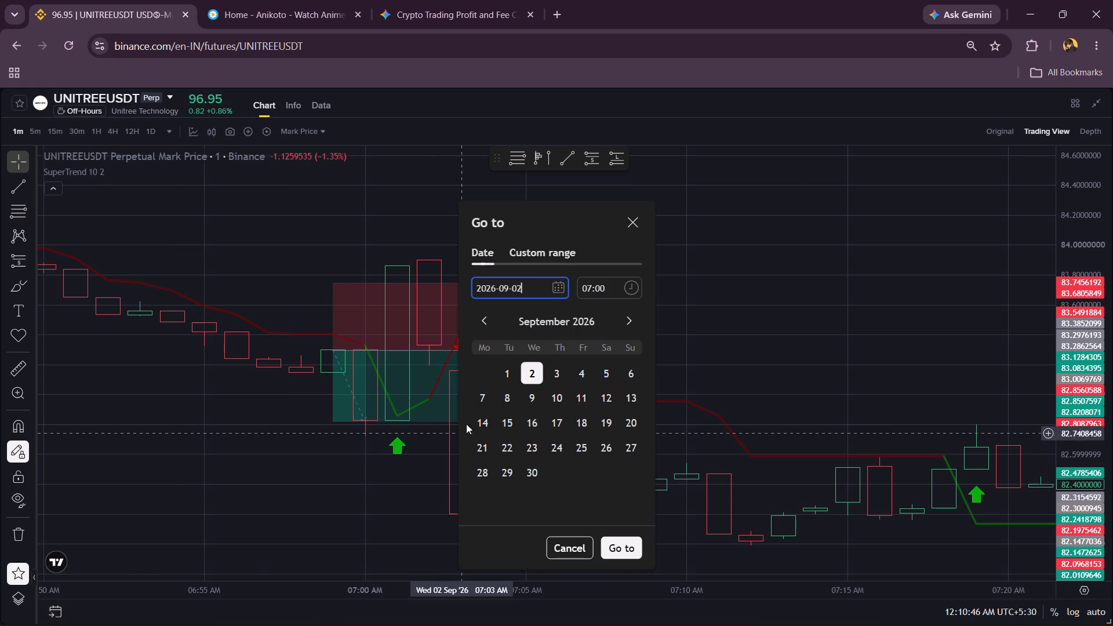
{"action": "left_click", "coordinate": [558, 369]}
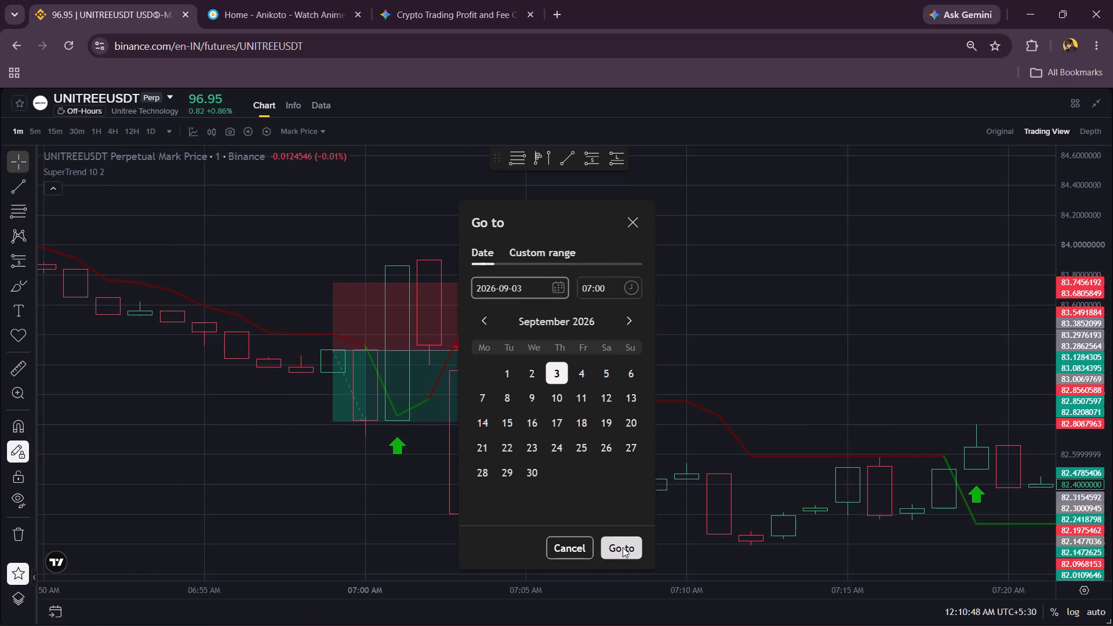
{"action": "left_click", "coordinate": [623, 547]}
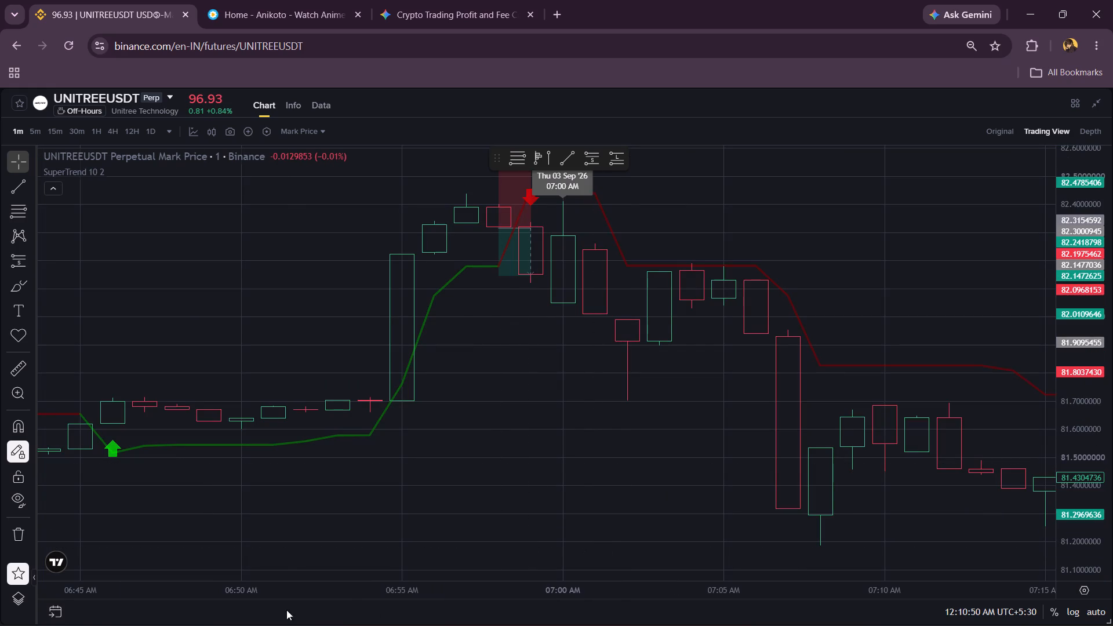
Return to 2 September 2026 at 07:00 and extend the short position's profit target to about 0.695 (0.834%).
{"action": "left_click", "coordinate": [54, 611]}
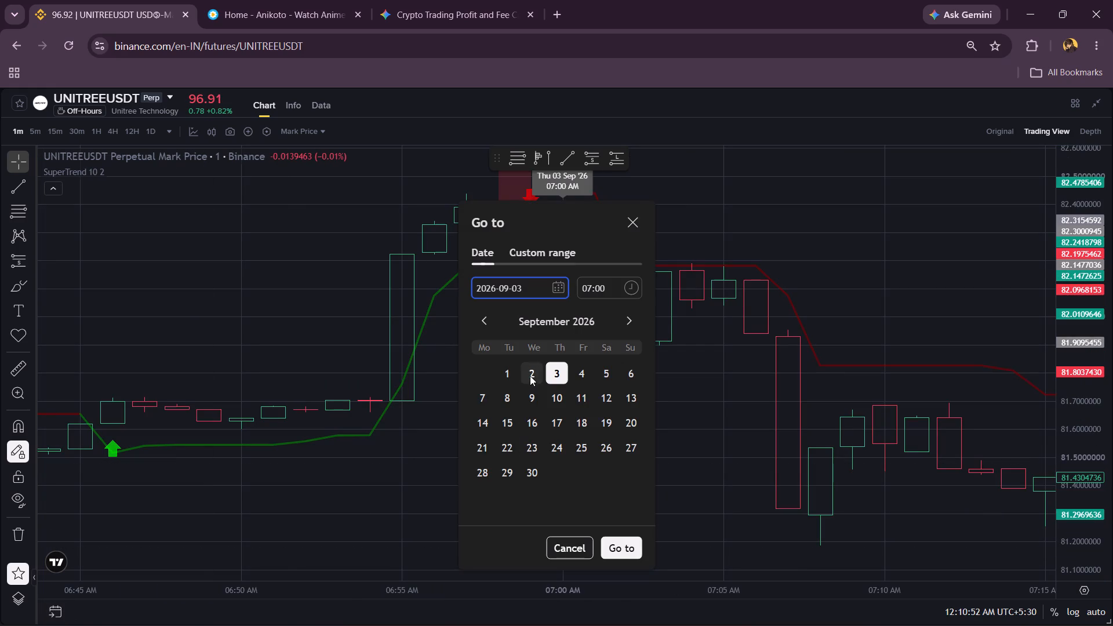
{"action": "left_click", "coordinate": [530, 373]}
{"action": "left_click", "coordinate": [612, 540]}
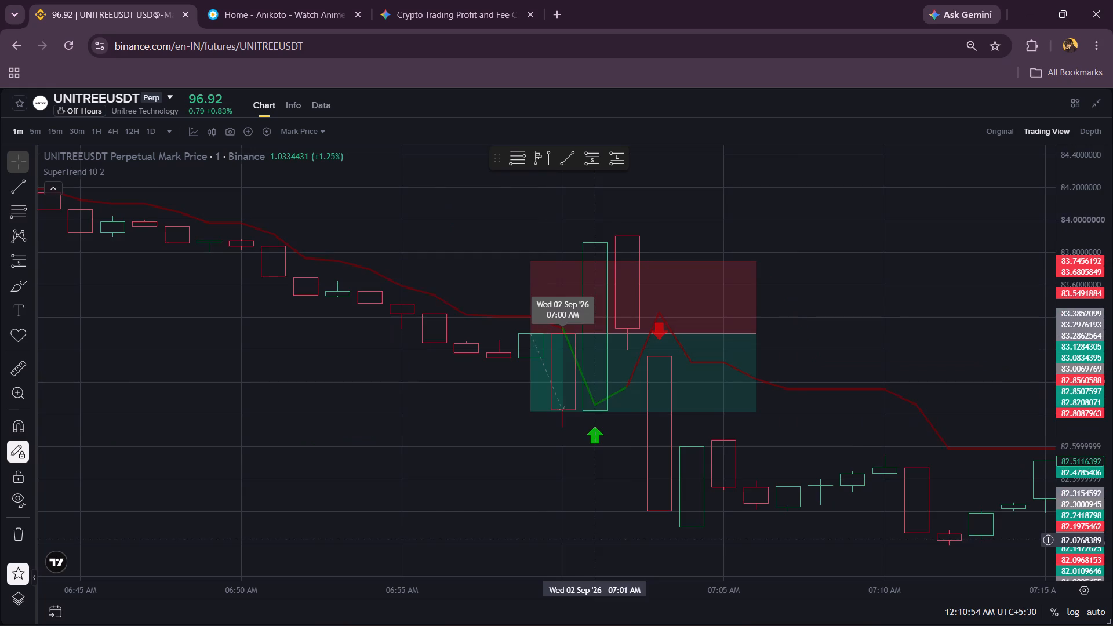
{"action": "scroll", "coordinate": [449, 444], "scroll_direction": "left", "scroll_amount": 1}
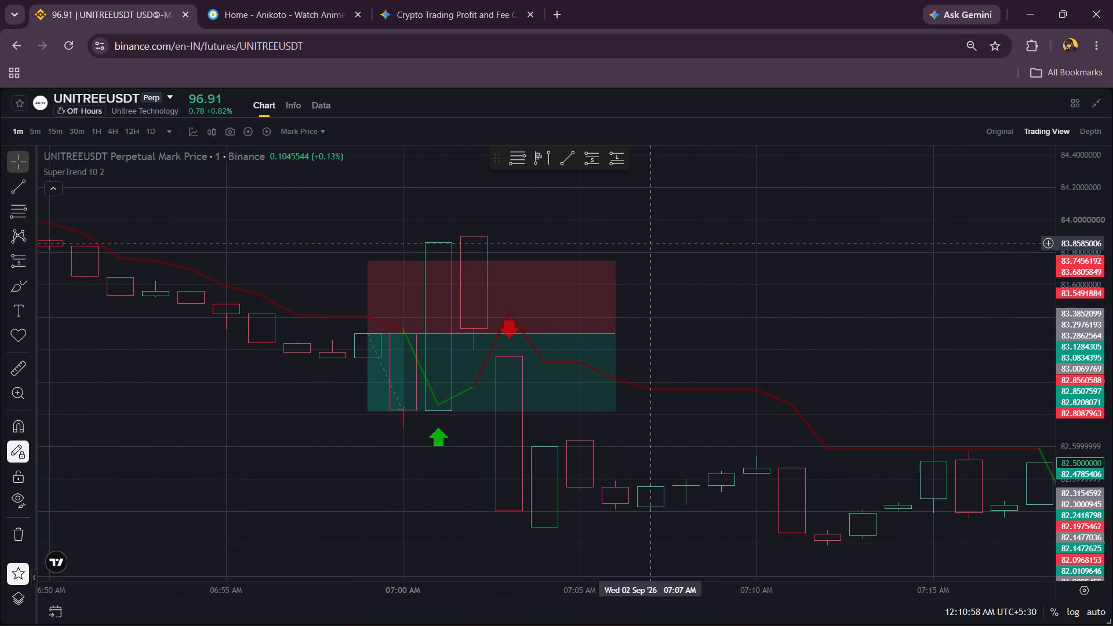
{"action": "left_click_drag", "start_coordinate": [648, 243], "coordinate": [430, 203]}
{"action": "scroll", "coordinate": [430, 203], "scroll_direction": "down", "scroll_amount": 4}
{"action": "scroll", "coordinate": [430, 203], "scroll_direction": "left", "scroll_amount": 1}
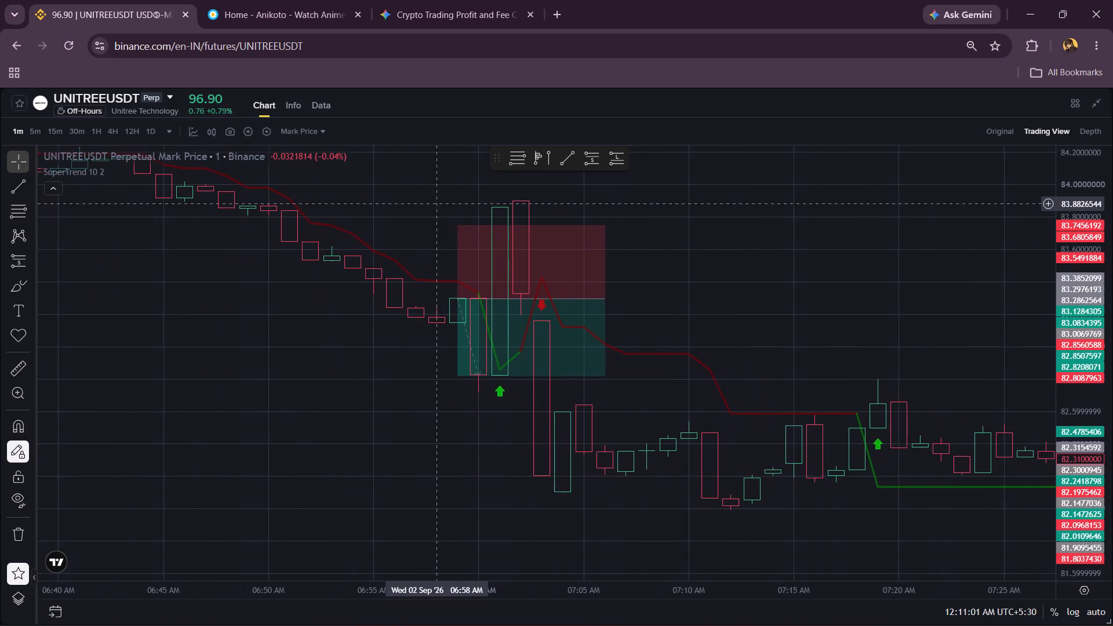
{"action": "scroll", "coordinate": [430, 203], "scroll_direction": "left", "scroll_amount": 3}
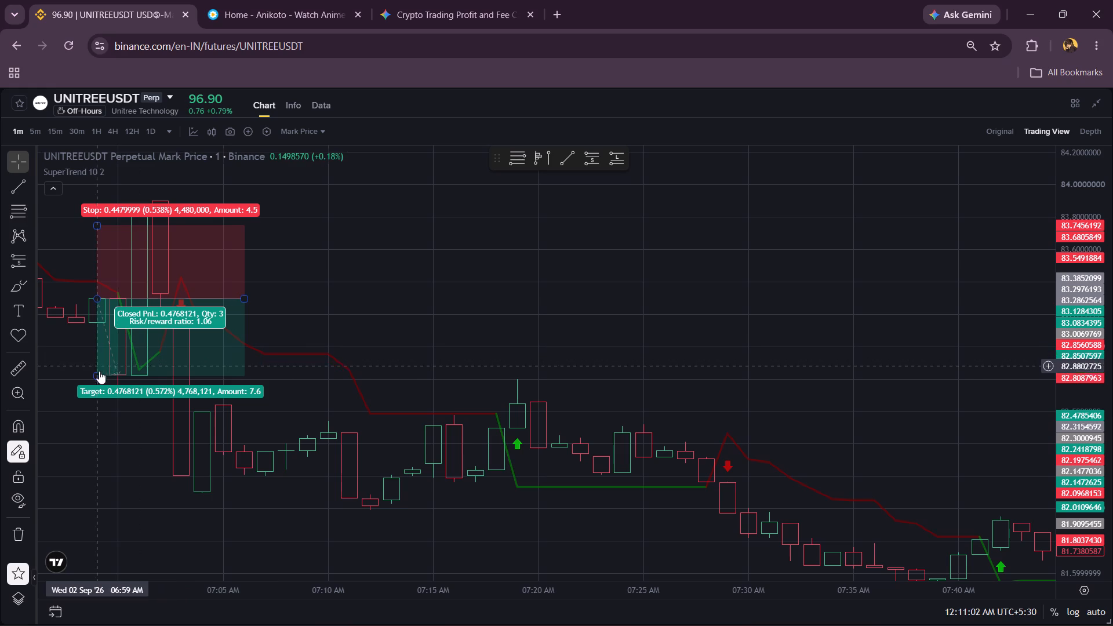
{"action": "left_click_drag", "start_coordinate": [94, 374], "coordinate": [157, 420]}
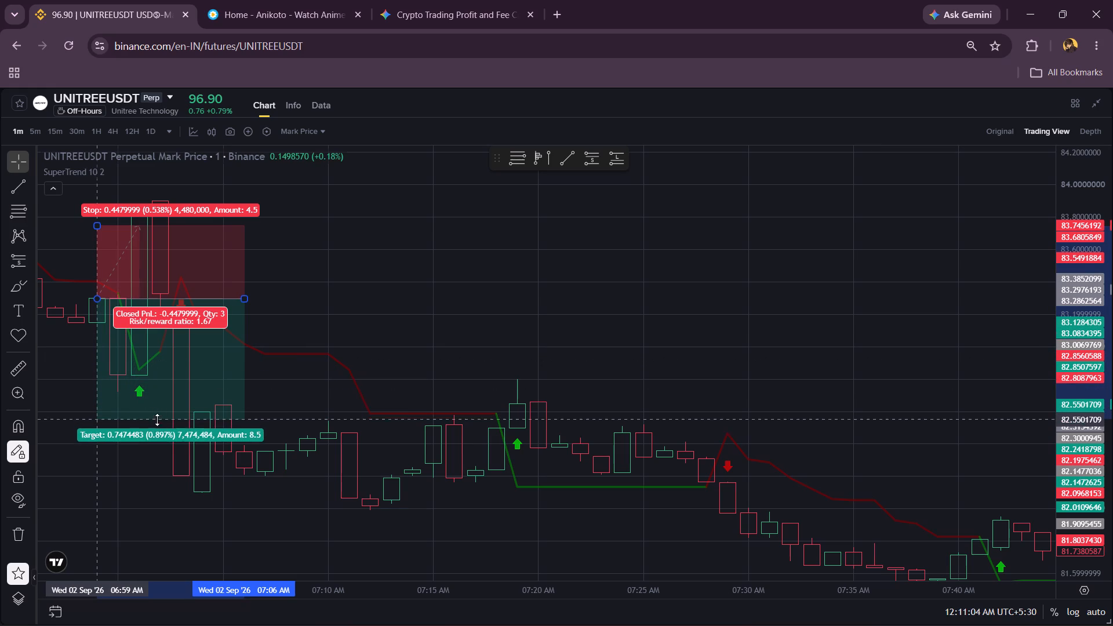
{"action": "left_click_drag", "start_coordinate": [157, 420], "coordinate": [154, 411]}
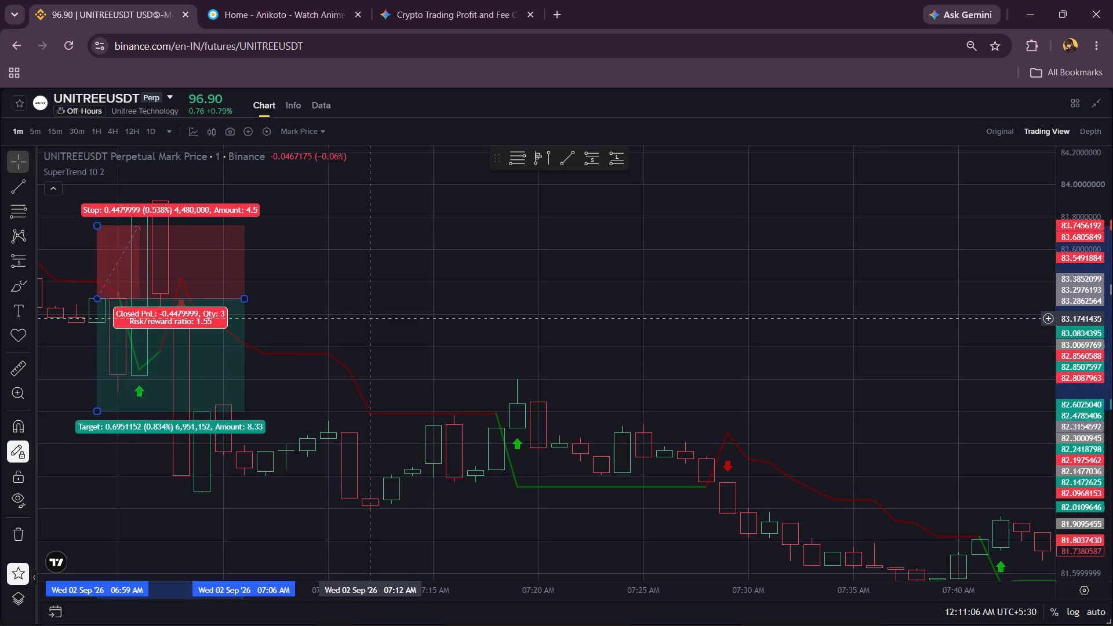
{"action": "left_click", "coordinate": [381, 315]}
{"action": "scroll", "coordinate": [381, 315], "scroll_direction": "down", "scroll_amount": 4}
{"action": "scroll", "coordinate": [381, 315], "scroll_direction": "up", "scroll_amount": 2}
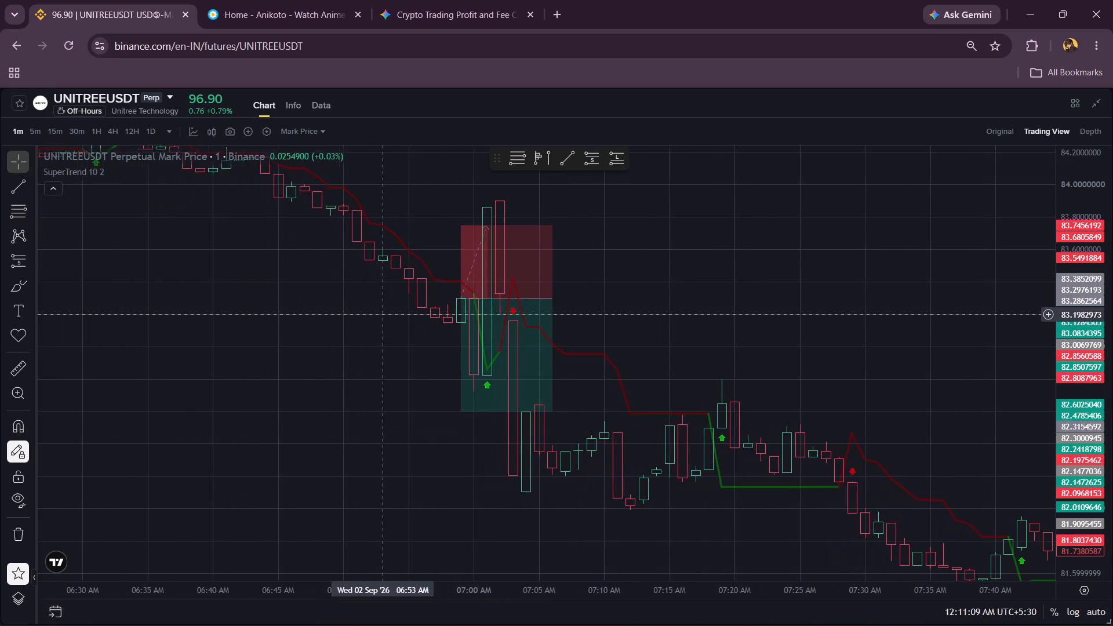
{"action": "scroll", "coordinate": [381, 315], "scroll_direction": "up", "scroll_amount": 1}
Go to 3 September 2026 at 07:00 and extend the short position's profit target to about 0.396 (0.481%).
{"action": "left_click", "coordinate": [56, 616]}
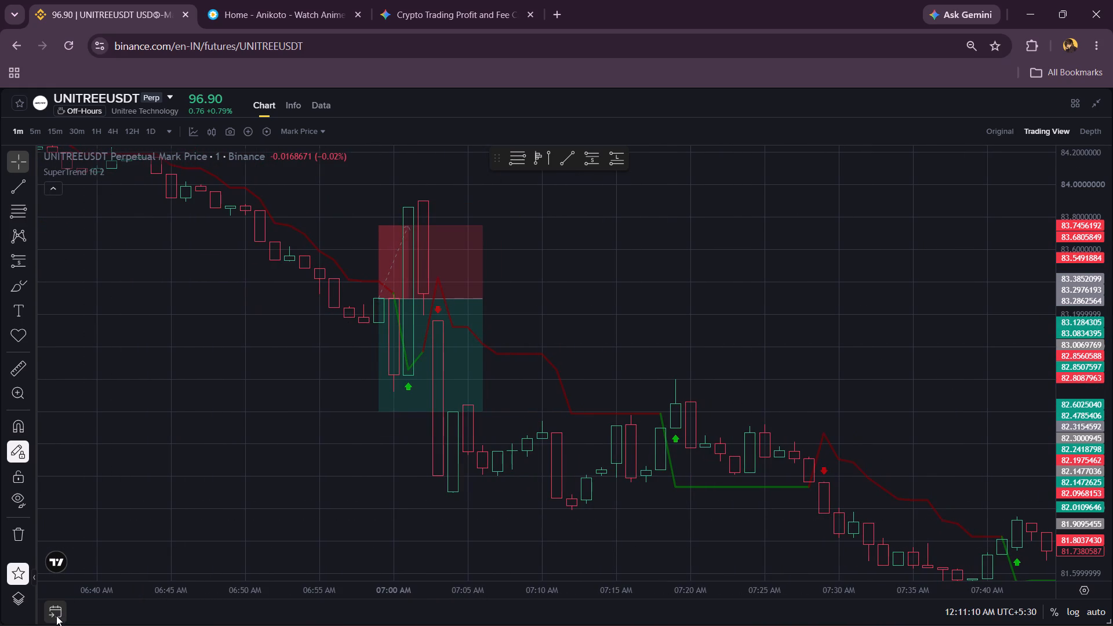
{"action": "left_click", "coordinate": [558, 369]}
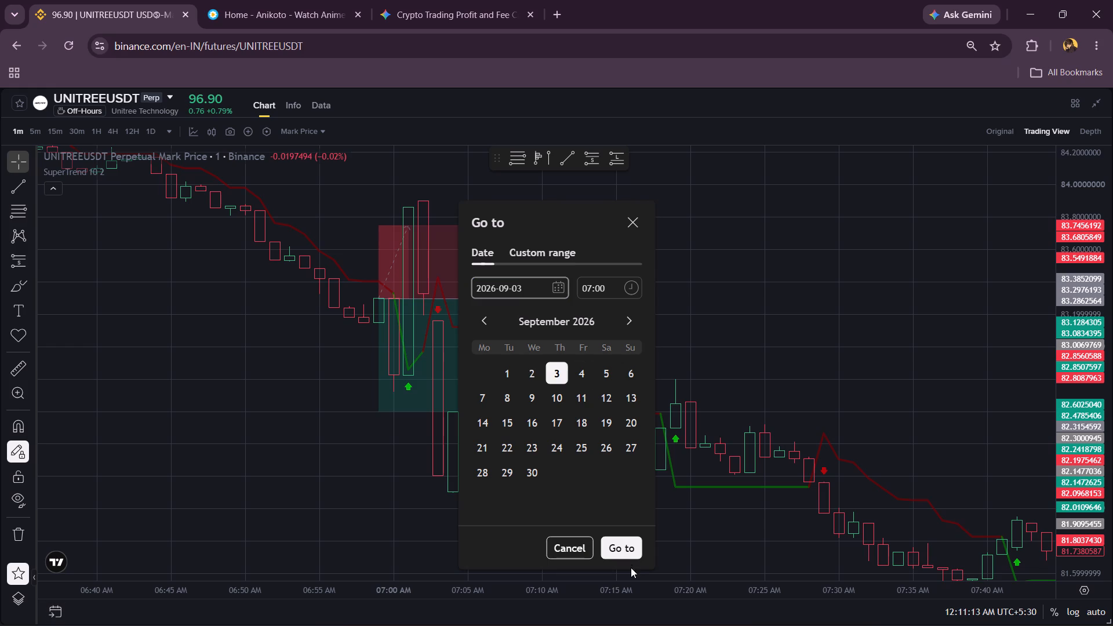
{"action": "left_click", "coordinate": [627, 551]}
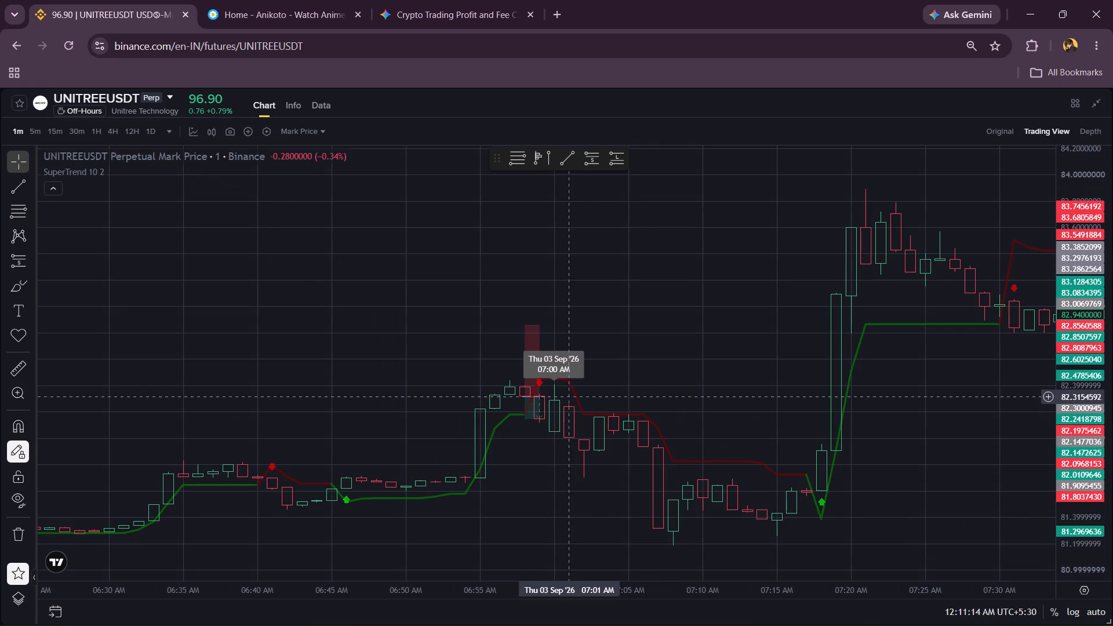
{"action": "scroll", "coordinate": [569, 397], "scroll_direction": "up", "scroll_amount": 3}
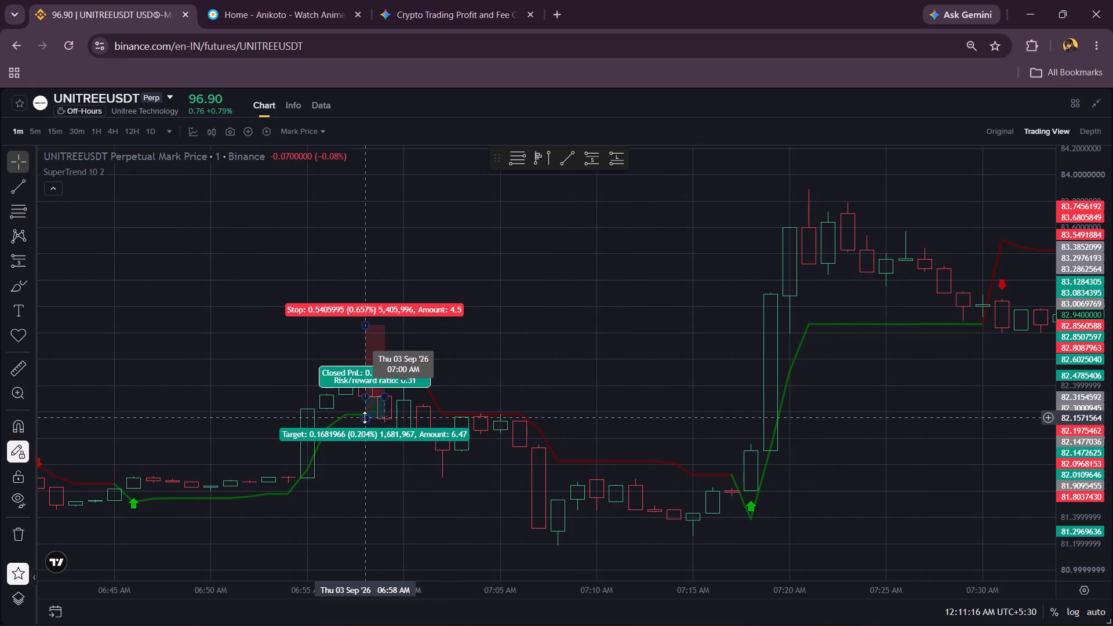
{"action": "left_click_drag", "start_coordinate": [365, 417], "coordinate": [393, 448]}
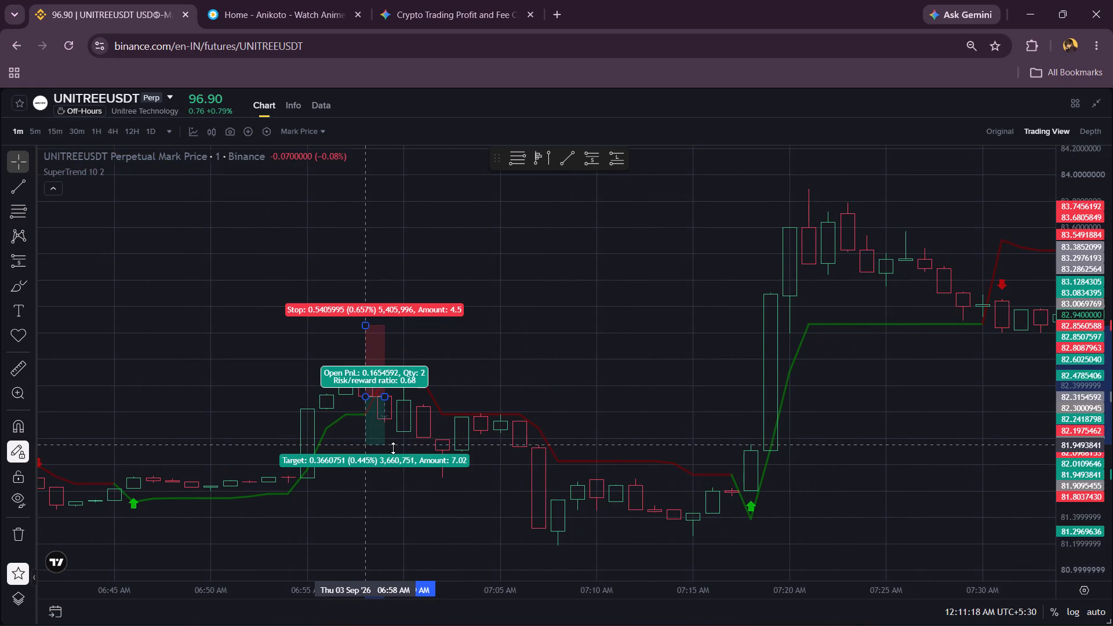
{"action": "left_click_drag", "start_coordinate": [393, 448], "coordinate": [421, 511]}
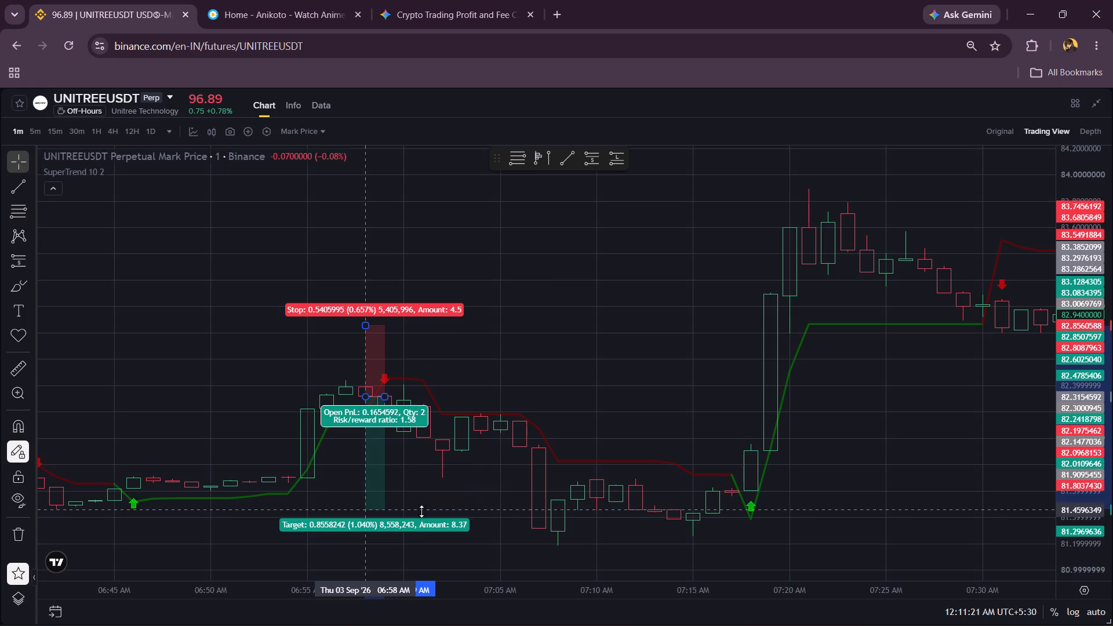
{"action": "left_click_drag", "start_coordinate": [421, 511], "coordinate": [458, 538]}
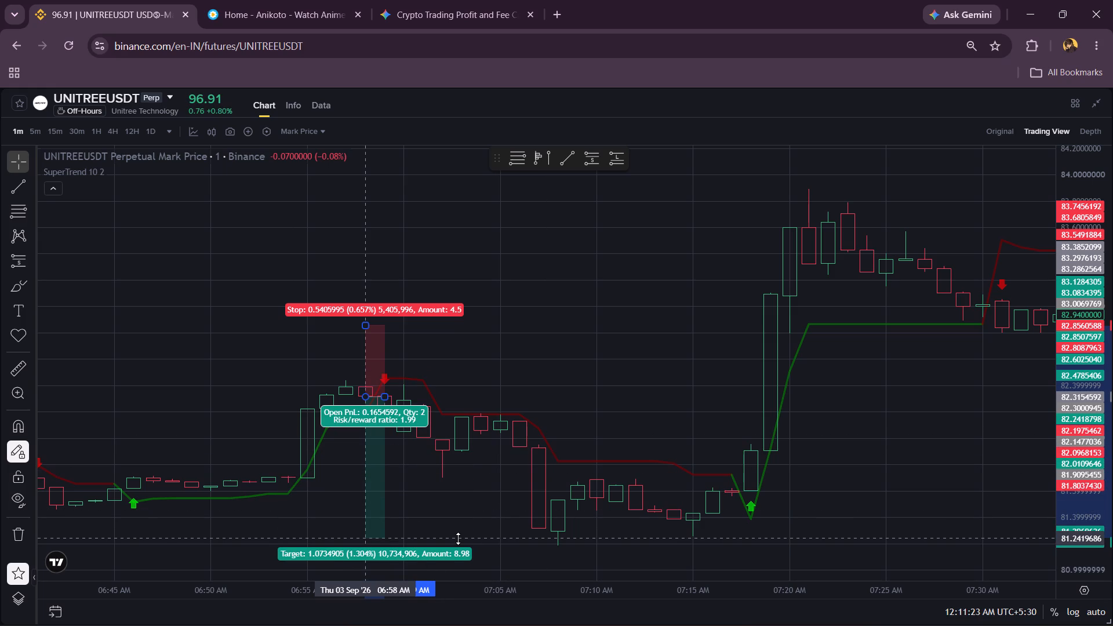
{"action": "left_click_drag", "start_coordinate": [458, 538], "coordinate": [467, 526]}
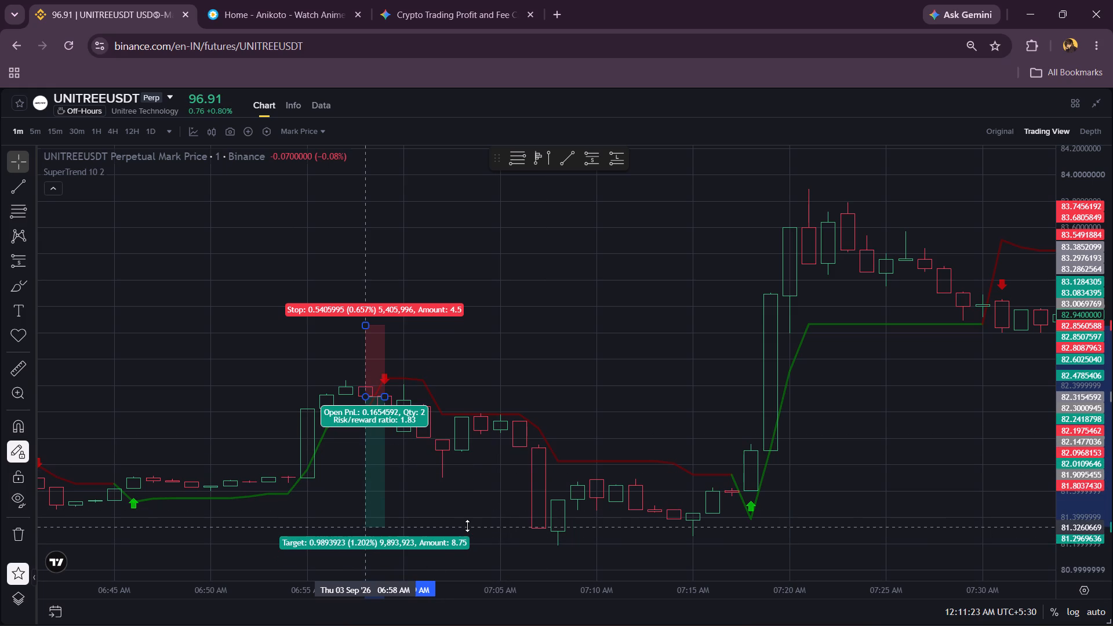
{"action": "left_click_drag", "start_coordinate": [467, 526], "coordinate": [515, 465]}
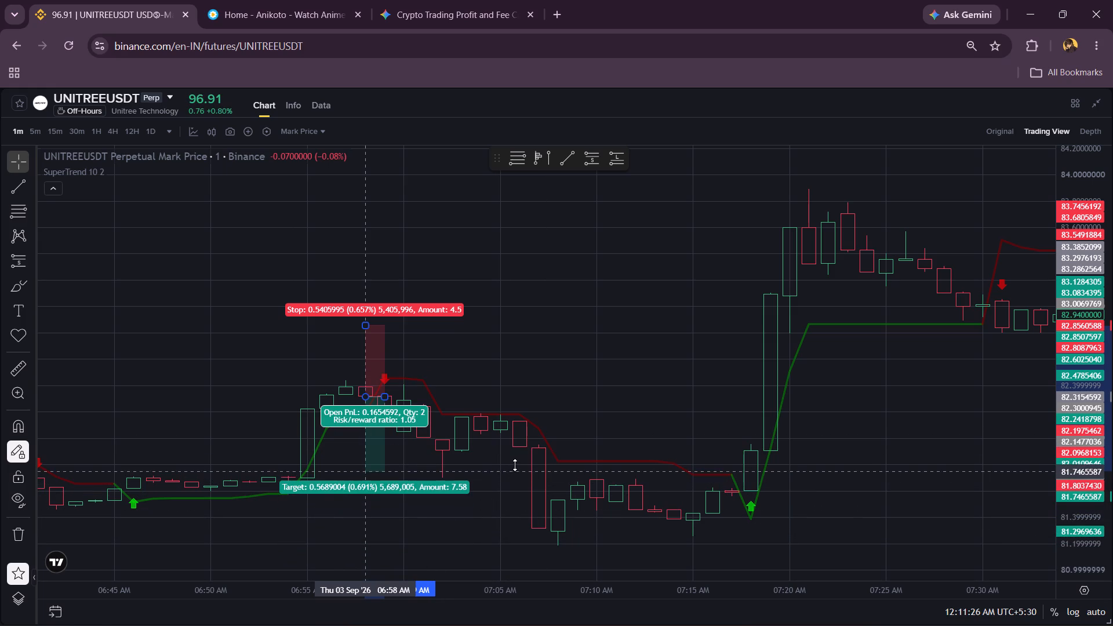
{"action": "left_click_drag", "start_coordinate": [515, 465], "coordinate": [537, 453]}
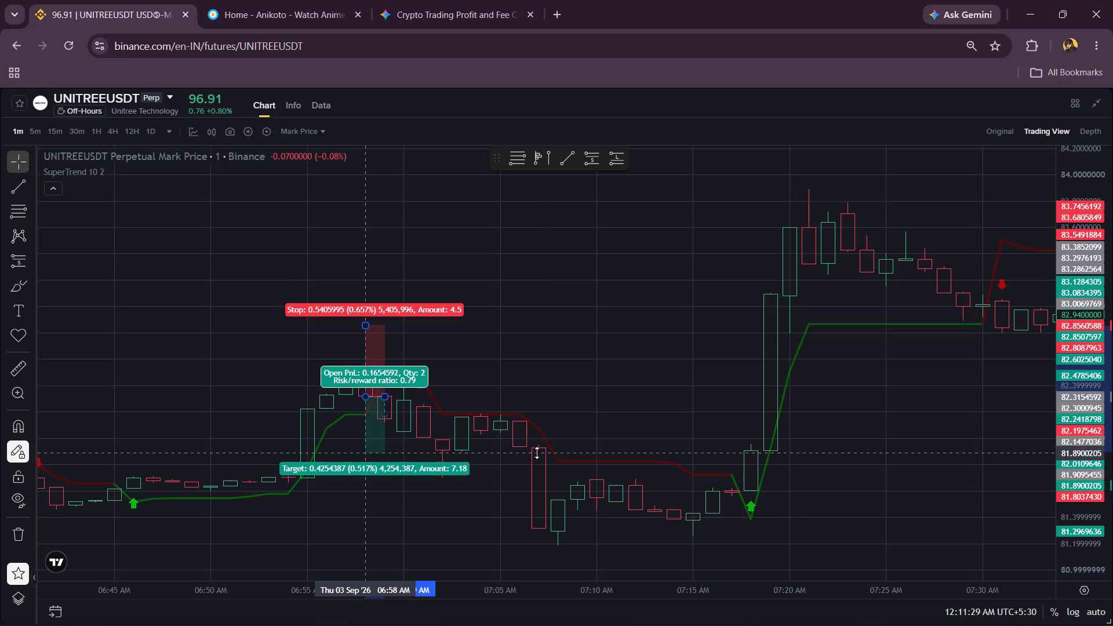
{"action": "left_click_drag", "start_coordinate": [537, 453], "coordinate": [529, 449]}
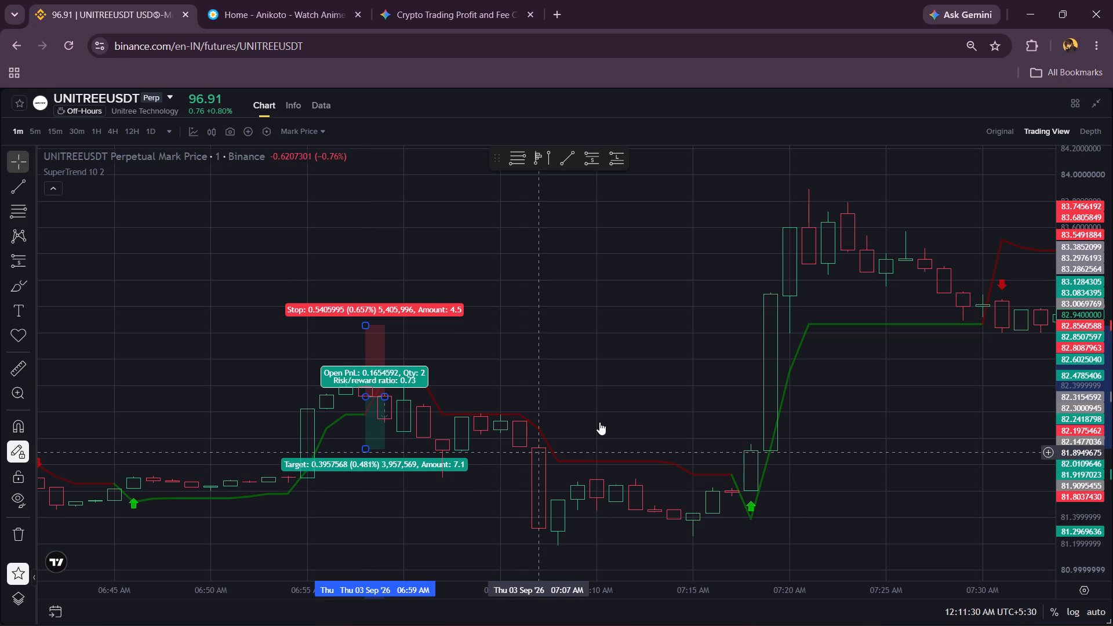
{"action": "left_click", "coordinate": [588, 309]}
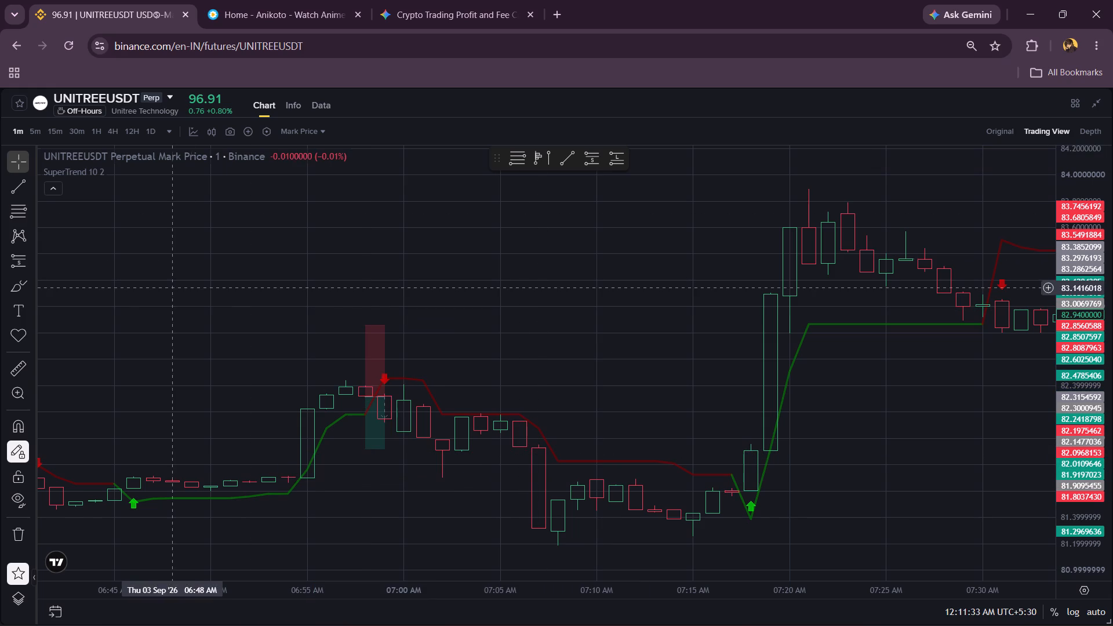
Go to 4 September 2026 at 07:00 and reduce the short position's profit target to about 0.355 (0.426%).
{"action": "left_click", "coordinate": [53, 612]}
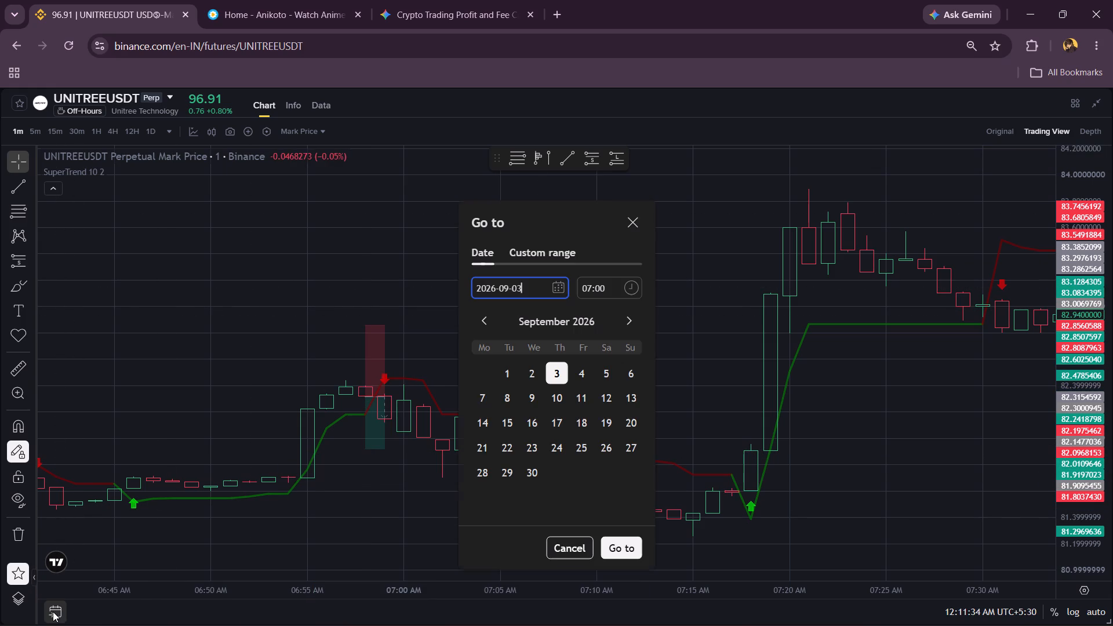
{"action": "left_click", "coordinate": [575, 370]}
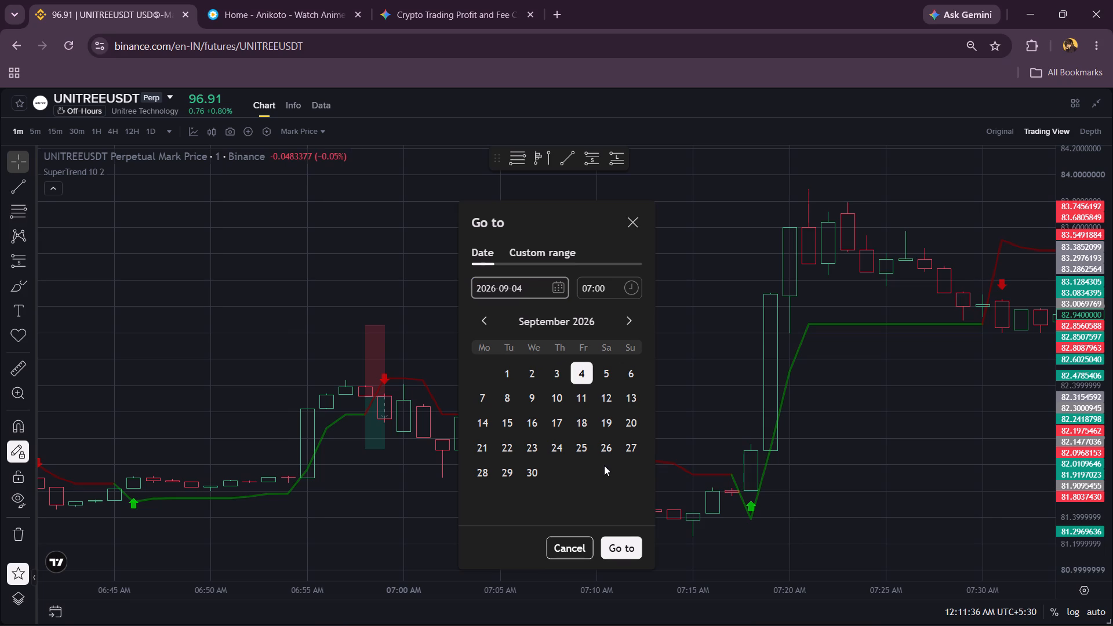
{"action": "left_click", "coordinate": [621, 552]}
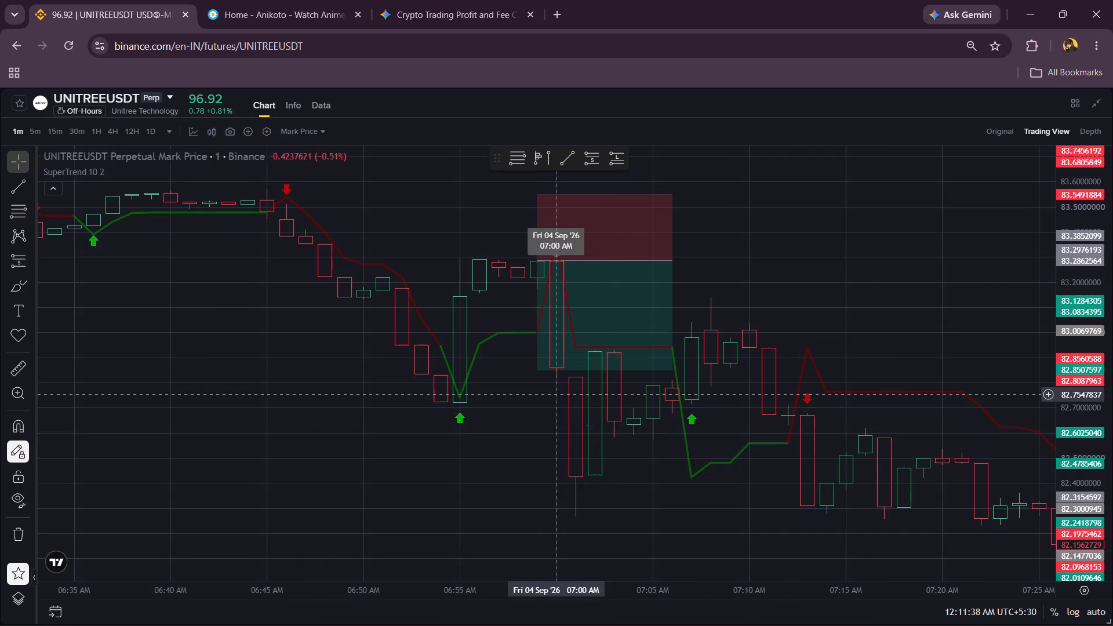
{"action": "scroll", "coordinate": [560, 394], "scroll_direction": "up", "scroll_amount": 3}
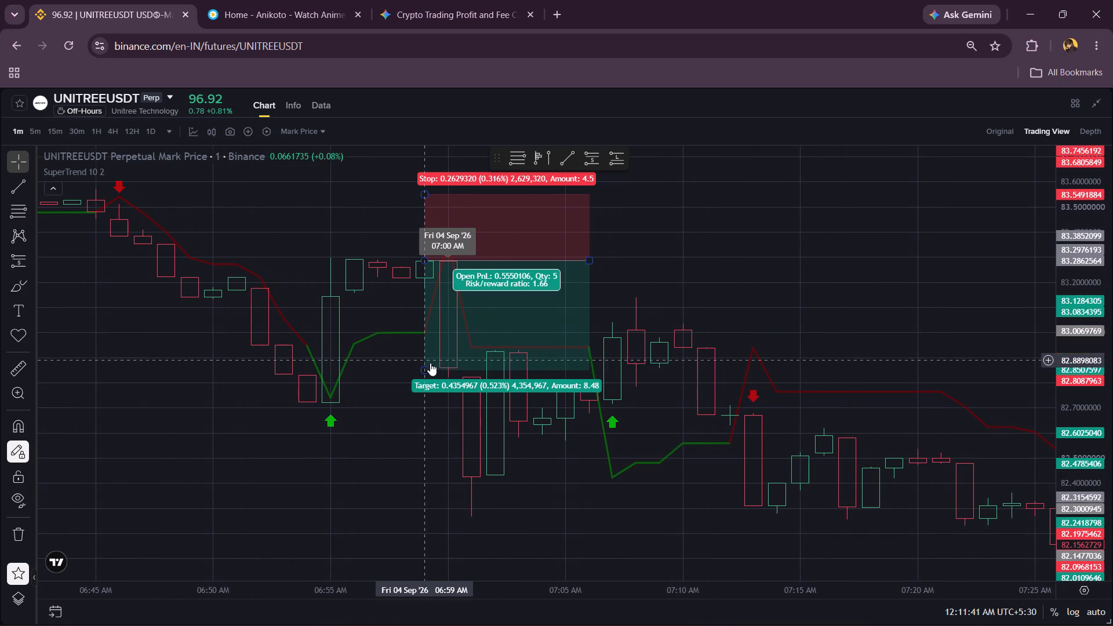
{"action": "left_click_drag", "start_coordinate": [427, 367], "coordinate": [479, 343]}
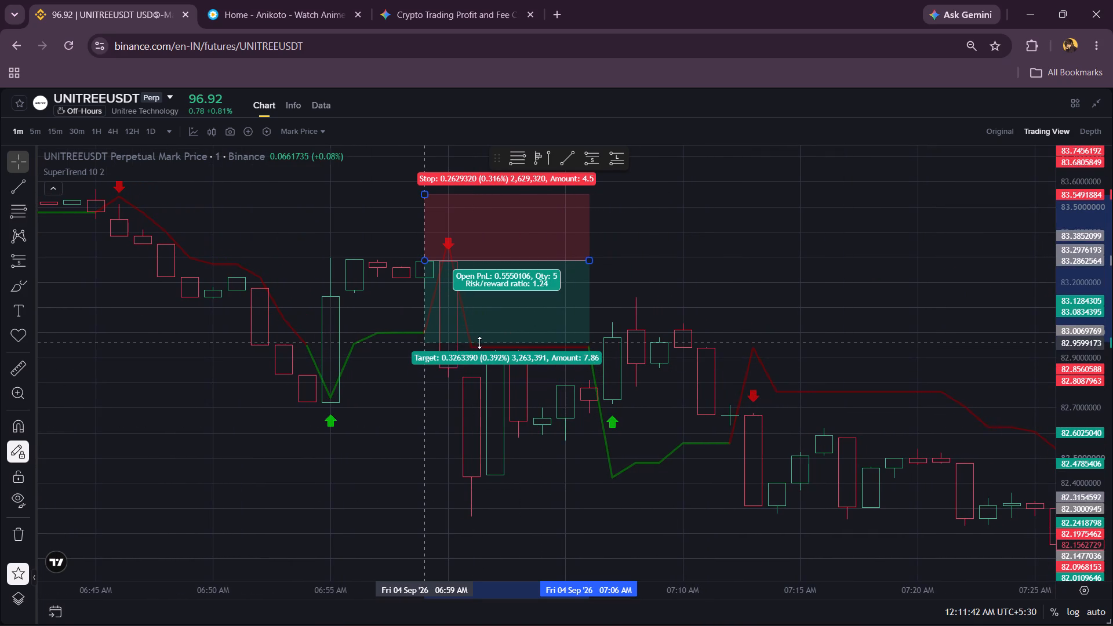
{"action": "left_click_drag", "start_coordinate": [479, 343], "coordinate": [486, 350]}
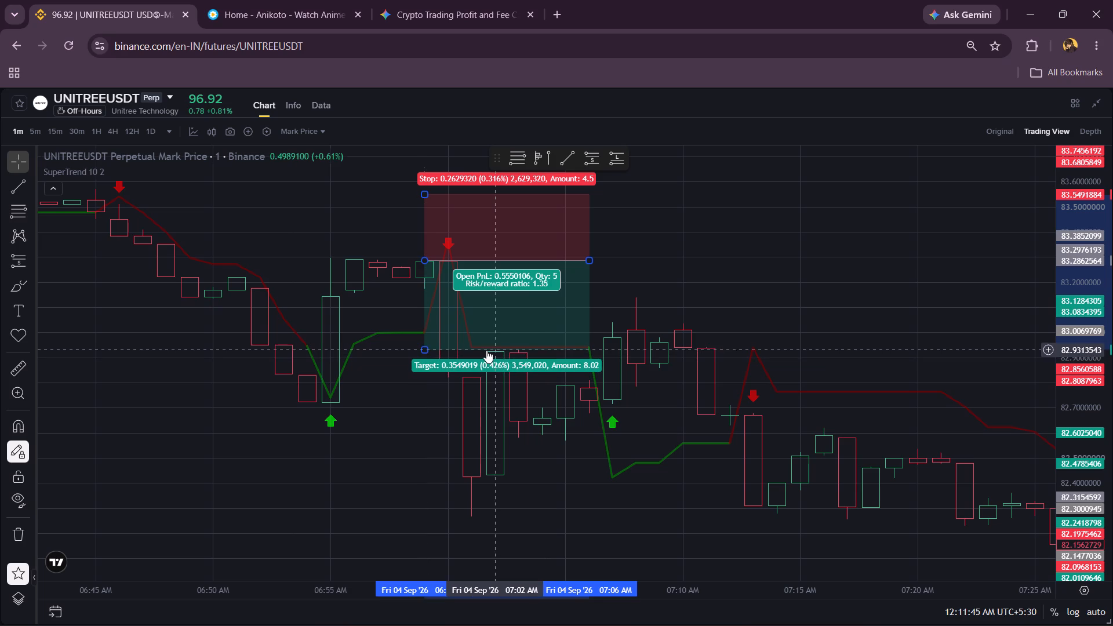
{"action": "left_click", "coordinate": [49, 611]}
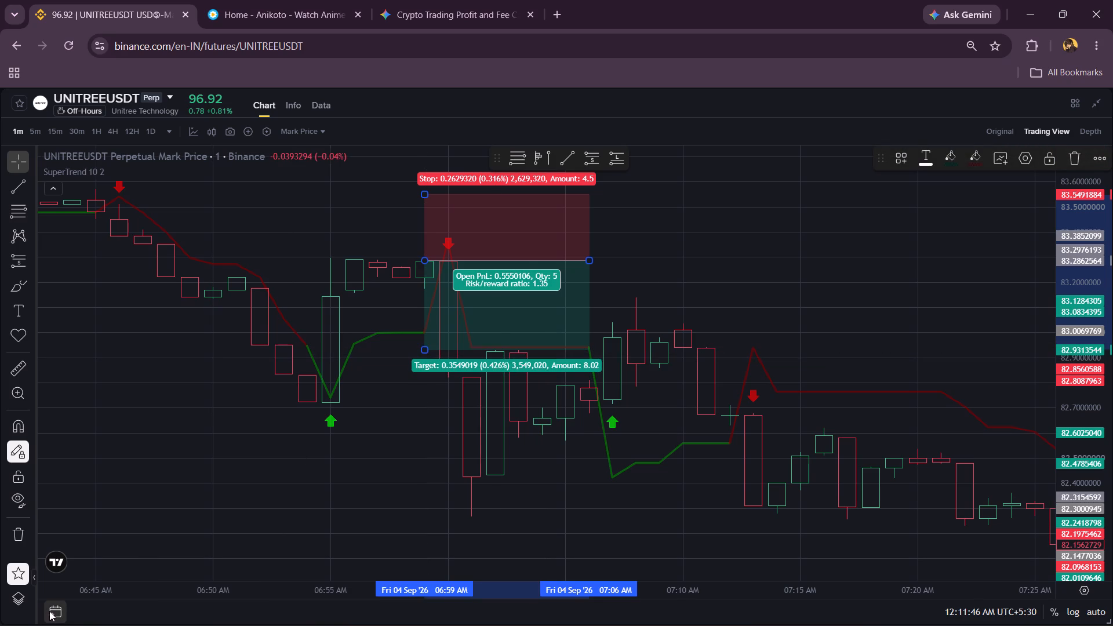
{"action": "left_click", "coordinate": [483, 399]}
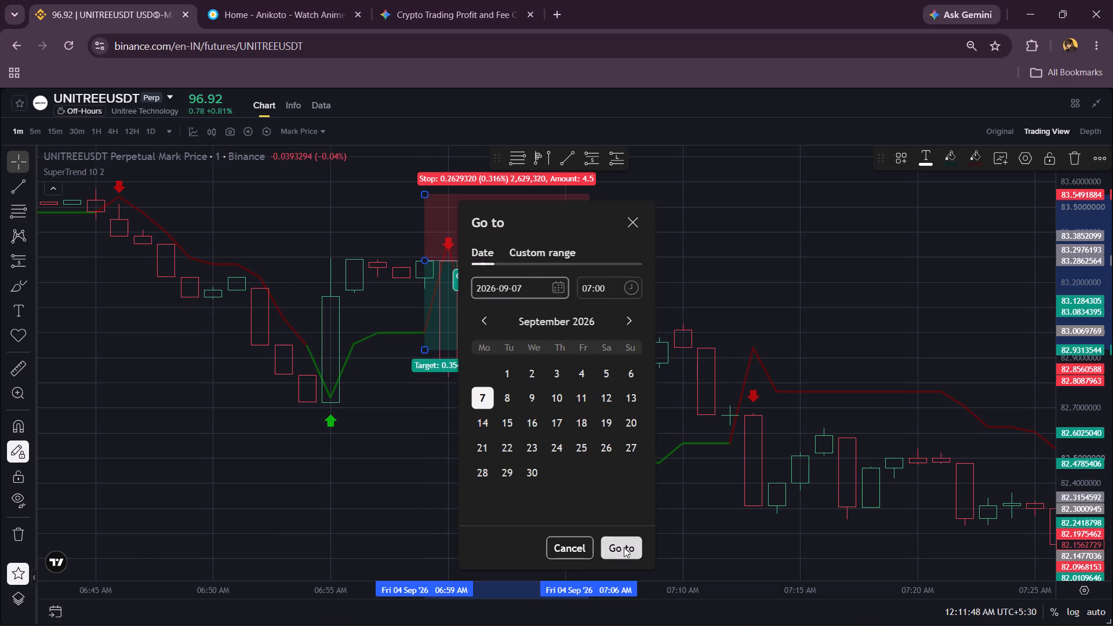
{"action": "left_click", "coordinate": [626, 552]}
{"action": "scroll", "coordinate": [551, 478], "scroll_direction": "up", "scroll_amount": 1}
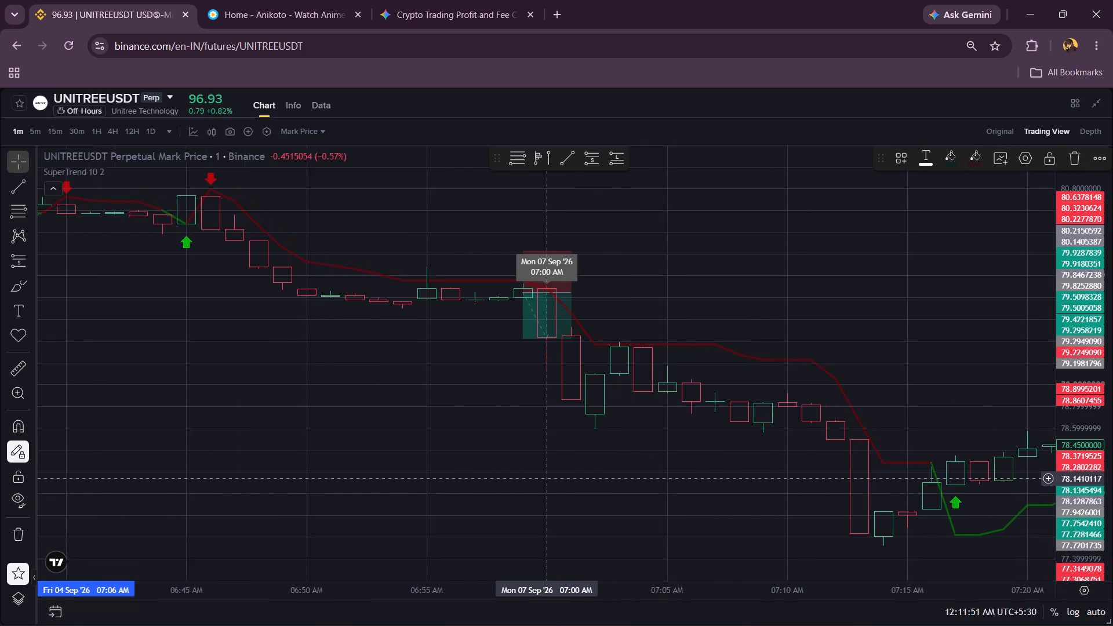
{"action": "scroll", "coordinate": [551, 478], "scroll_direction": "up", "scroll_amount": 1}
{"action": "scroll", "coordinate": [551, 478], "scroll_direction": "left", "scroll_amount": 2}
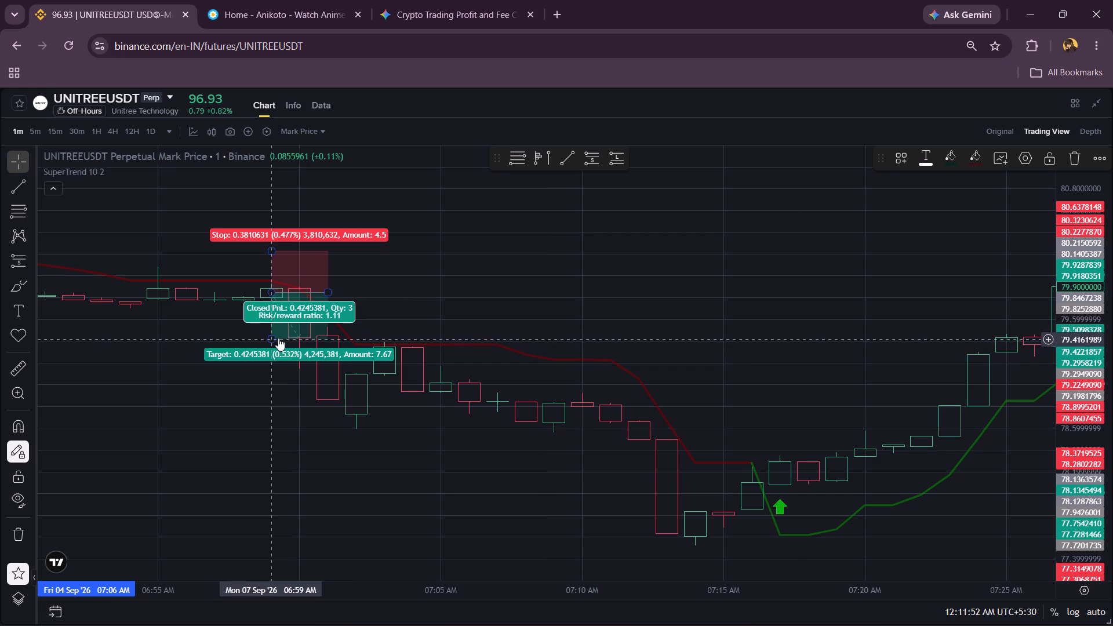
{"action": "left_click_drag", "start_coordinate": [272, 337], "coordinate": [334, 431]}
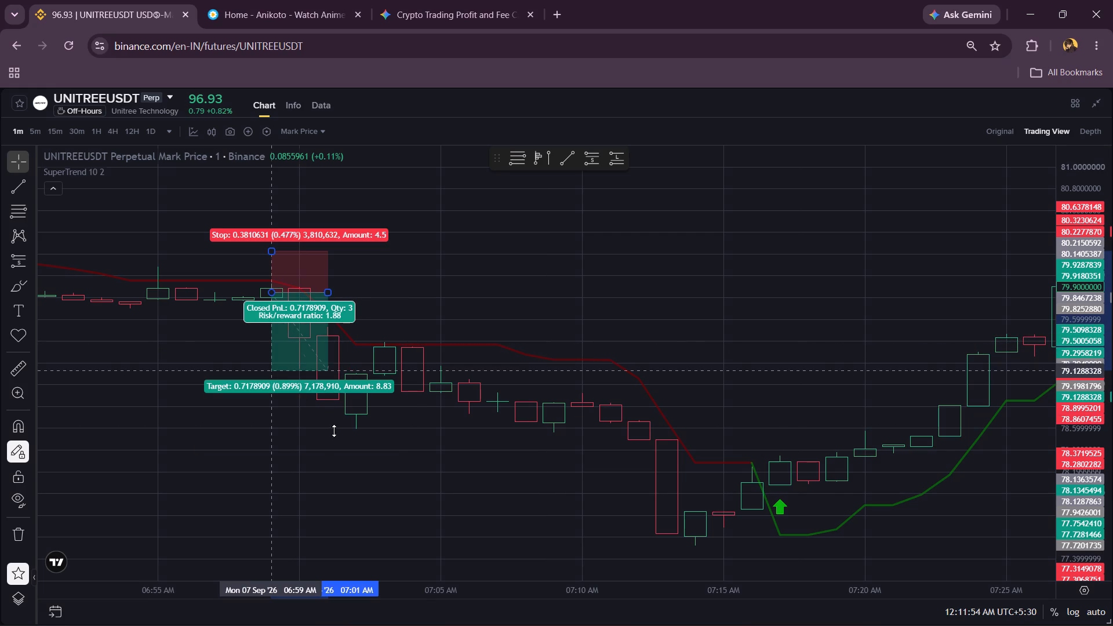
{"action": "left_click_drag", "start_coordinate": [334, 431], "coordinate": [394, 463]}
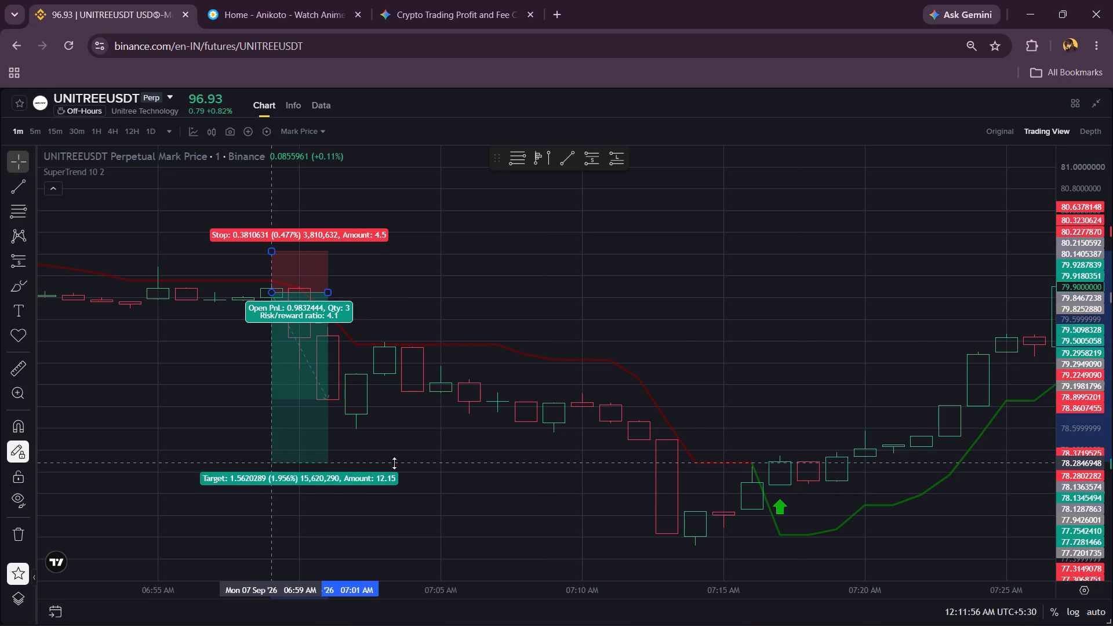
{"action": "left_click_drag", "start_coordinate": [394, 463], "coordinate": [394, 464]}
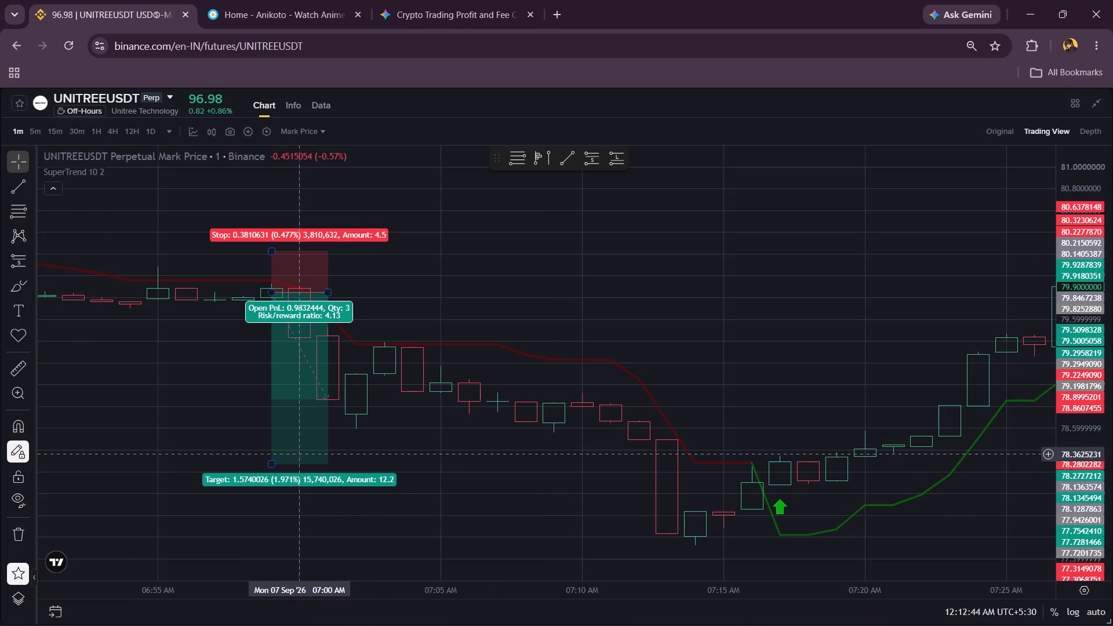
{"action": "left_click", "coordinate": [57, 617]}
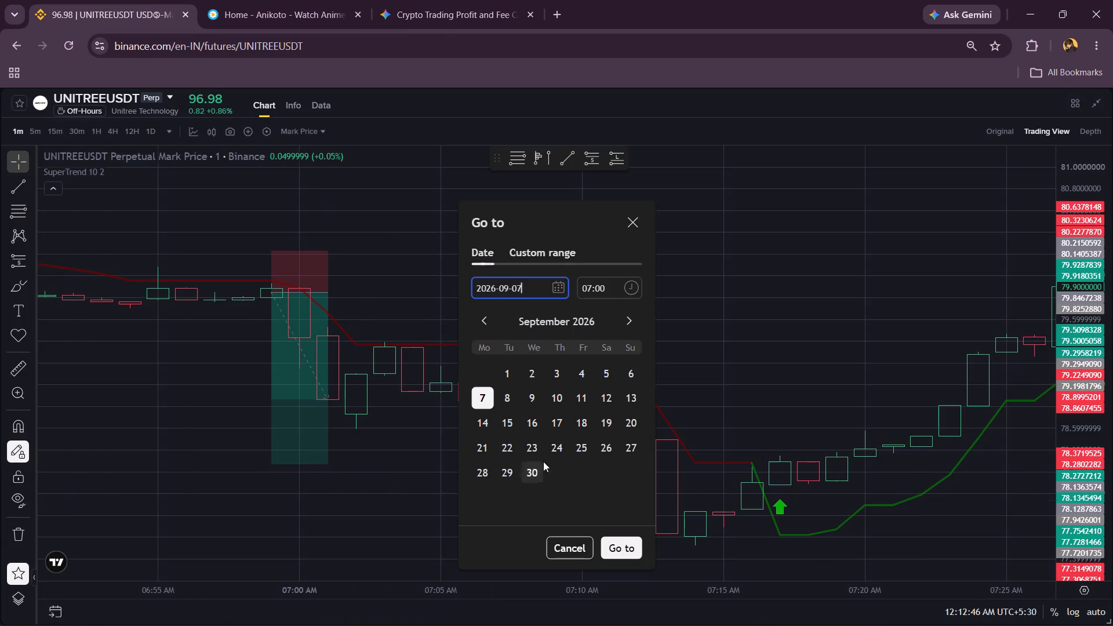
{"action": "left_click", "coordinate": [507, 403]}
{"action": "left_click", "coordinate": [623, 549]}
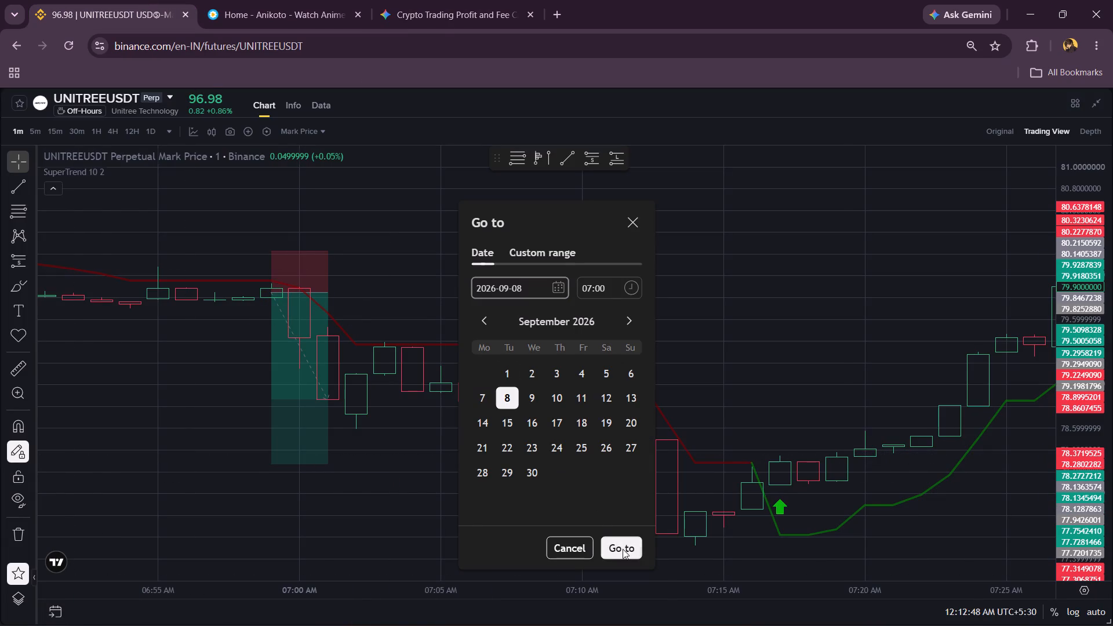
{"action": "scroll", "coordinate": [529, 402], "scroll_direction": "left", "scroll_amount": 2}
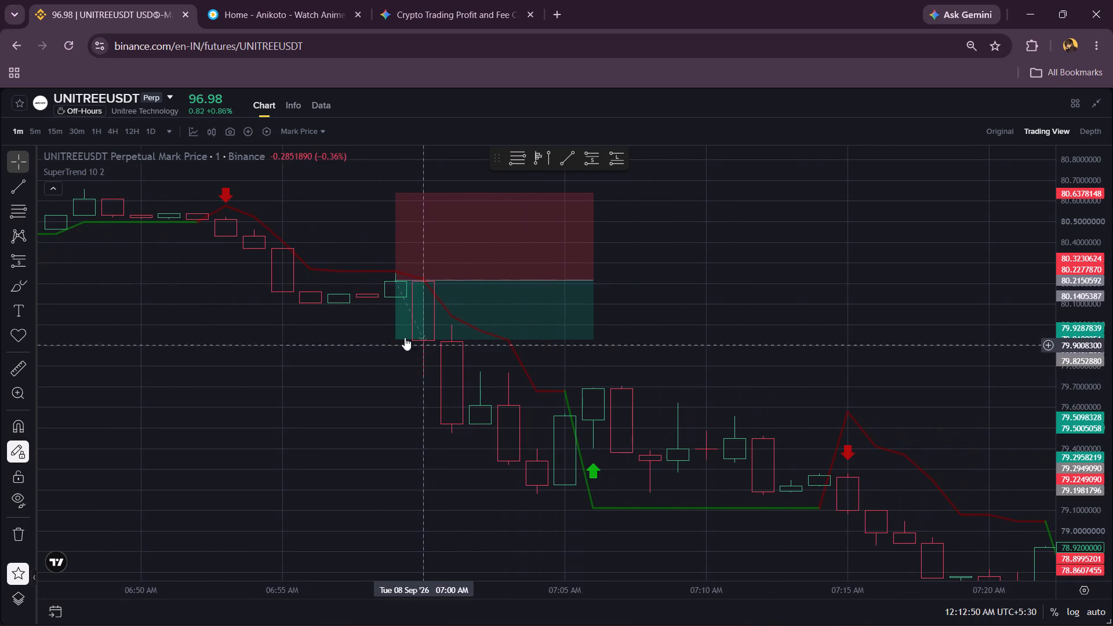
{"action": "left_click_drag", "start_coordinate": [397, 337], "coordinate": [403, 347]}
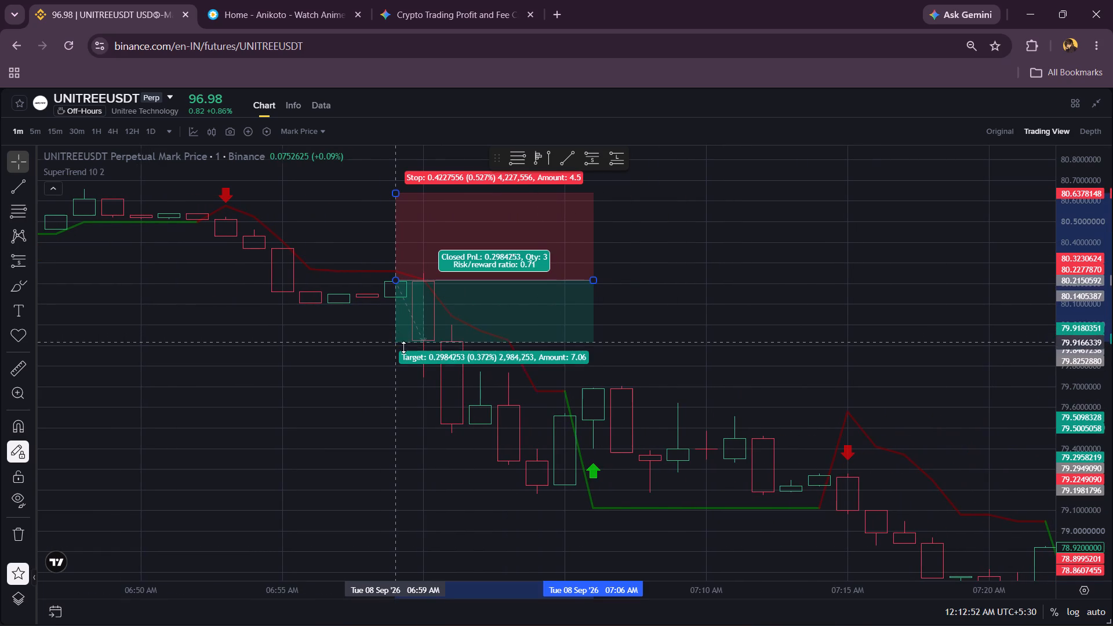
{"action": "left_click_drag", "start_coordinate": [403, 347], "coordinate": [450, 391]}
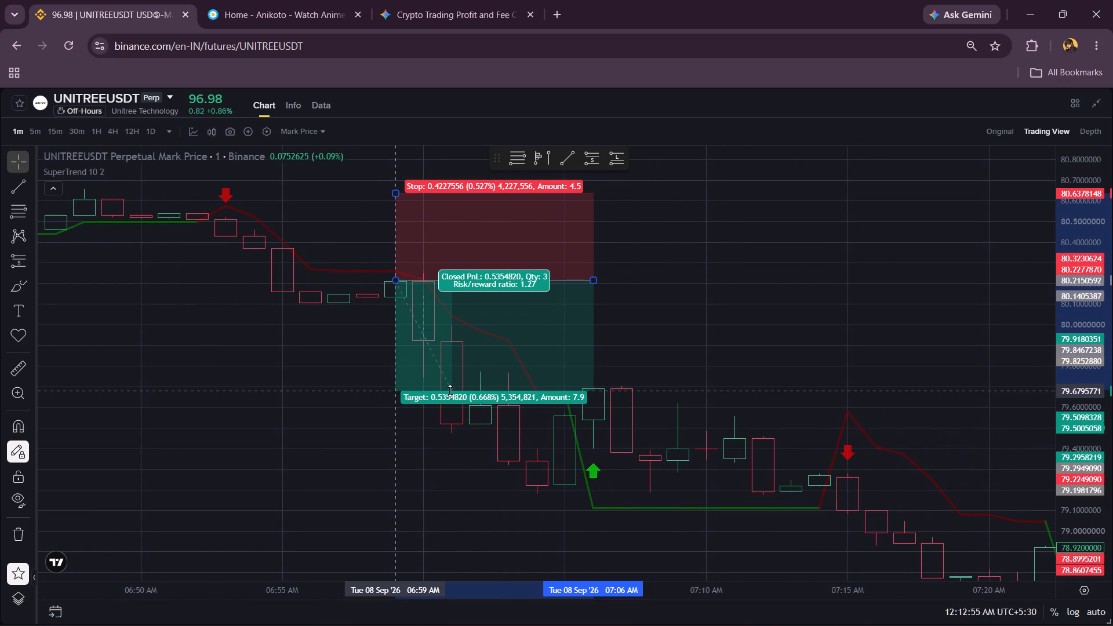
Go to 9 September 2026 at 07:00 and extend the short position's profit target to about 0.721 (0.922%).
{"action": "left_click", "coordinate": [58, 614]}
{"action": "left_click", "coordinate": [537, 404]}
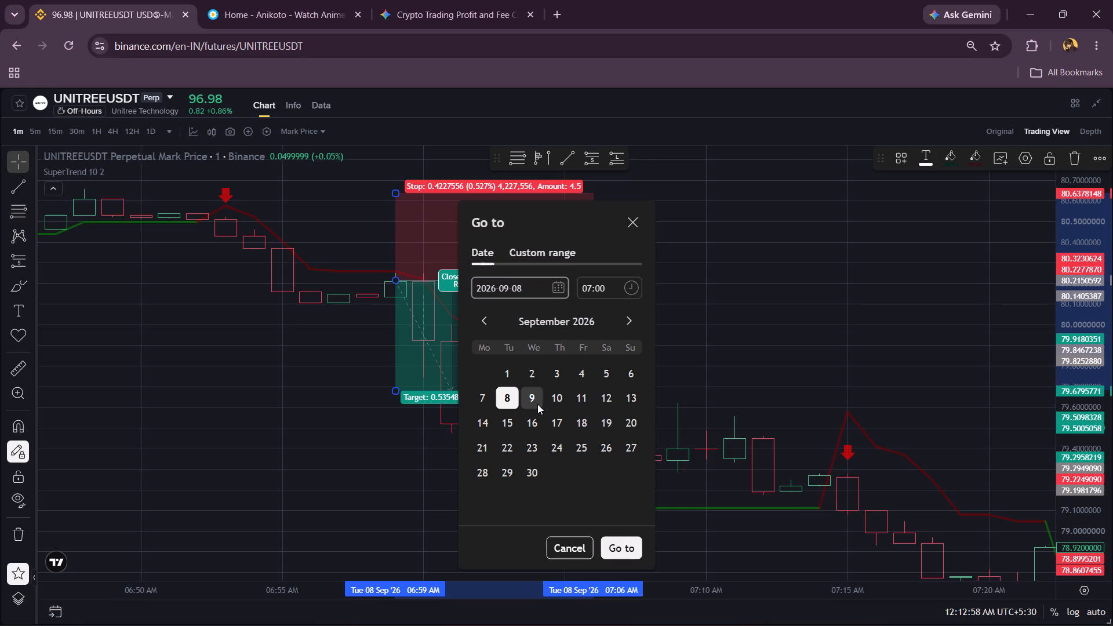
{"action": "left_click", "coordinate": [620, 548]}
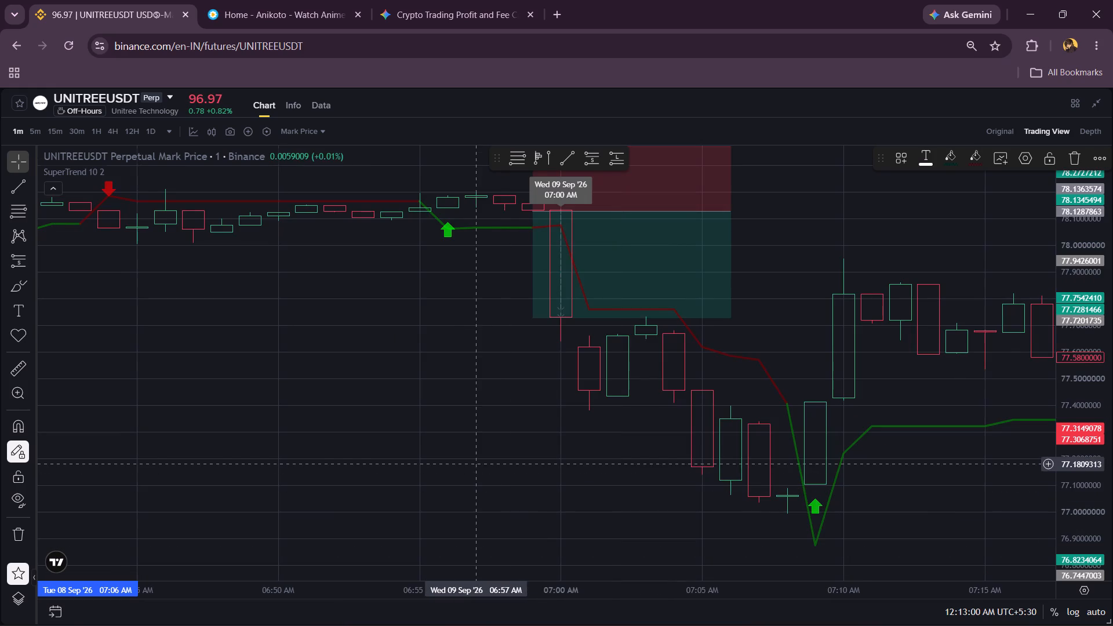
{"action": "scroll", "coordinate": [478, 464], "scroll_direction": "left", "scroll_amount": 2}
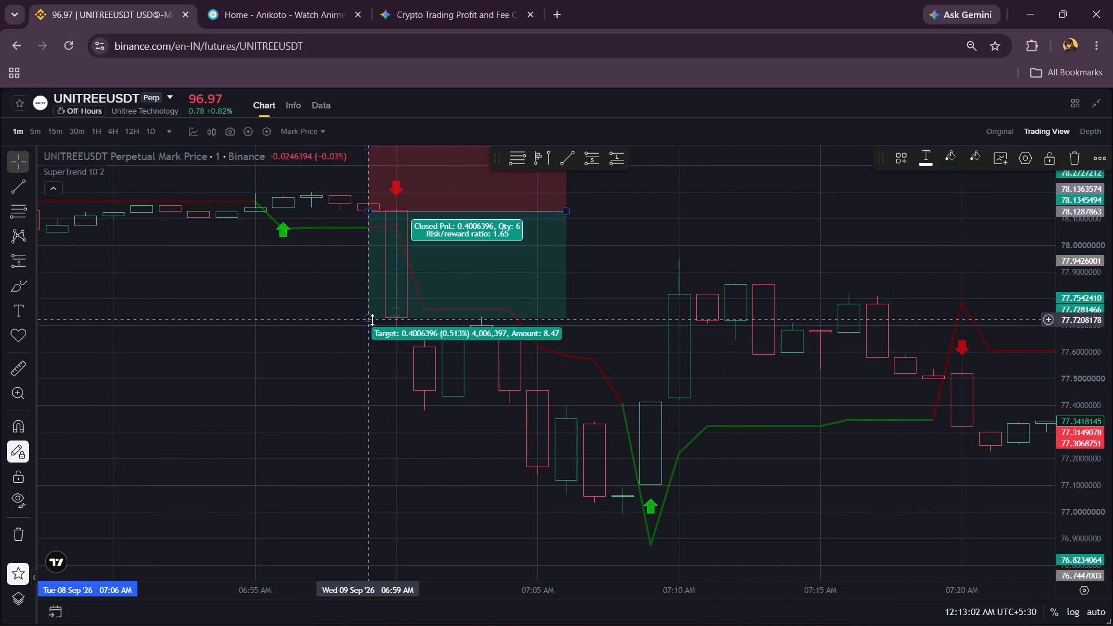
{"action": "left_click_drag", "start_coordinate": [369, 317], "coordinate": [414, 376]}
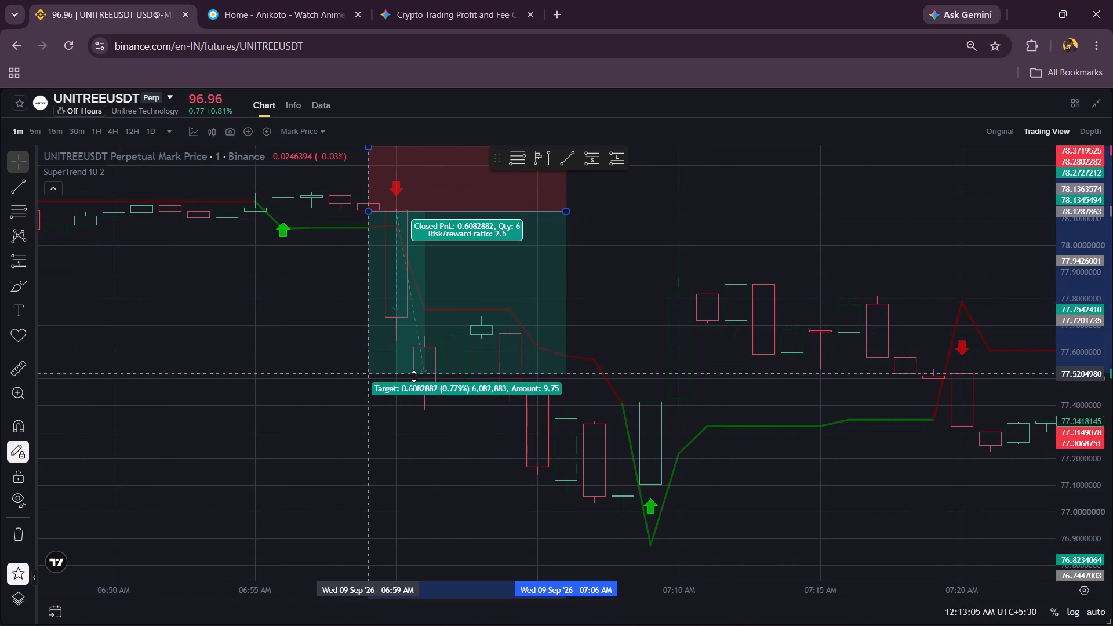
{"action": "left_click_drag", "start_coordinate": [414, 376], "coordinate": [453, 403]}
{"action": "left_click", "coordinate": [259, 488]}
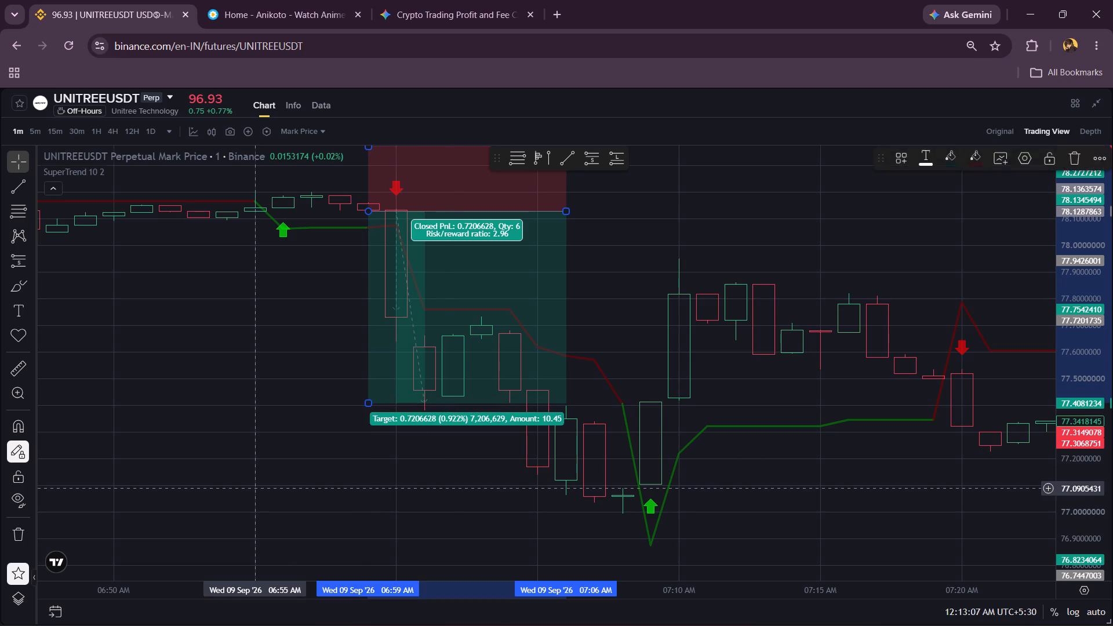
Go to 10 September 2026 at 07:00 and extend the short position's profit target to about 0.958 (1.268%).
{"action": "left_click", "coordinate": [60, 606]}
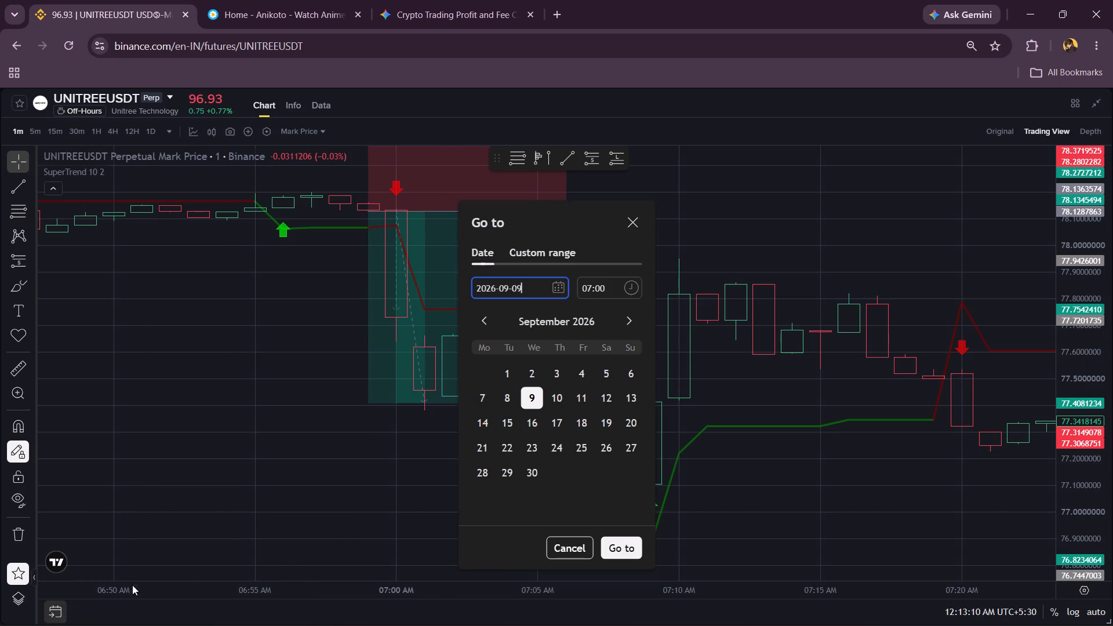
{"action": "left_click", "coordinate": [553, 399]}
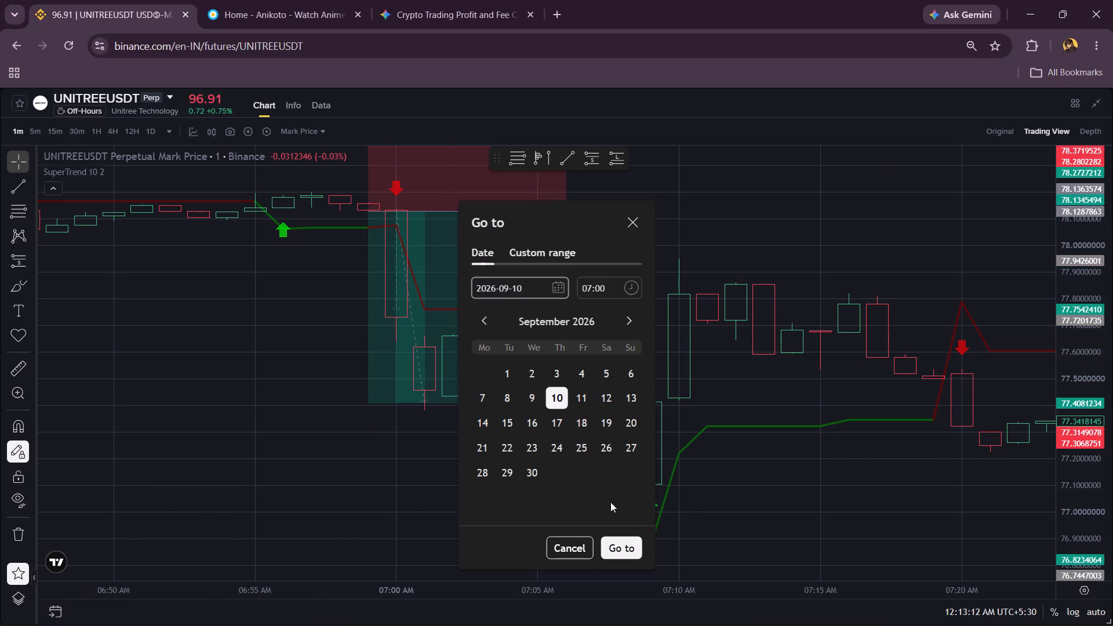
{"action": "left_click", "coordinate": [624, 544]}
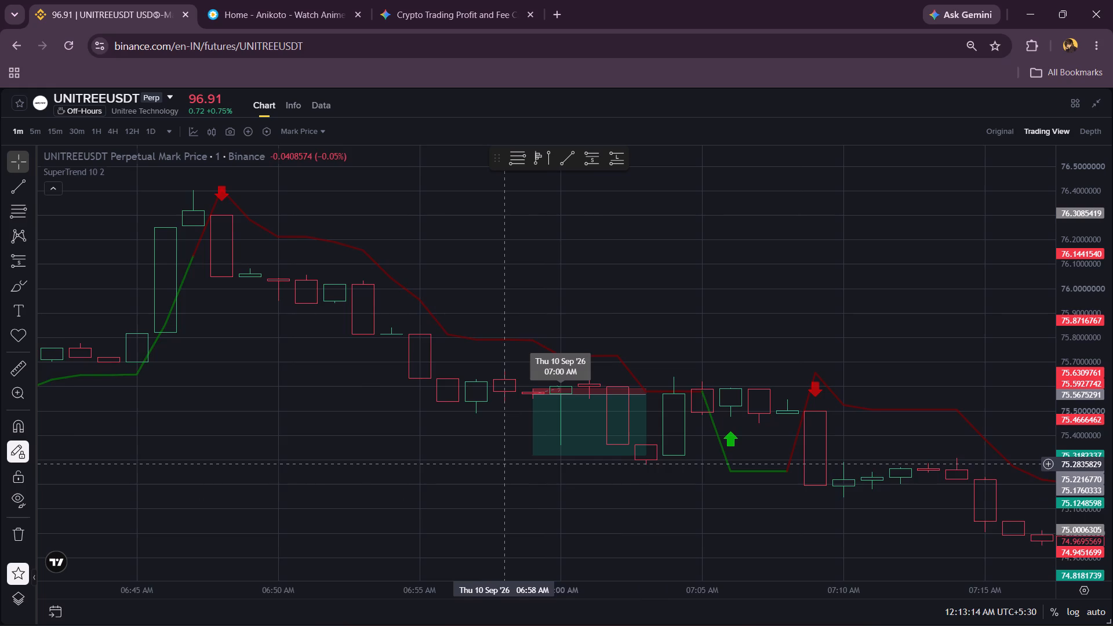
{"action": "scroll", "coordinate": [517, 464], "scroll_direction": "left", "scroll_amount": 2}
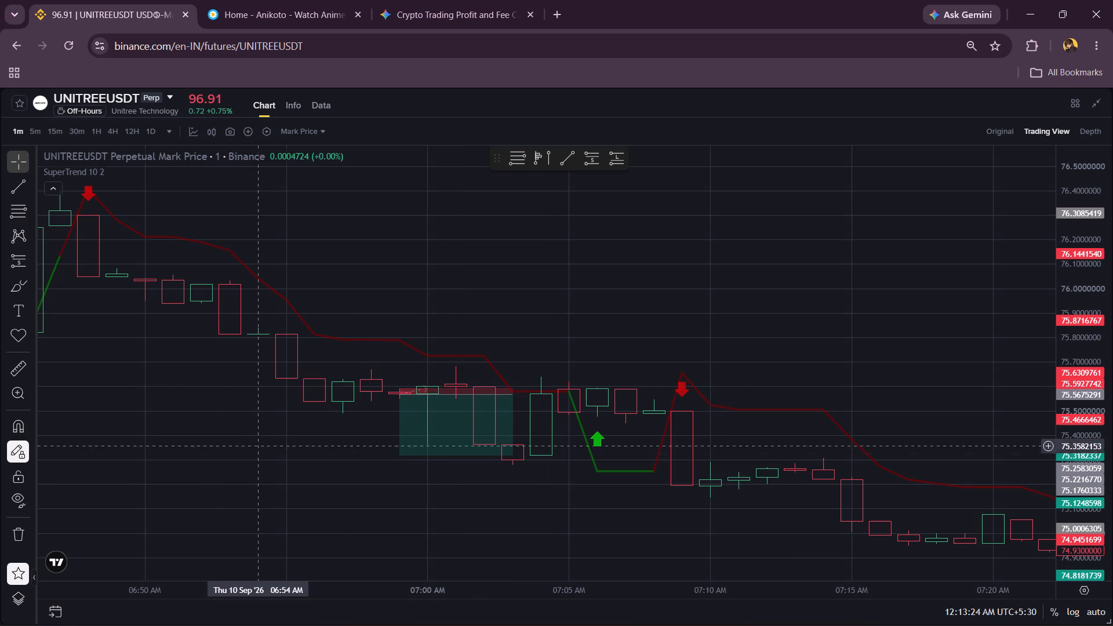
{"action": "scroll", "coordinate": [261, 481], "scroll_direction": "left", "scroll_amount": 2}
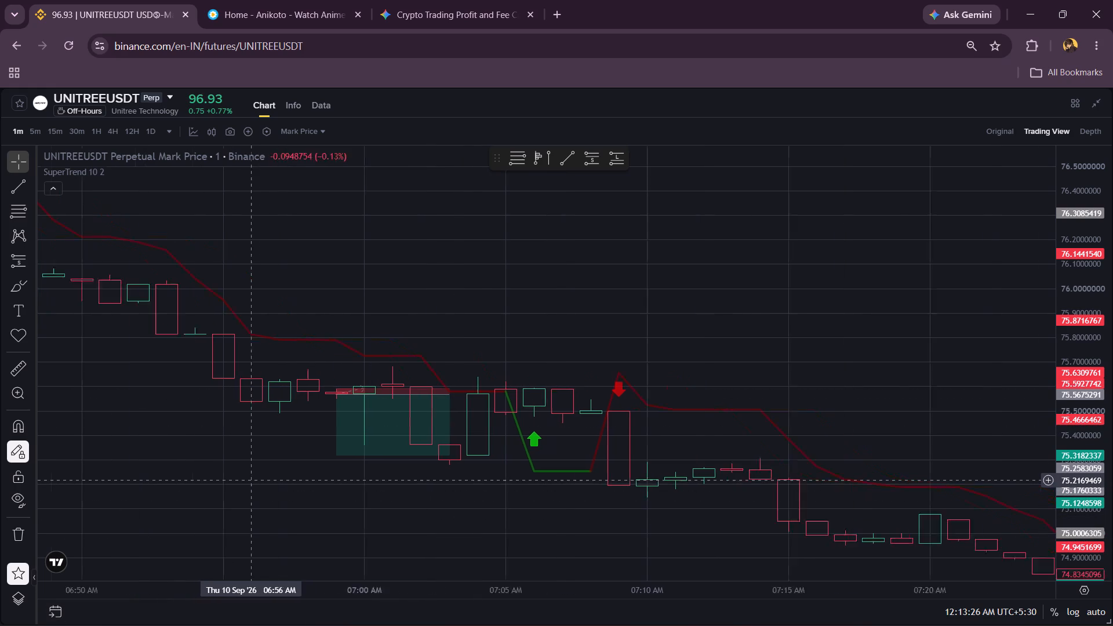
{"action": "scroll", "coordinate": [261, 481], "scroll_direction": "down", "scroll_amount": 4}
{"action": "left_click_drag", "start_coordinate": [377, 452], "coordinate": [185, 303]}
{"action": "left_click_drag", "start_coordinate": [511, 489], "coordinate": [312, 378]}
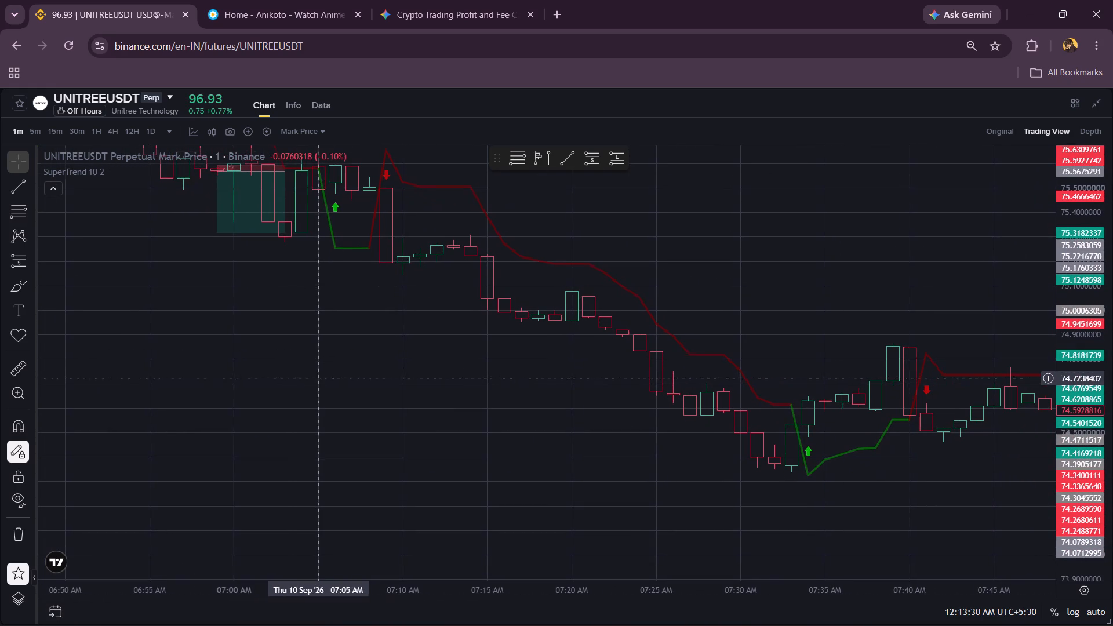
{"action": "left_click_drag", "start_coordinate": [217, 231], "coordinate": [305, 380]}
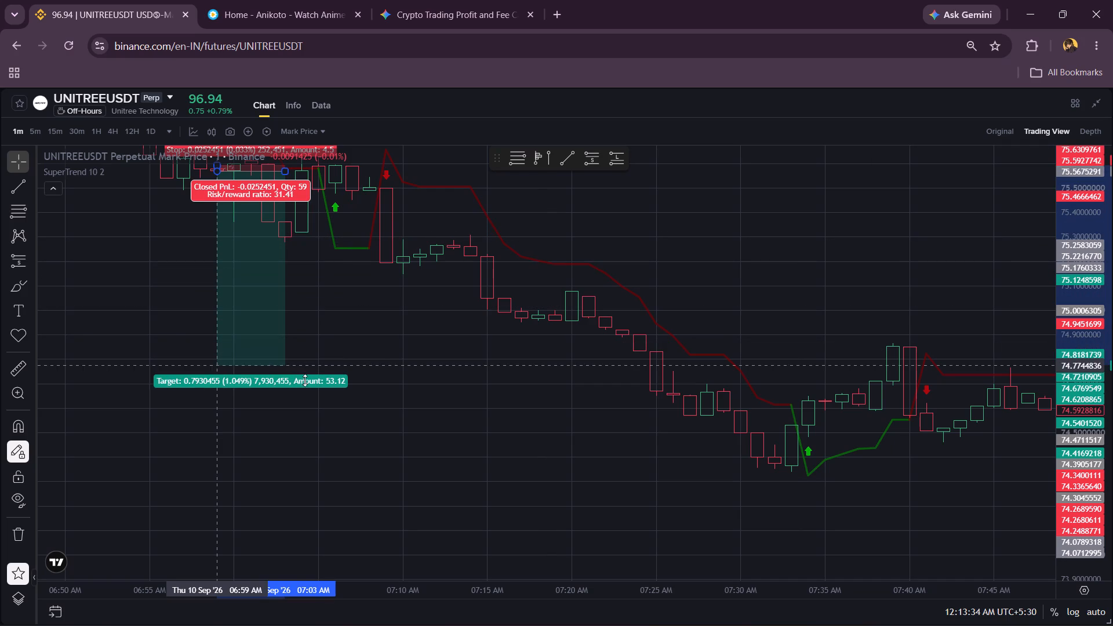
{"action": "left_click_drag", "start_coordinate": [305, 380], "coordinate": [305, 395]}
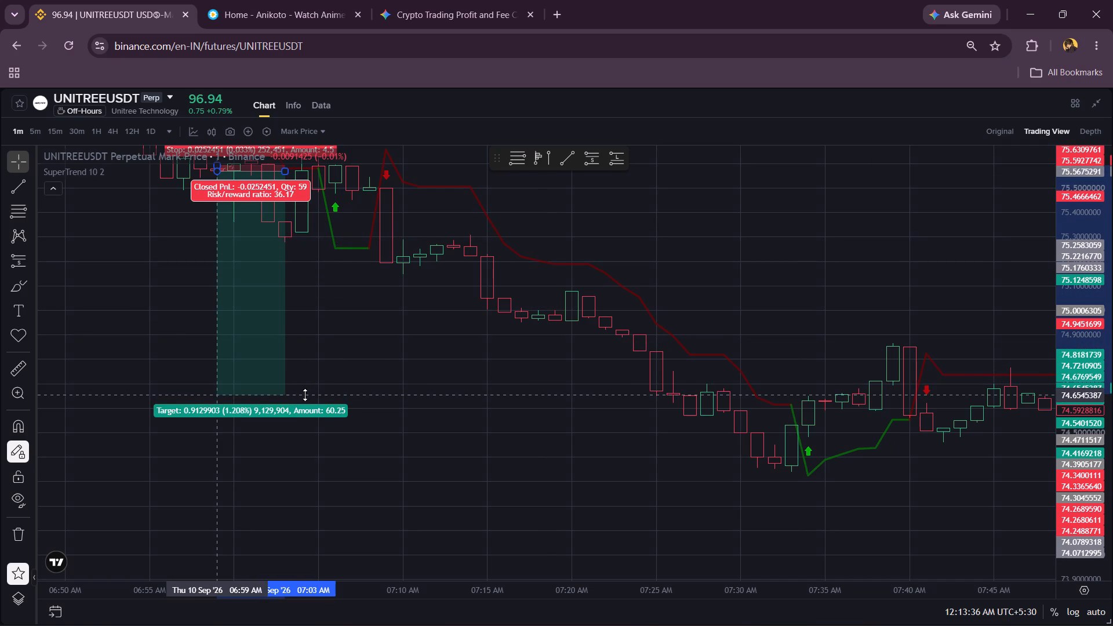
{"action": "left_click_drag", "start_coordinate": [305, 395], "coordinate": [283, 405]}
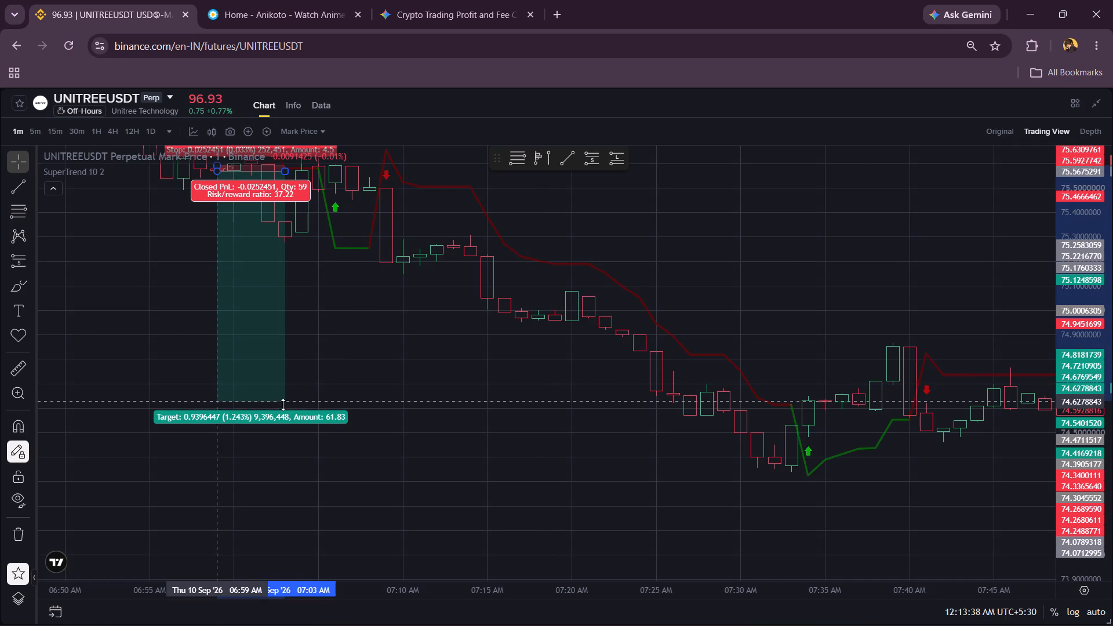
{"action": "left_click_drag", "start_coordinate": [283, 405], "coordinate": [284, 406]}
{"action": "left_click", "coordinate": [357, 396]}
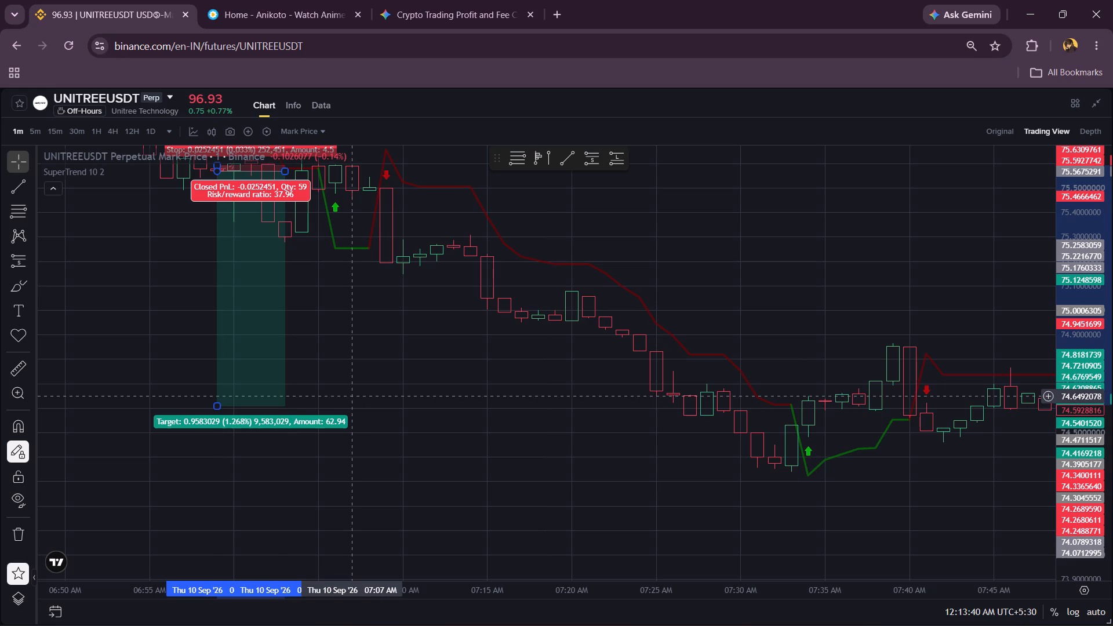
Examine the 07:00 short trades on 11, 14 and 15 September 2026 against the price movement after entry.
{"action": "left_click", "coordinate": [54, 613]}
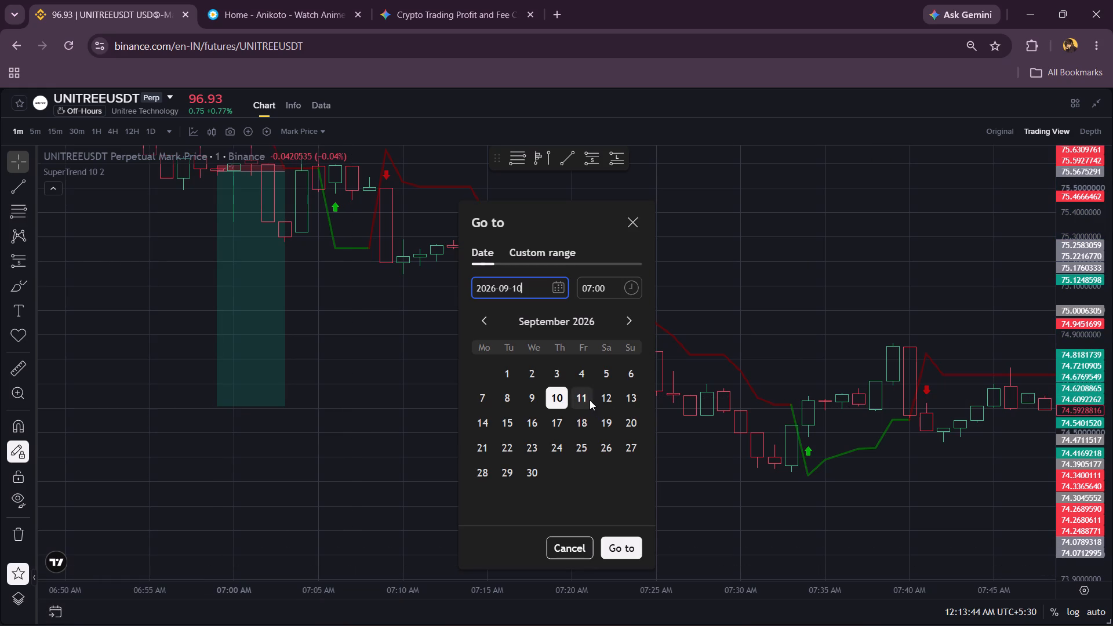
{"action": "left_click", "coordinate": [590, 400]}
{"action": "left_click", "coordinate": [623, 548]}
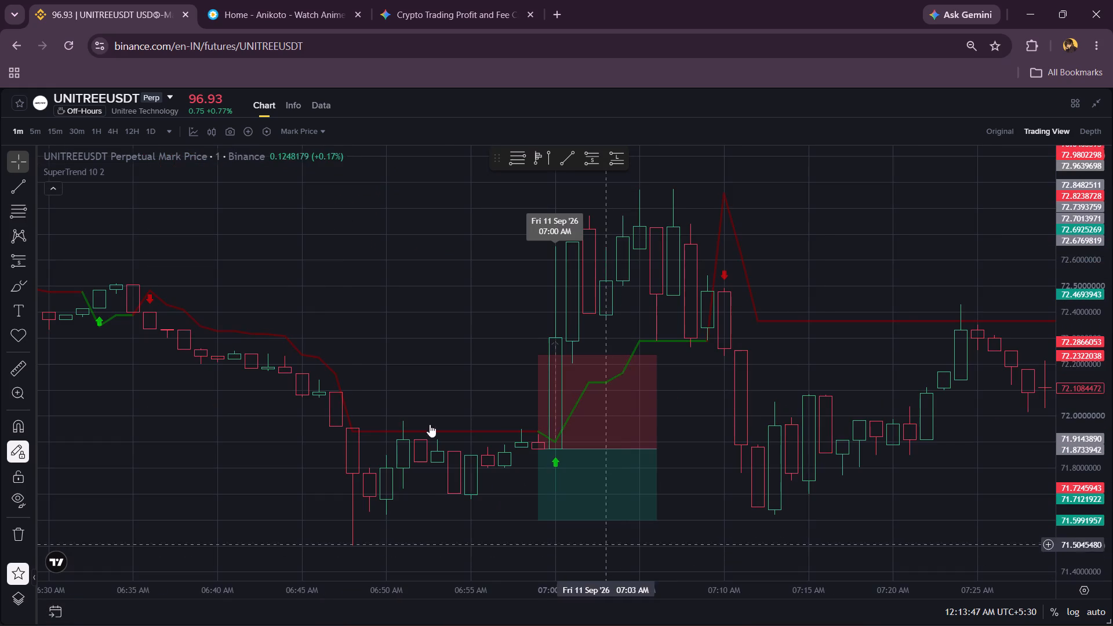
{"action": "scroll", "coordinate": [418, 373], "scroll_direction": "up", "scroll_amount": 1}
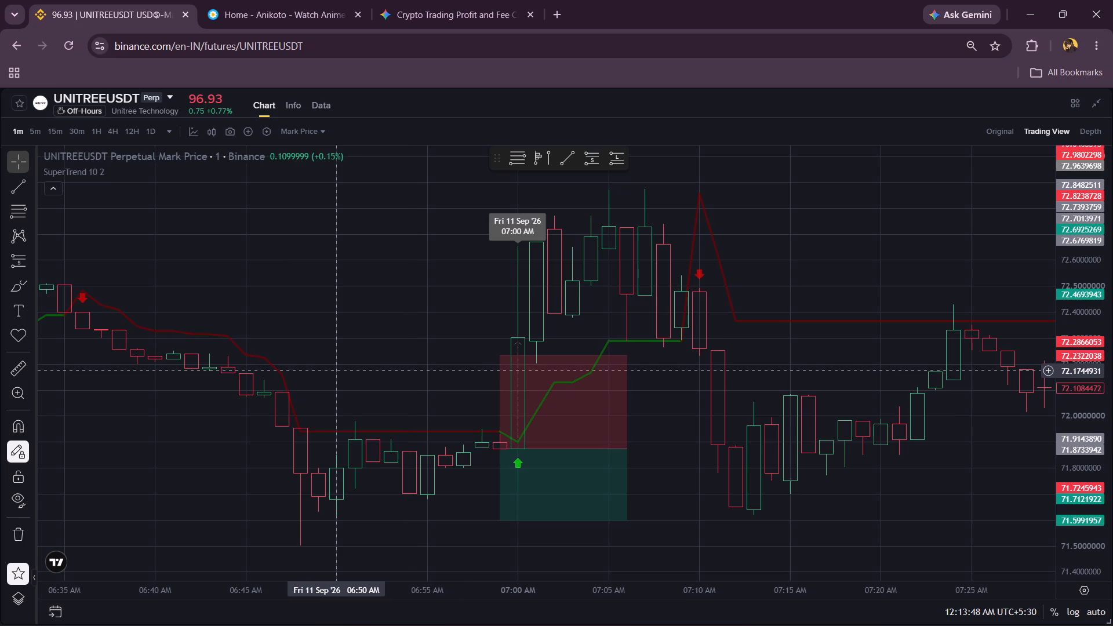
{"action": "scroll", "coordinate": [221, 422], "scroll_direction": "left", "scroll_amount": 1}
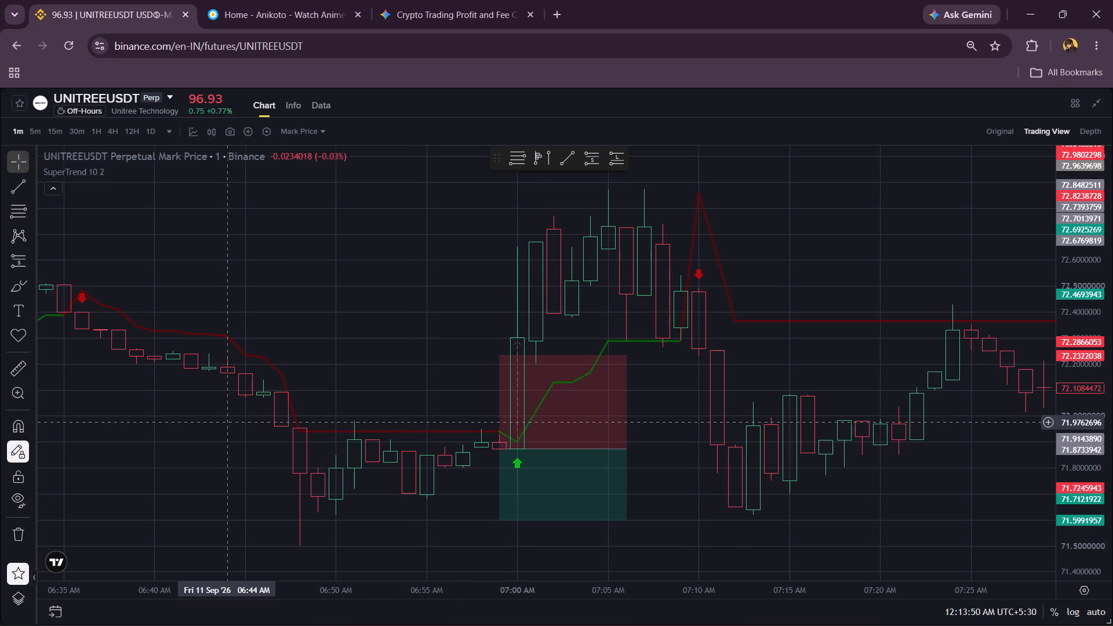
{"action": "scroll", "coordinate": [221, 422], "scroll_direction": "left", "scroll_amount": 1}
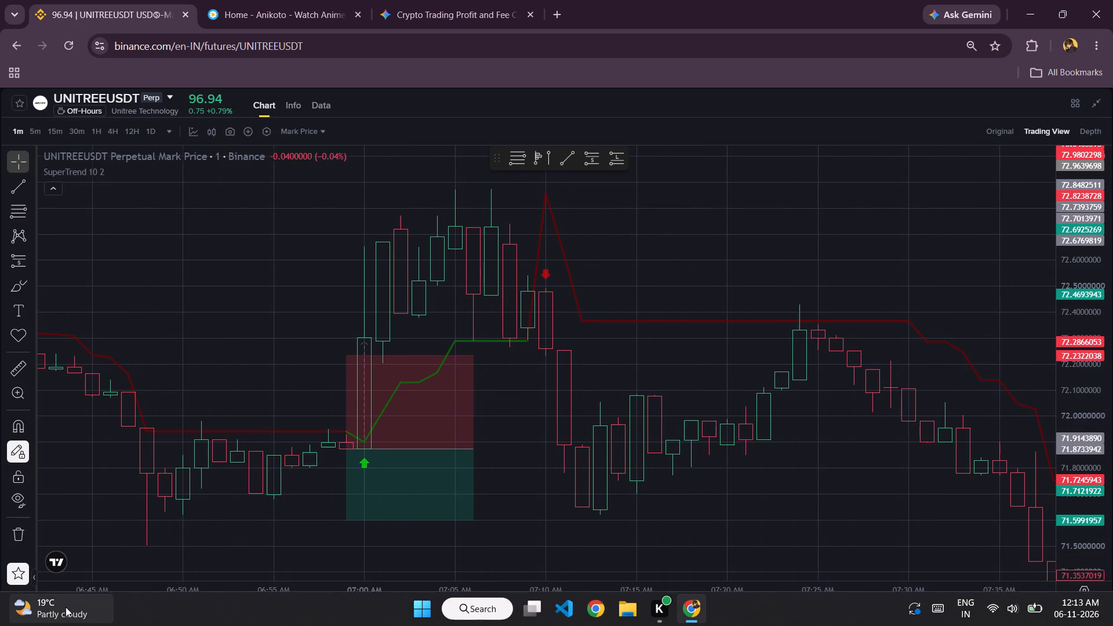
{"action": "left_click", "coordinate": [57, 607]}
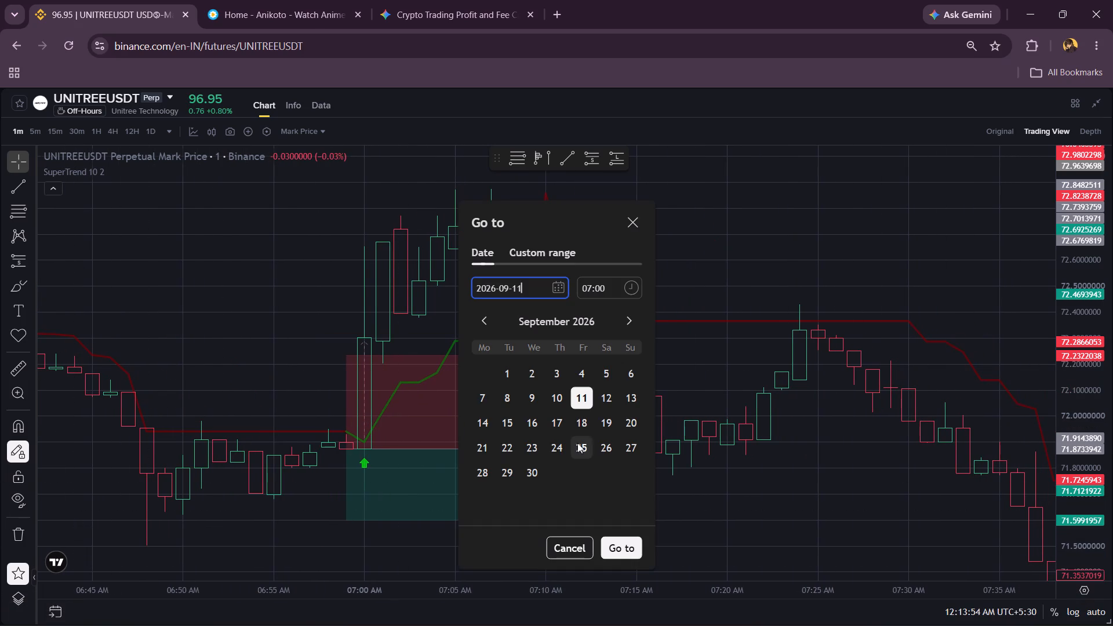
{"action": "left_click", "coordinate": [488, 428]}
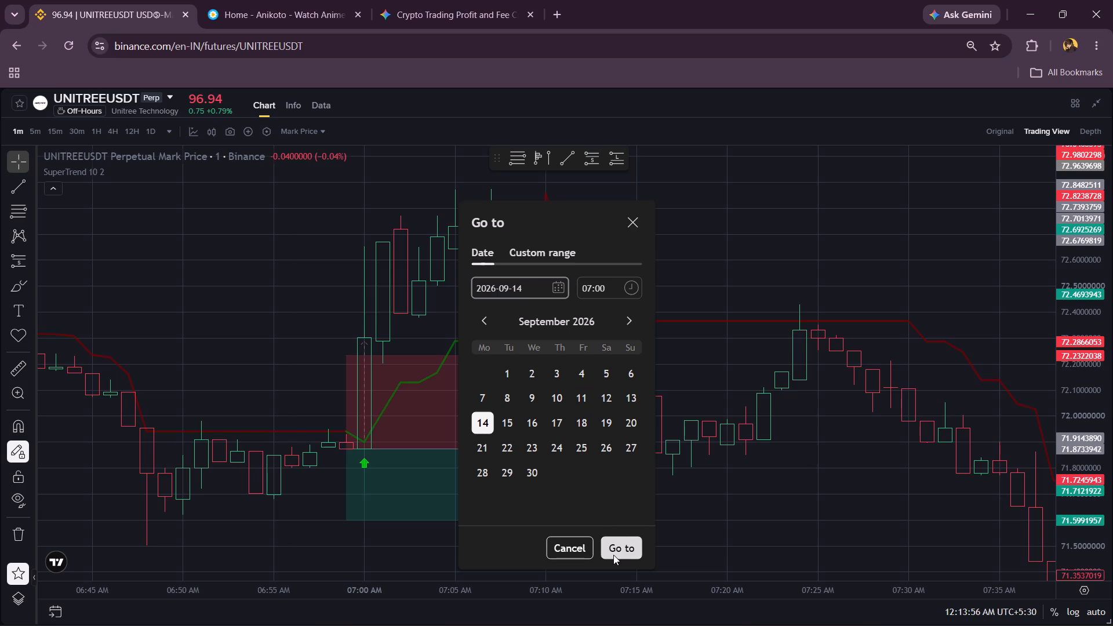
{"action": "left_click", "coordinate": [620, 549]}
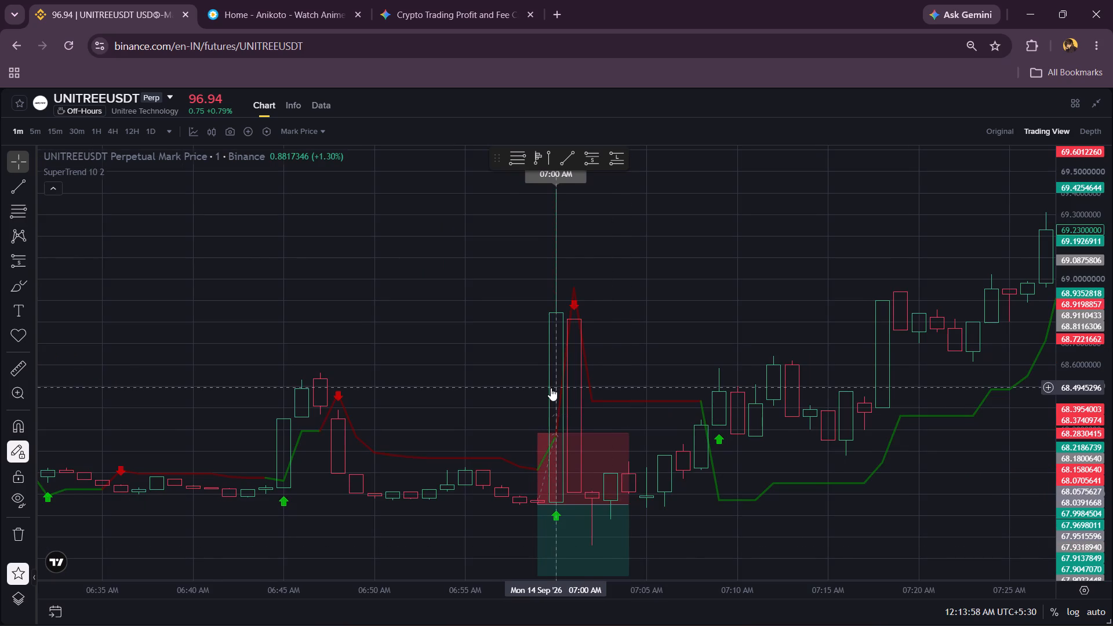
{"action": "scroll", "coordinate": [551, 388], "scroll_direction": "up", "scroll_amount": 1}
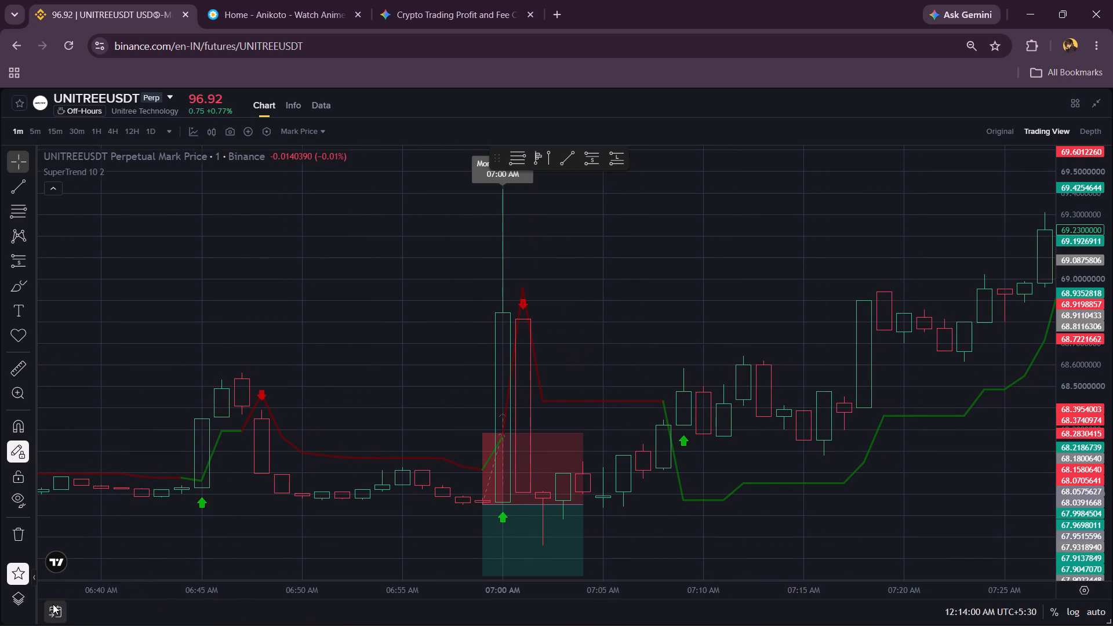
{"action": "left_click", "coordinate": [53, 604]}
{"action": "left_click", "coordinate": [510, 414]}
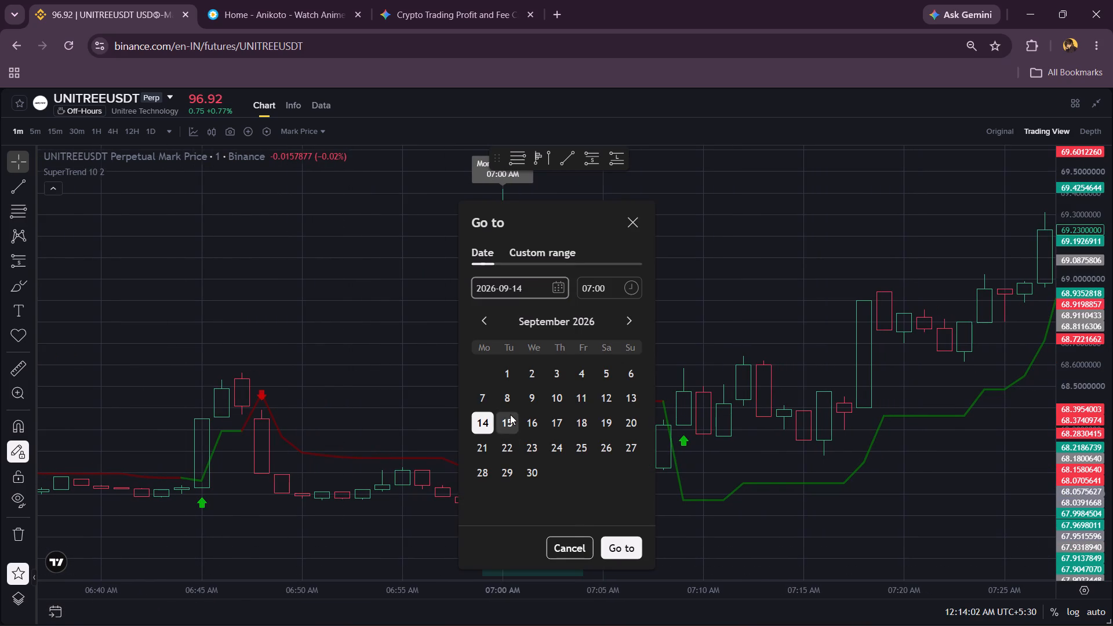
{"action": "left_click", "coordinate": [627, 543]}
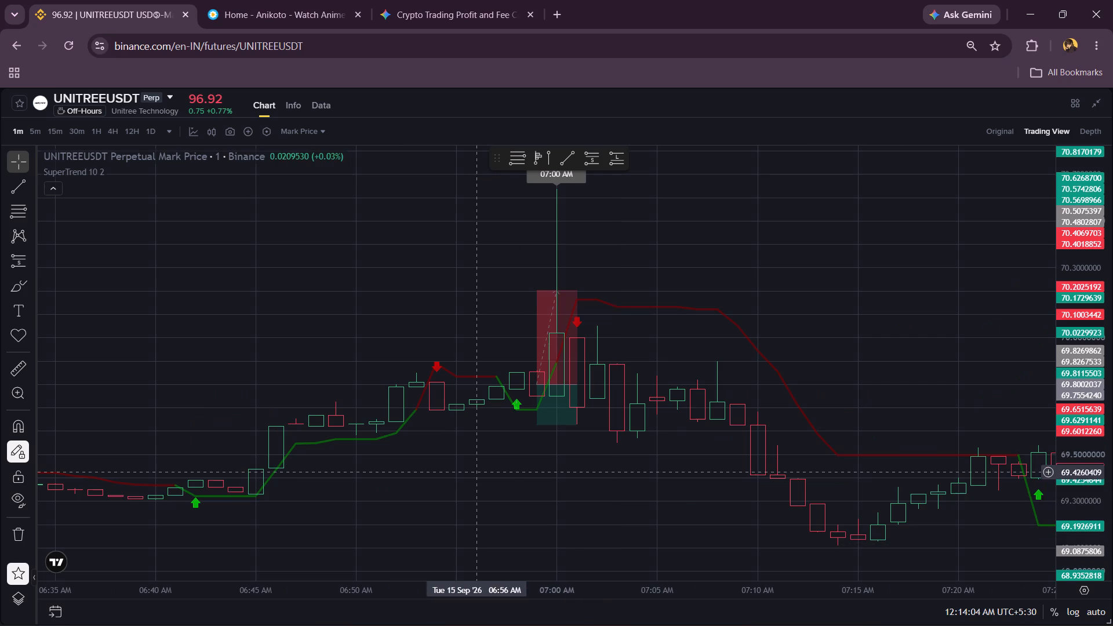
{"action": "scroll", "coordinate": [304, 465], "scroll_direction": "left", "scroll_amount": 1}
{"action": "scroll", "coordinate": [438, 401], "scroll_direction": "left", "scroll_amount": 2}
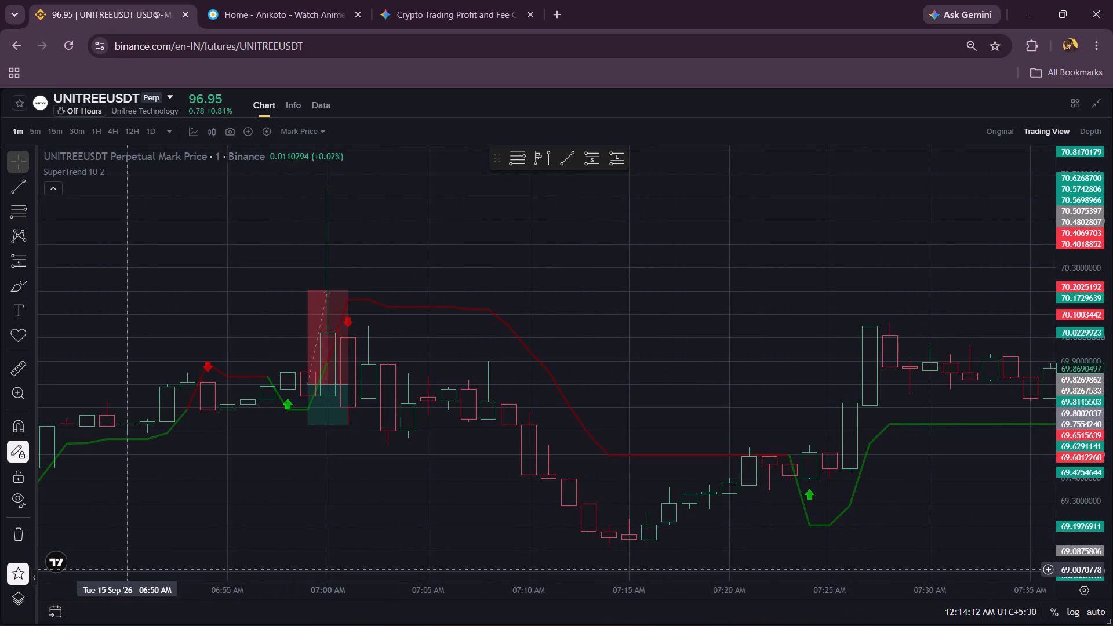
Go to 16 September 2026 at 07:00 and extend the short position's profit target to about 0.707 (1.013%).
{"action": "left_click", "coordinate": [60, 610]}
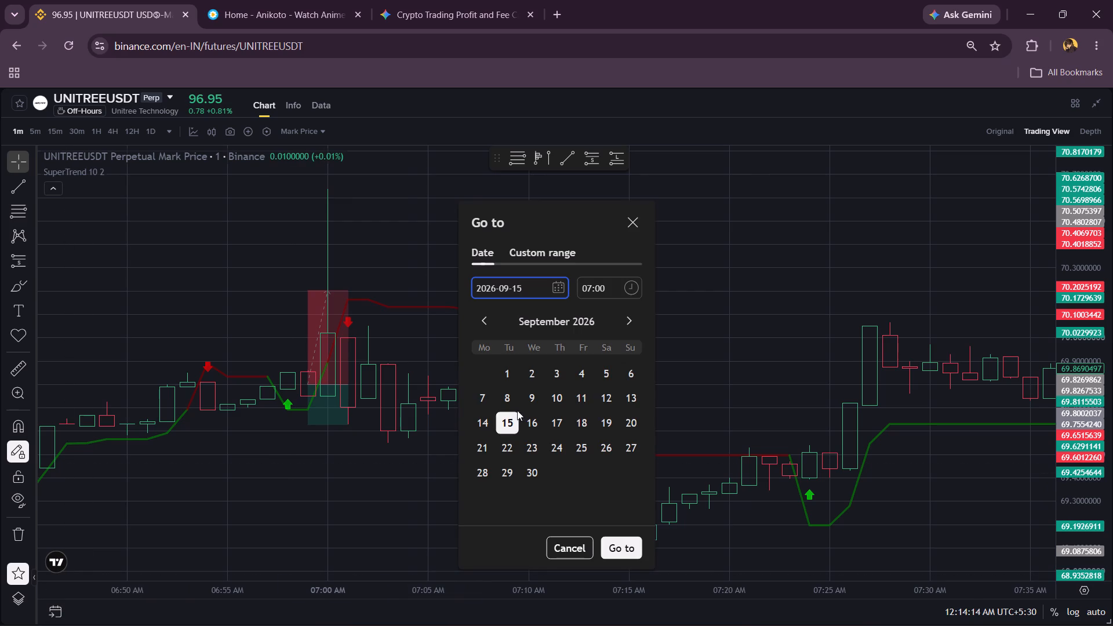
{"action": "left_click", "coordinate": [542, 421]}
{"action": "left_click", "coordinate": [627, 551]}
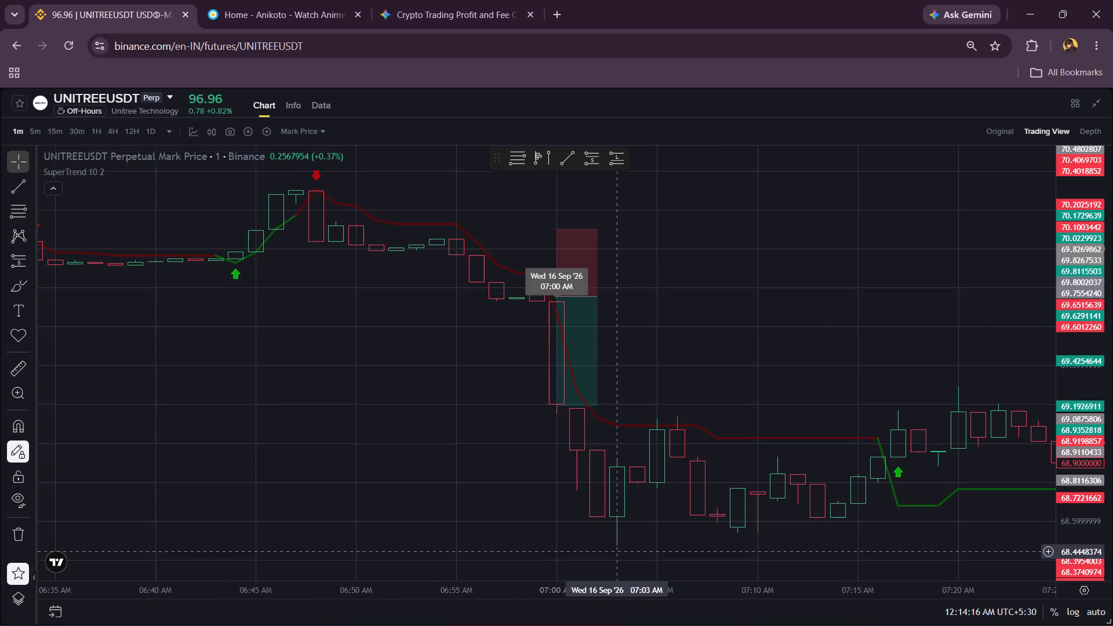
{"action": "scroll", "coordinate": [501, 405], "scroll_direction": "left", "scroll_amount": 2}
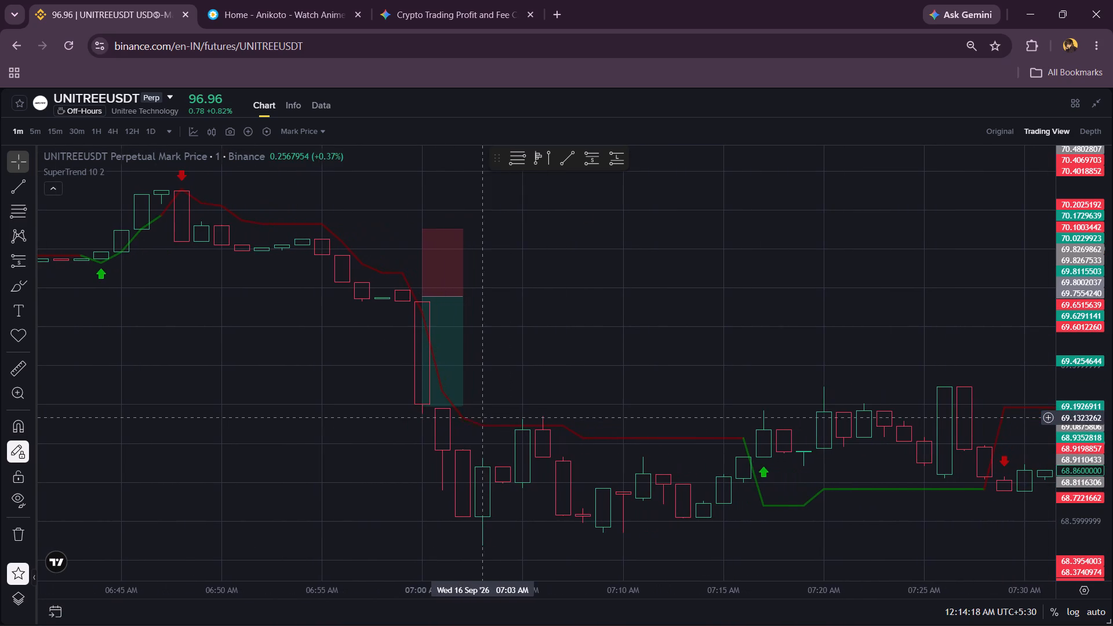
{"action": "left_click_drag", "start_coordinate": [420, 404], "coordinate": [433, 424]}
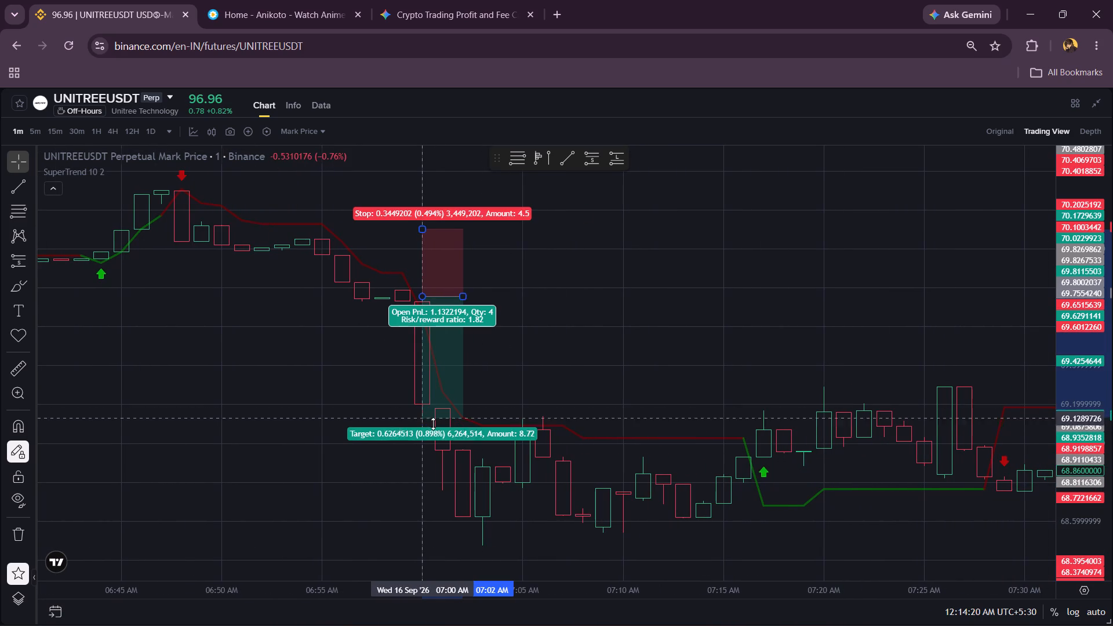
{"action": "left_click_drag", "start_coordinate": [433, 424], "coordinate": [445, 434]}
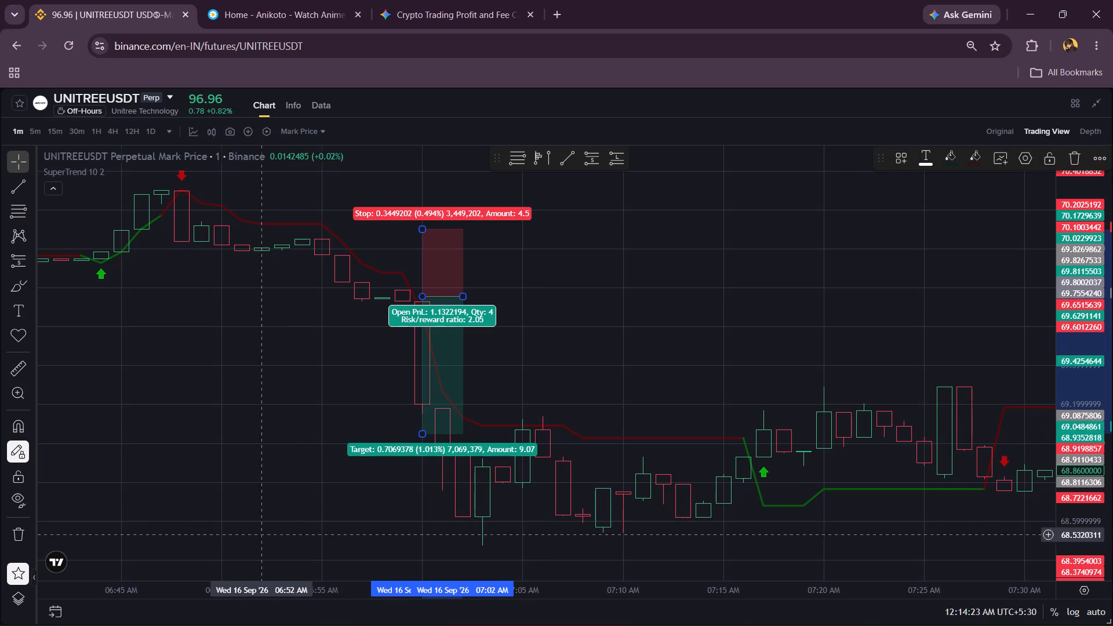
Go to 17 September 2026 at 07:00 and reduce the long position's profit target to about 0.241 (0.346%).
{"action": "left_click", "coordinate": [47, 609]}
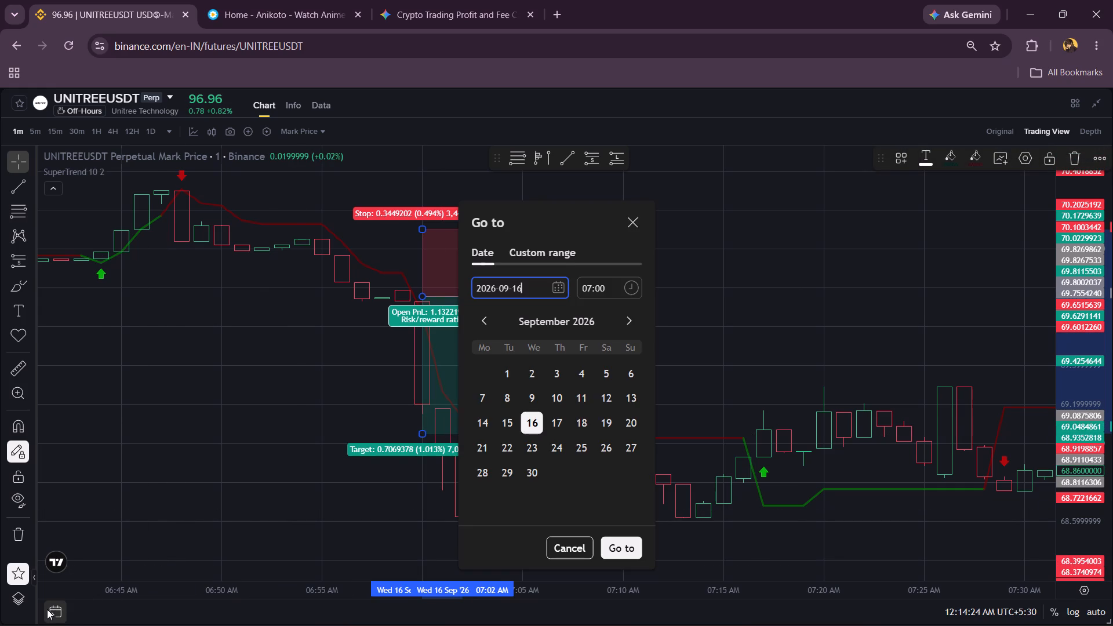
{"action": "left_click", "coordinate": [566, 422]}
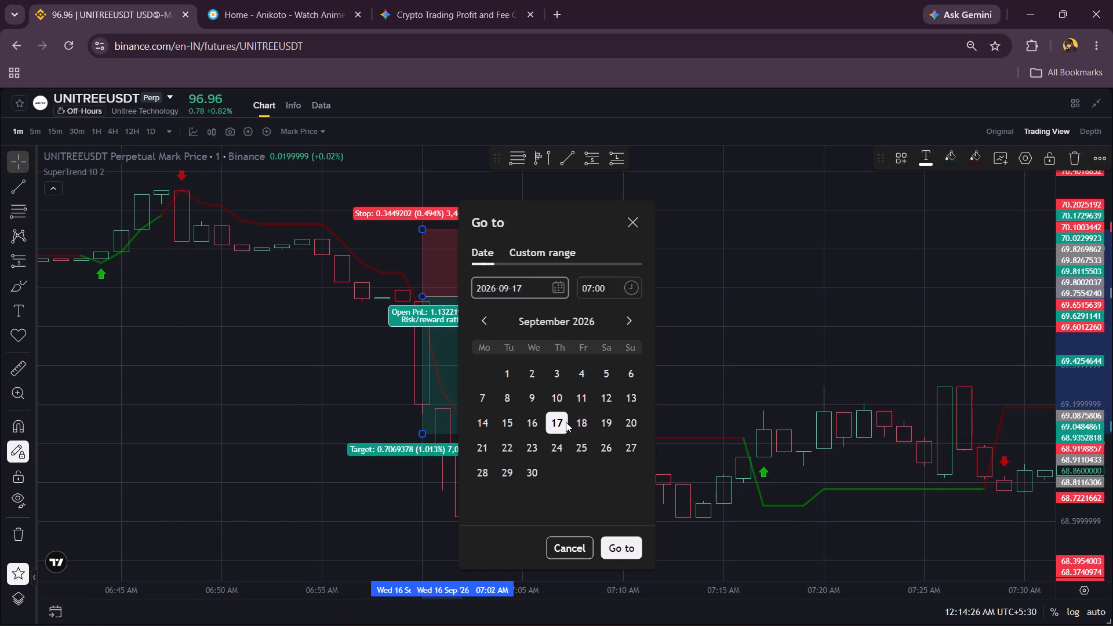
{"action": "left_click", "coordinate": [621, 547]}
{"action": "scroll", "coordinate": [608, 434], "scroll_direction": "up", "scroll_amount": 1}
{"action": "scroll", "coordinate": [608, 434], "scroll_direction": "left", "scroll_amount": 1}
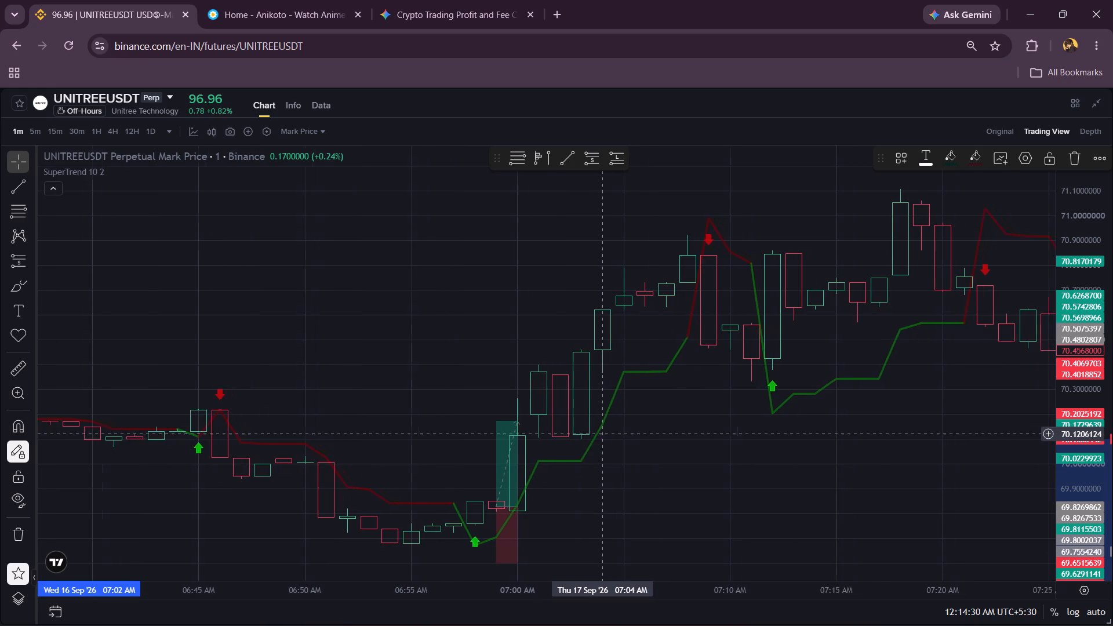
{"action": "left_click_drag", "start_coordinate": [412, 421], "coordinate": [414, 464]}
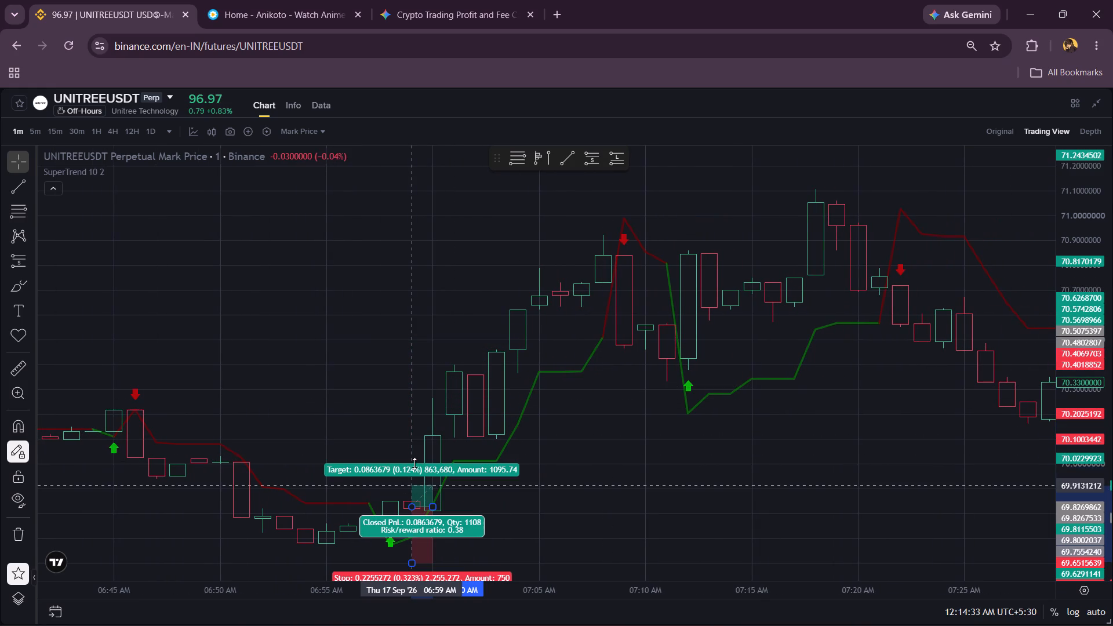
{"action": "left_click_drag", "start_coordinate": [414, 464], "coordinate": [423, 447]}
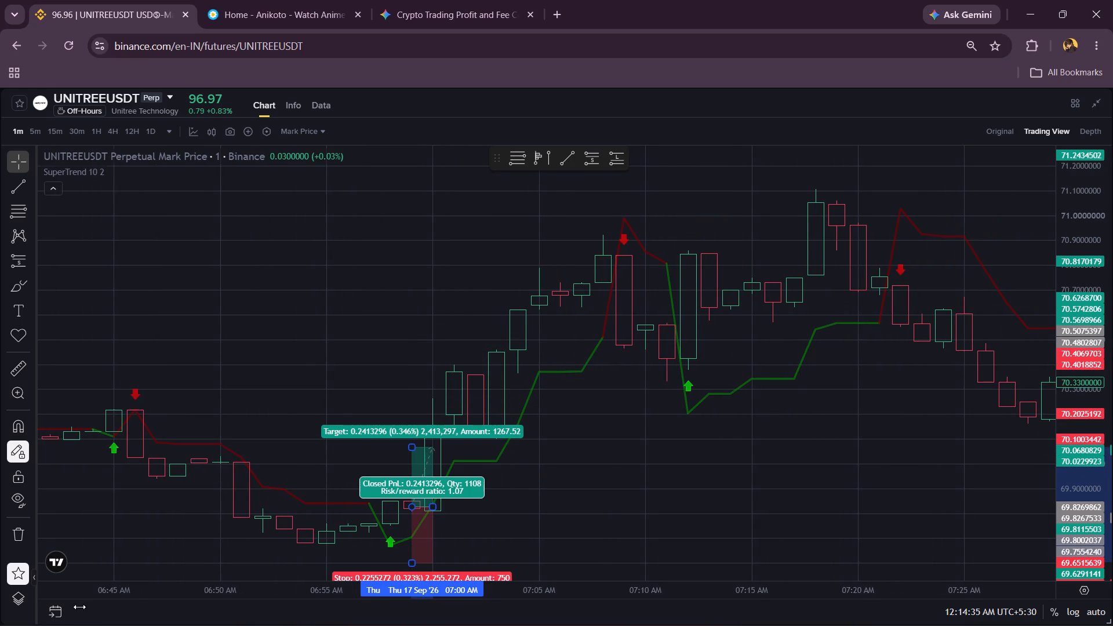
Go to 18 September 2026 at 07:00 and extend the short position's profit target to a price of about 73.703.
{"action": "left_click", "coordinate": [59, 611]}
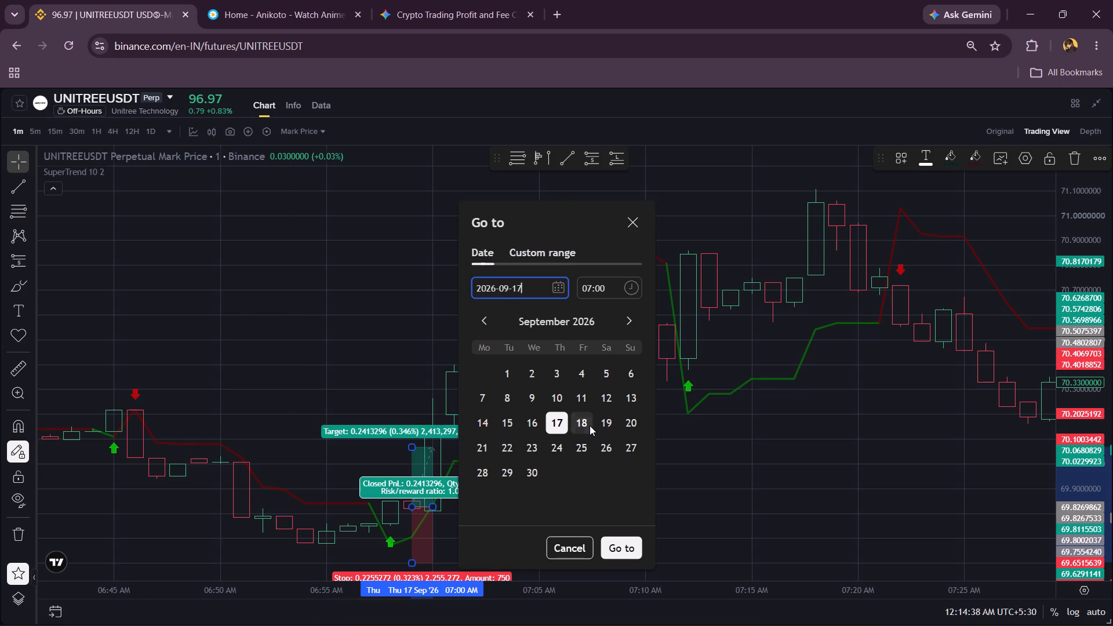
{"action": "left_click", "coordinate": [590, 425]}
{"action": "left_click", "coordinate": [629, 550]}
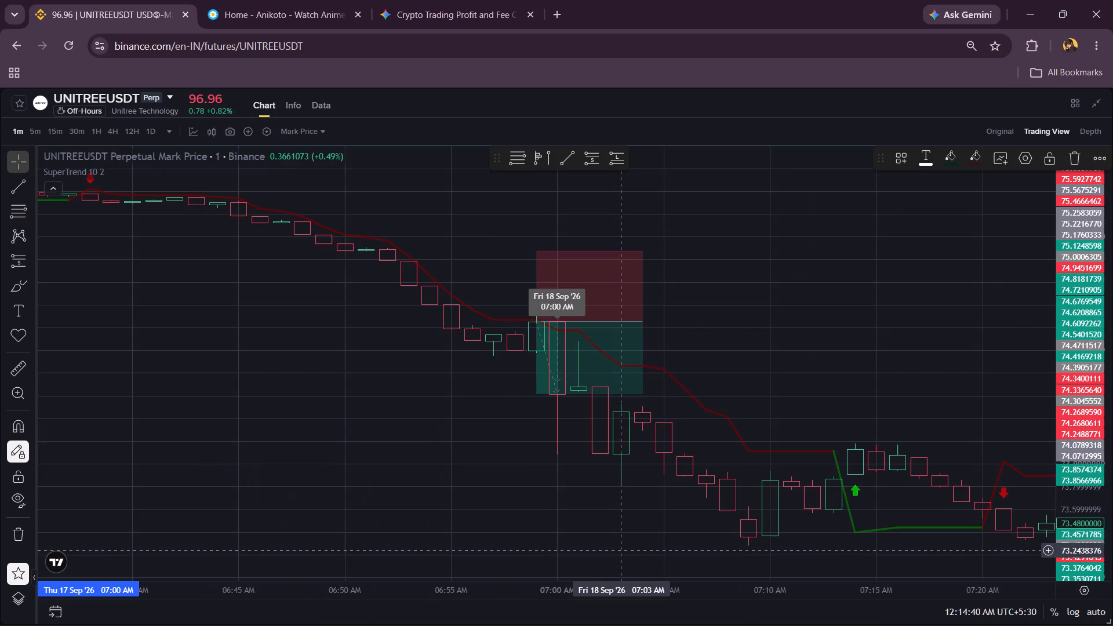
{"action": "scroll", "coordinate": [544, 444], "scroll_direction": "left", "scroll_amount": 2}
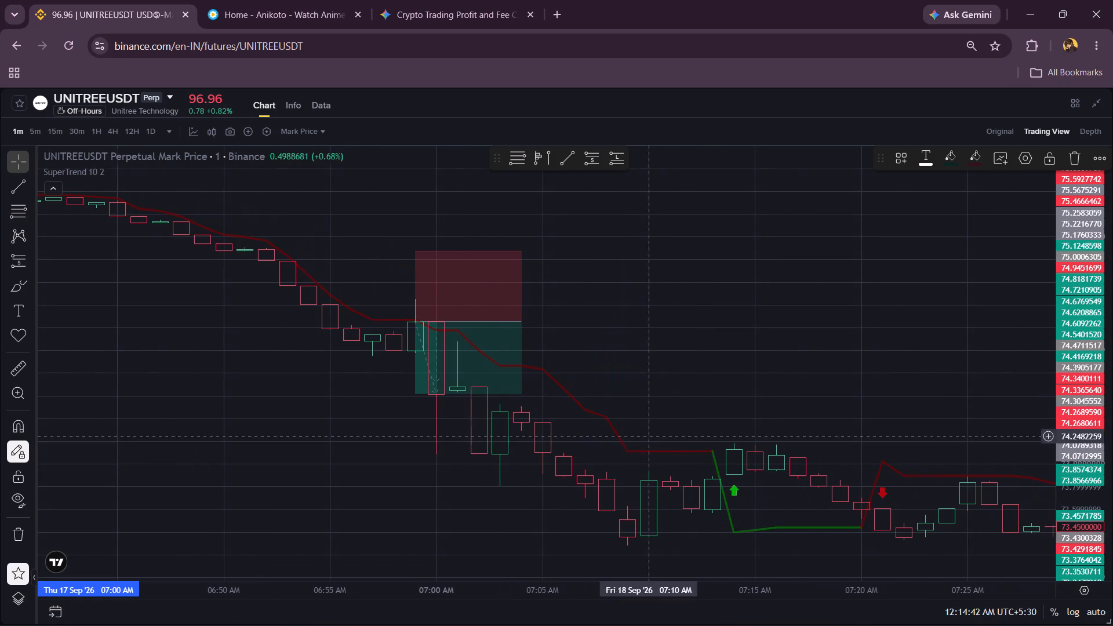
{"action": "left_click_drag", "start_coordinate": [676, 411], "coordinate": [387, 293]}
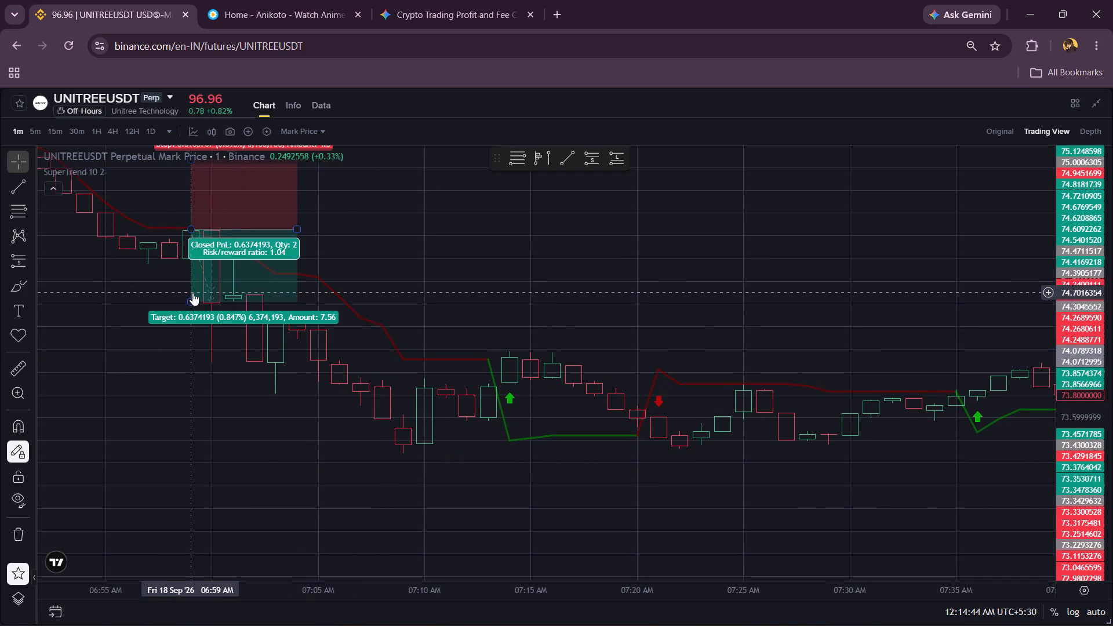
{"action": "left_click_drag", "start_coordinate": [189, 298], "coordinate": [248, 356]}
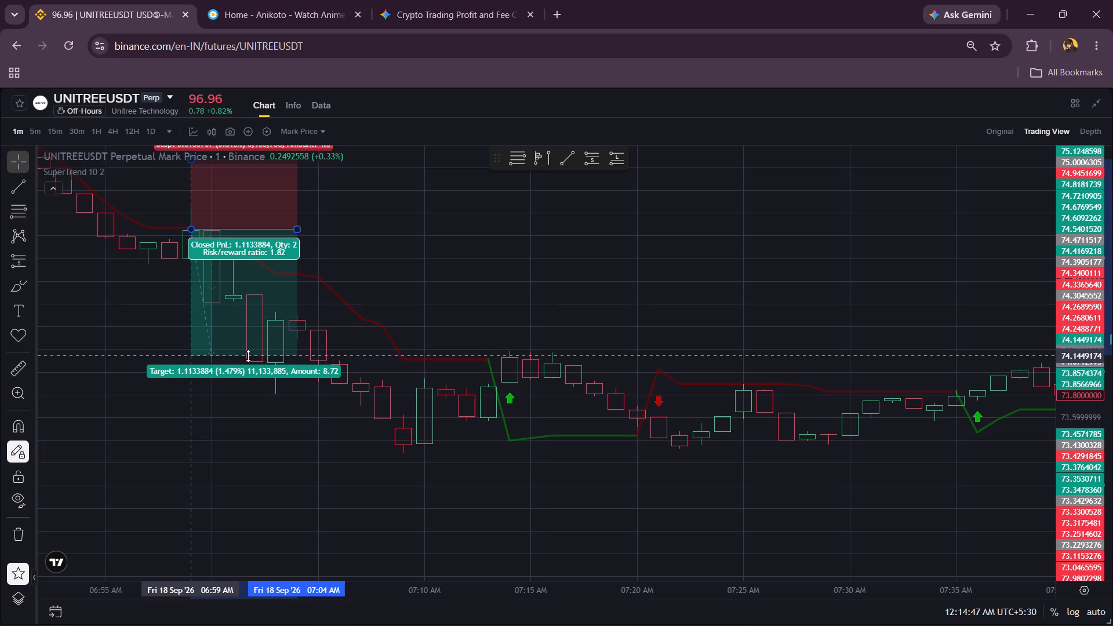
{"action": "left_click_drag", "start_coordinate": [248, 356], "coordinate": [267, 374]}
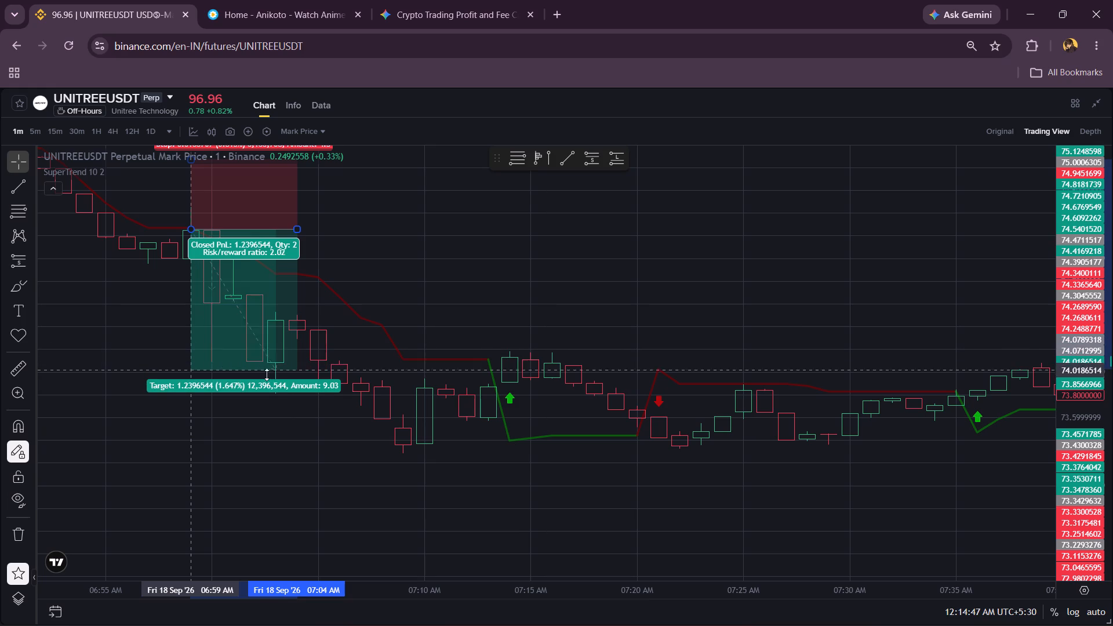
{"action": "left_click_drag", "start_coordinate": [267, 374], "coordinate": [267, 386]}
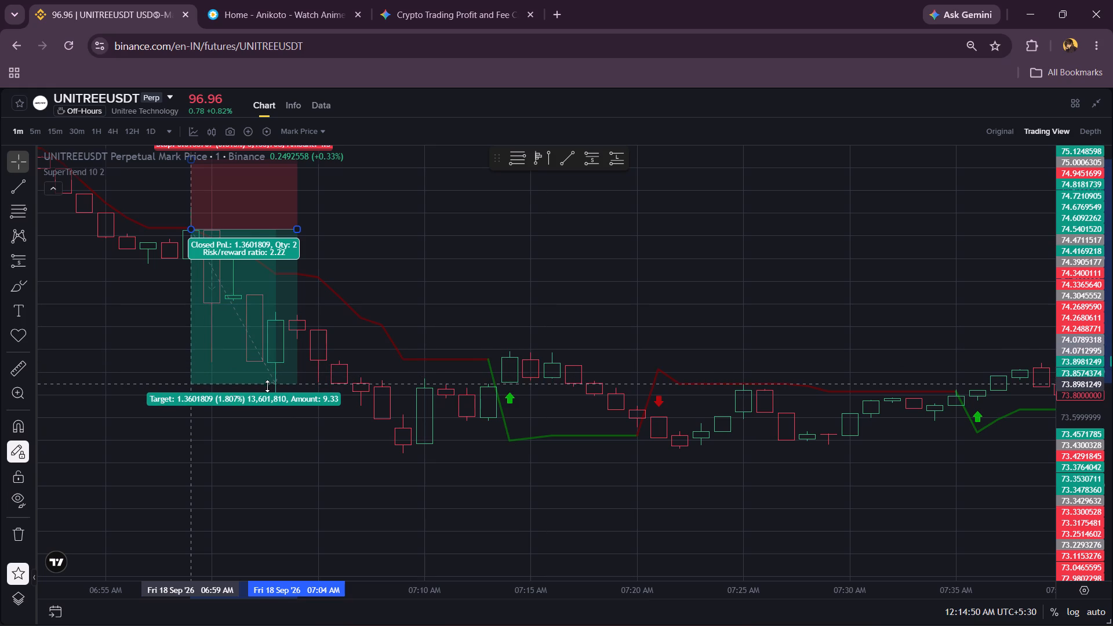
{"action": "left_click_drag", "start_coordinate": [267, 386], "coordinate": [243, 389]}
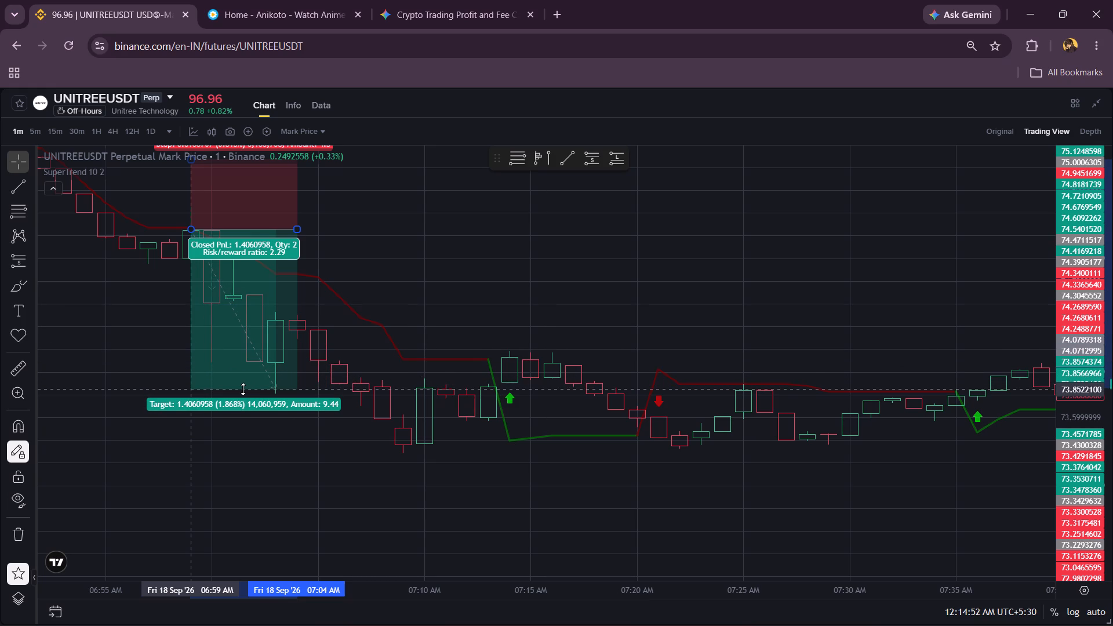
{"action": "left_click_drag", "start_coordinate": [243, 389], "coordinate": [305, 406]}
{"action": "left_click", "coordinate": [441, 294]}
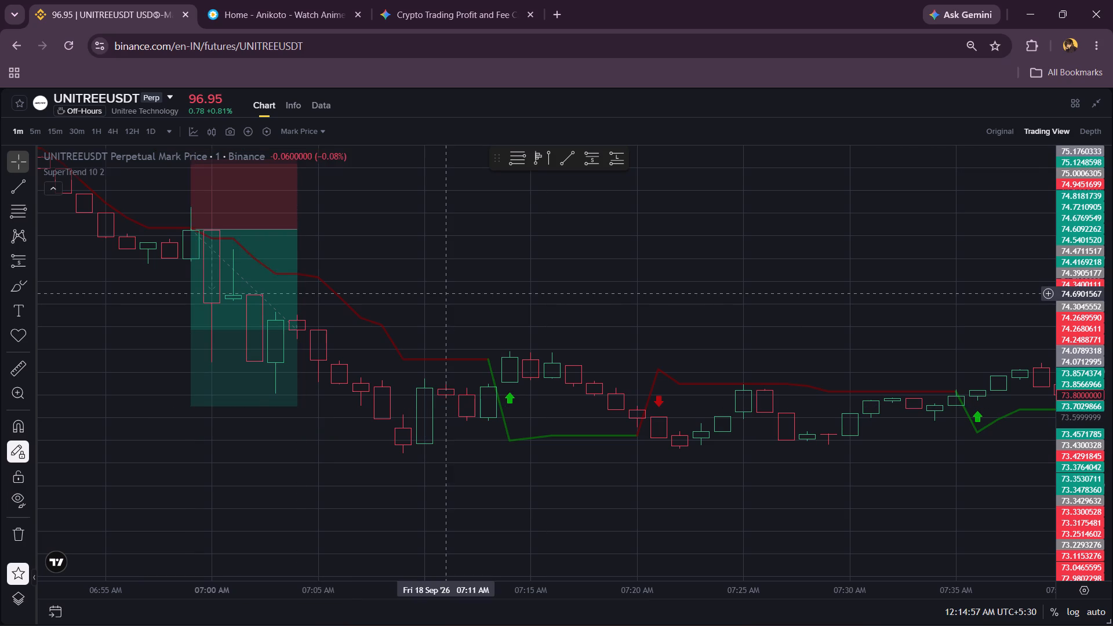
Examine the 07:00 short trades on 21 and 22 September 2026 against the price movement after entry.
{"action": "left_click", "coordinate": [55, 613]}
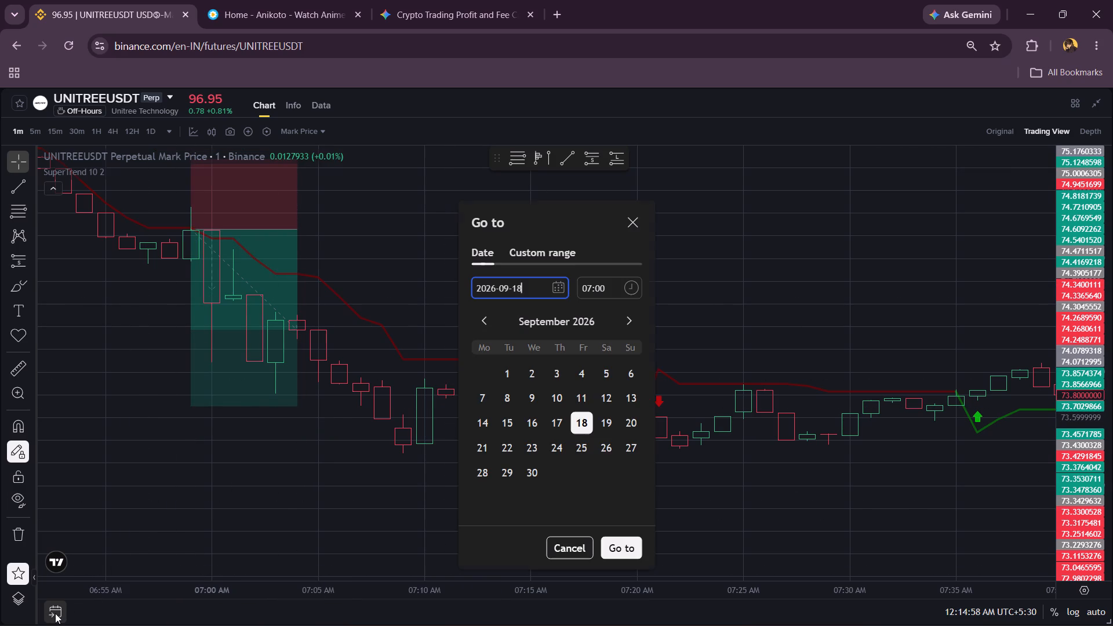
{"action": "left_click", "coordinate": [482, 447]}
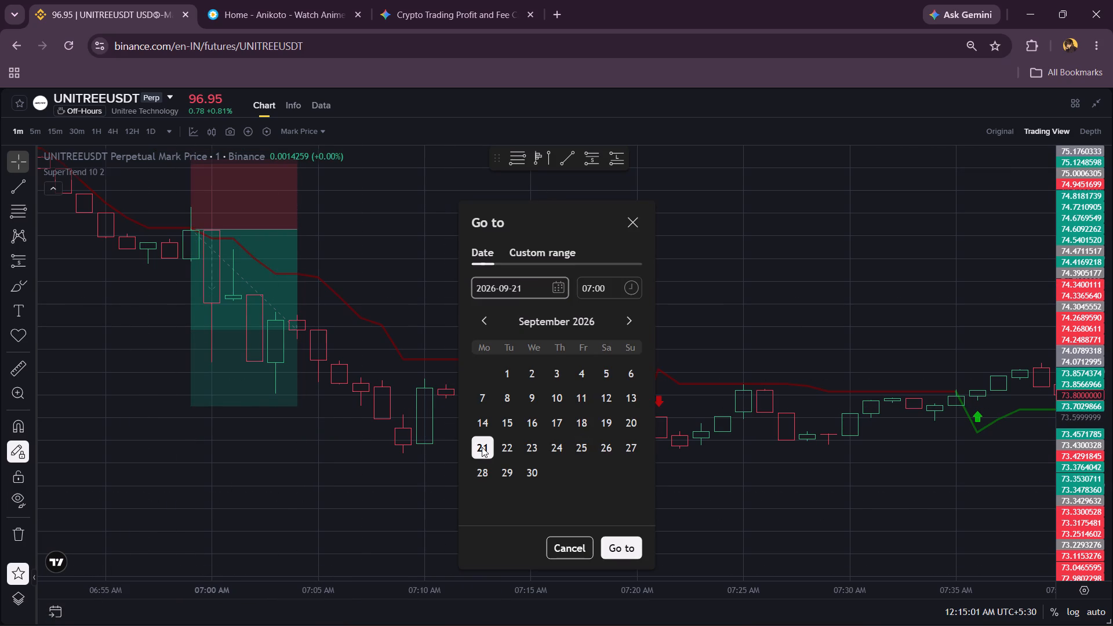
{"action": "left_click", "coordinate": [616, 551]}
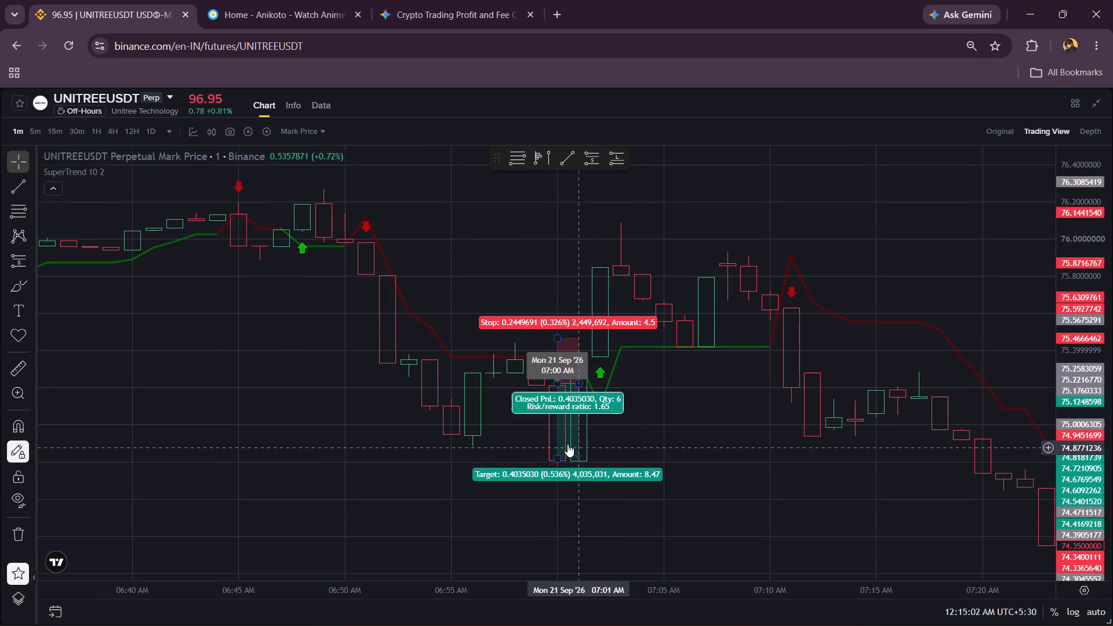
{"action": "scroll", "coordinate": [568, 444], "scroll_direction": "up", "scroll_amount": 3}
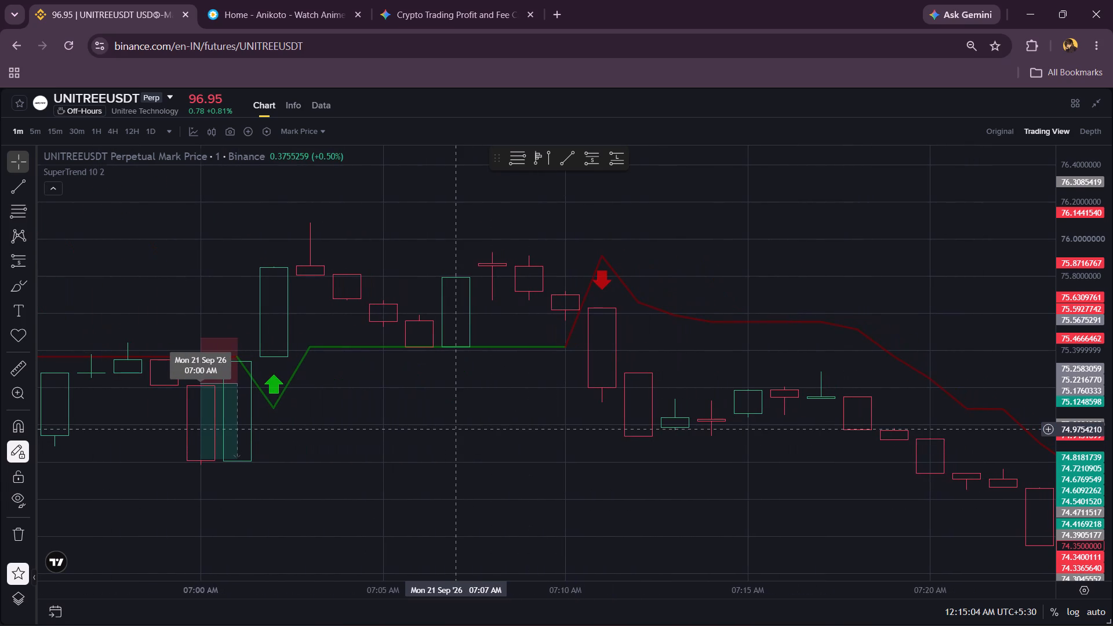
{"action": "left_click_drag", "start_coordinate": [474, 430], "coordinate": [610, 416]}
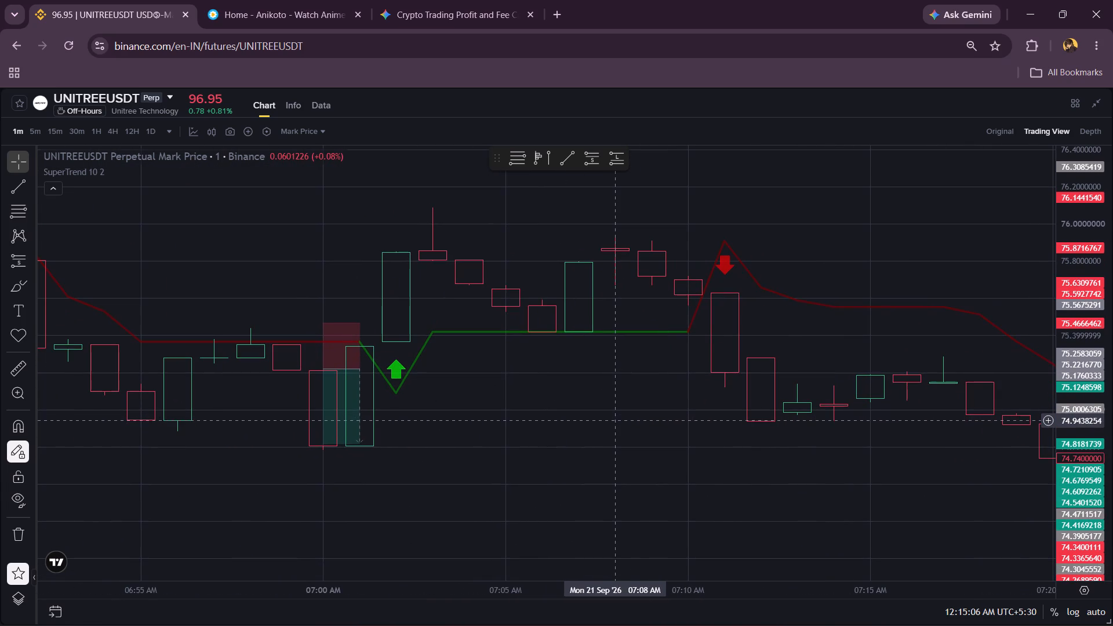
{"action": "scroll", "coordinate": [599, 421], "scroll_direction": "down", "scroll_amount": 1}
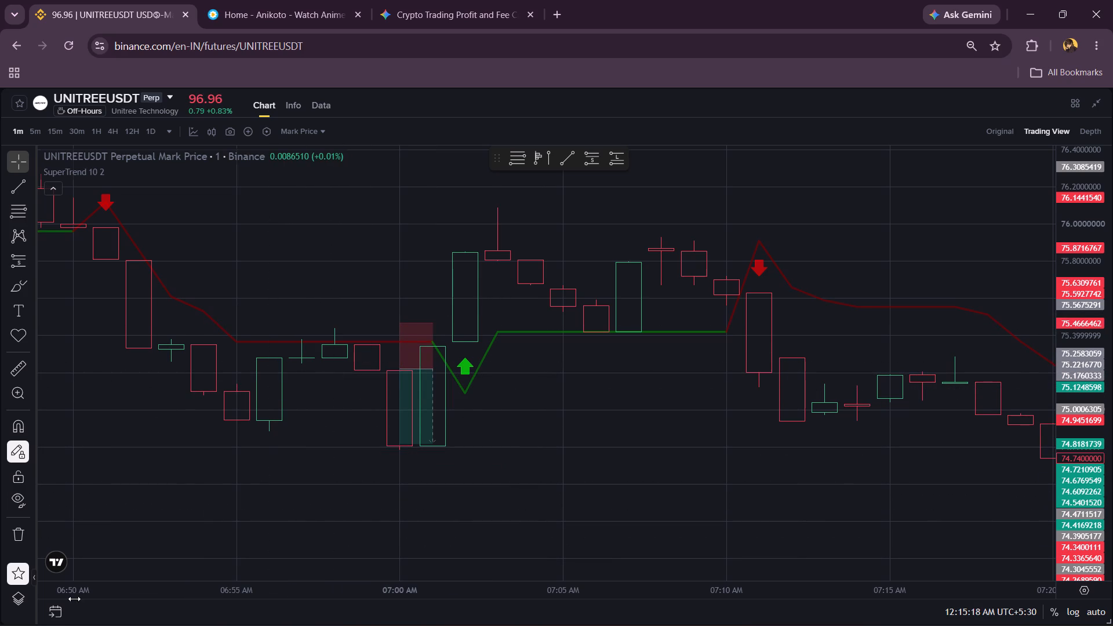
{"action": "left_click", "coordinate": [61, 613]}
{"action": "left_click", "coordinate": [498, 447]}
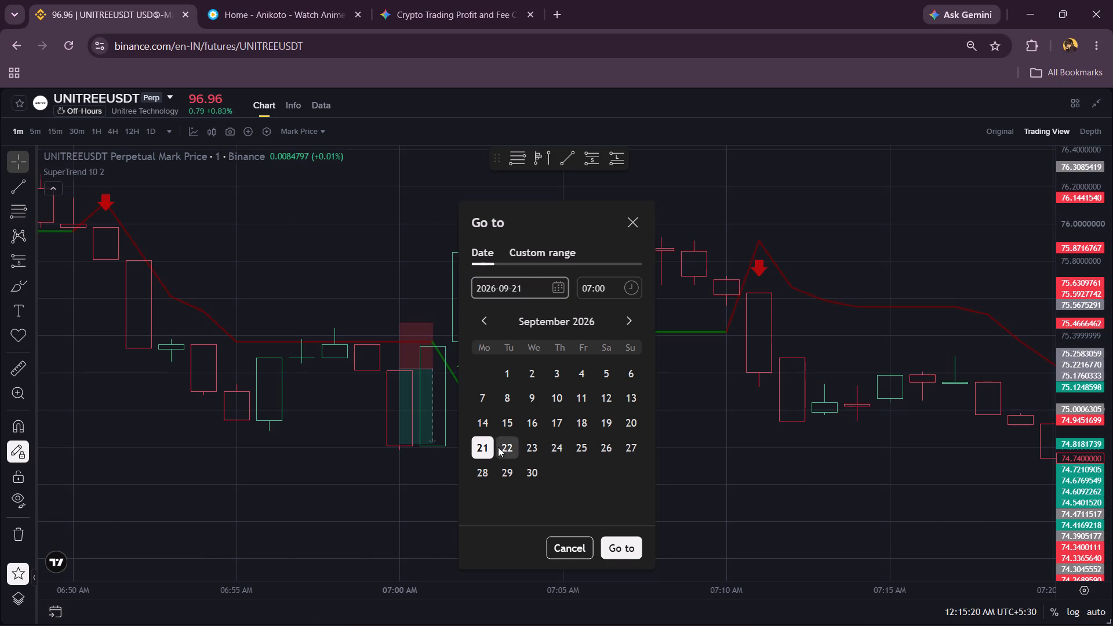
{"action": "left_click", "coordinate": [621, 549]}
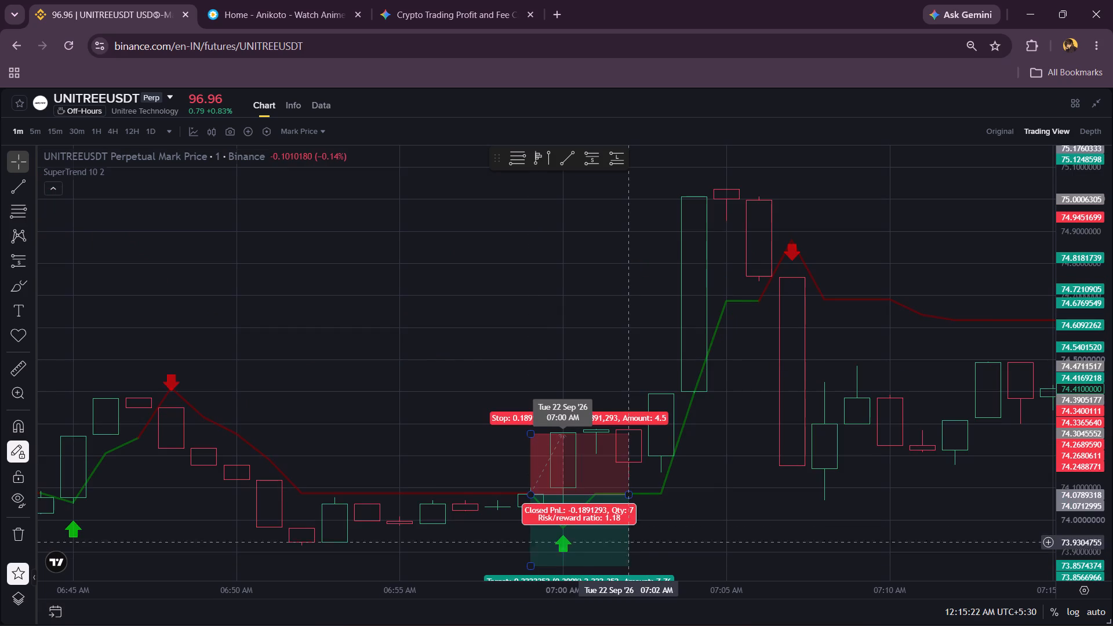
{"action": "left_click", "coordinate": [437, 303]}
{"action": "left_click_drag", "start_coordinate": [437, 303], "coordinate": [312, 232]}
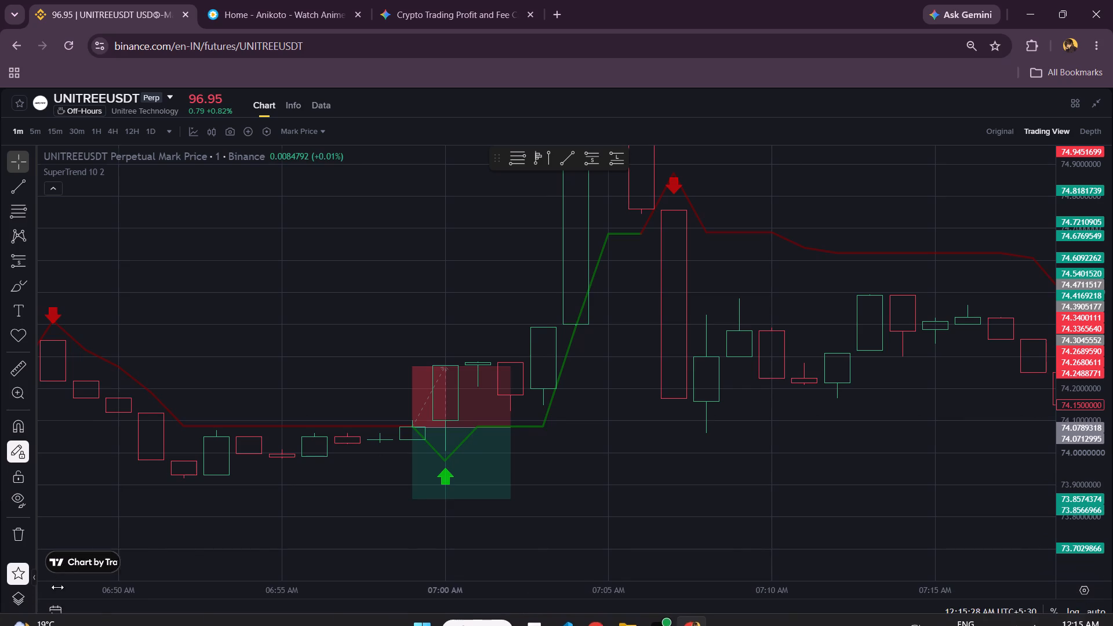
Go to 23 September 2026 at 07:00 and reduce the short position's profit target to about 0.245 (0.337%).
{"action": "left_click", "coordinate": [56, 613]}
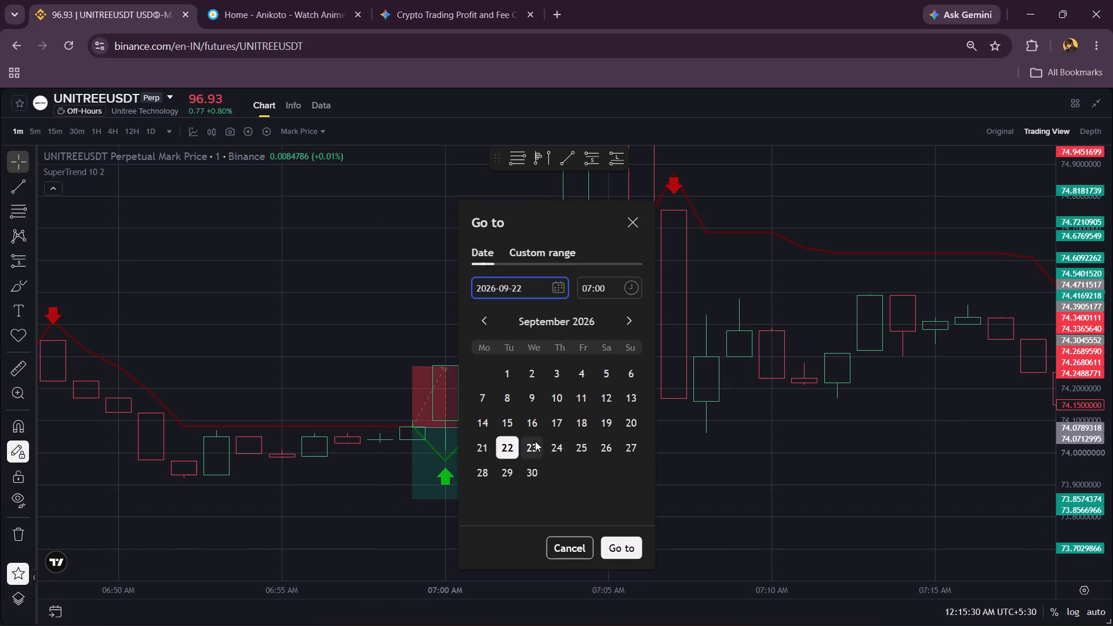
{"action": "left_click", "coordinate": [533, 445]}
{"action": "left_click", "coordinate": [616, 547]}
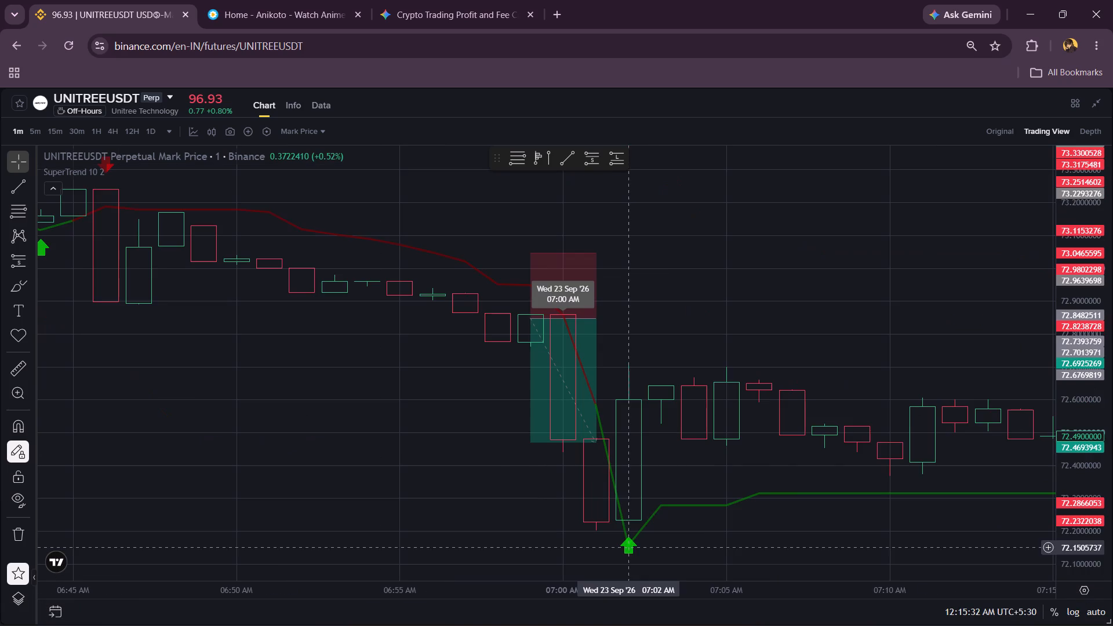
{"action": "scroll", "coordinate": [471, 475], "scroll_direction": "up", "scroll_amount": 1}
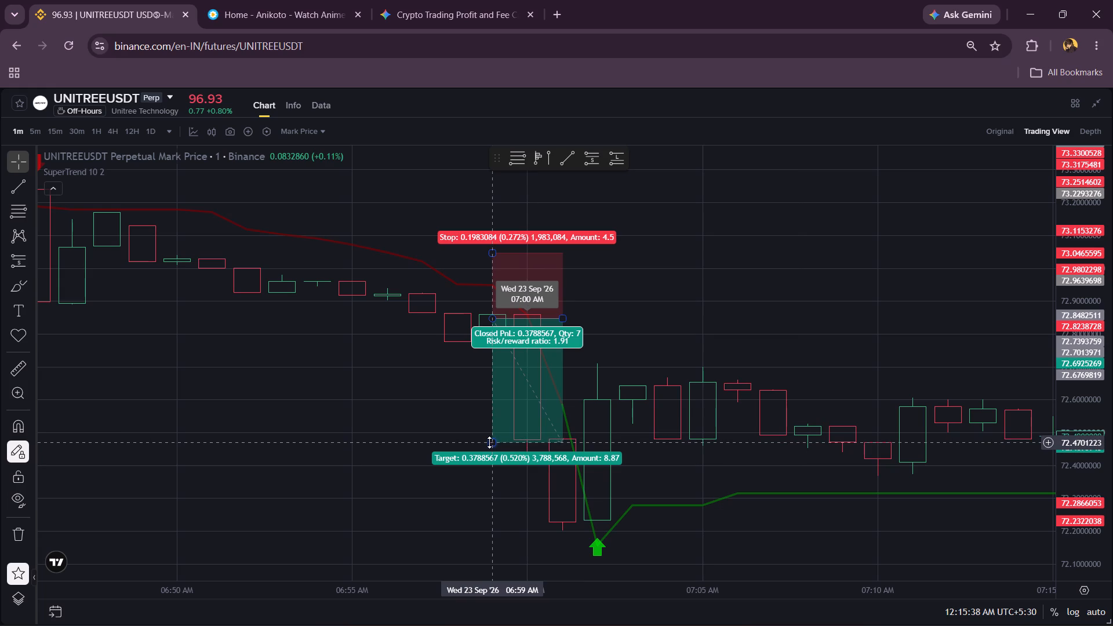
{"action": "left_click_drag", "start_coordinate": [494, 442], "coordinate": [503, 409]}
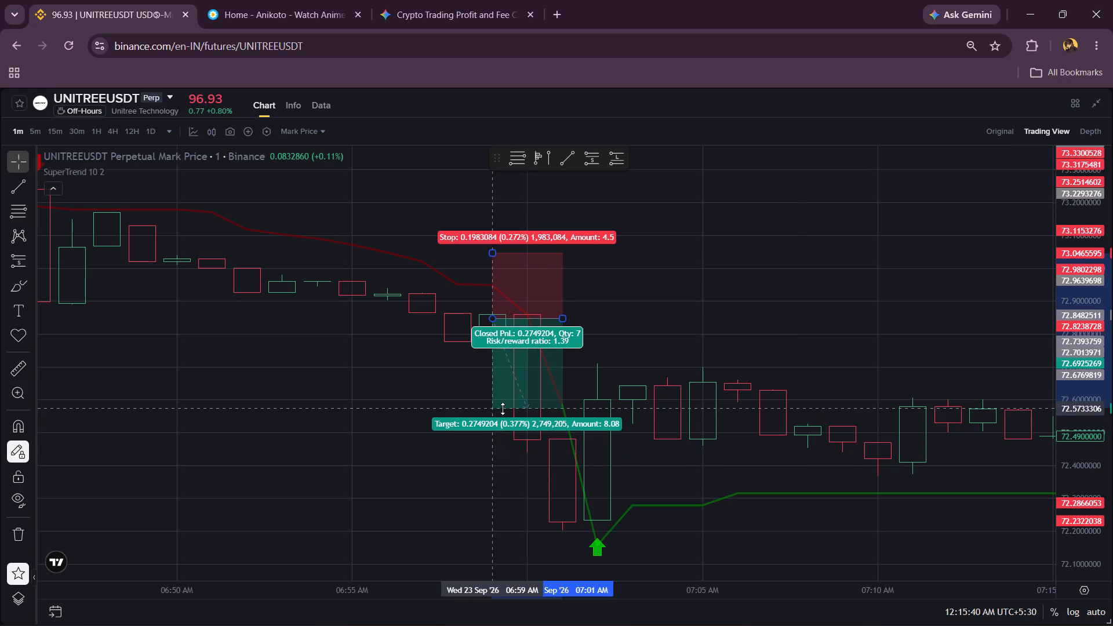
{"action": "left_click_drag", "start_coordinate": [503, 409], "coordinate": [493, 399]}
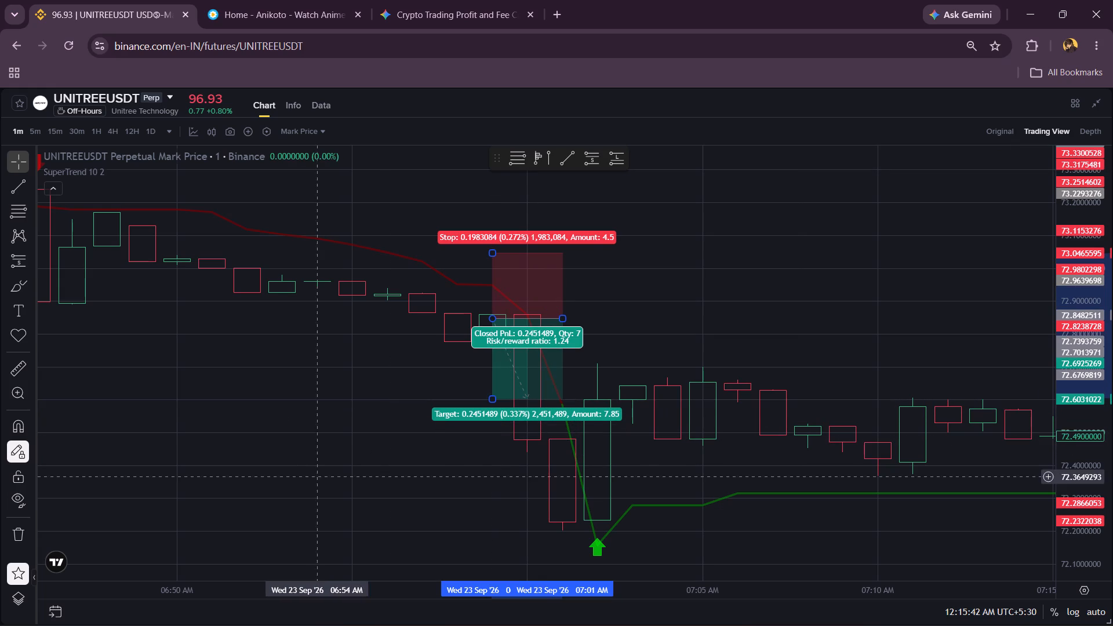
Go to 24 September 2026 at 07:00 and examine the short trade against the price movement after entry.
{"action": "left_click", "coordinate": [50, 610]}
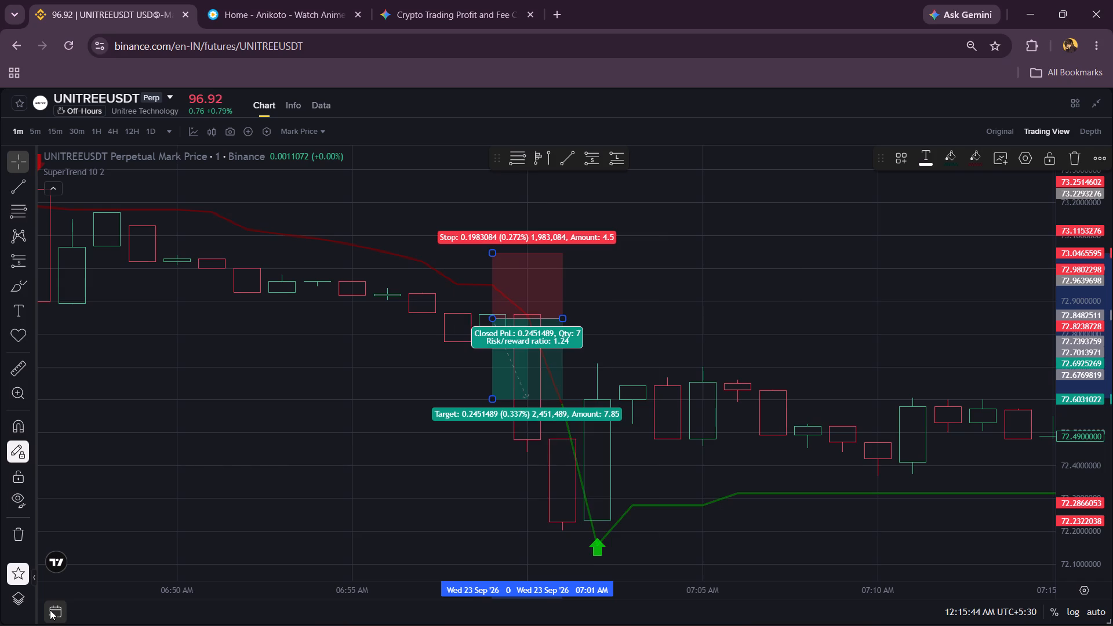
{"action": "left_click", "coordinate": [550, 446]}
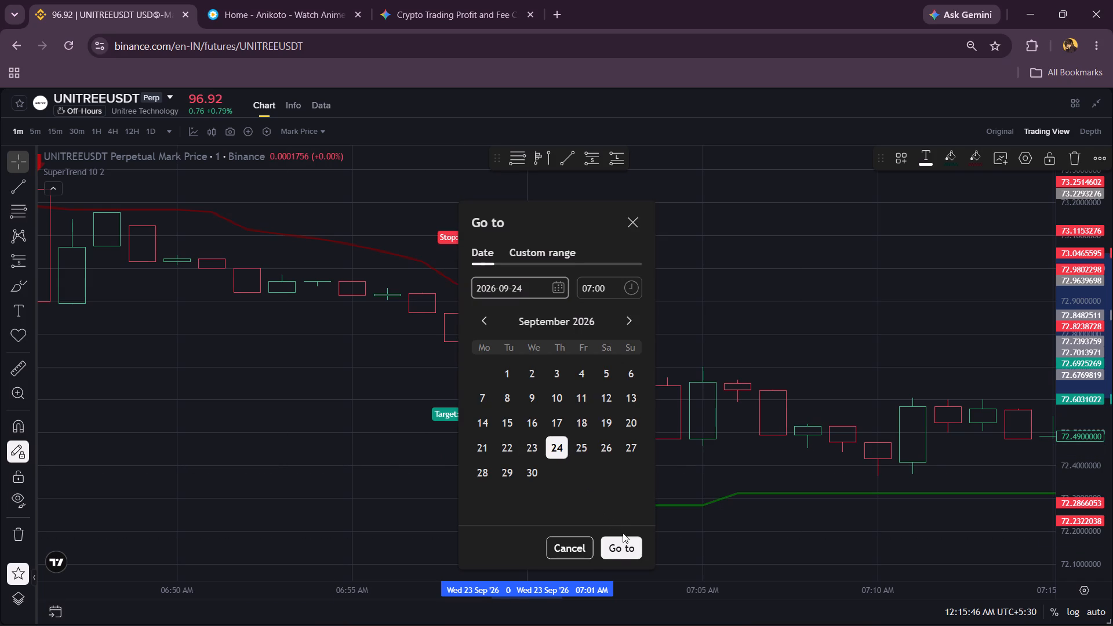
{"action": "left_click", "coordinate": [625, 545]}
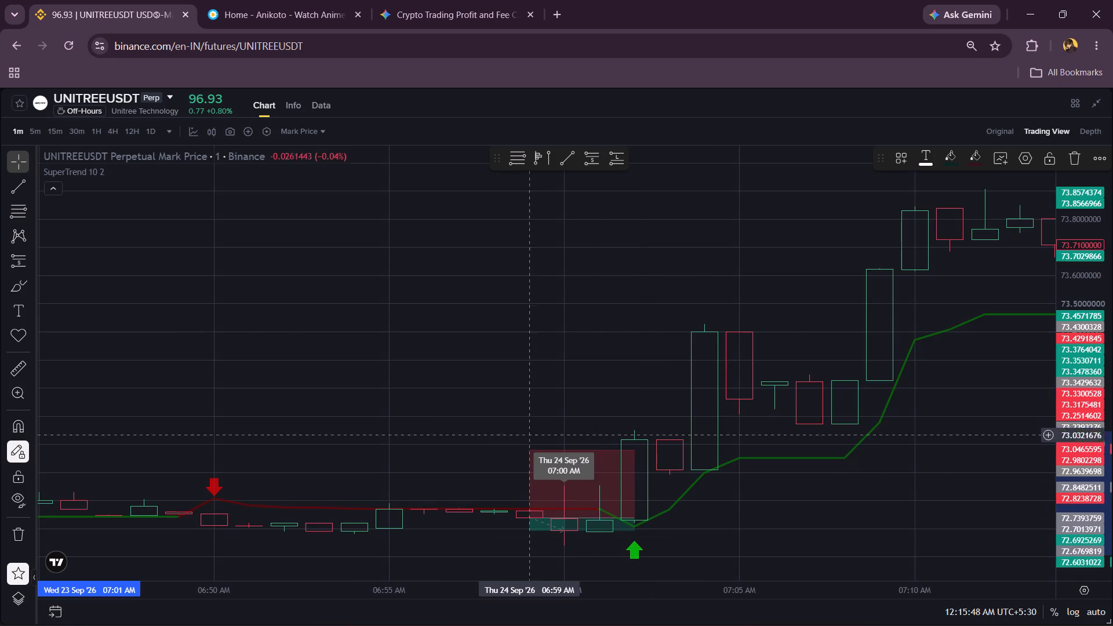
Go to 25 September 2026 at 07:00 and place a short position on that candle with entry at about 73.469.
{"action": "left_click", "coordinate": [66, 603]}
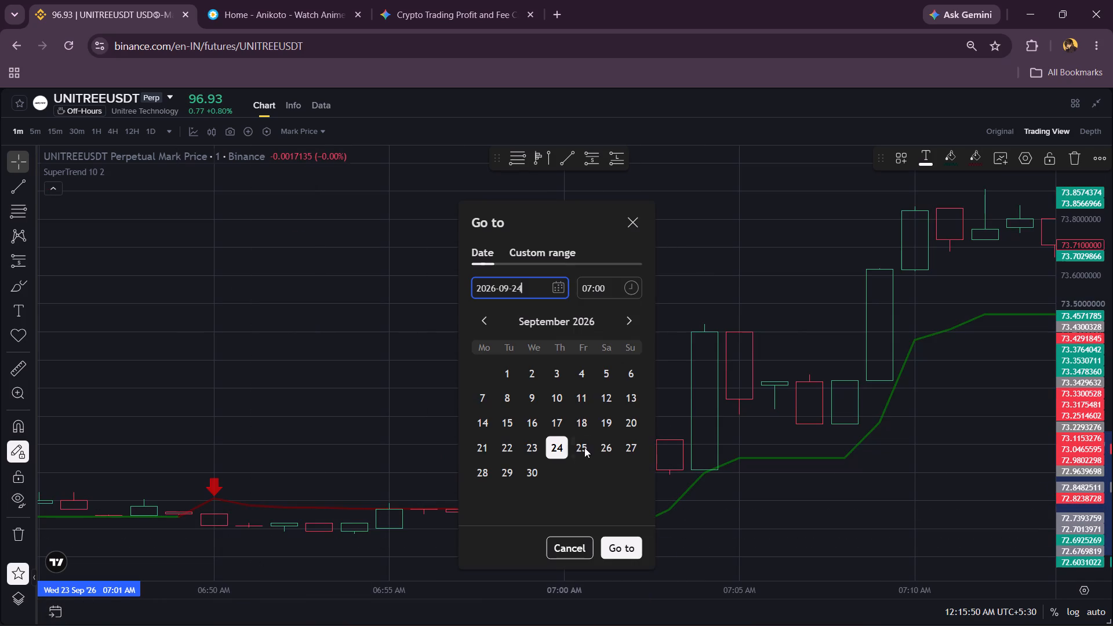
{"action": "left_click", "coordinate": [587, 447]}
{"action": "left_click", "coordinate": [626, 543]}
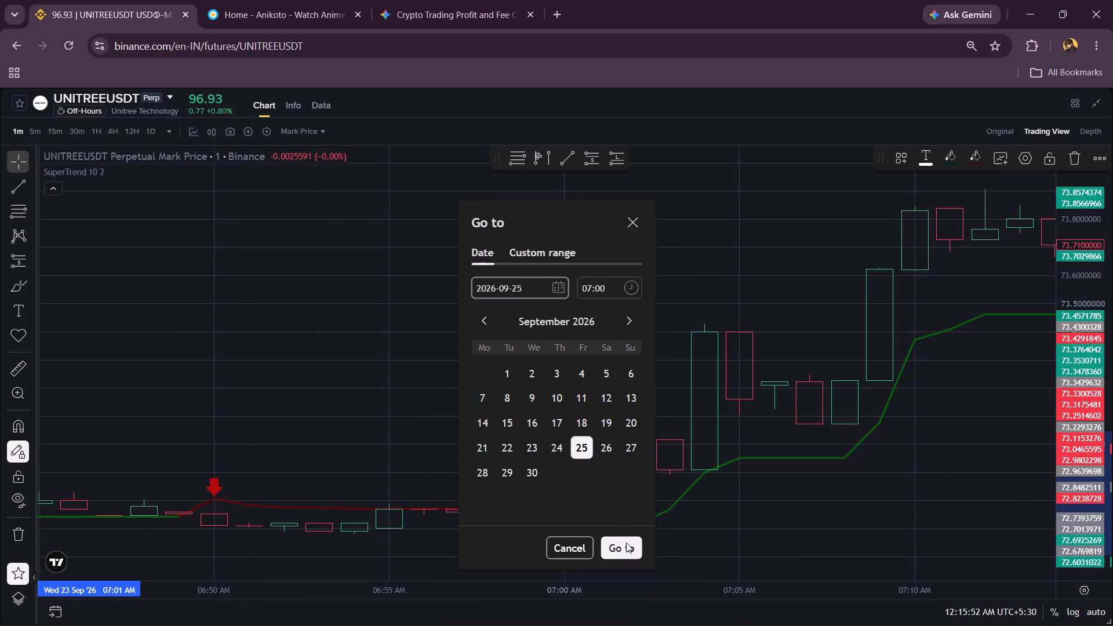
{"action": "scroll", "coordinate": [524, 418], "scroll_direction": "left", "scroll_amount": 1}
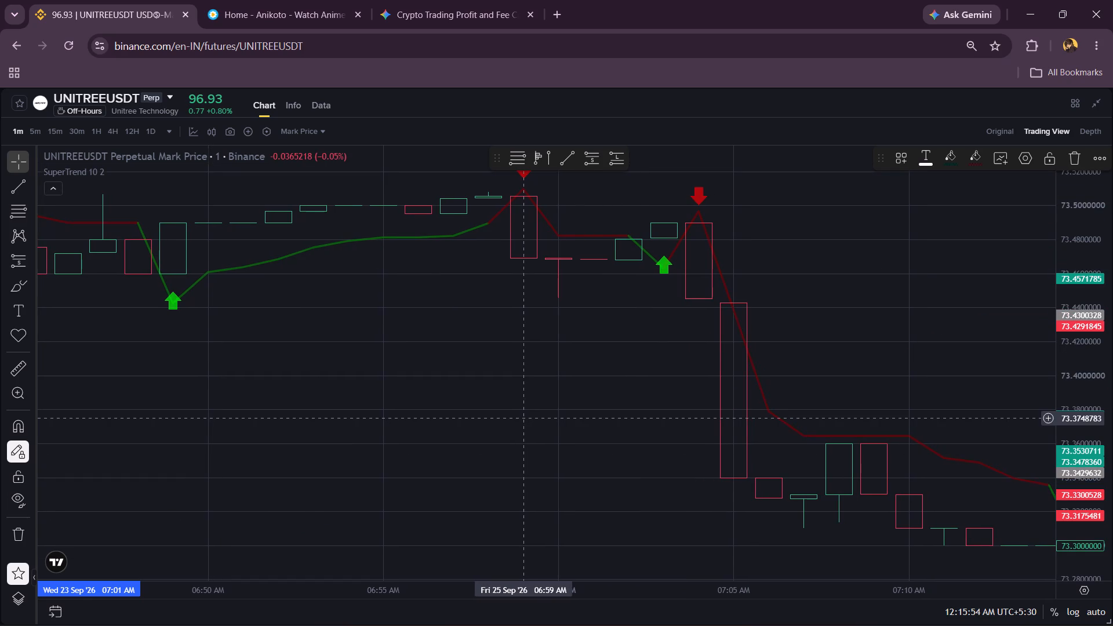
{"action": "scroll", "coordinate": [524, 418], "scroll_direction": "left", "scroll_amount": 1}
{"action": "left_click_drag", "start_coordinate": [511, 379], "coordinate": [401, 452]}
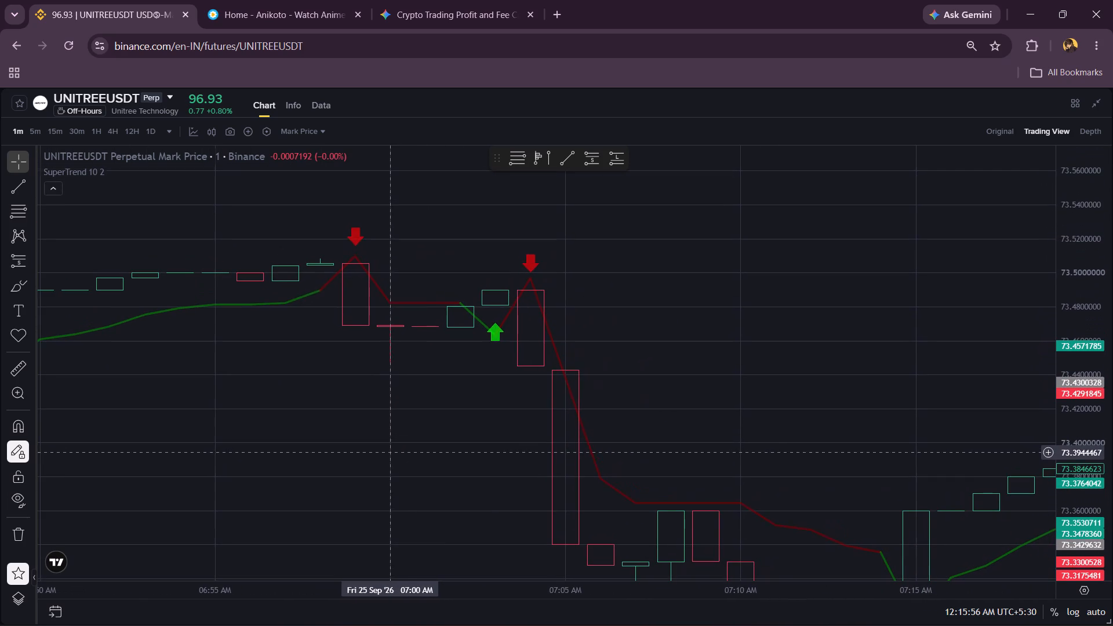
{"action": "left_click", "coordinate": [589, 161]}
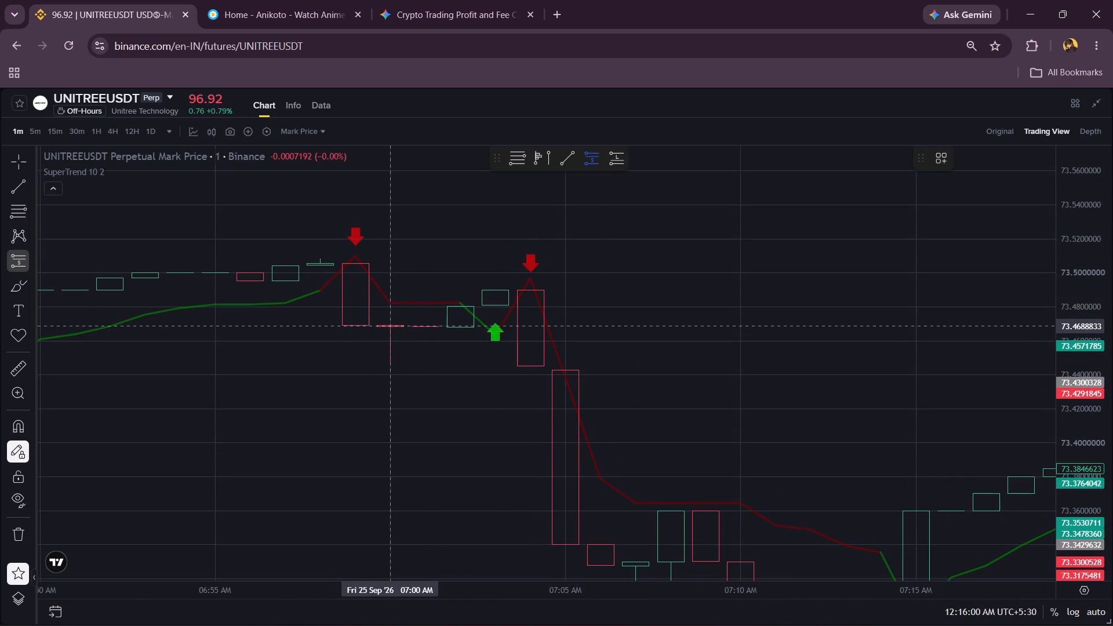
{"action": "left_click", "coordinate": [391, 326]}
{"action": "right_click", "coordinate": [572, 257]}
{"action": "left_click_drag", "start_coordinate": [572, 257], "coordinate": [545, 234]}
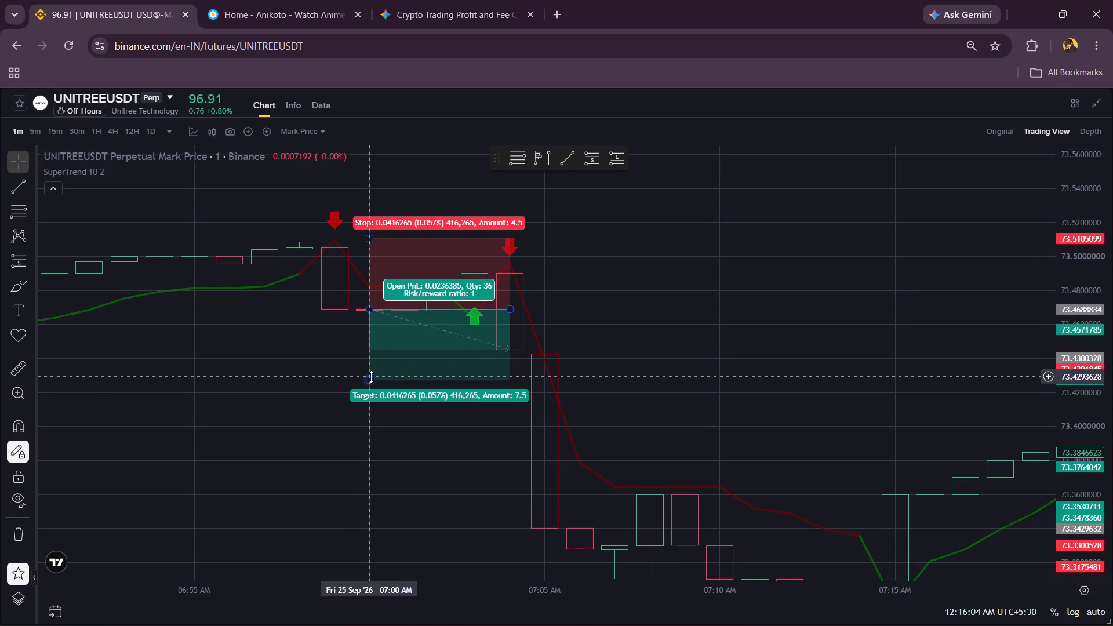
Extend the profit target of the 25 September short position to a price of about 73.360.
{"action": "left_click_drag", "start_coordinate": [370, 381], "coordinate": [420, 487]}
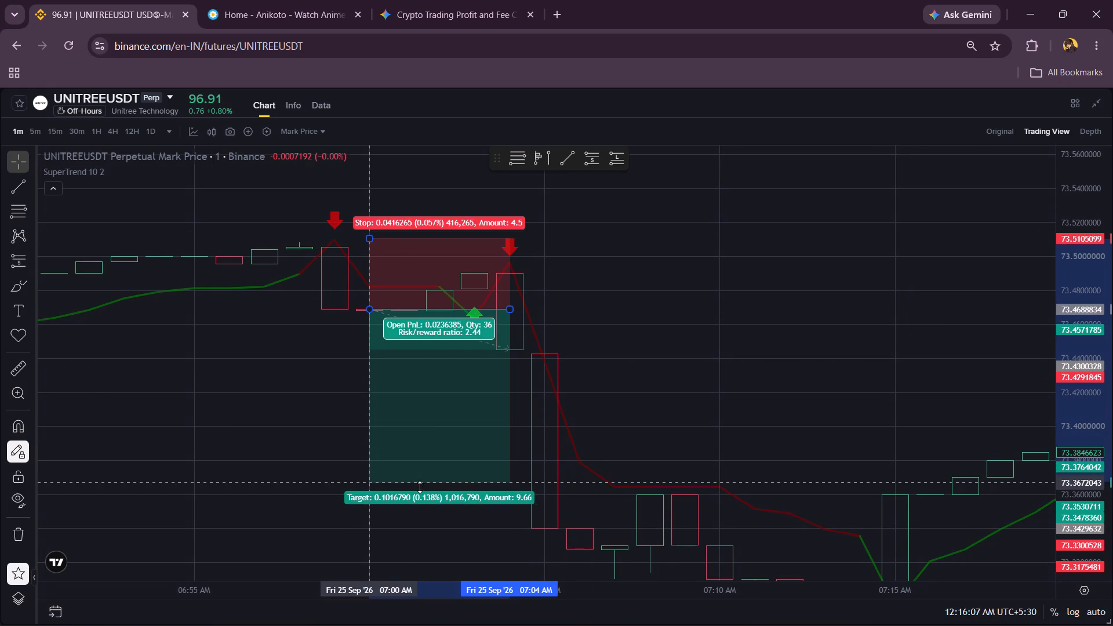
{"action": "left_click_drag", "start_coordinate": [420, 487], "coordinate": [455, 494]}
{"action": "left_click", "coordinate": [609, 419]}
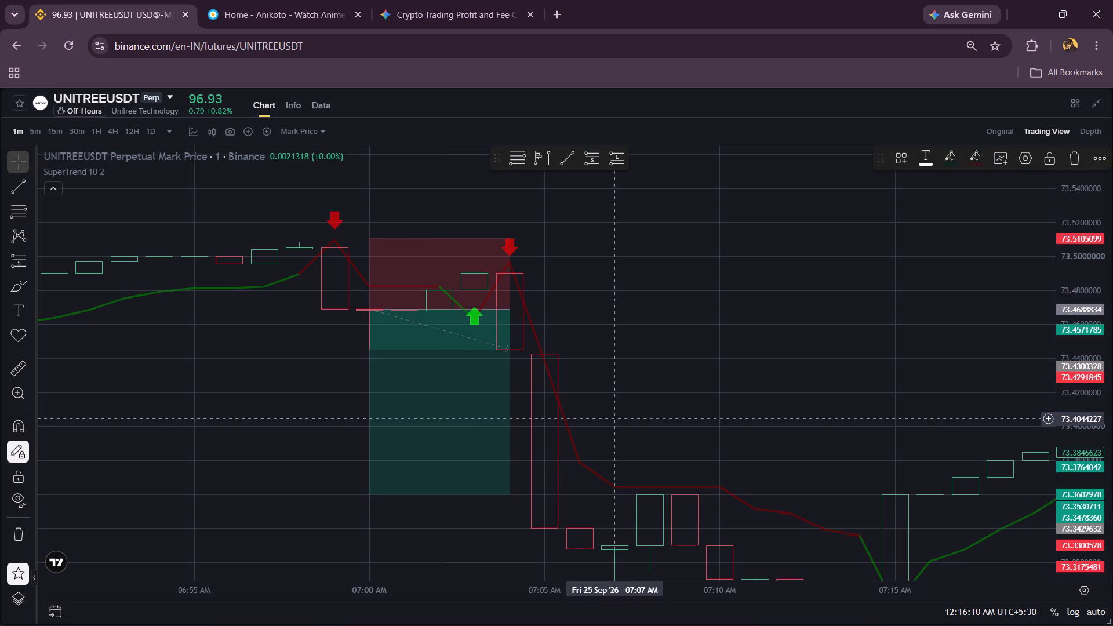
Go to 28 September 2026 at 07:00 and extend the short position's profit target to about 3.562 (4.900%).
{"action": "left_click", "coordinate": [60, 613]}
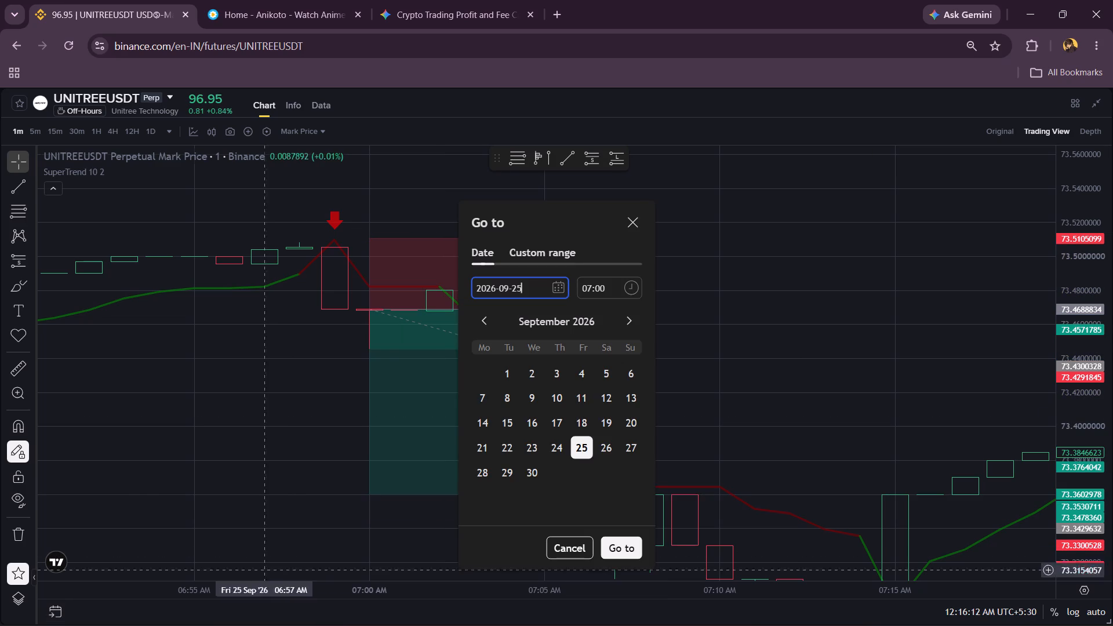
{"action": "left_click", "coordinate": [487, 478]}
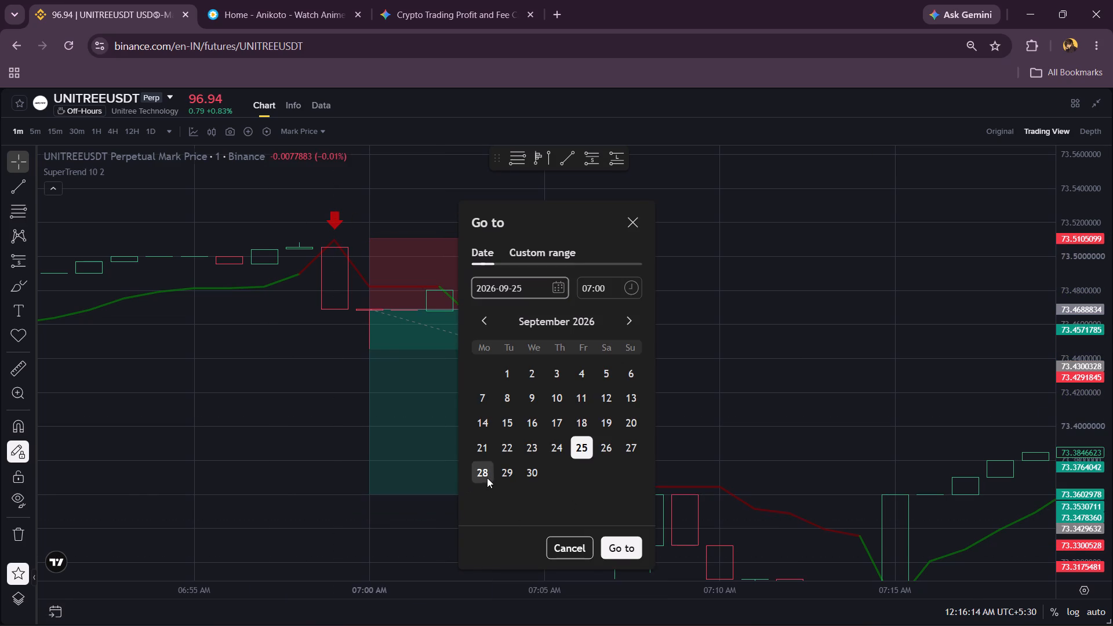
{"action": "left_click", "coordinate": [625, 548]}
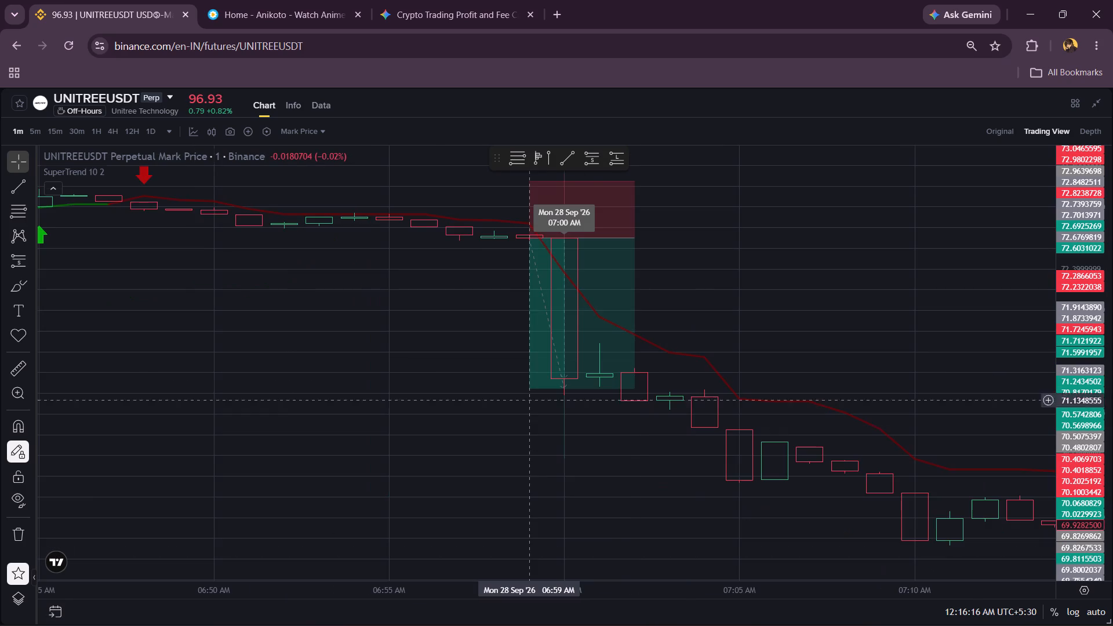
{"action": "scroll", "coordinate": [512, 377], "scroll_direction": "left", "scroll_amount": 3}
{"action": "left_click_drag", "start_coordinate": [573, 366], "coordinate": [345, 278]}
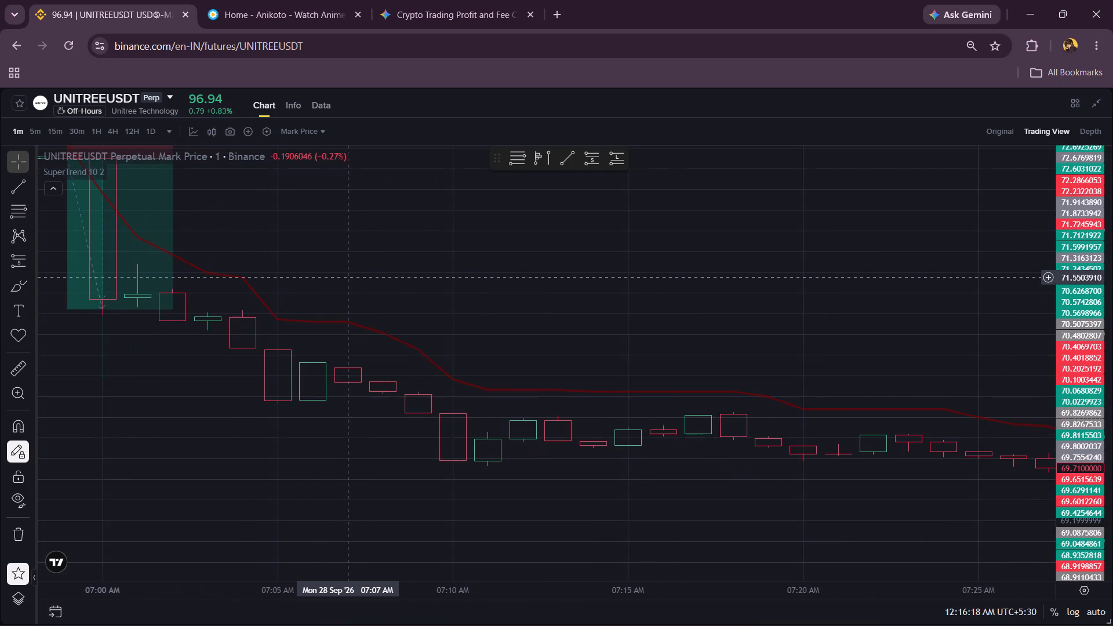
{"action": "scroll", "coordinate": [345, 278], "scroll_direction": "down", "scroll_amount": 4}
{"action": "scroll", "coordinate": [345, 278], "scroll_direction": "left", "scroll_amount": 2}
{"action": "scroll", "coordinate": [345, 278], "scroll_direction": "down", "scroll_amount": 2}
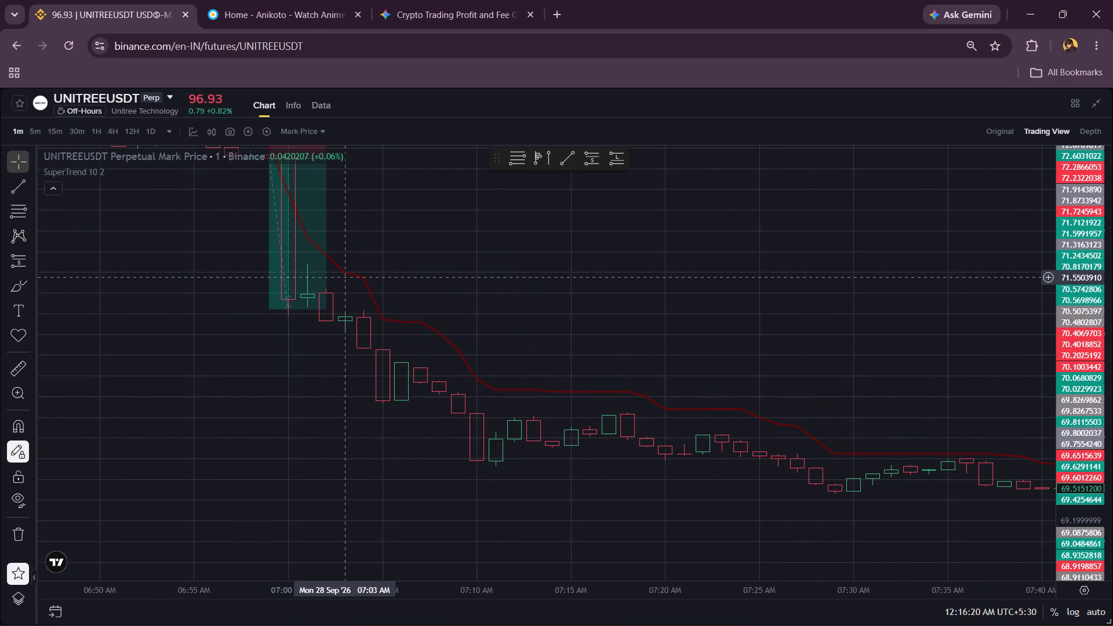
{"action": "scroll", "coordinate": [345, 278], "scroll_direction": "down", "scroll_amount": 2}
{"action": "scroll", "coordinate": [584, 347], "scroll_direction": "left", "scroll_amount": 3}
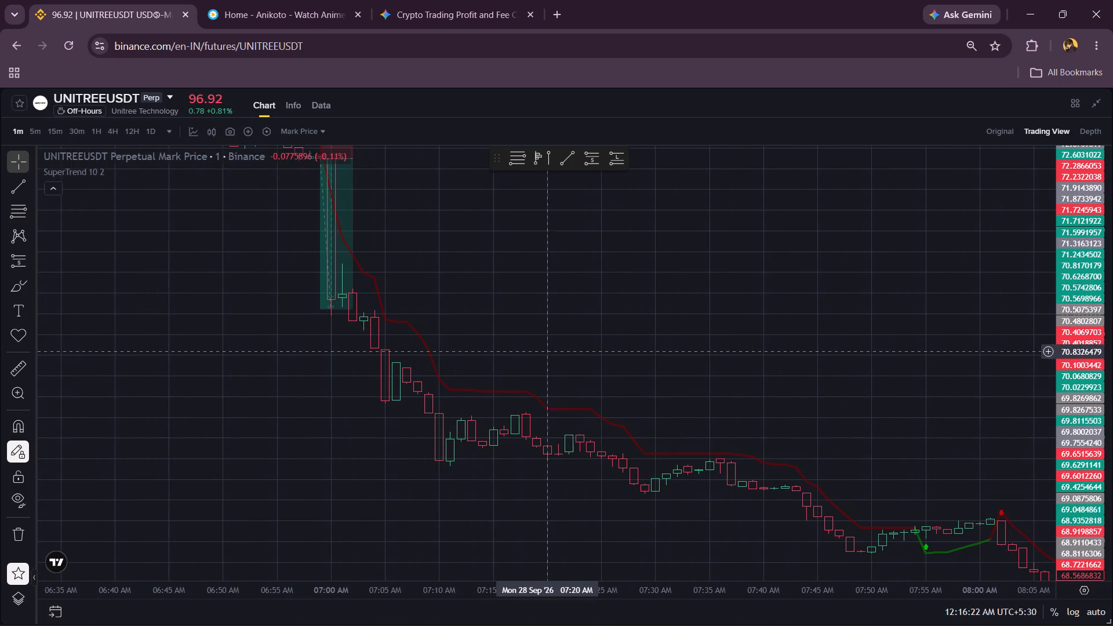
{"action": "left_click_drag", "start_coordinate": [318, 308], "coordinate": [336, 339]}
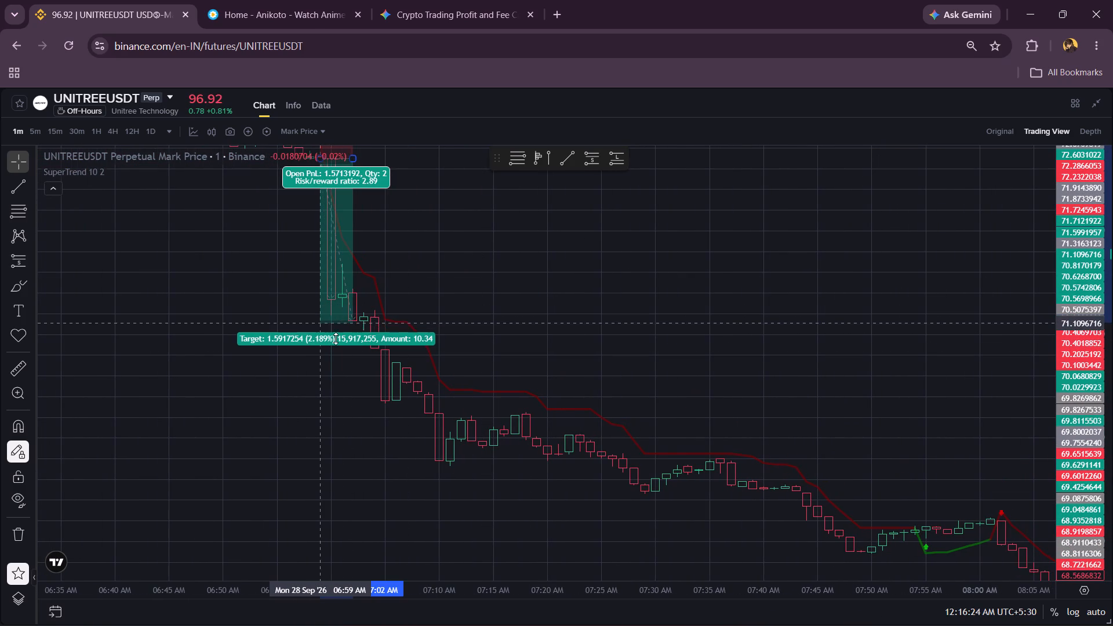
{"action": "left_click_drag", "start_coordinate": [336, 339], "coordinate": [456, 549]}
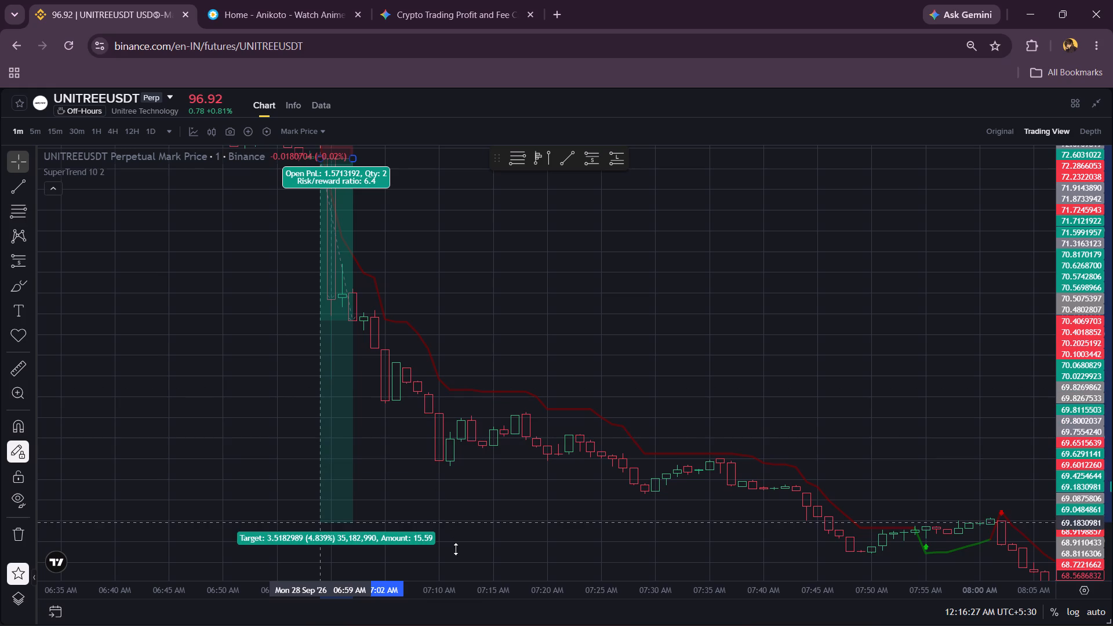
{"action": "left_click_drag", "start_coordinate": [456, 549], "coordinate": [524, 527]}
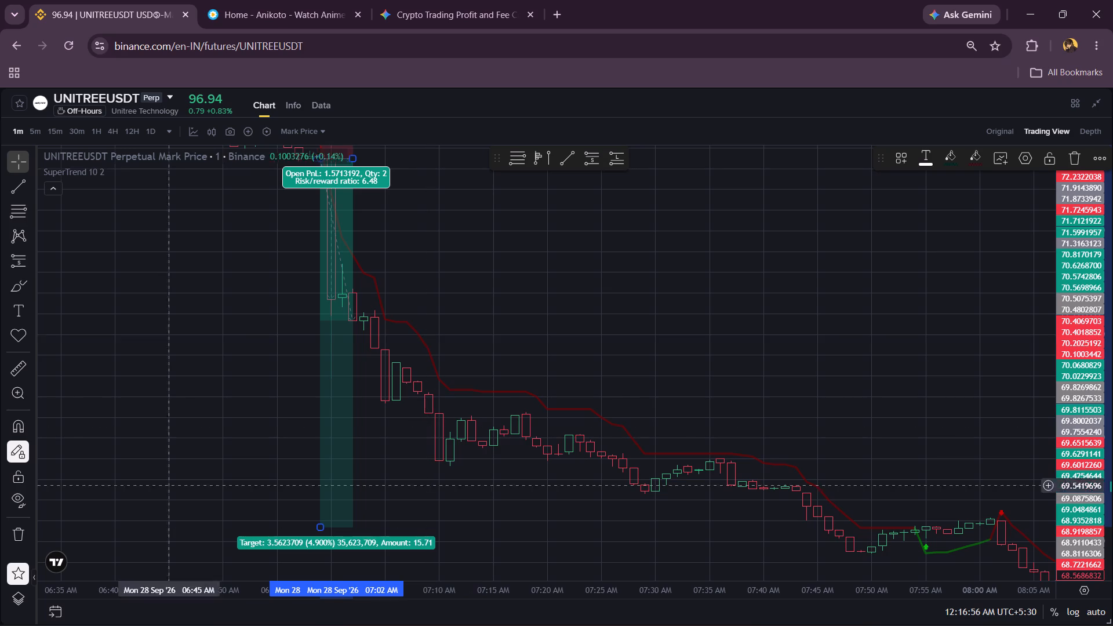
Examine the short trades at 07:00 on 29 September and 30 September 2026 against the price movement after entry.
{"action": "left_click", "coordinate": [54, 612]}
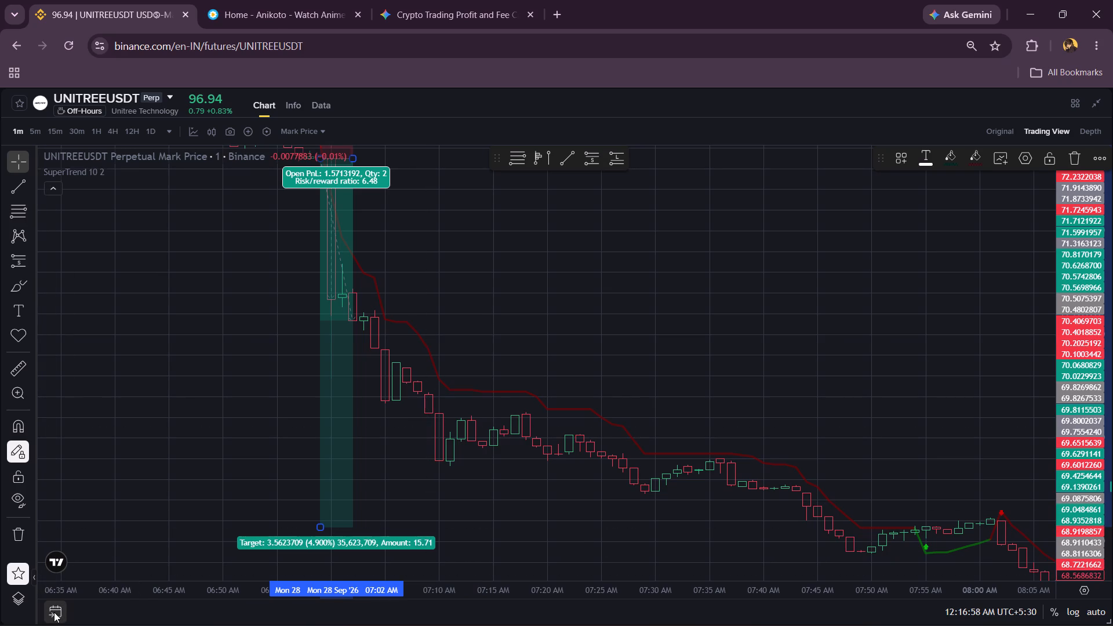
{"action": "left_click", "coordinate": [503, 463]}
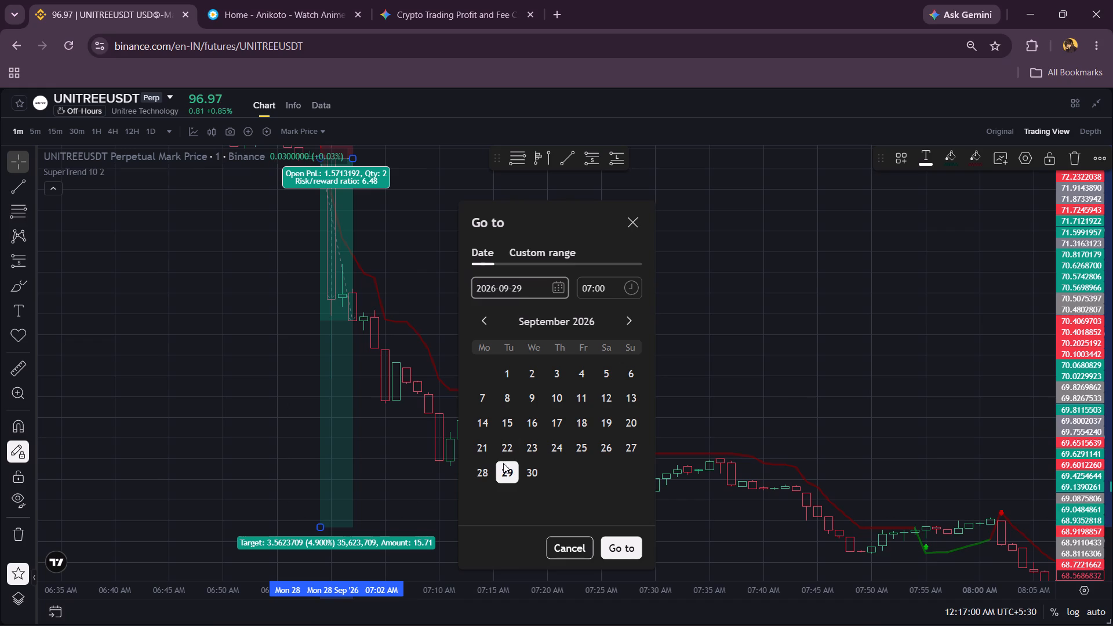
{"action": "left_click", "coordinate": [632, 552]}
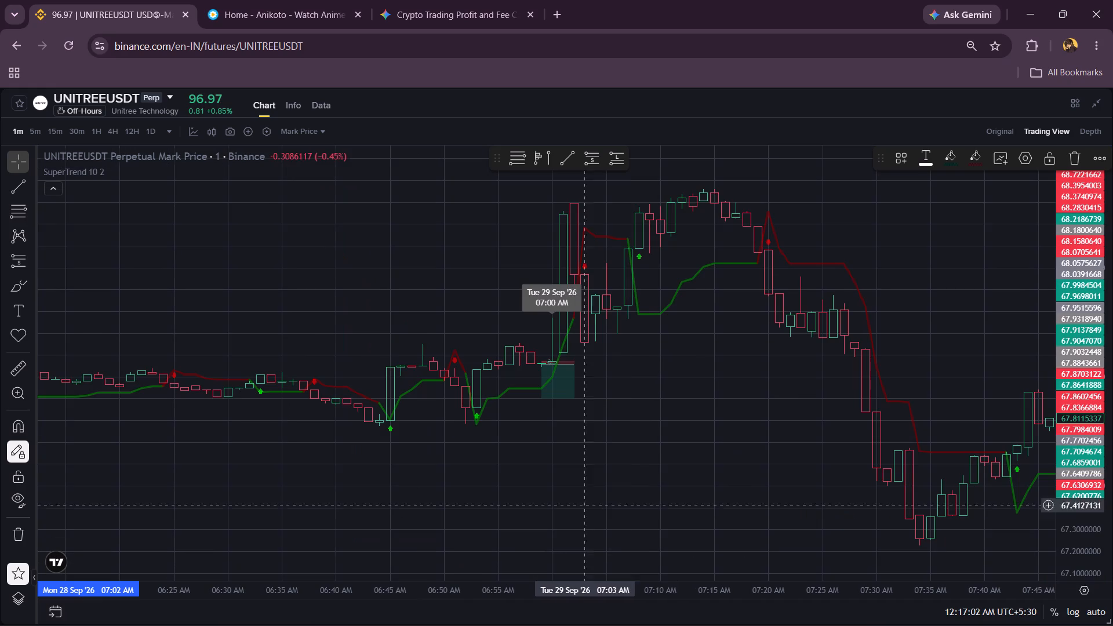
{"action": "left_click", "coordinate": [57, 609]}
{"action": "left_click", "coordinate": [532, 476]}
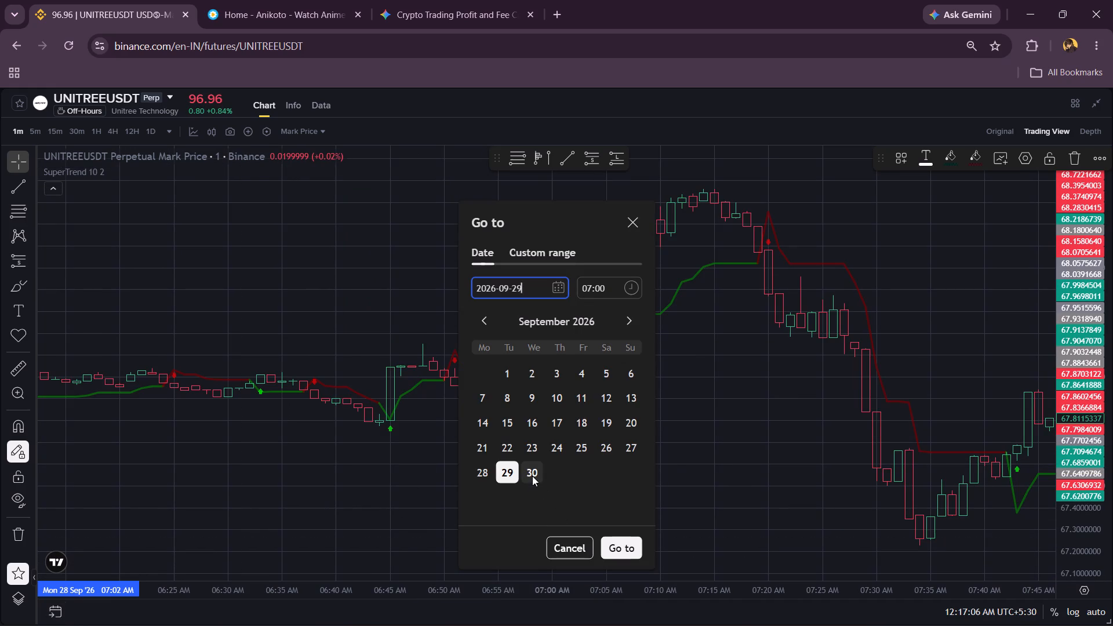
{"action": "left_click", "coordinate": [620, 543]}
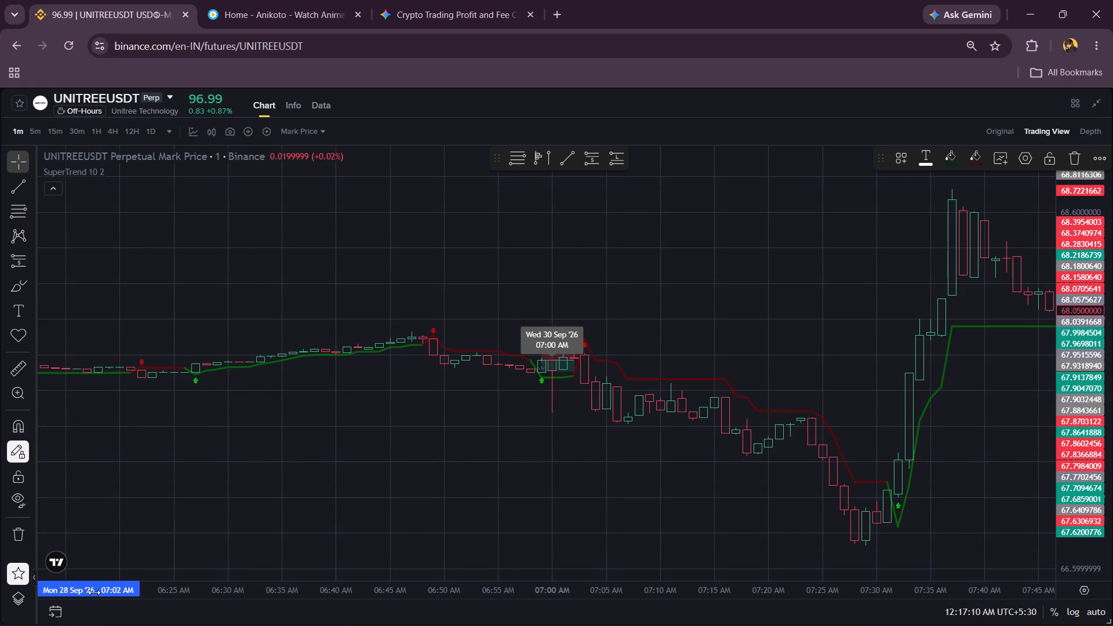
Examine the short trades at 07:00 on 1 September and 2 September 2026 against the price movement after entry.
{"action": "left_click", "coordinate": [51, 613]}
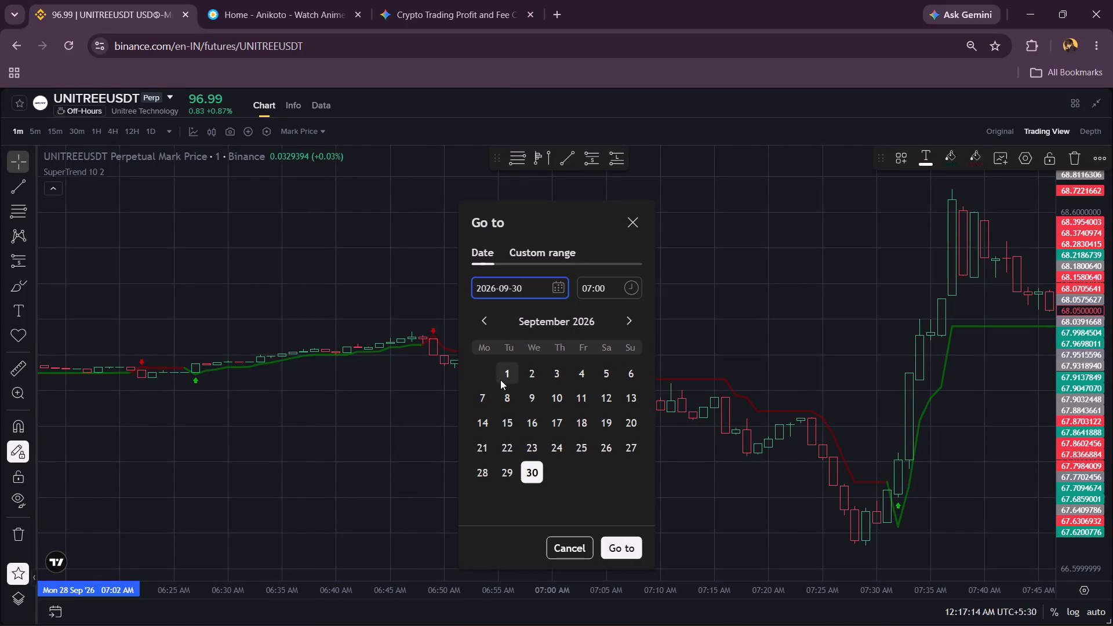
{"action": "left_click", "coordinate": [500, 380]}
{"action": "left_click", "coordinate": [625, 547]}
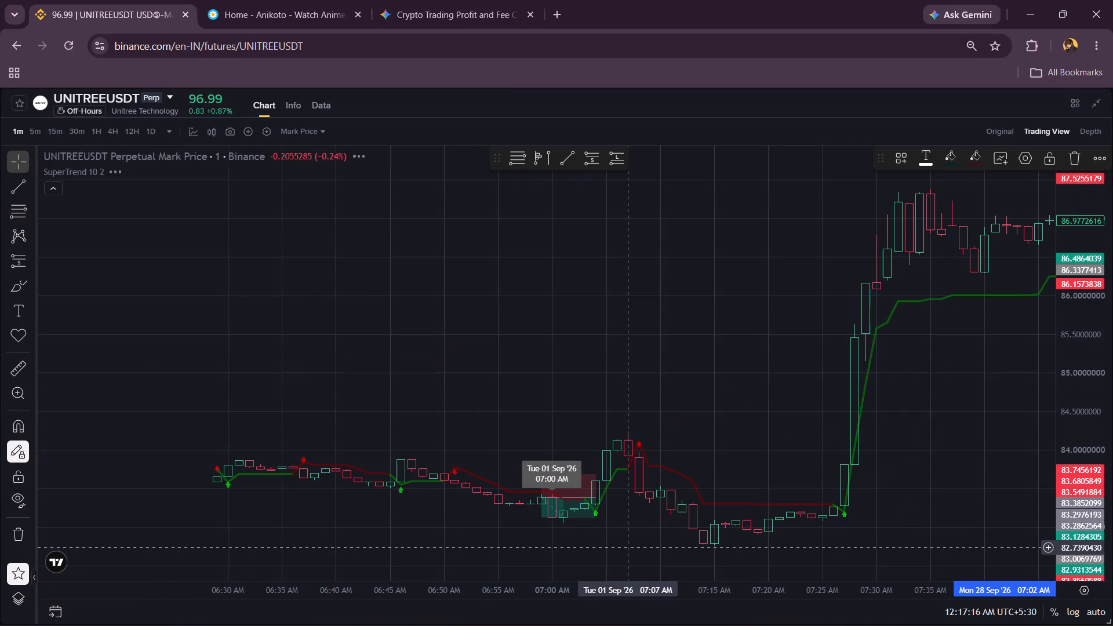
{"action": "scroll", "coordinate": [519, 436], "scroll_direction": "up", "scroll_amount": 1}
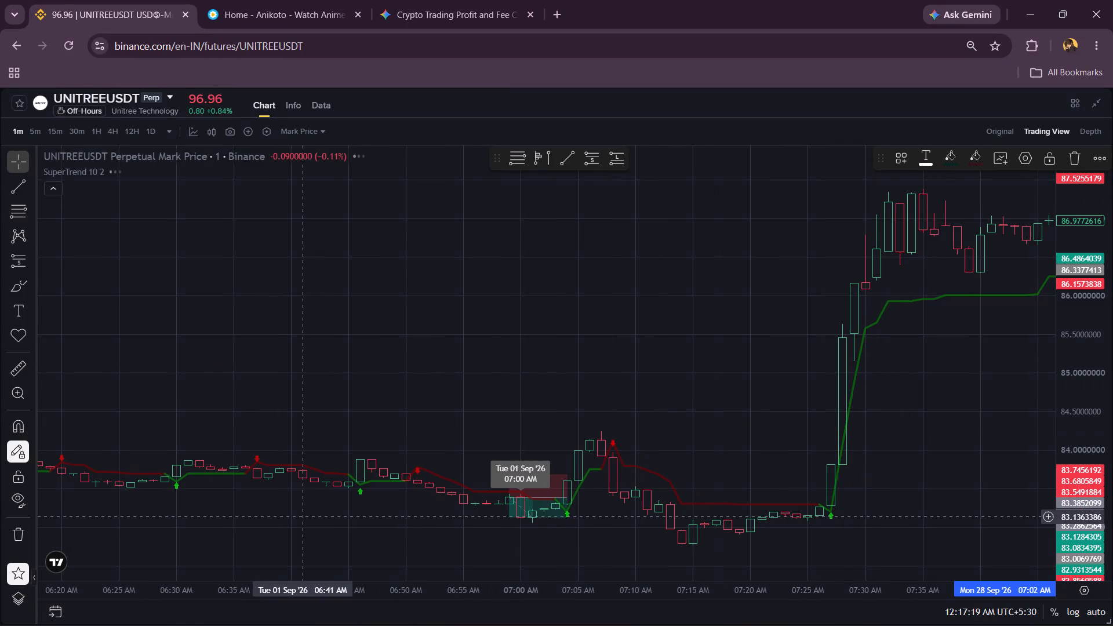
{"action": "left_click", "coordinate": [54, 614]}
{"action": "left_click", "coordinate": [532, 377]}
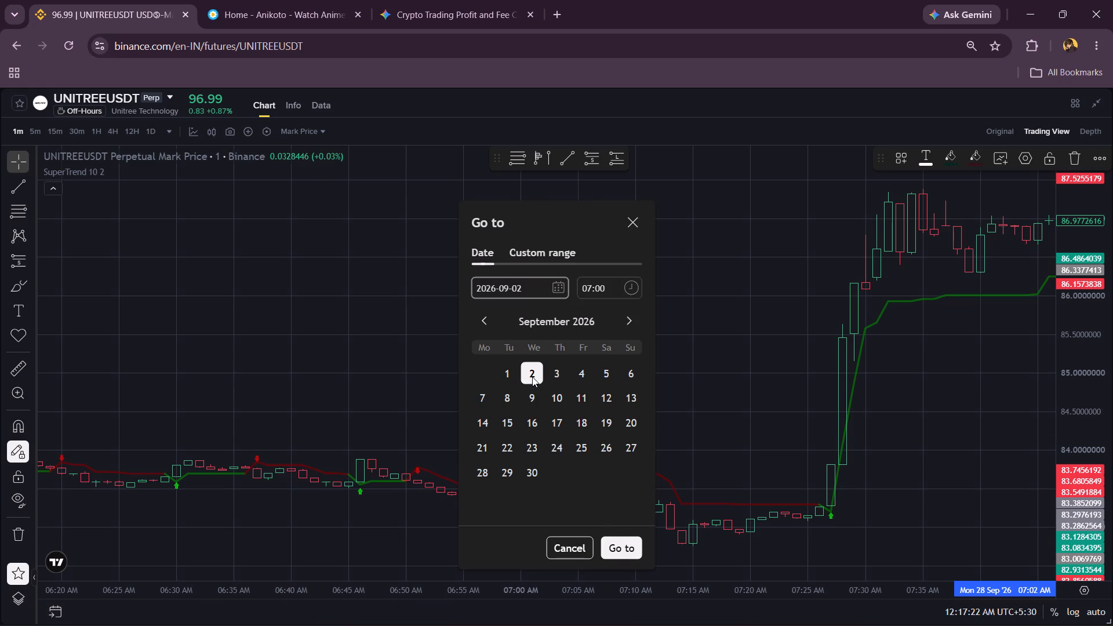
{"action": "left_click", "coordinate": [616, 547]}
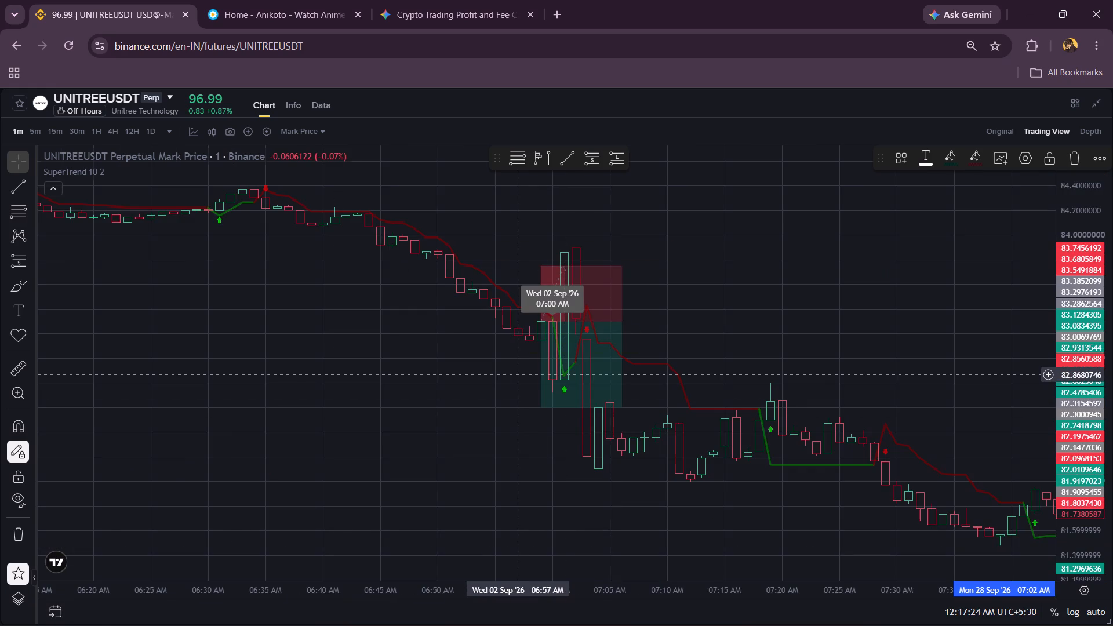
{"action": "scroll", "coordinate": [515, 374], "scroll_direction": "up", "scroll_amount": 1}
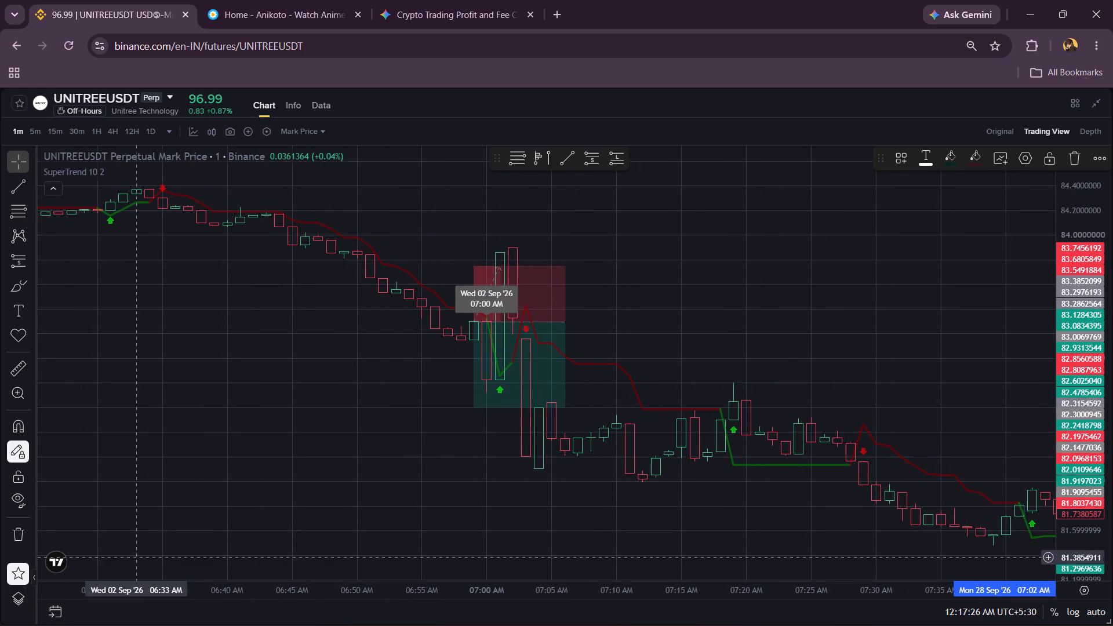
Go to 3 September 2026 at 07:00 and extend the short position's profit target to about 1.019 (1.238%).
{"action": "left_click", "coordinate": [63, 612]}
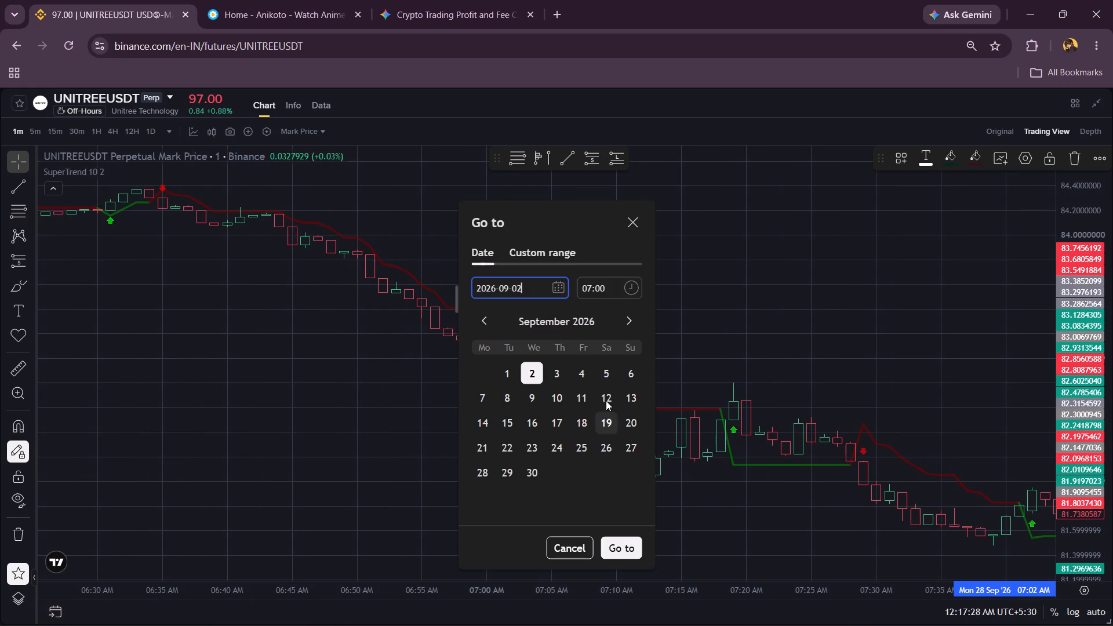
{"action": "left_click", "coordinate": [559, 378]}
{"action": "left_click", "coordinate": [620, 549]}
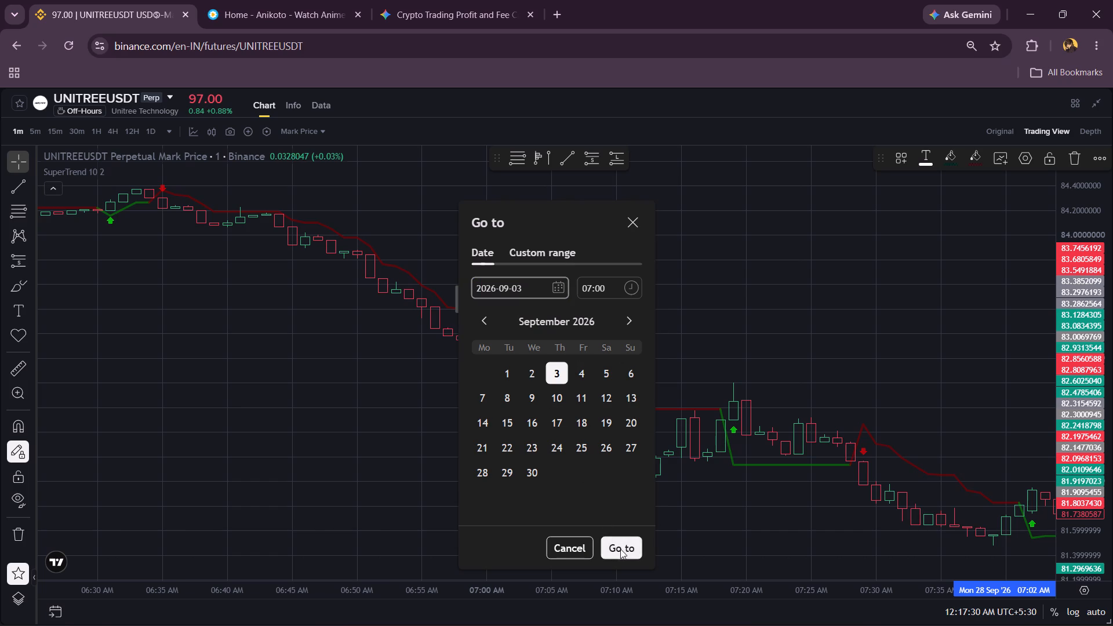
{"action": "scroll", "coordinate": [528, 436], "scroll_direction": "up", "scroll_amount": 1}
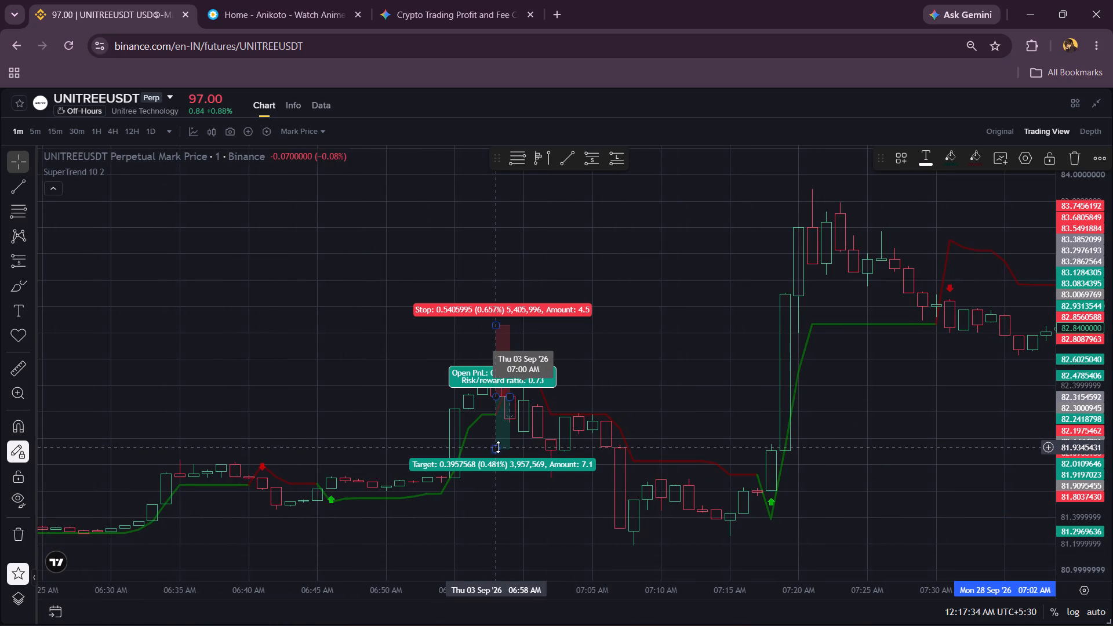
{"action": "left_click_drag", "start_coordinate": [495, 451], "coordinate": [528, 500]}
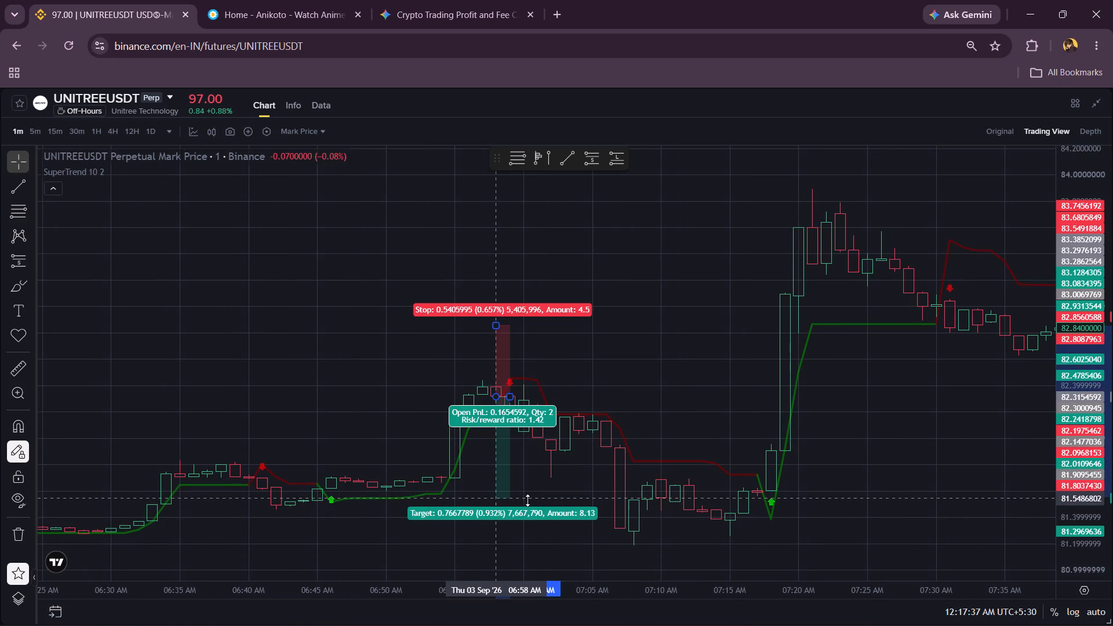
{"action": "left_click_drag", "start_coordinate": [528, 500], "coordinate": [559, 526]}
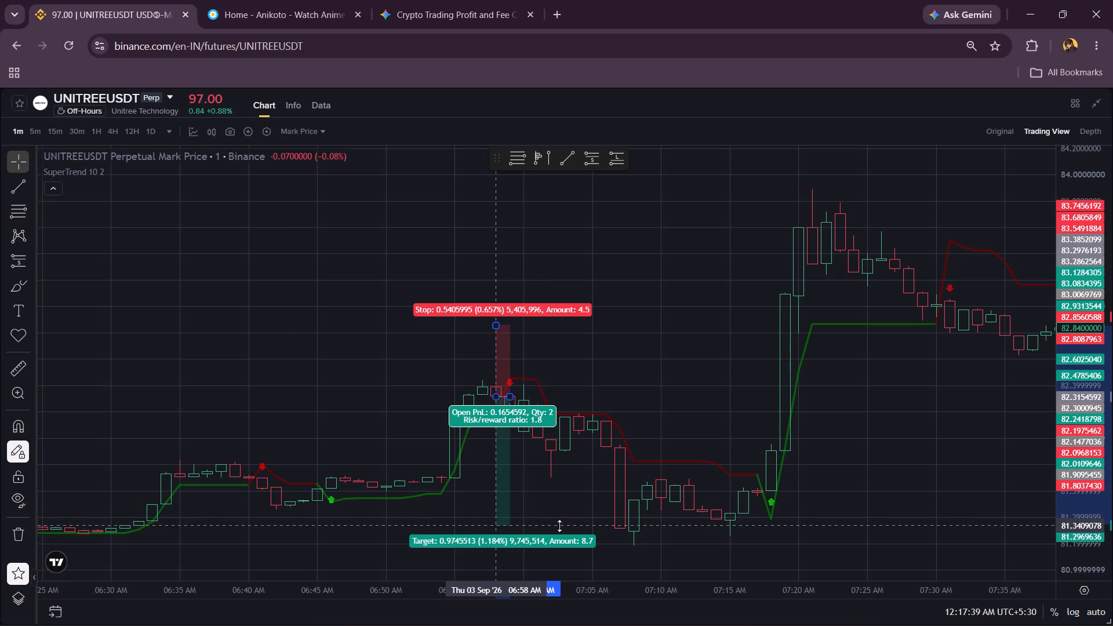
{"action": "left_click_drag", "start_coordinate": [559, 526], "coordinate": [567, 531]}
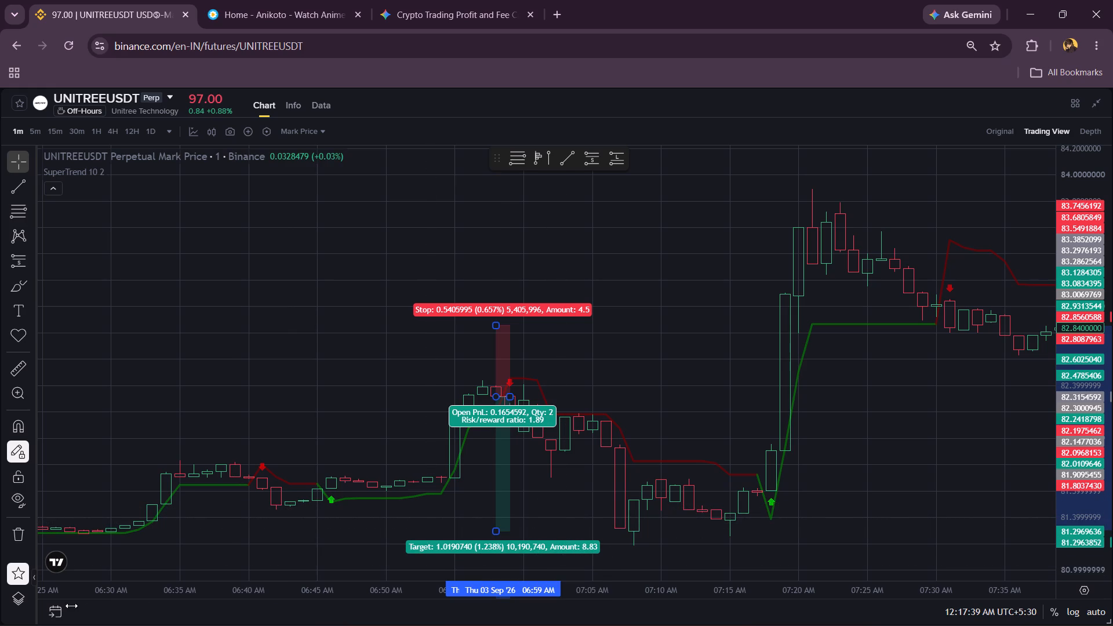
Go to 4 September 2026 at 07:00, extend the short position's profit target to about 1.094 (1.314%), and check the price movement after it.
{"action": "left_click", "coordinate": [65, 607]}
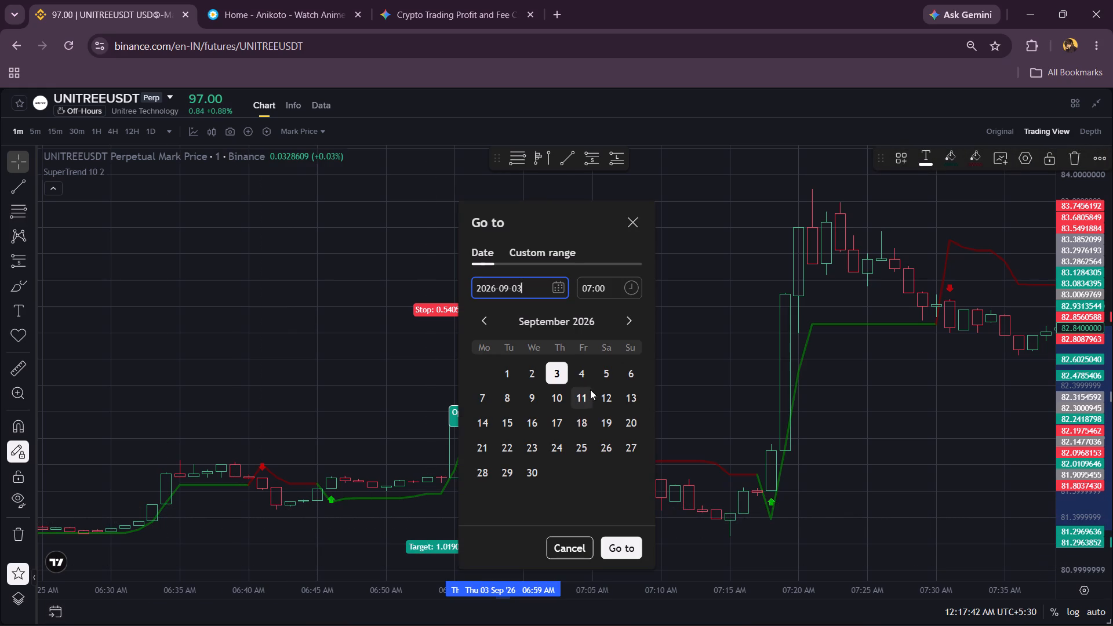
{"action": "left_click", "coordinate": [583, 381]}
{"action": "left_click", "coordinate": [628, 541]}
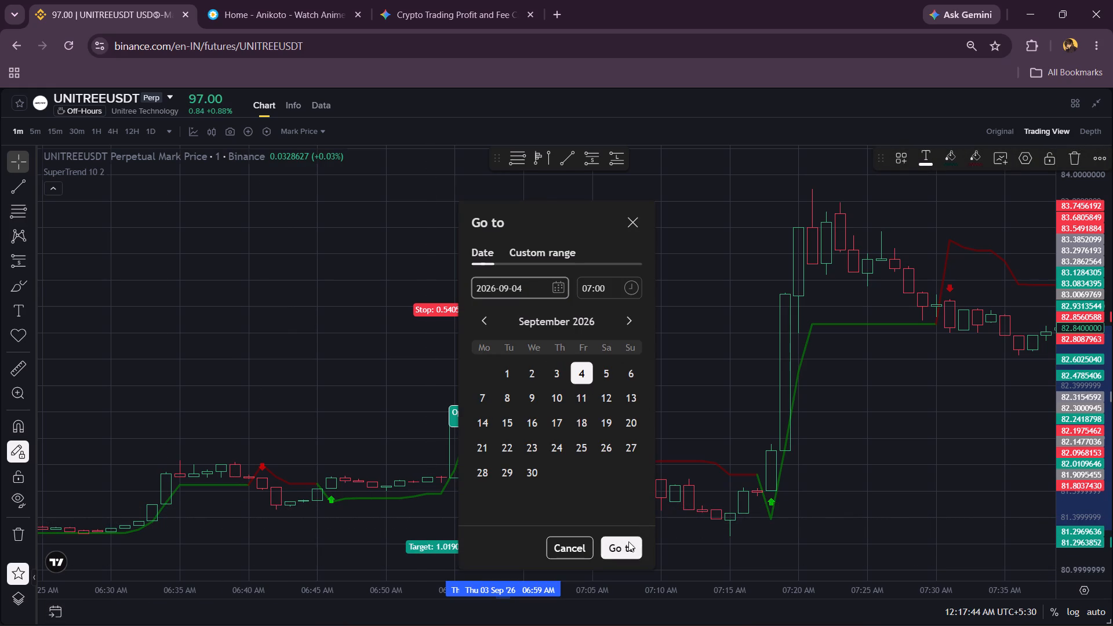
{"action": "scroll", "coordinate": [518, 468], "scroll_direction": "up", "scroll_amount": 1}
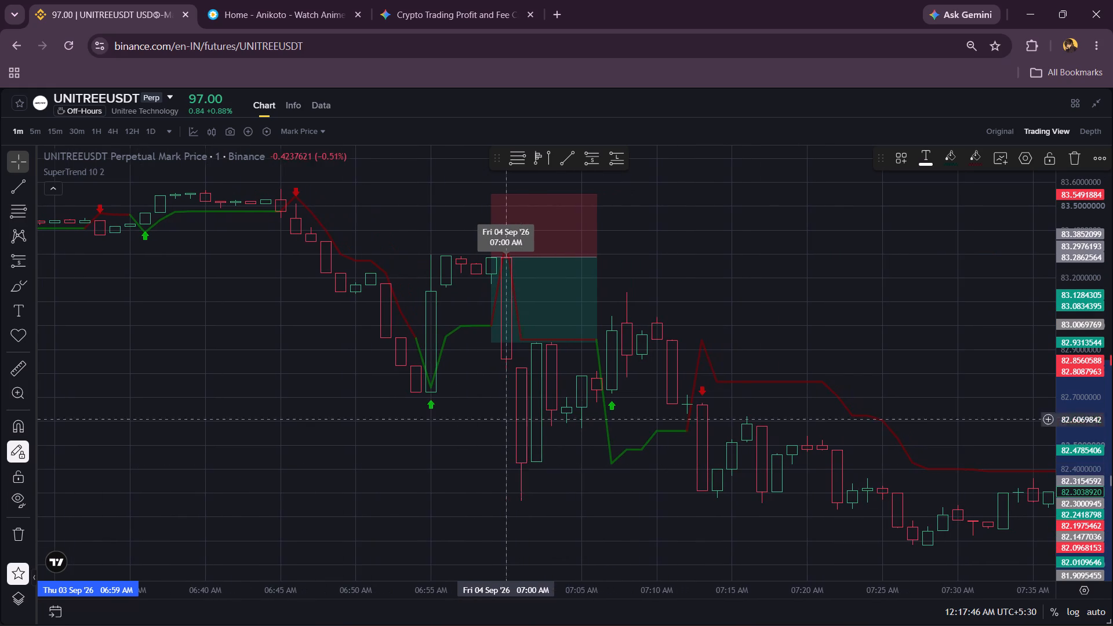
{"action": "left_click_drag", "start_coordinate": [493, 337], "coordinate": [529, 449]}
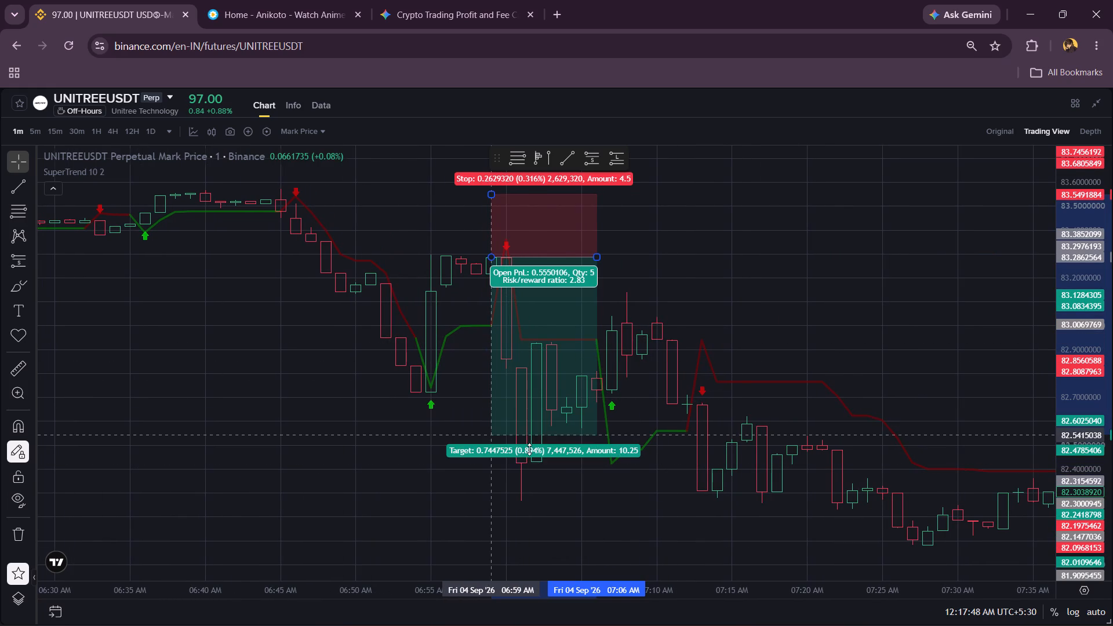
{"action": "left_click_drag", "start_coordinate": [529, 449], "coordinate": [558, 519]}
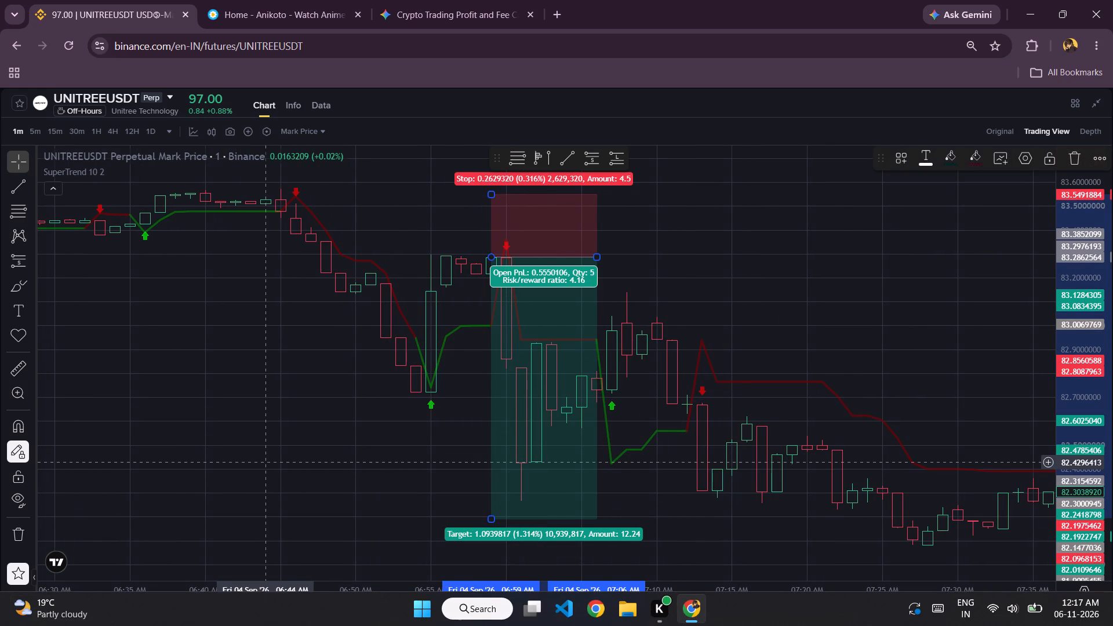
{"action": "scroll", "coordinate": [270, 462], "scroll_direction": "down", "scroll_amount": 3}
{"action": "scroll", "coordinate": [270, 462], "scroll_direction": "left", "scroll_amount": 4}
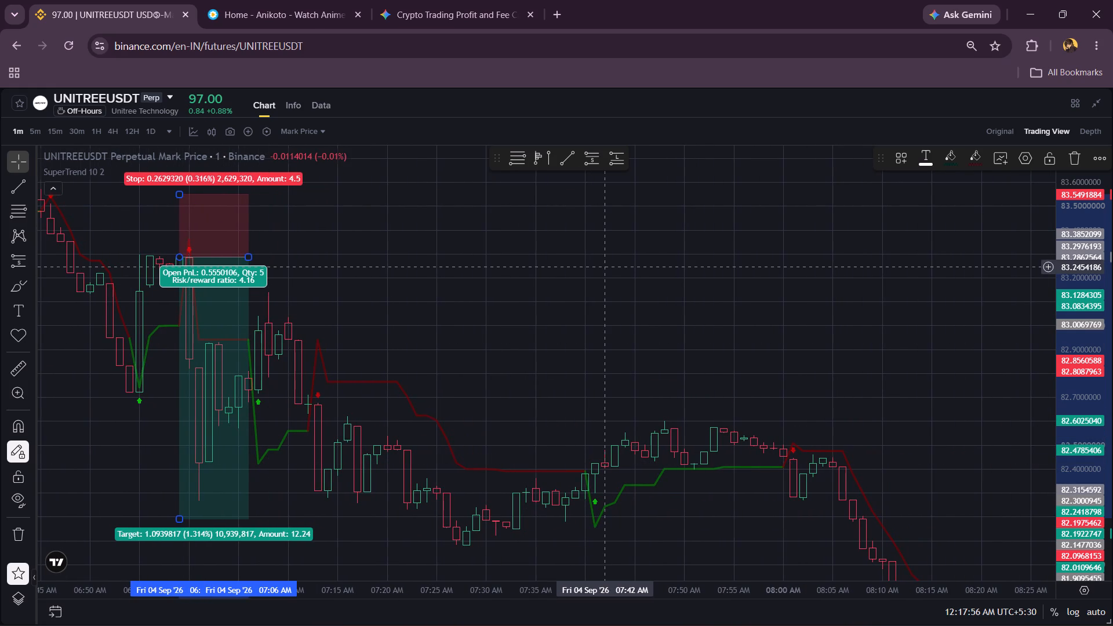
{"action": "scroll", "coordinate": [423, 312], "scroll_direction": "right", "scroll_amount": 1}
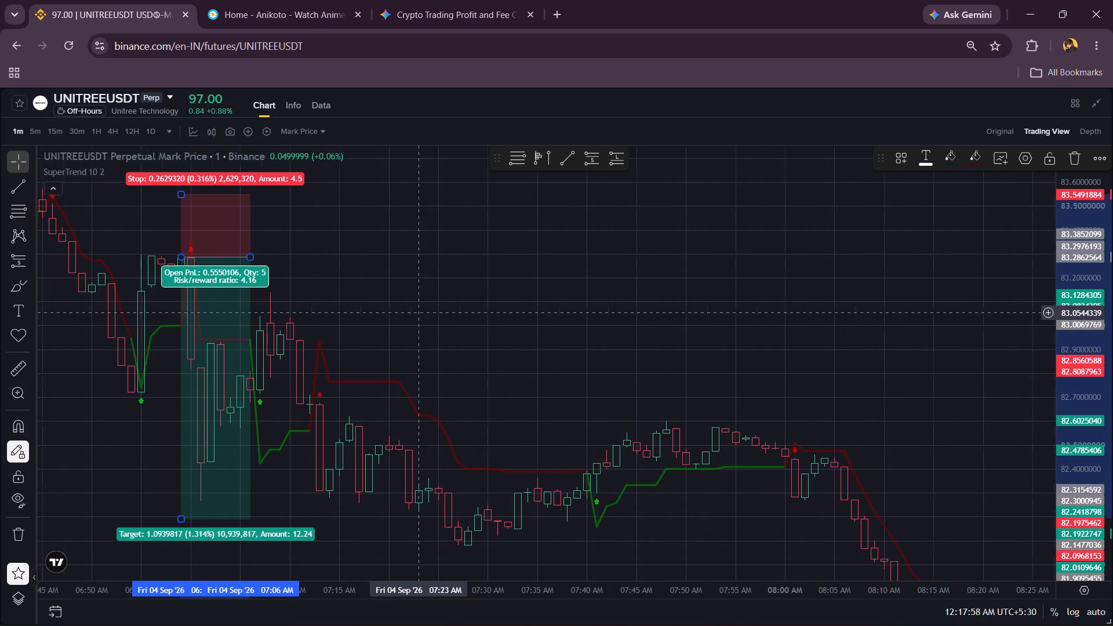
{"action": "scroll", "coordinate": [423, 312], "scroll_direction": "right", "scroll_amount": 2}
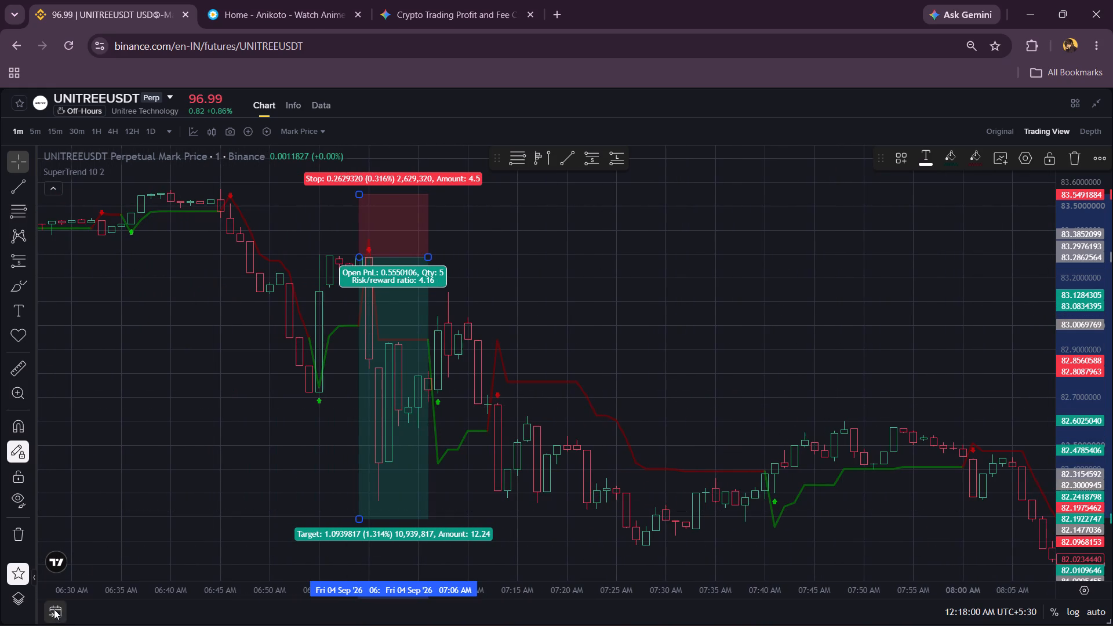
Go to 7 September 2026 at 07:00 and extend the short position's profit target to about 1.615 (2.023%).
{"action": "left_click", "coordinate": [59, 613]}
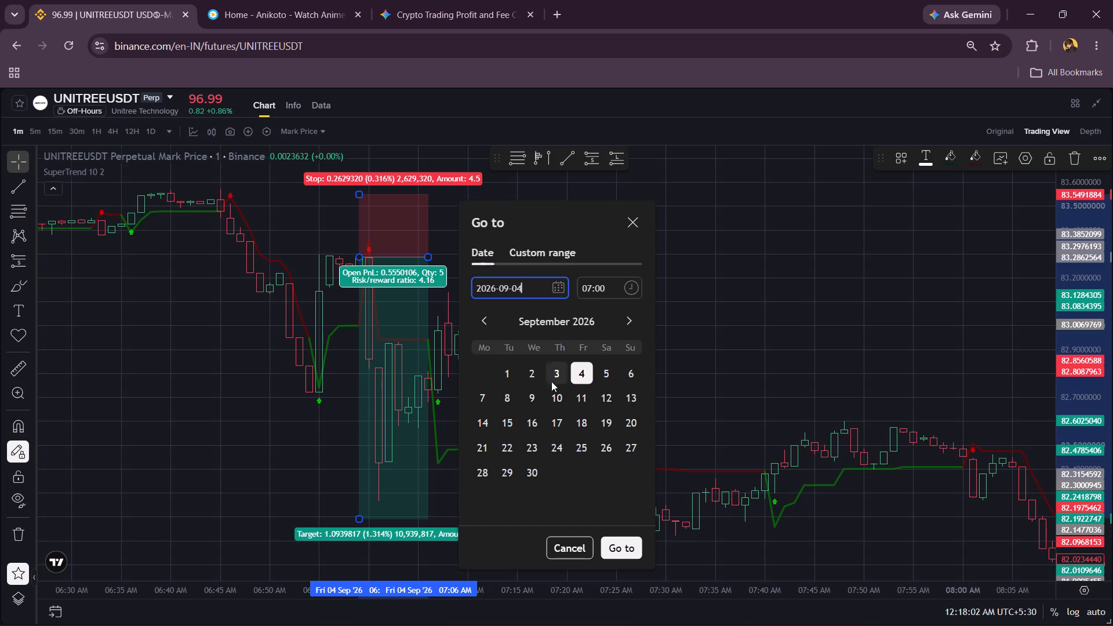
{"action": "left_click", "coordinate": [479, 409]}
{"action": "left_click", "coordinate": [480, 401]}
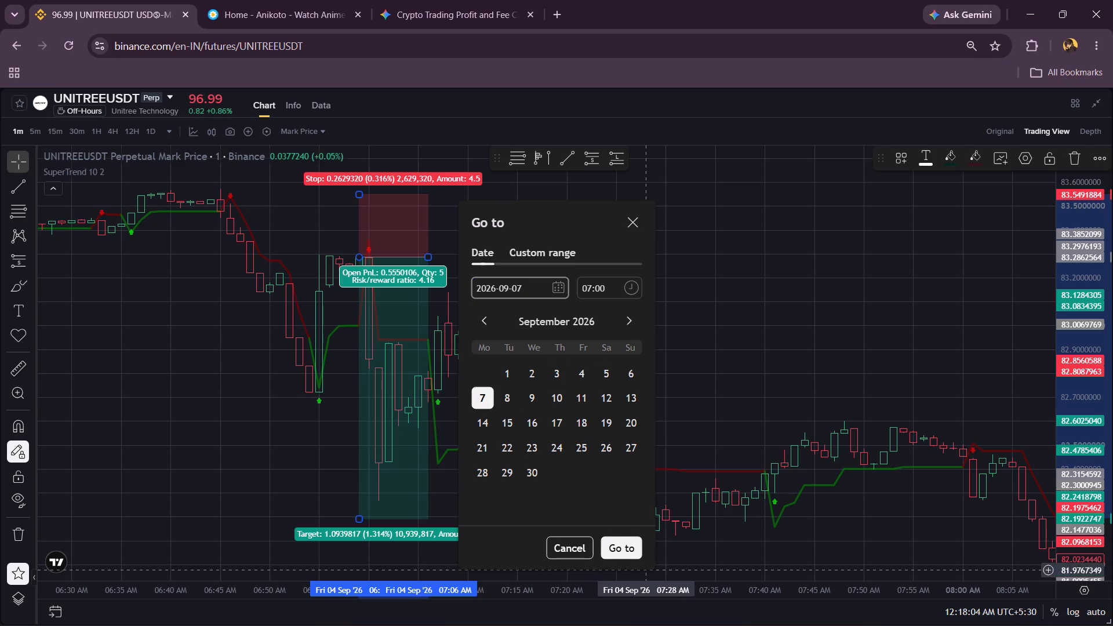
{"action": "left_click", "coordinate": [623, 545]}
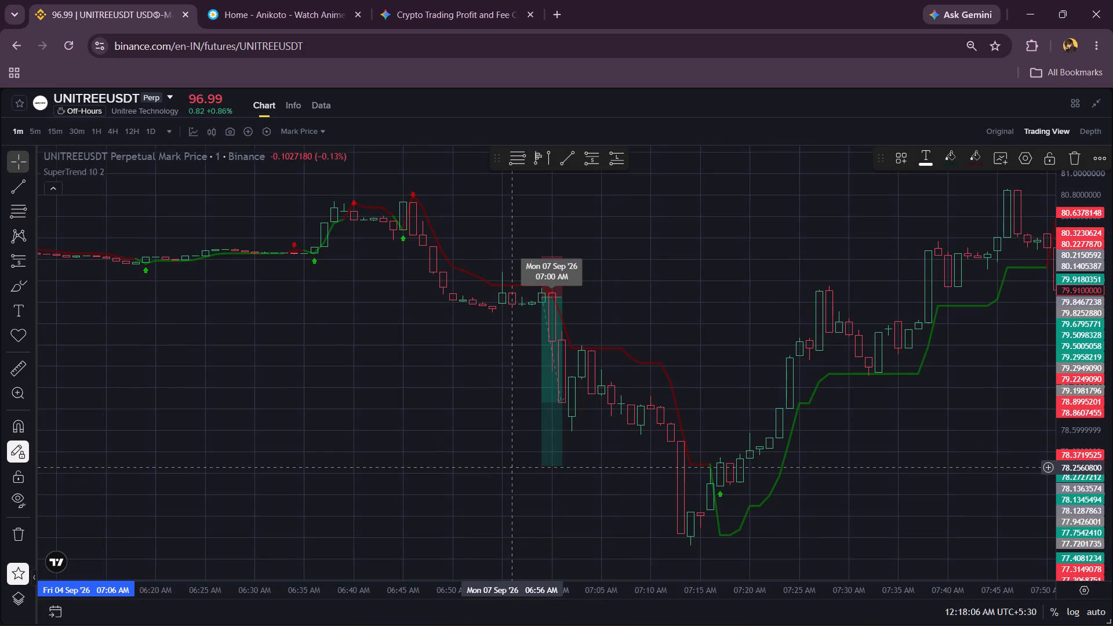
{"action": "scroll", "coordinate": [508, 467], "scroll_direction": "up", "scroll_amount": 1}
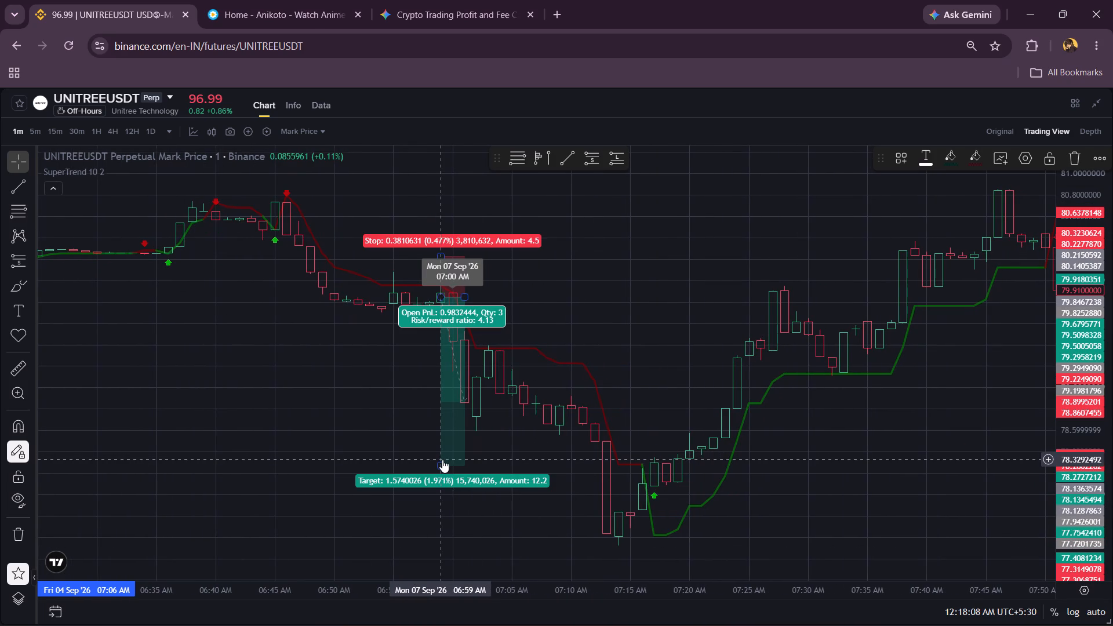
{"action": "left_click_drag", "start_coordinate": [440, 463], "coordinate": [446, 471]}
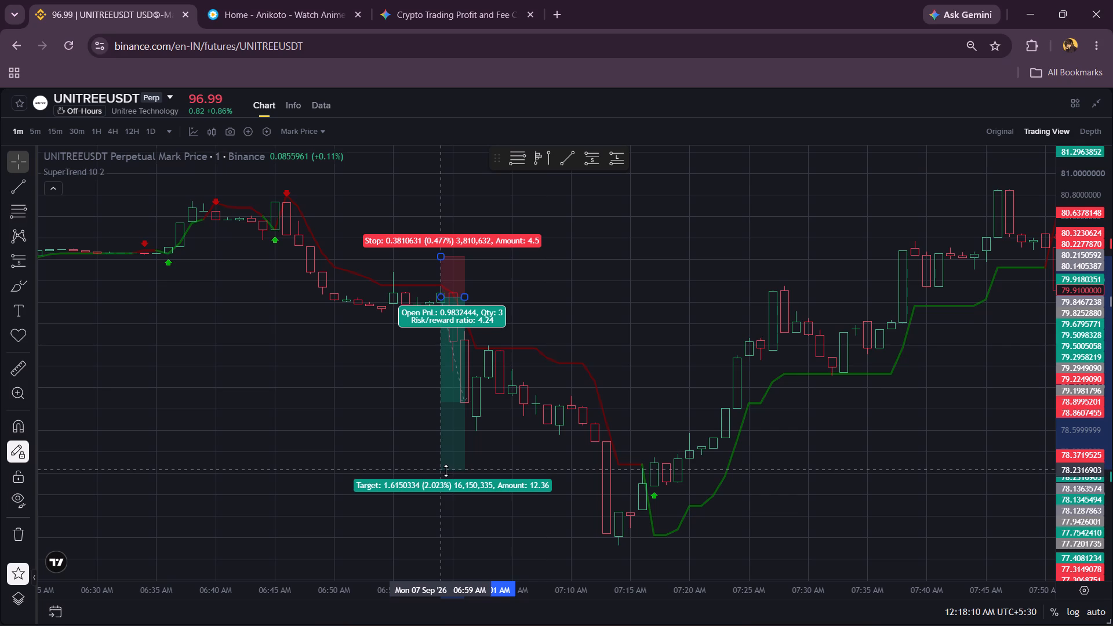
{"action": "left_click", "coordinate": [630, 347]}
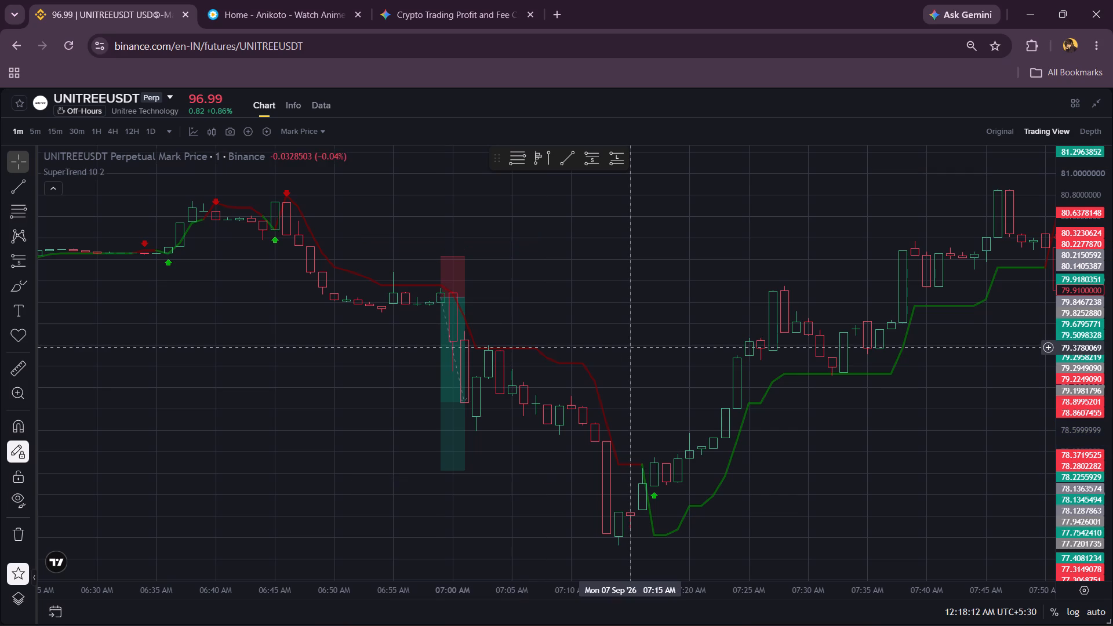
{"action": "scroll", "coordinate": [630, 347], "scroll_direction": "down", "scroll_amount": 1}
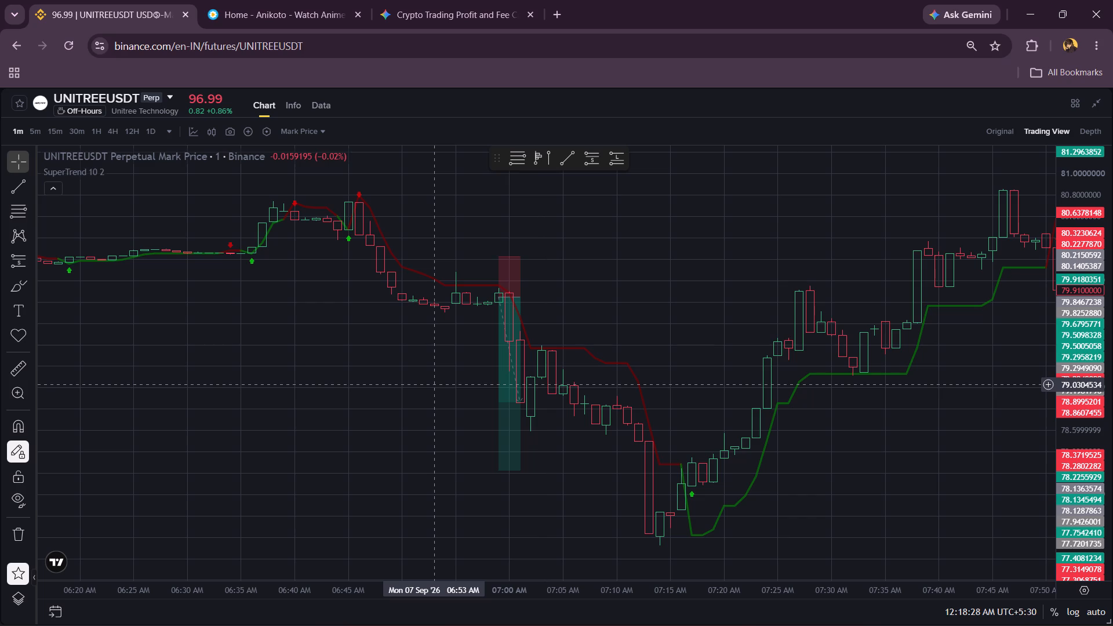
Switch the chart from UNITREEUSDT to the 1000SATSUSDT perpetual from the favorites and set it to the one-hour interval.
{"action": "left_click", "coordinate": [83, 101]}
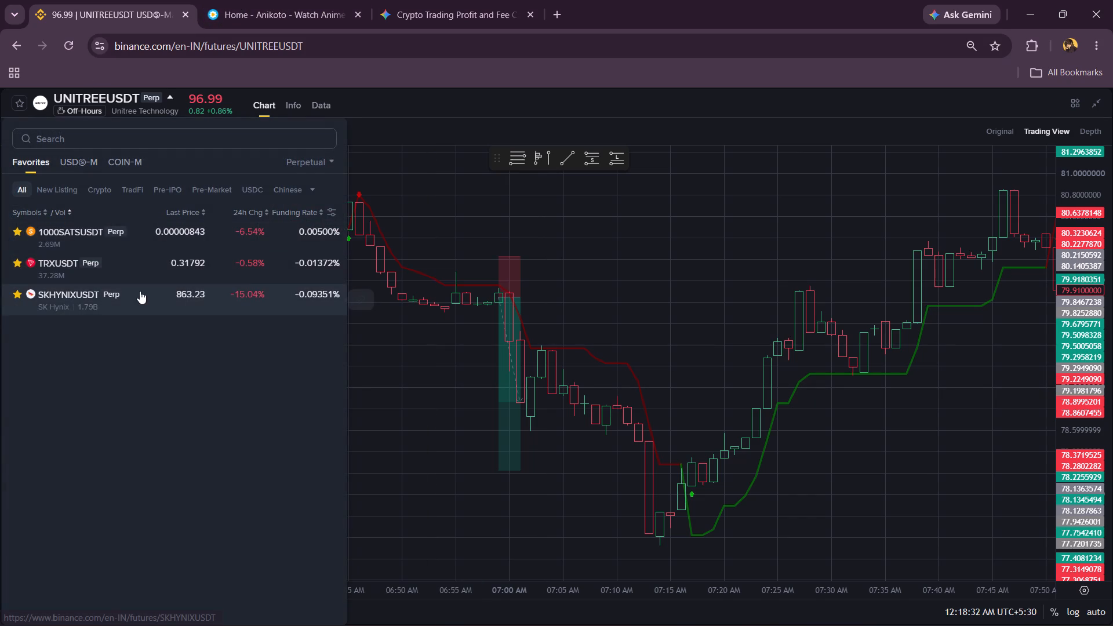
{"action": "left_click", "coordinate": [72, 241]}
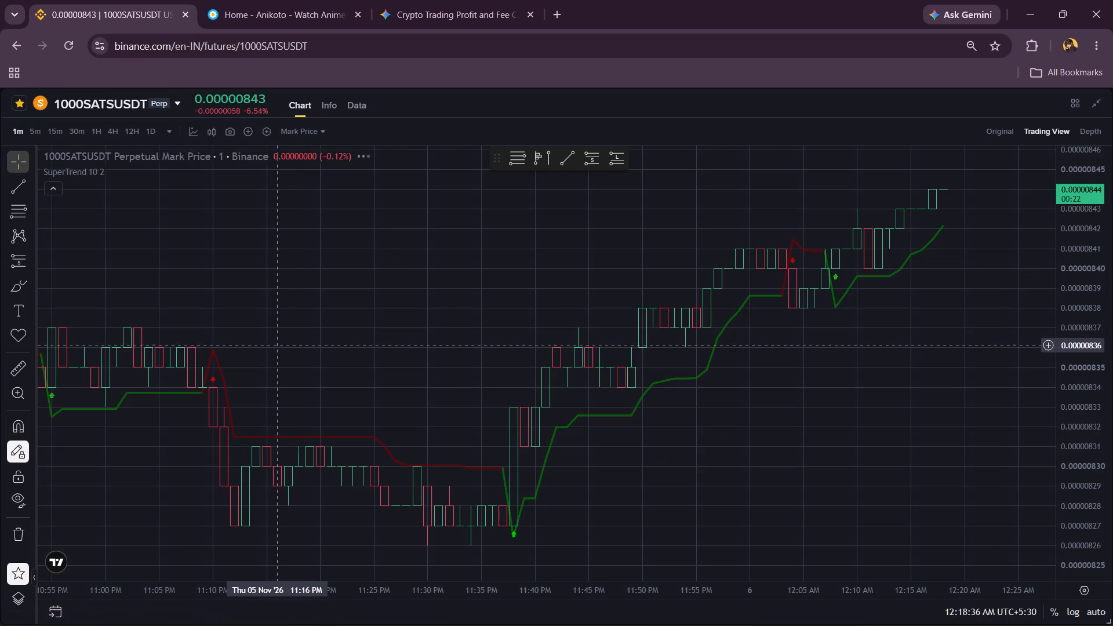
{"action": "scroll", "coordinate": [278, 345], "scroll_direction": "down", "scroll_amount": 5}
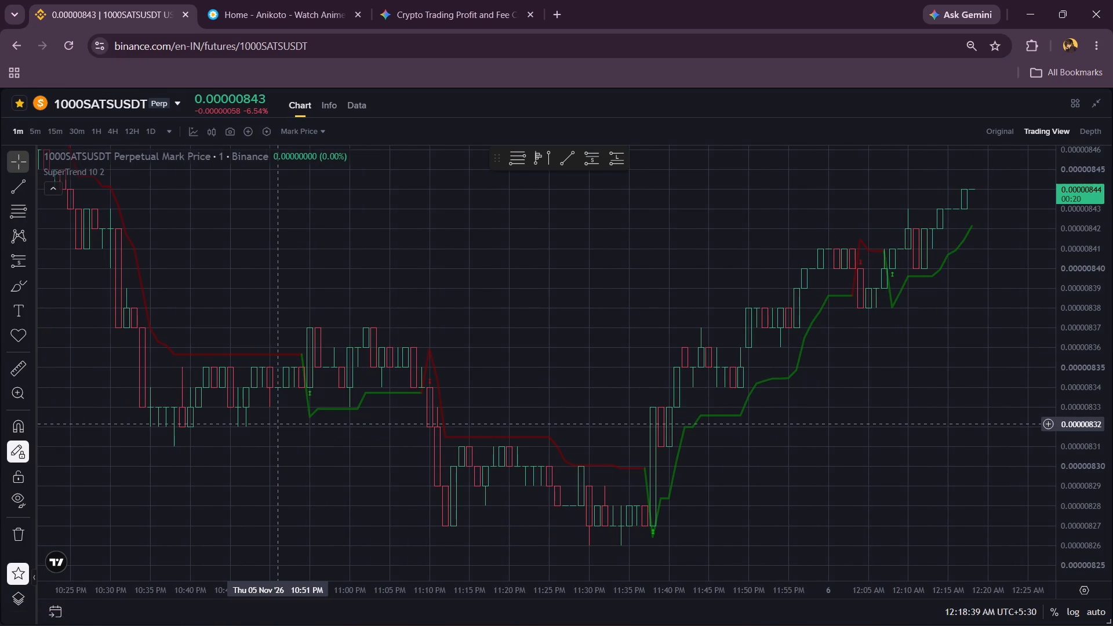
{"action": "scroll", "coordinate": [276, 424], "scroll_direction": "down", "scroll_amount": 7}
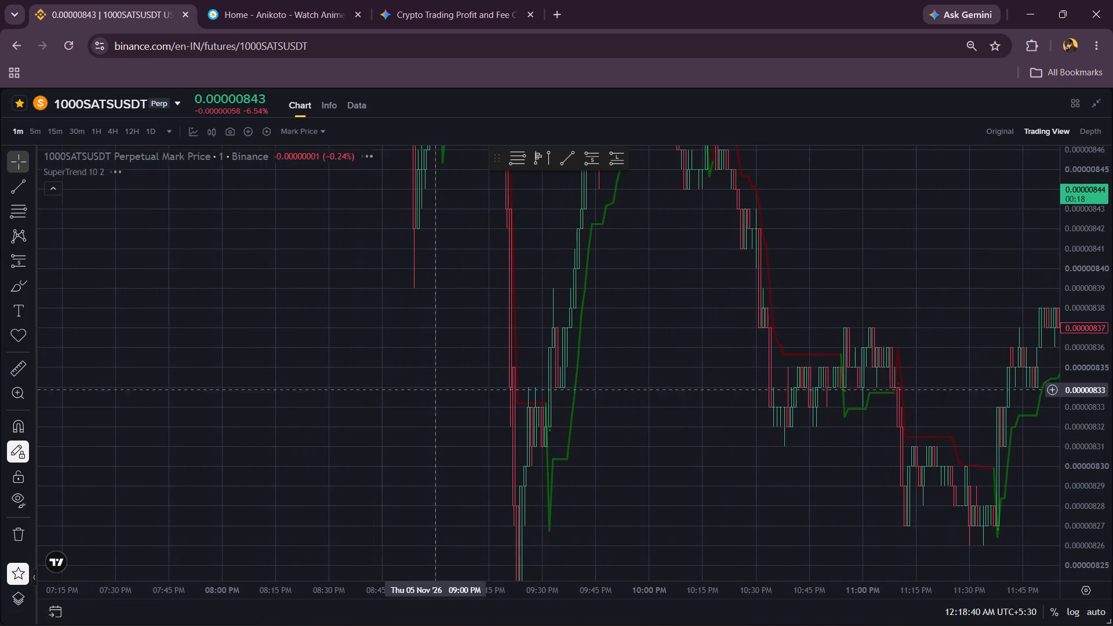
{"action": "scroll", "coordinate": [1083, 405], "scroll_direction": "down", "scroll_amount": 7}
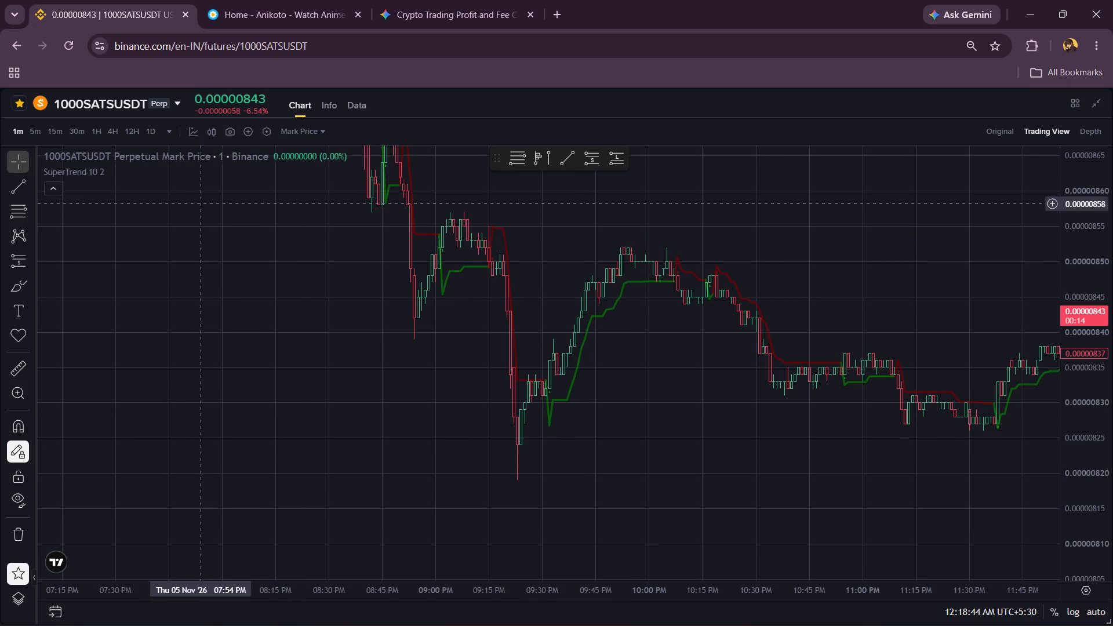
{"action": "left_click", "coordinate": [99, 135]}
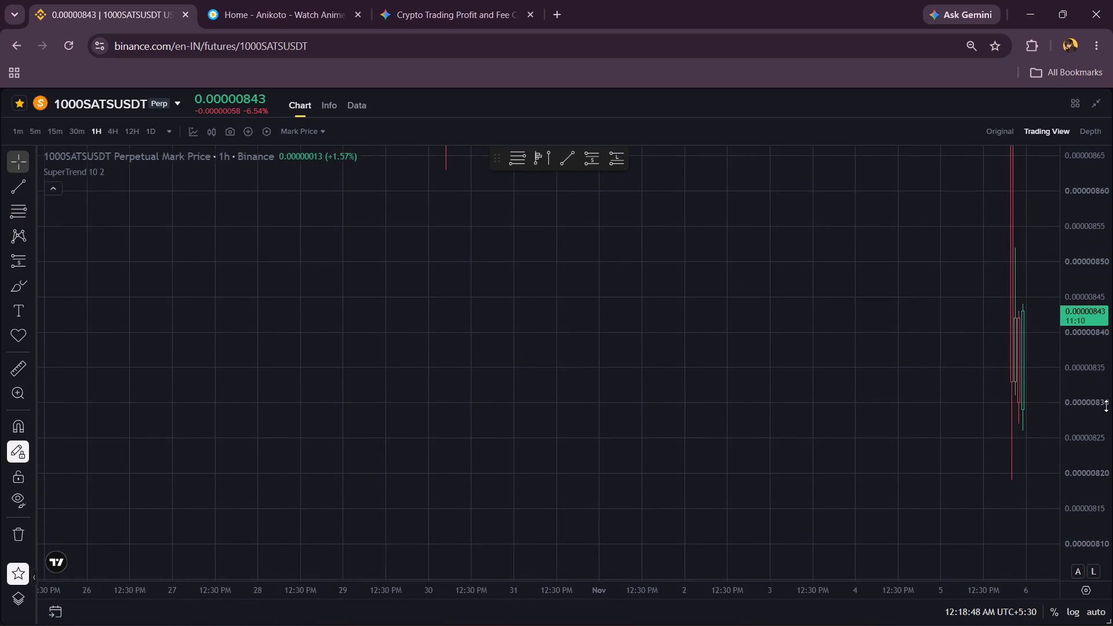
Examine the hourly 1000SATSUSDT candles and SuperTrend signals across 4 and 5 November 2026 for a short entry.
{"action": "scroll", "coordinate": [1108, 406], "scroll_direction": "down", "scroll_amount": 4}
{"action": "scroll", "coordinate": [952, 248], "scroll_direction": "up", "scroll_amount": 10}
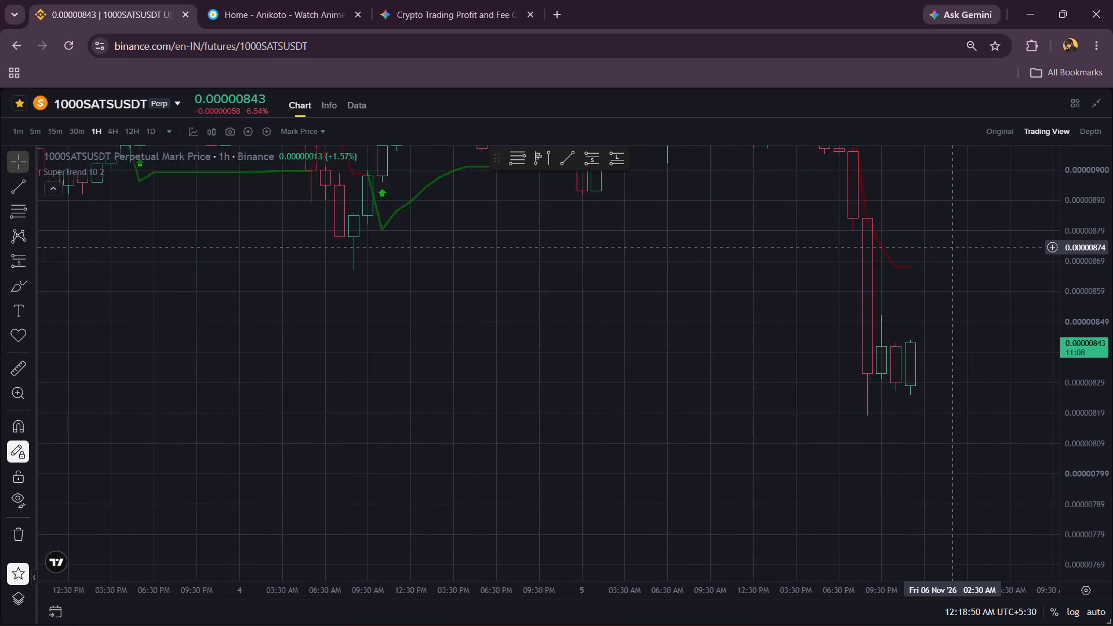
{"action": "scroll", "coordinate": [952, 248], "scroll_direction": "up", "scroll_amount": 2}
{"action": "left_click_drag", "start_coordinate": [897, 219], "coordinate": [1003, 375]}
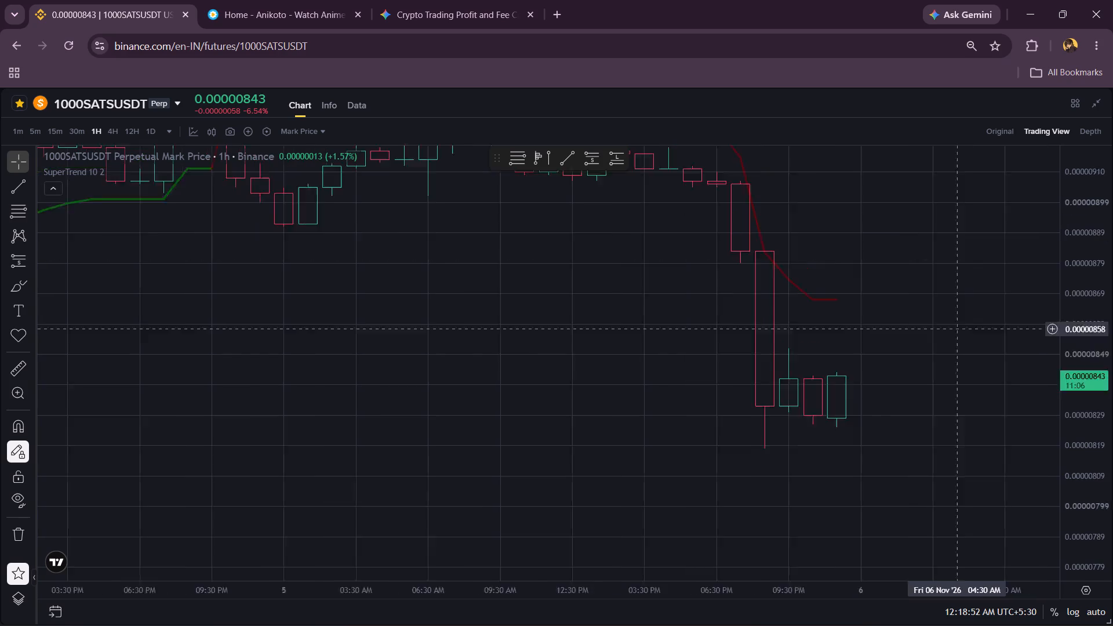
{"action": "left_click_drag", "start_coordinate": [1003, 375], "coordinate": [1057, 417]}
{"action": "left_click_drag", "start_coordinate": [571, 439], "coordinate": [668, 456]}
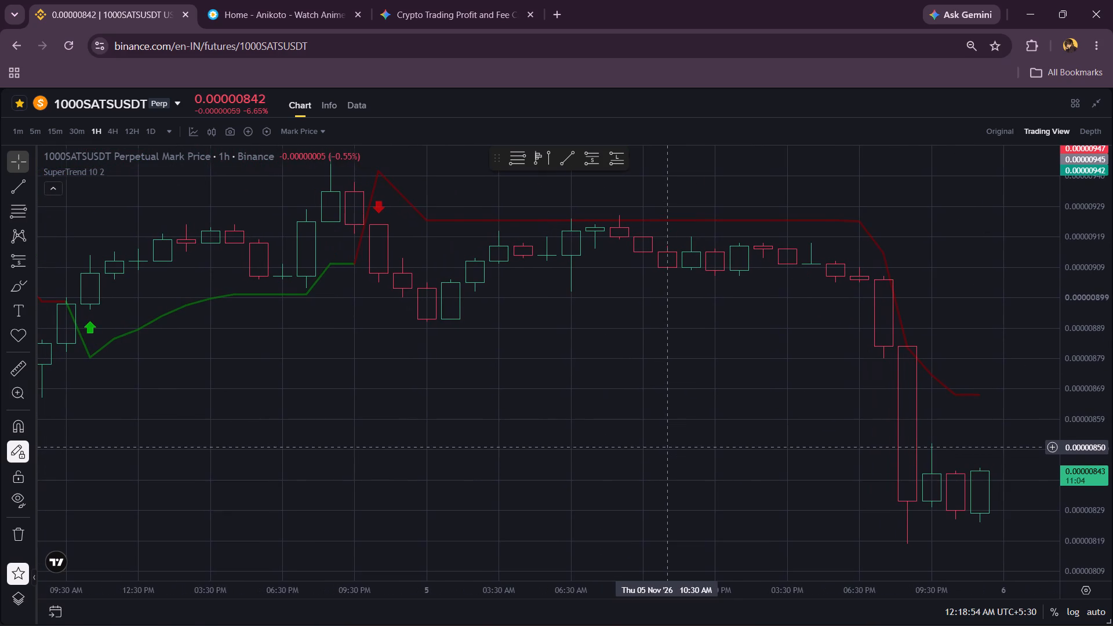
{"action": "left_click_drag", "start_coordinate": [650, 432], "coordinate": [514, 464]}
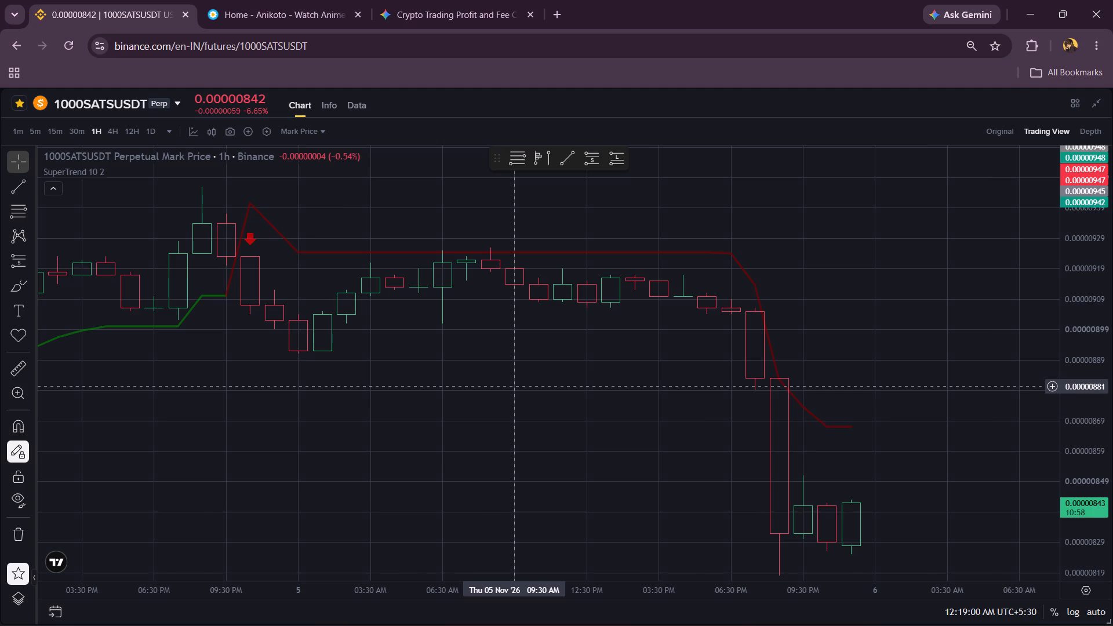
{"action": "scroll", "coordinate": [518, 387], "scroll_direction": "right", "scroll_amount": 6}
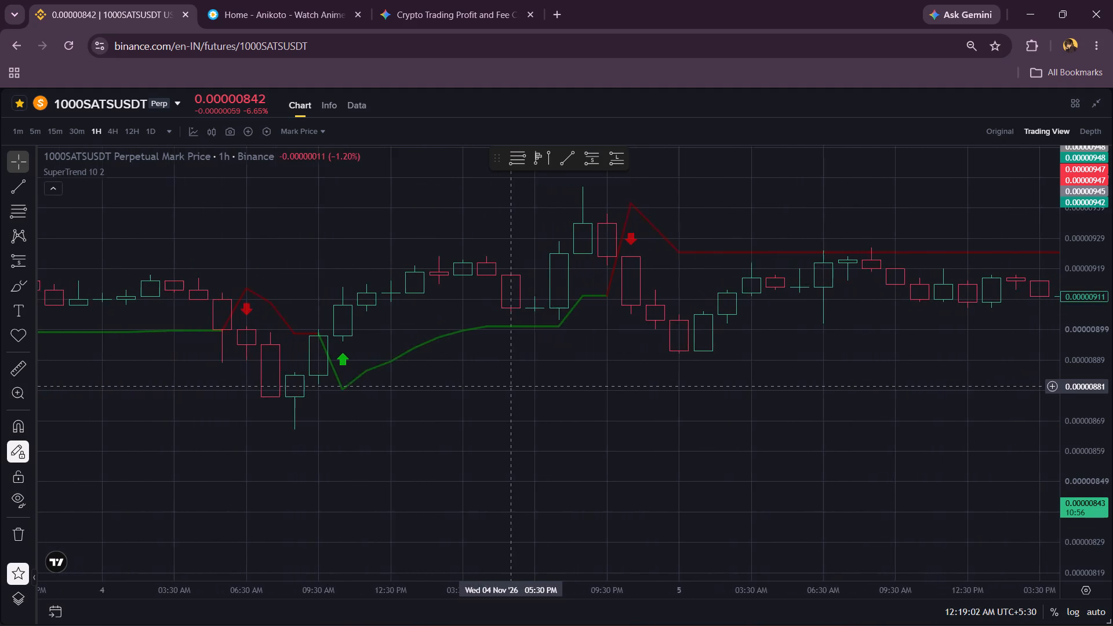
{"action": "scroll", "coordinate": [518, 387], "scroll_direction": "left", "scroll_amount": 3}
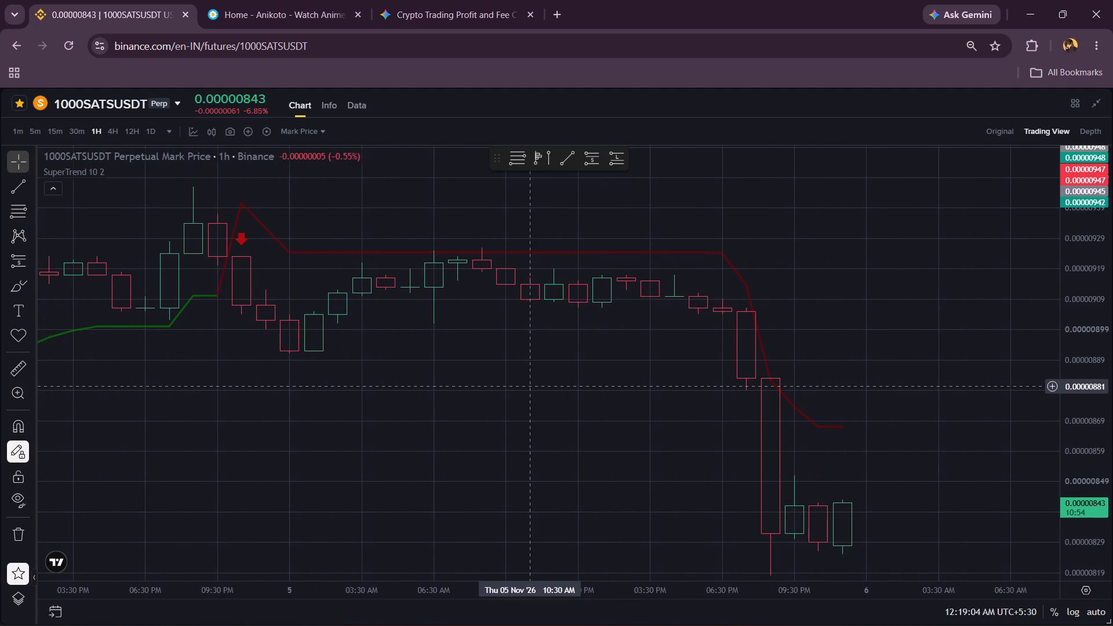
{"action": "scroll", "coordinate": [523, 387], "scroll_direction": "up", "scroll_amount": 2}
{"action": "scroll", "coordinate": [523, 387], "scroll_direction": "right", "scroll_amount": 1}
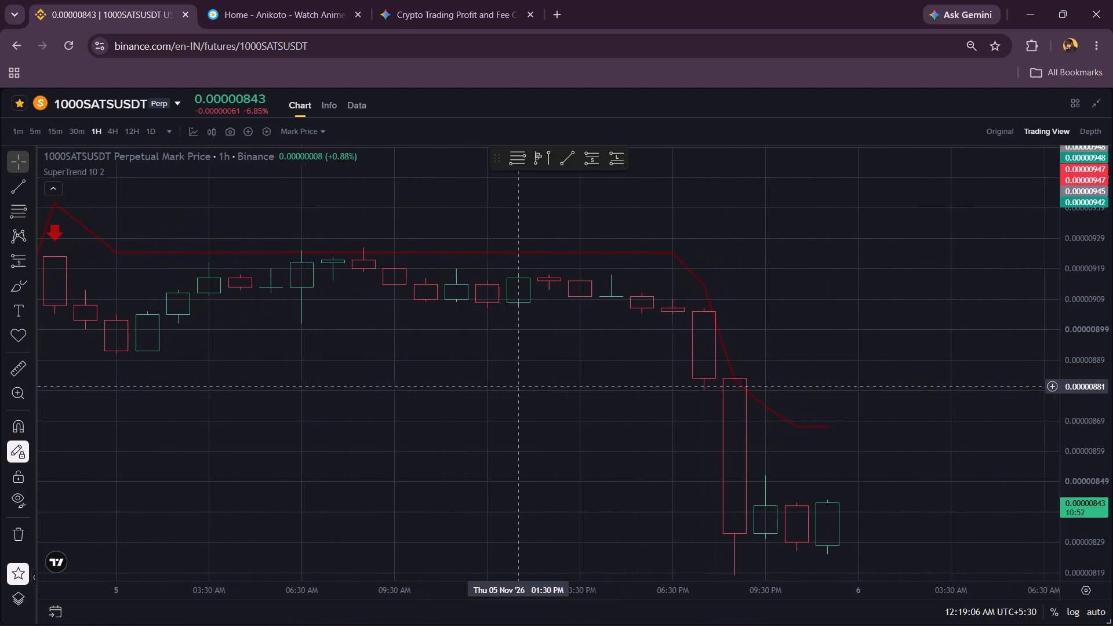
{"action": "scroll", "coordinate": [523, 387], "scroll_direction": "right", "scroll_amount": 1}
{"action": "left_click_drag", "start_coordinate": [494, 375], "coordinate": [507, 459]}
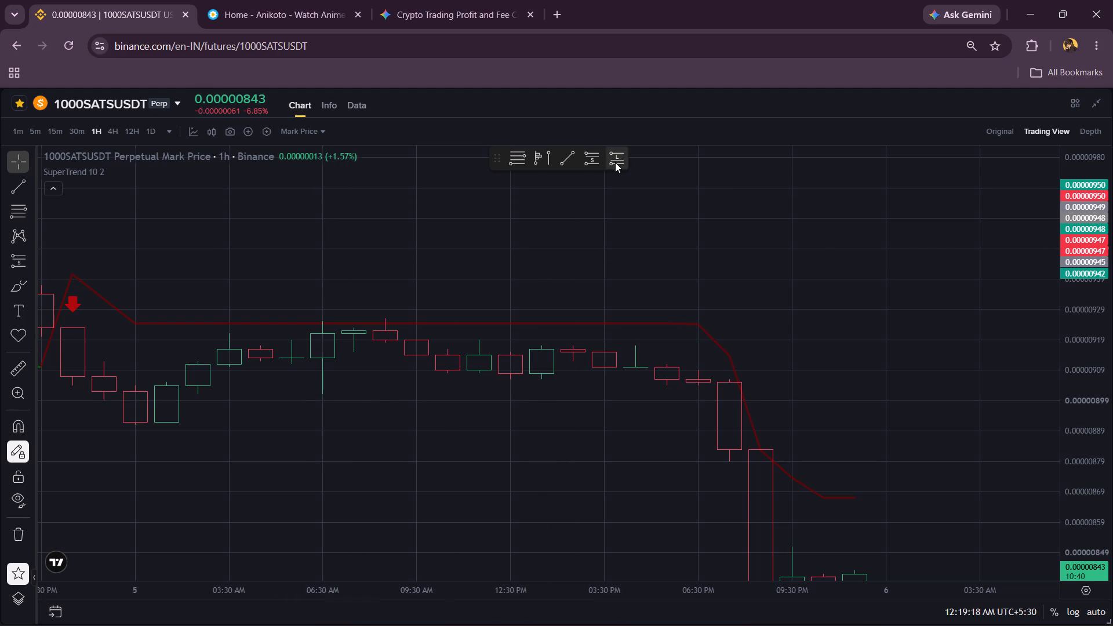
Place a short position at 06:30 AM on 5 November 2026, entry 0.00000922, and tighten its stop to 0.00000009 (0.976%).
{"action": "left_click", "coordinate": [585, 164]}
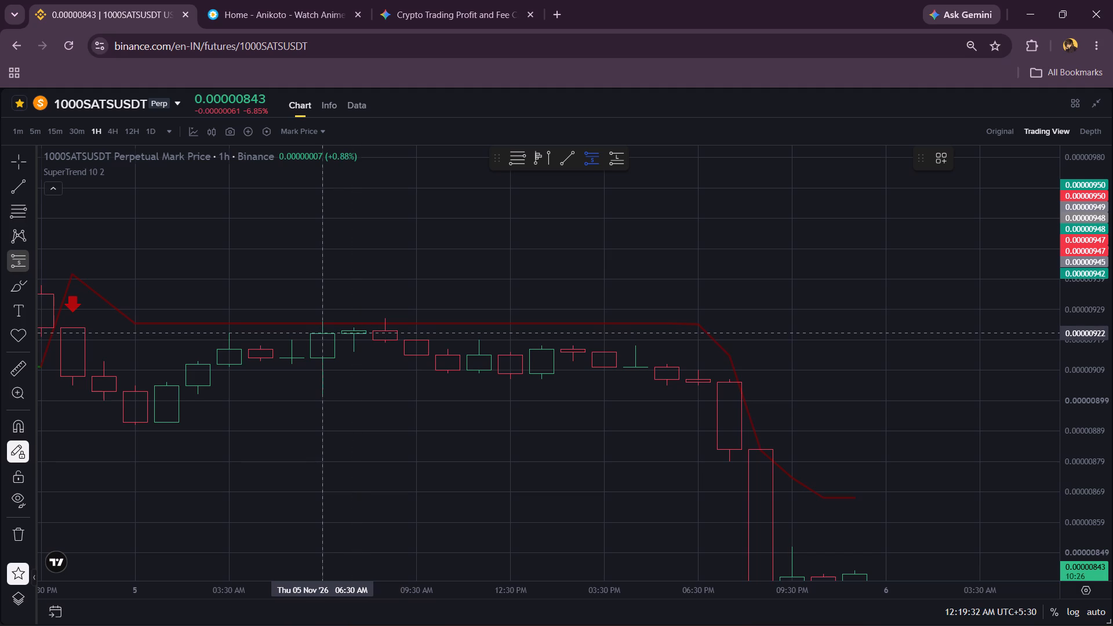
{"action": "left_click", "coordinate": [327, 333]}
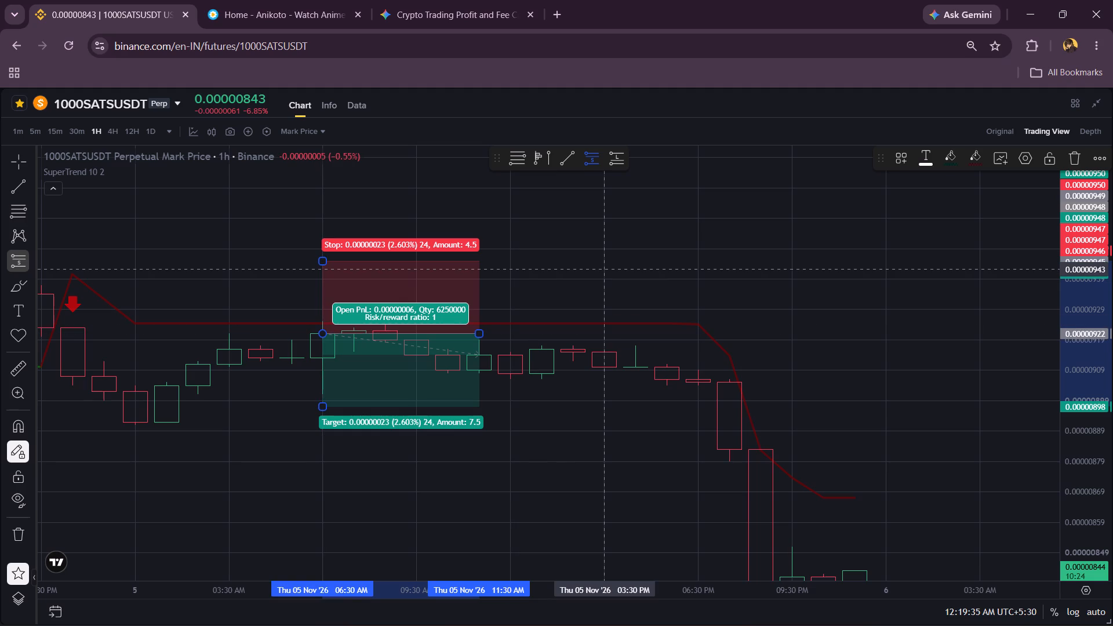
{"action": "right_click", "coordinate": [605, 269]}
{"action": "left_click_drag", "start_coordinate": [605, 269], "coordinate": [543, 240]}
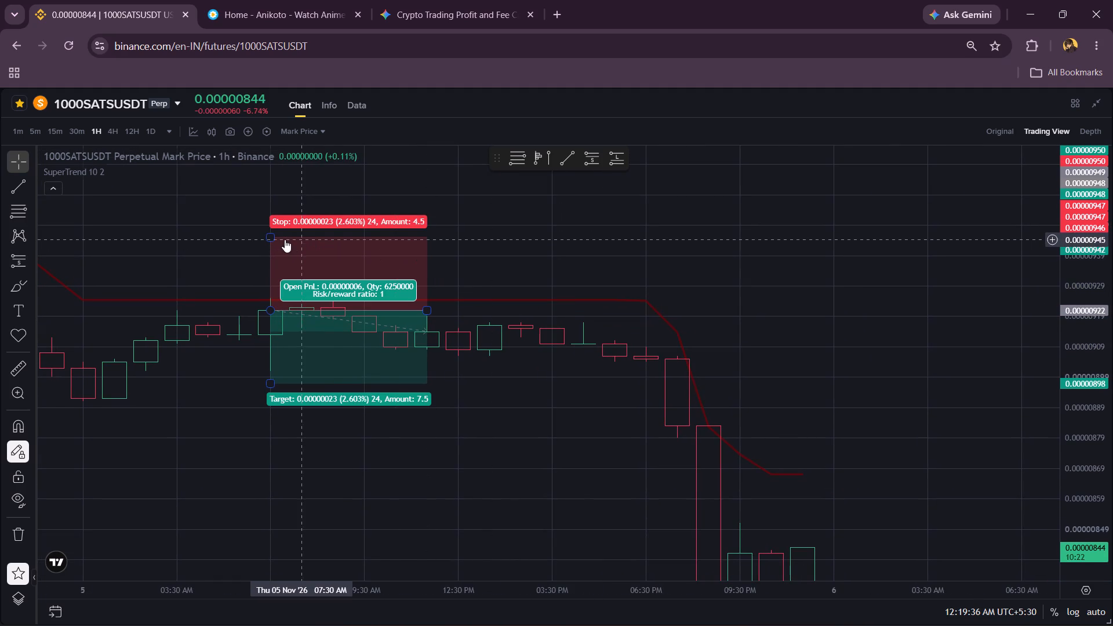
{"action": "left_click_drag", "start_coordinate": [270, 238], "coordinate": [283, 264]}
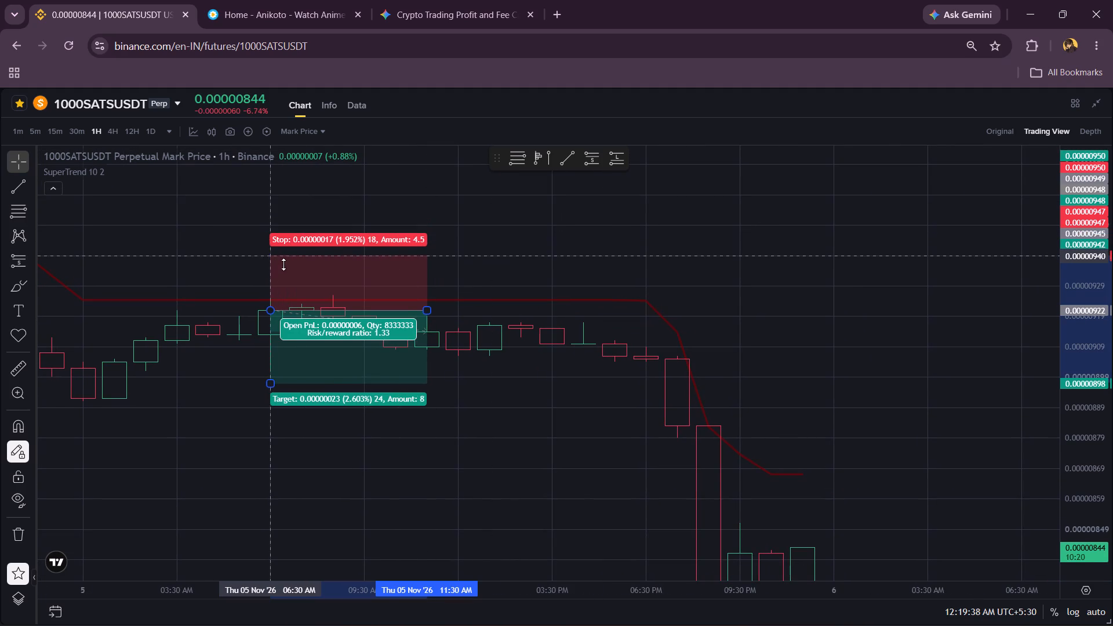
{"action": "left_click_drag", "start_coordinate": [283, 264], "coordinate": [299, 280]}
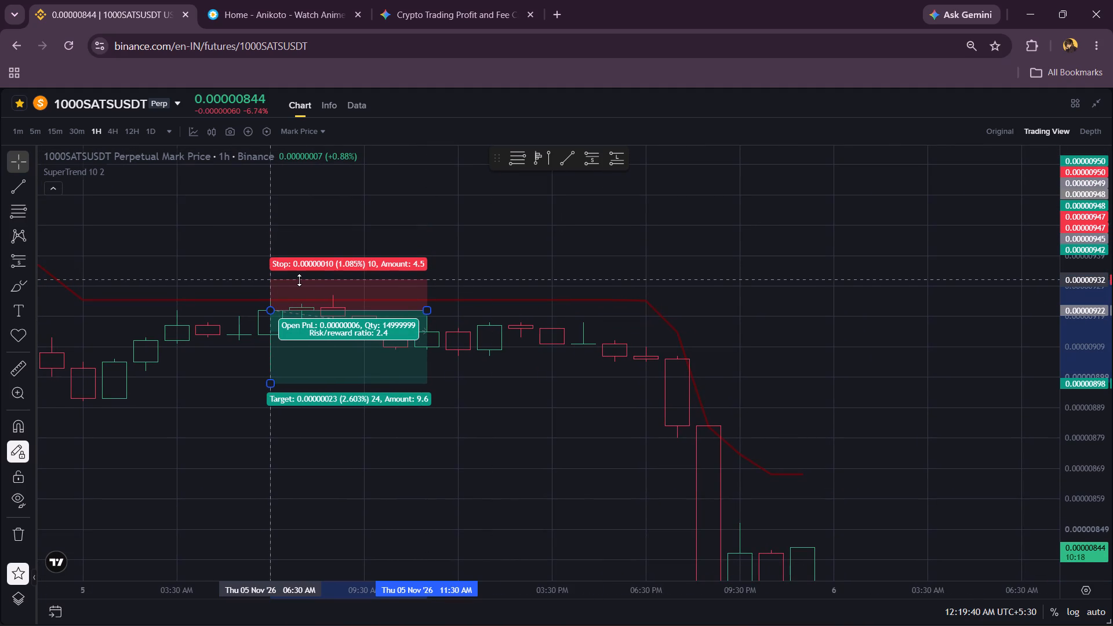
{"action": "left_click_drag", "start_coordinate": [299, 280], "coordinate": [300, 282]}
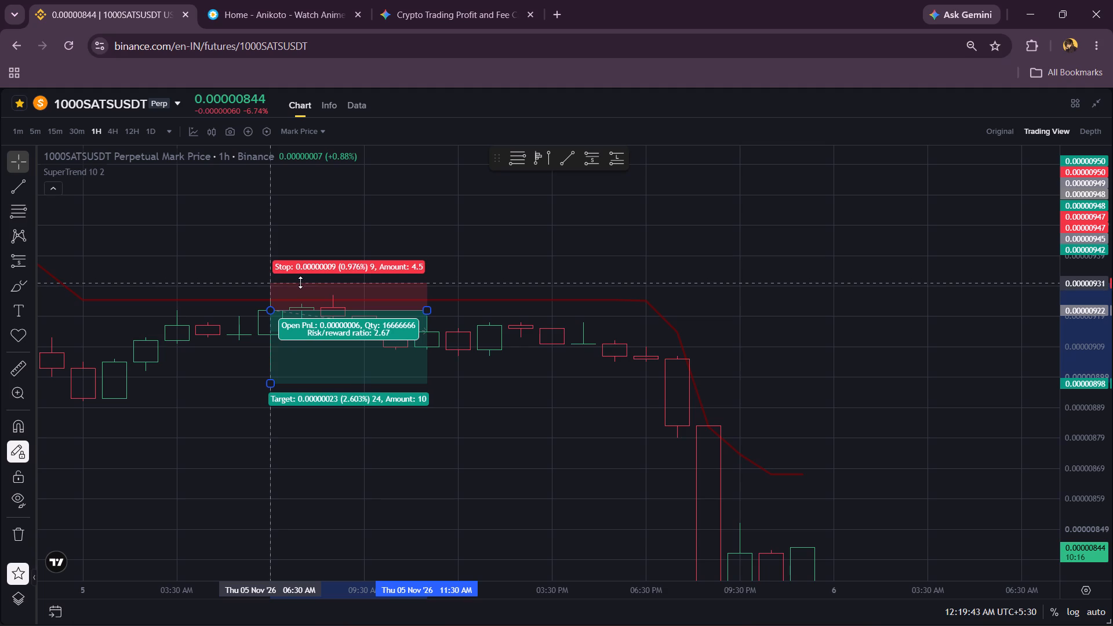
{"action": "left_click_drag", "start_coordinate": [300, 282], "coordinate": [300, 281]}
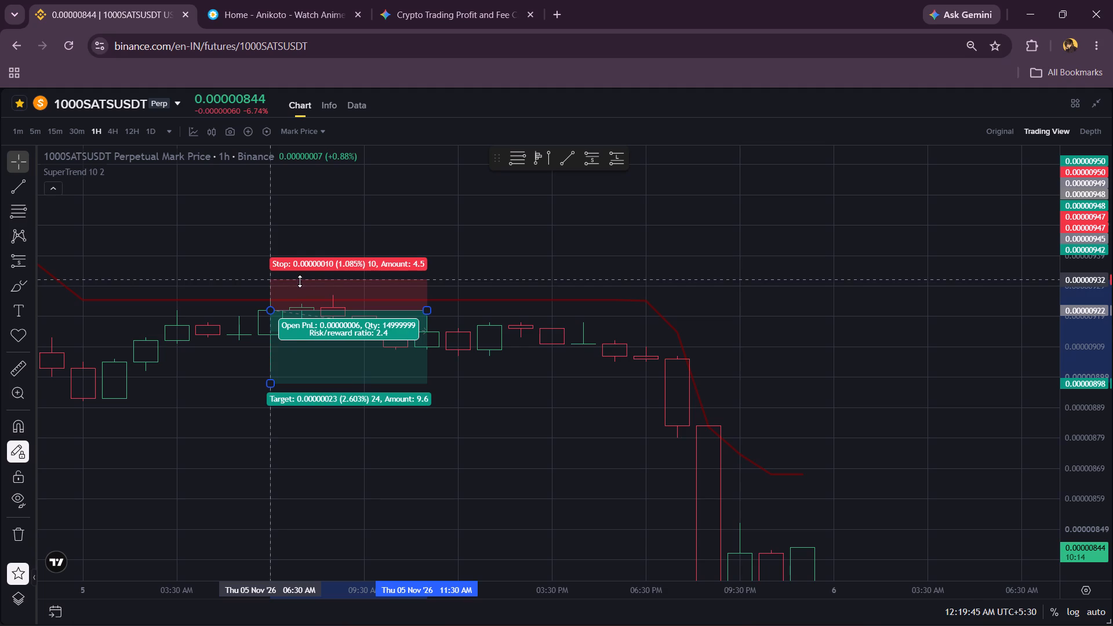
{"action": "left_click_drag", "start_coordinate": [300, 281], "coordinate": [300, 282]}
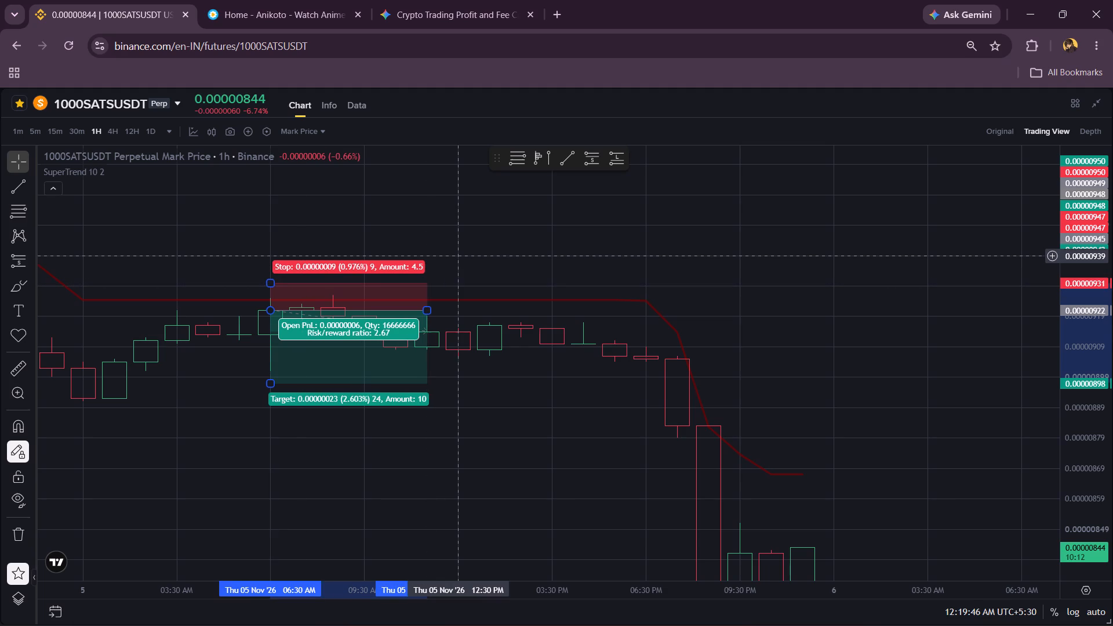
Reduce the short position's profit target to 0.00000017 (1.952%) for a risk/reward ratio of 2.
{"action": "left_click", "coordinate": [453, 256]}
{"action": "left_click_drag", "start_coordinate": [453, 256], "coordinate": [358, 214]}
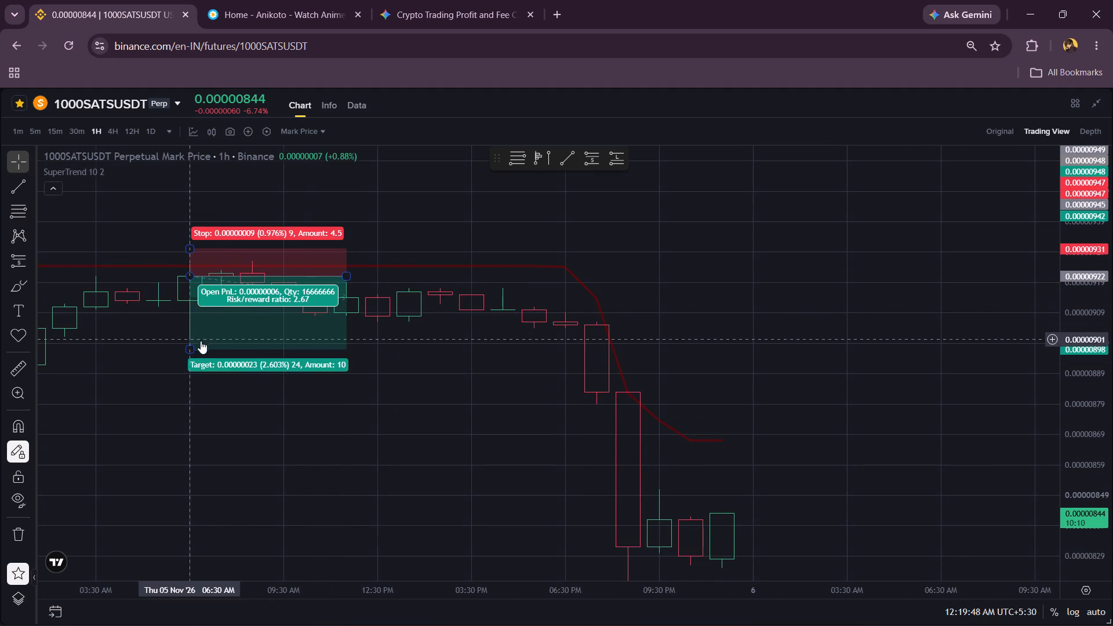
{"action": "left_click_drag", "start_coordinate": [191, 347], "coordinate": [205, 334]}
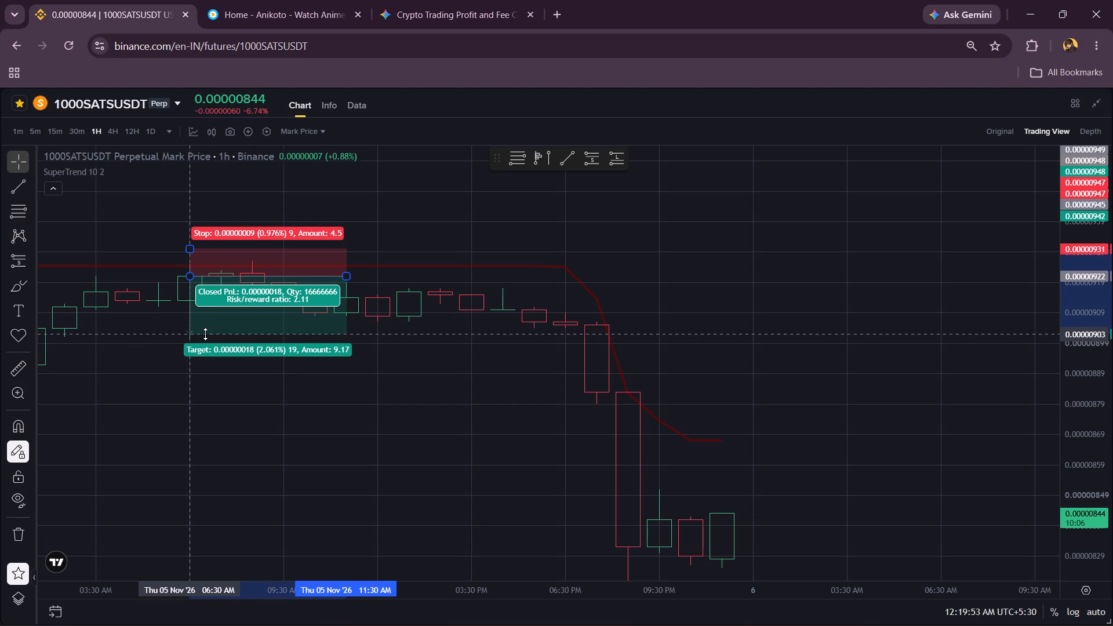
{"action": "left_click_drag", "start_coordinate": [205, 334], "coordinate": [211, 330]}
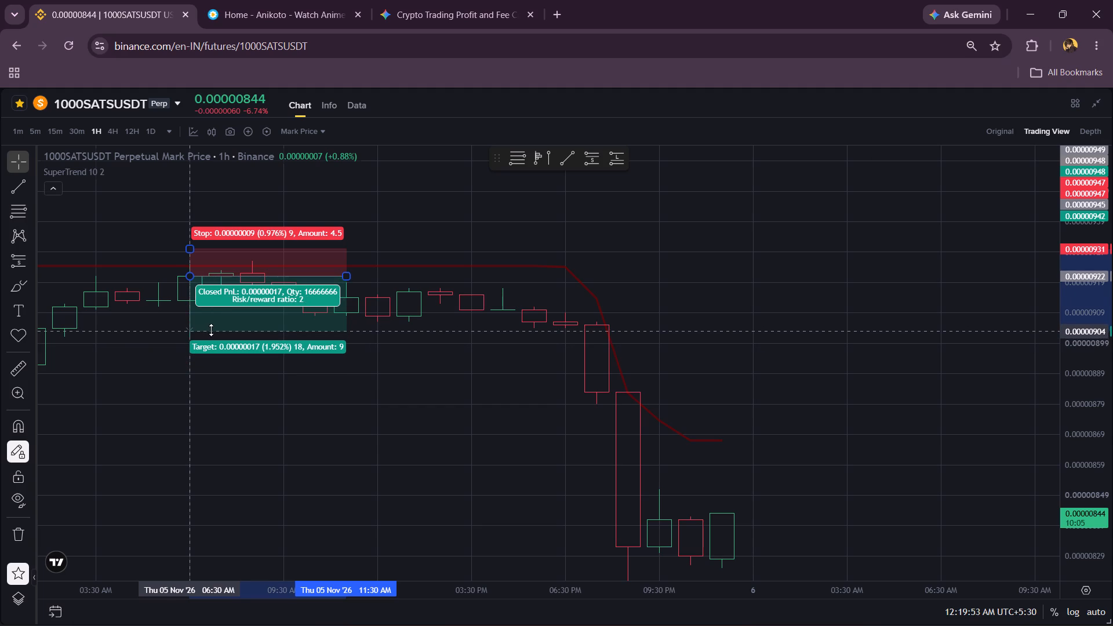
{"action": "left_click_drag", "start_coordinate": [211, 330], "coordinate": [211, 329]}
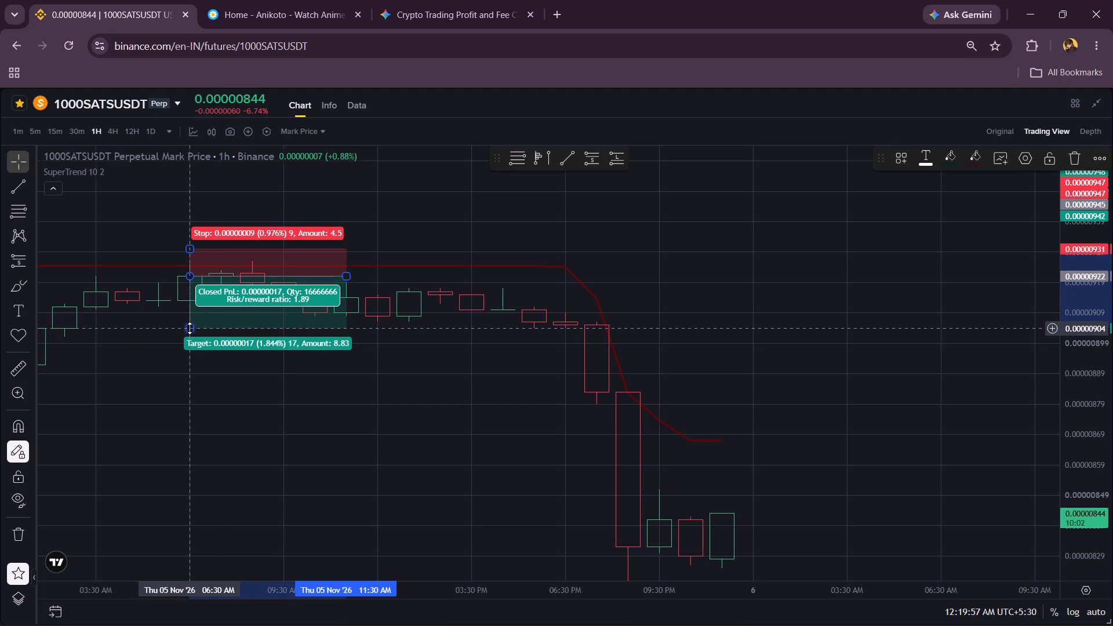
{"action": "left_click", "coordinate": [190, 328]}
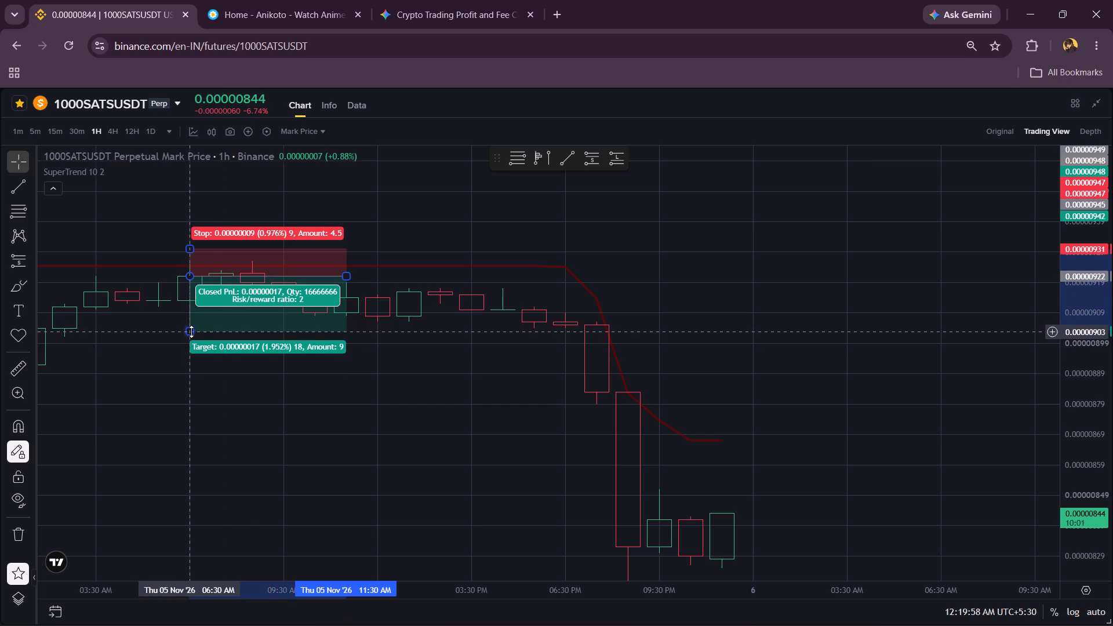
{"action": "left_click", "coordinate": [237, 401]}
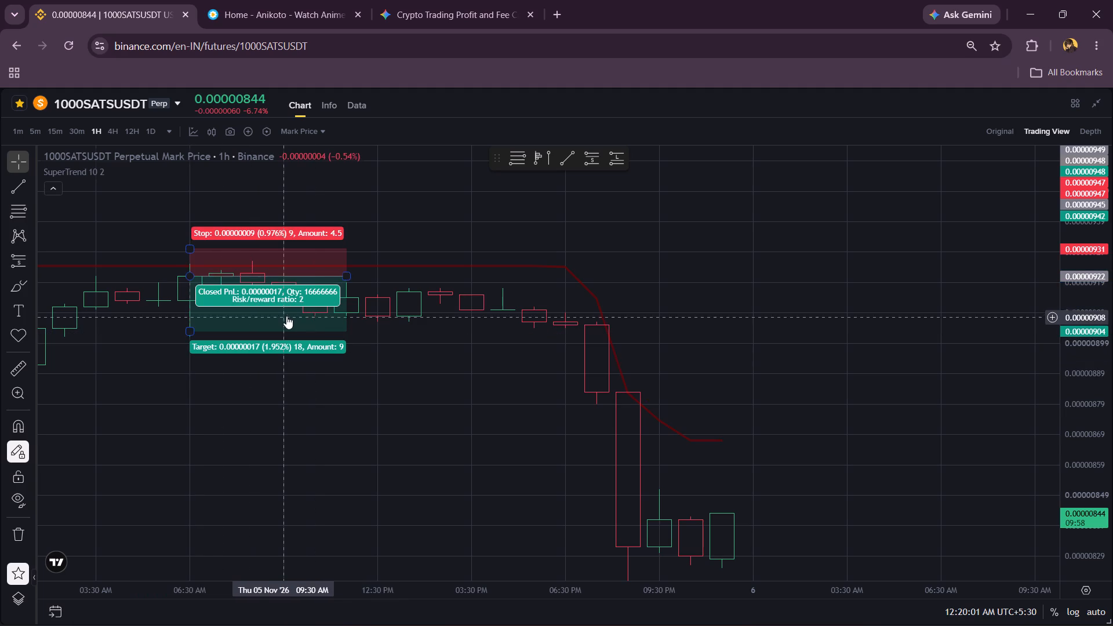
Place a short position on the hourly chart at 06:30 AM on 4 November 2026 with entry 0.00000895.
{"action": "scroll", "coordinate": [257, 412], "scroll_direction": "down", "scroll_amount": 4}
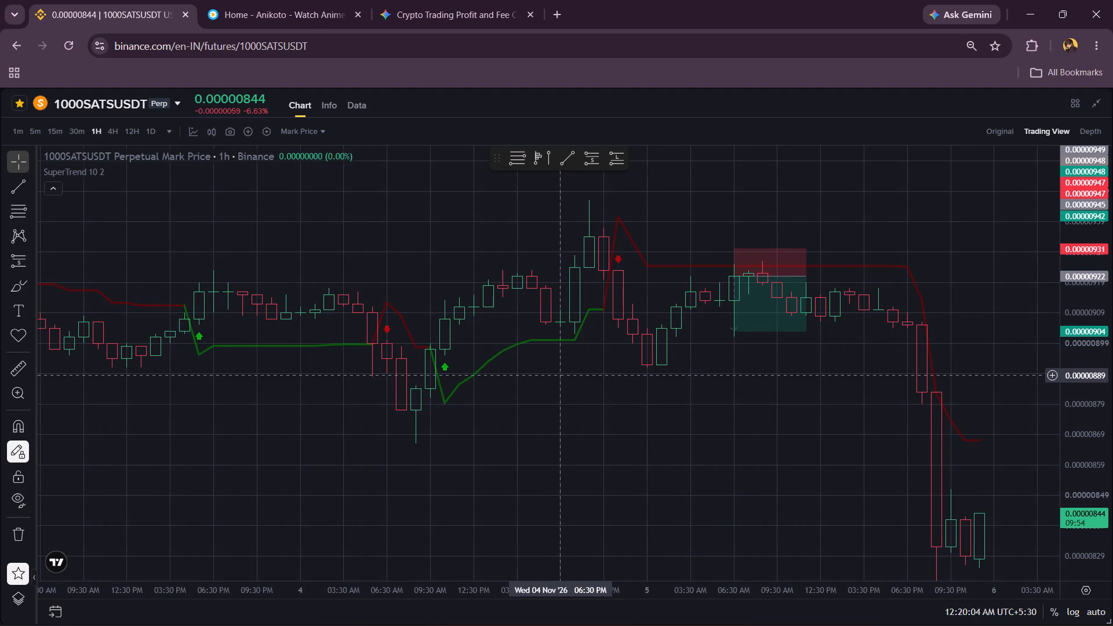
{"action": "scroll", "coordinate": [581, 374], "scroll_direction": "right", "scroll_amount": 1}
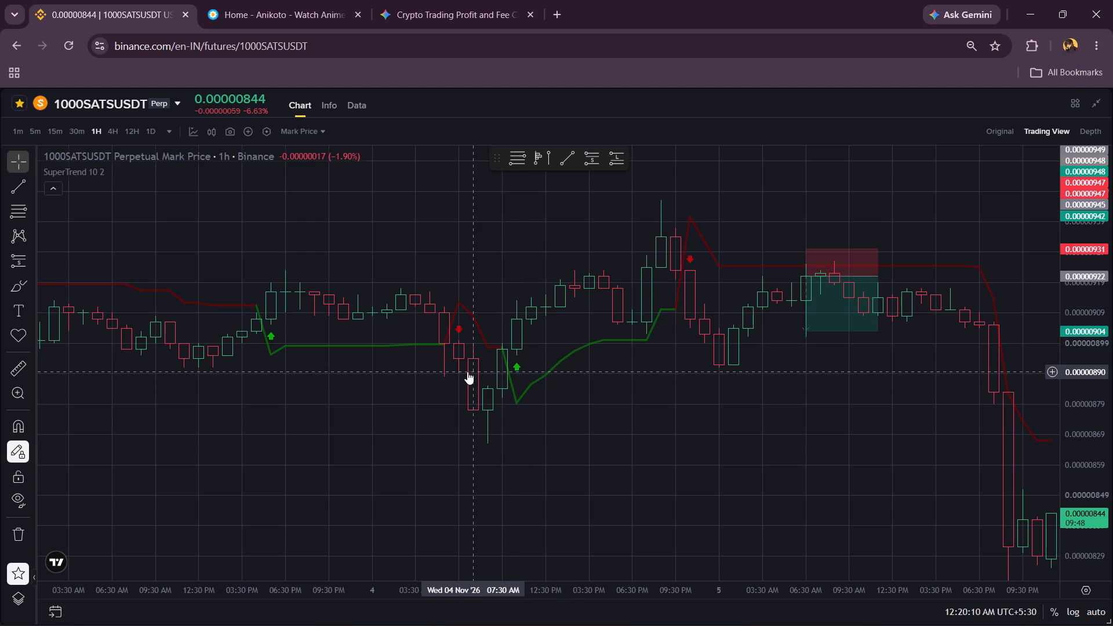
{"action": "scroll", "coordinate": [460, 369], "scroll_direction": "up", "scroll_amount": 3}
{"action": "scroll", "coordinate": [460, 369], "scroll_direction": "right", "scroll_amount": 2}
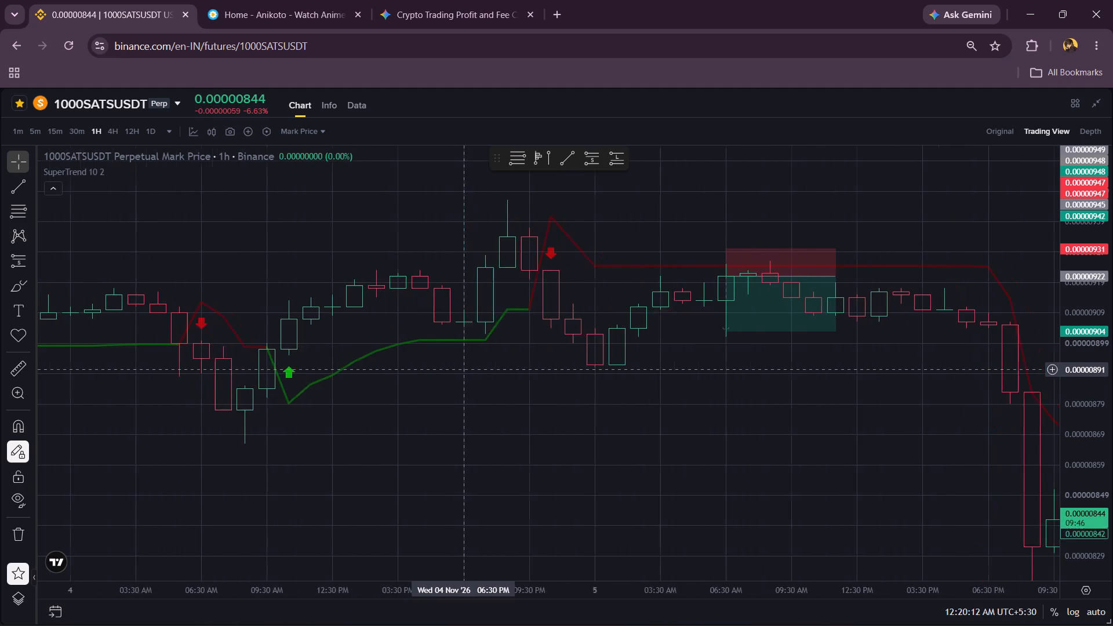
{"action": "scroll", "coordinate": [460, 369], "scroll_direction": "right", "scroll_amount": 3}
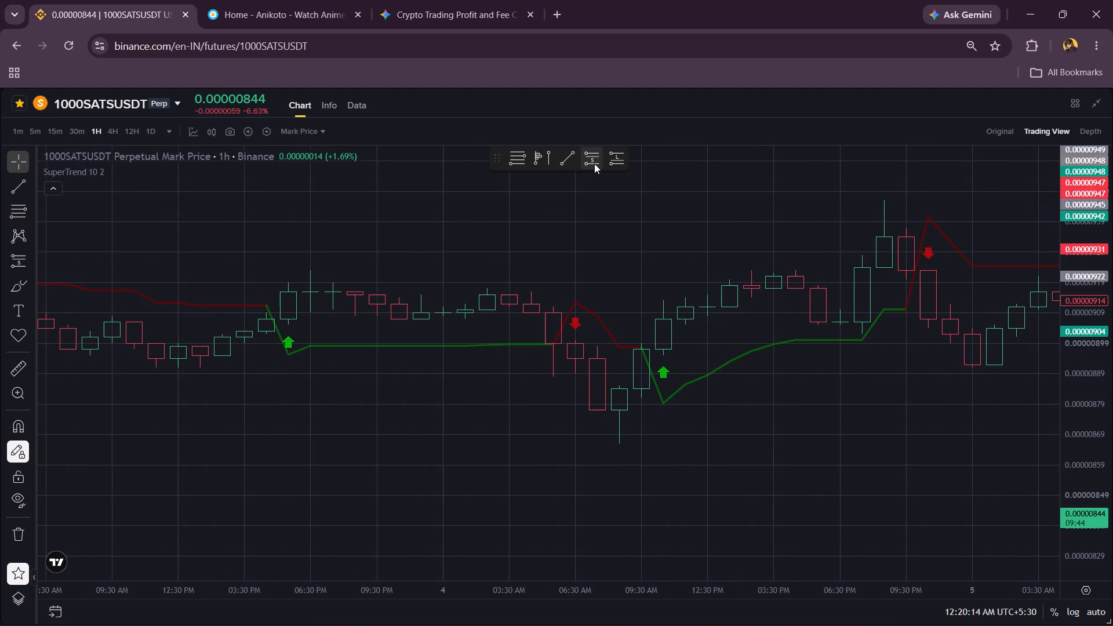
{"action": "left_click", "coordinate": [594, 163]}
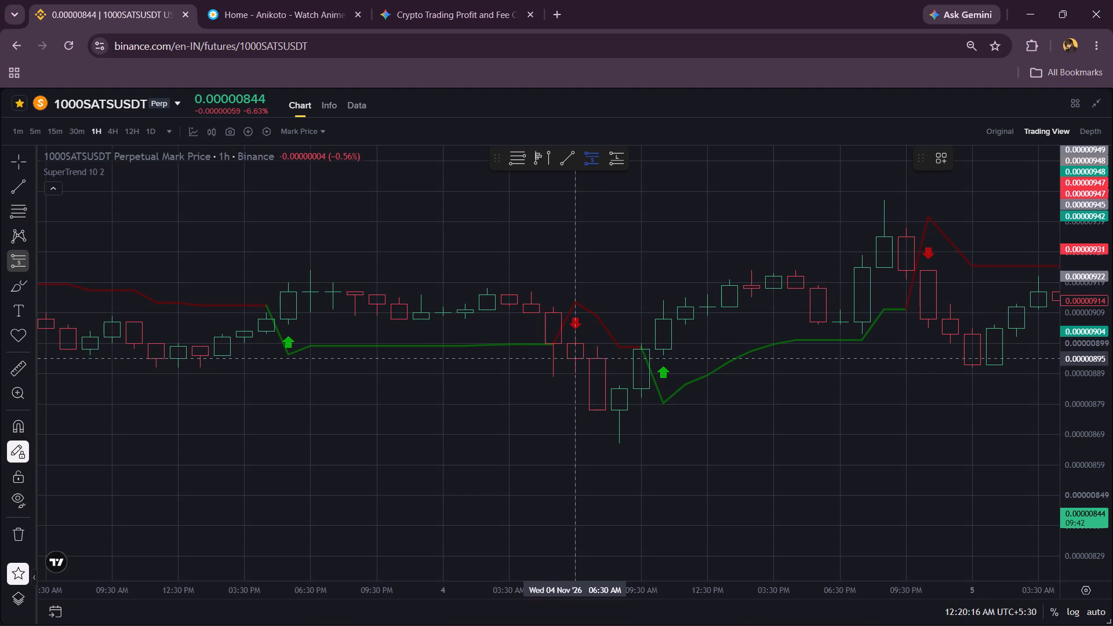
{"action": "left_click", "coordinate": [576, 358]}
{"action": "right_click", "coordinate": [602, 226]}
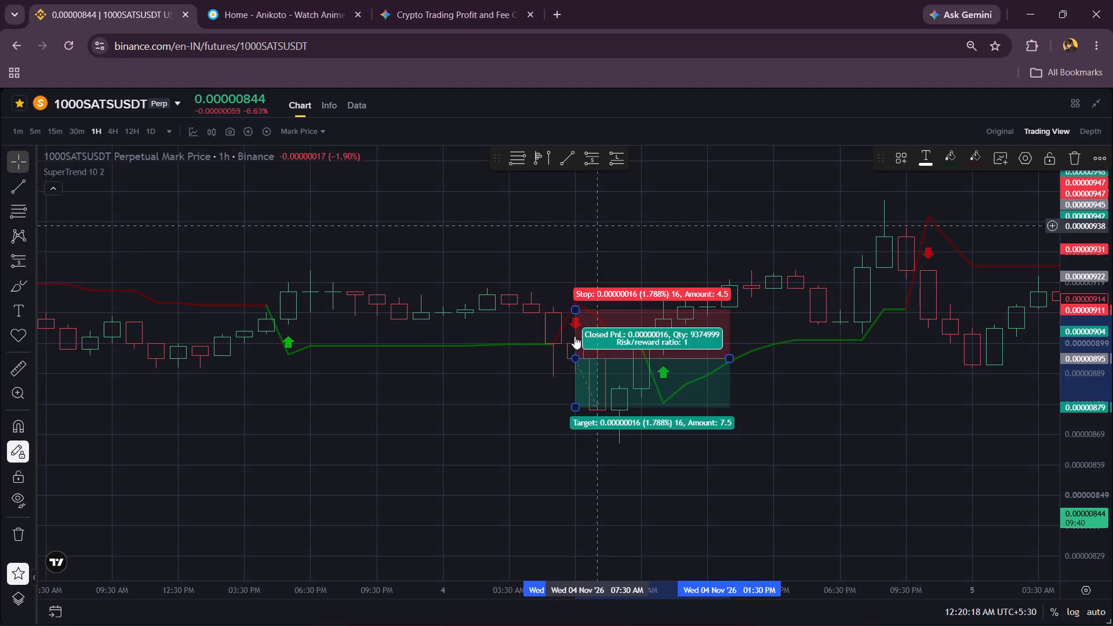
{"action": "left_click_drag", "start_coordinate": [577, 409], "coordinate": [578, 416]}
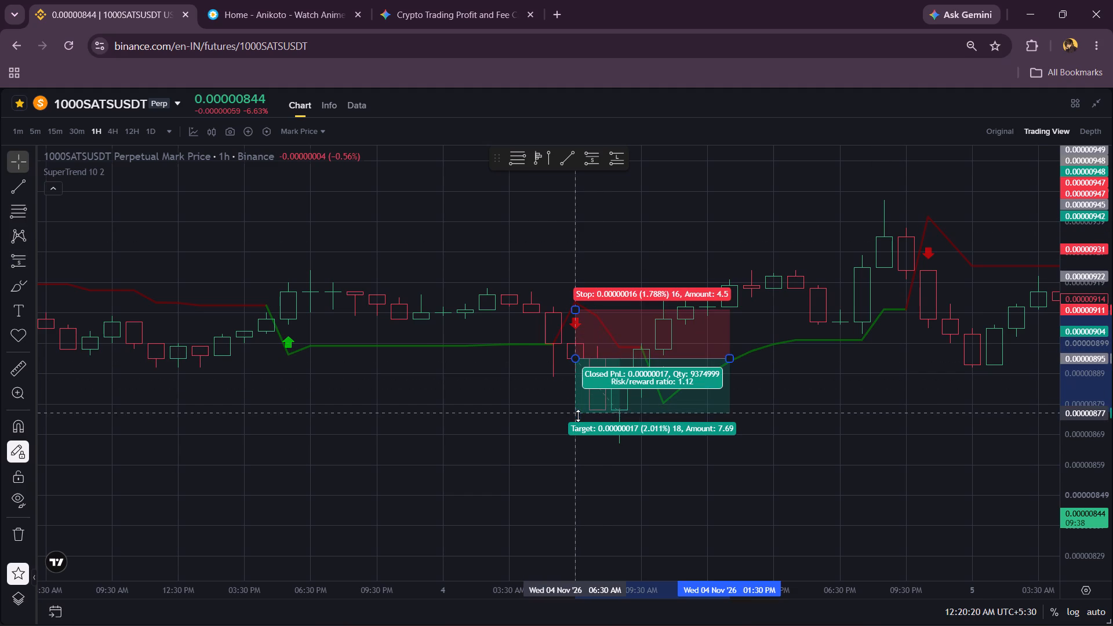
{"action": "left_click_drag", "start_coordinate": [578, 416], "coordinate": [578, 414]}
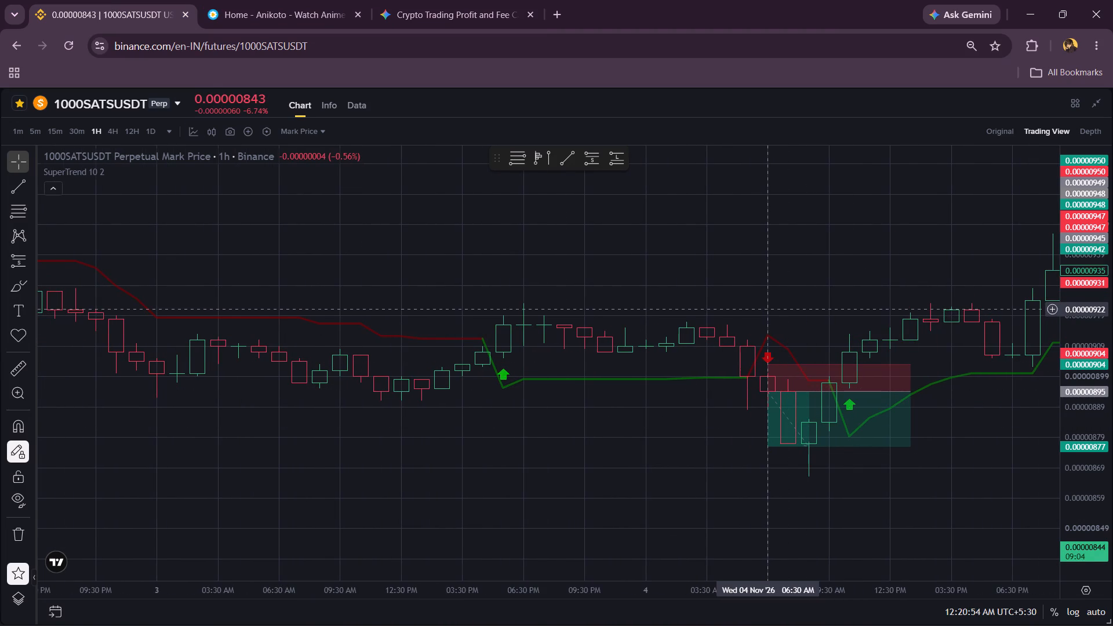
{"action": "scroll", "coordinate": [305, 372], "scroll_direction": "right", "scroll_amount": 2}
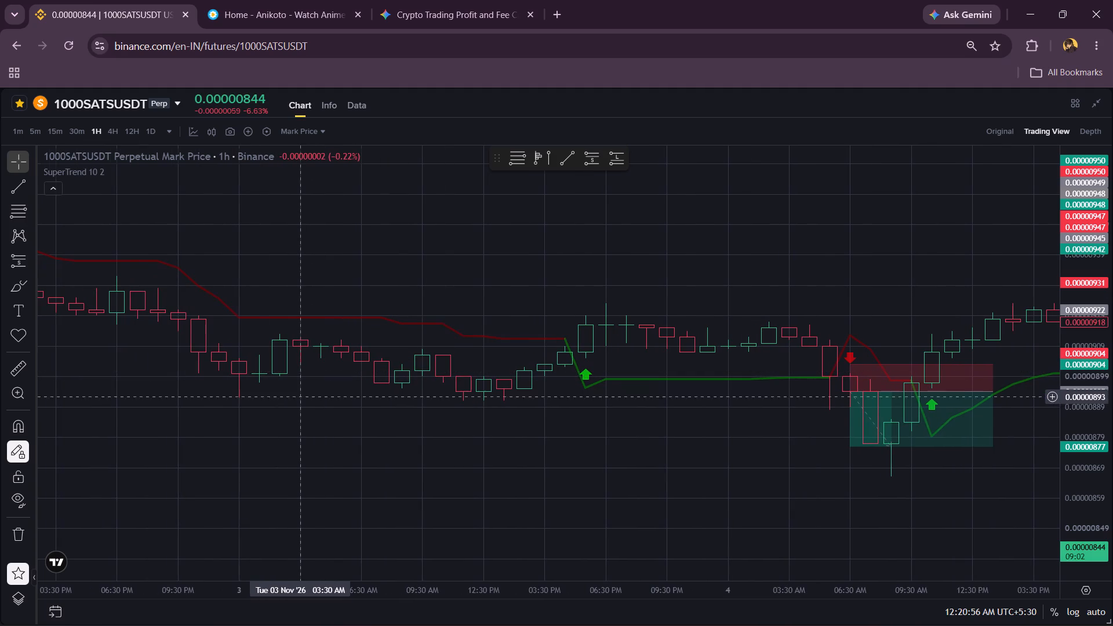
{"action": "scroll", "coordinate": [260, 392], "scroll_direction": "right", "scroll_amount": 4}
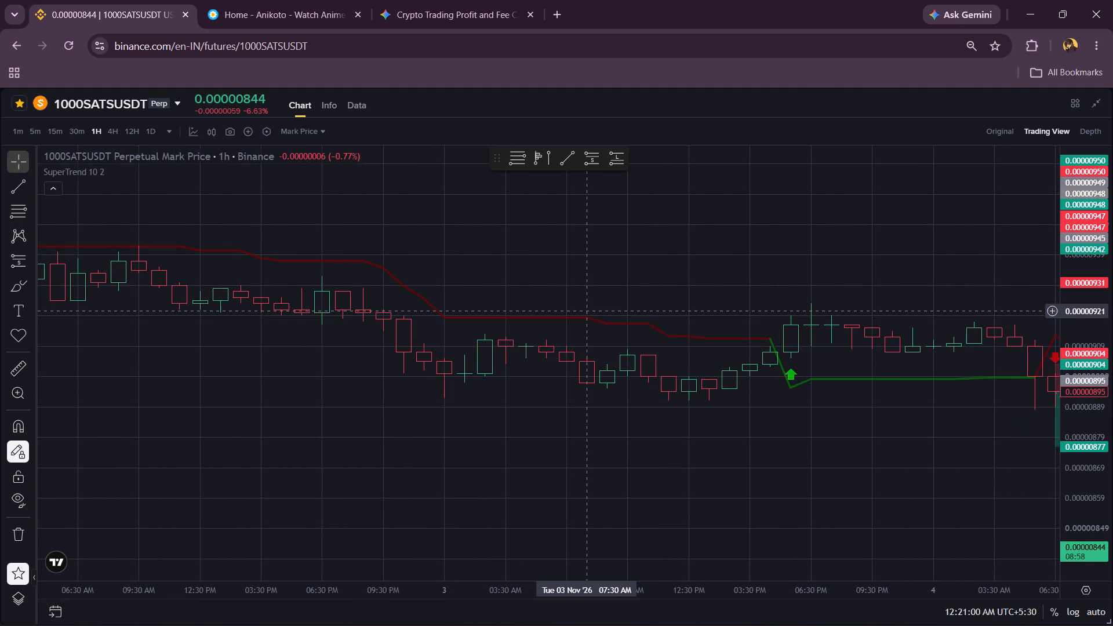
{"action": "left_click_drag", "start_coordinate": [591, 311], "coordinate": [503, 267]}
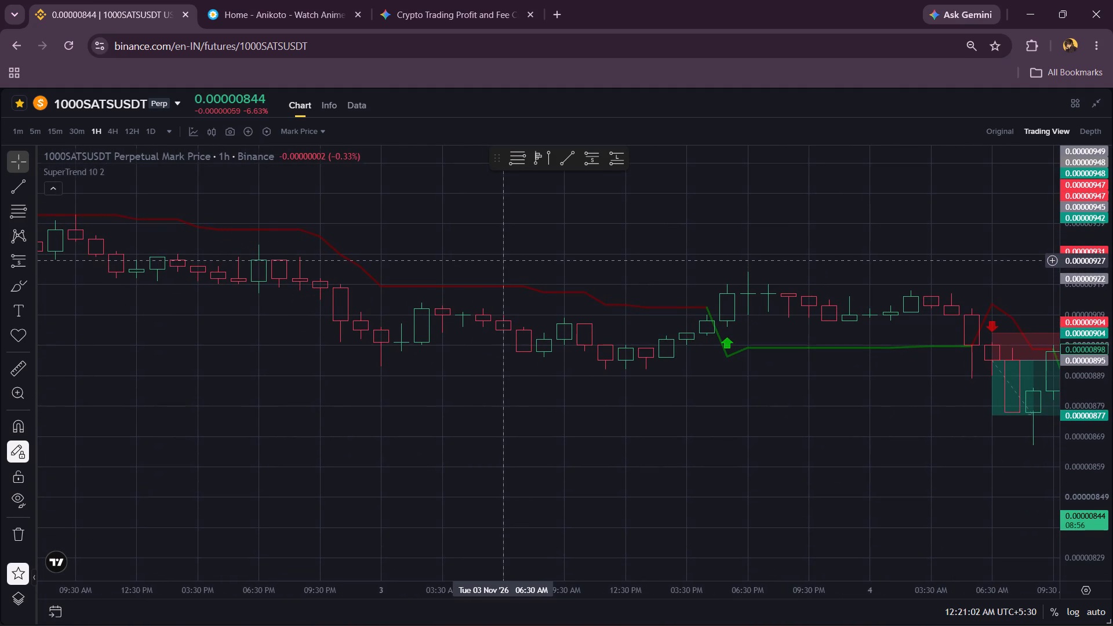
{"action": "left_click", "coordinate": [594, 161]}
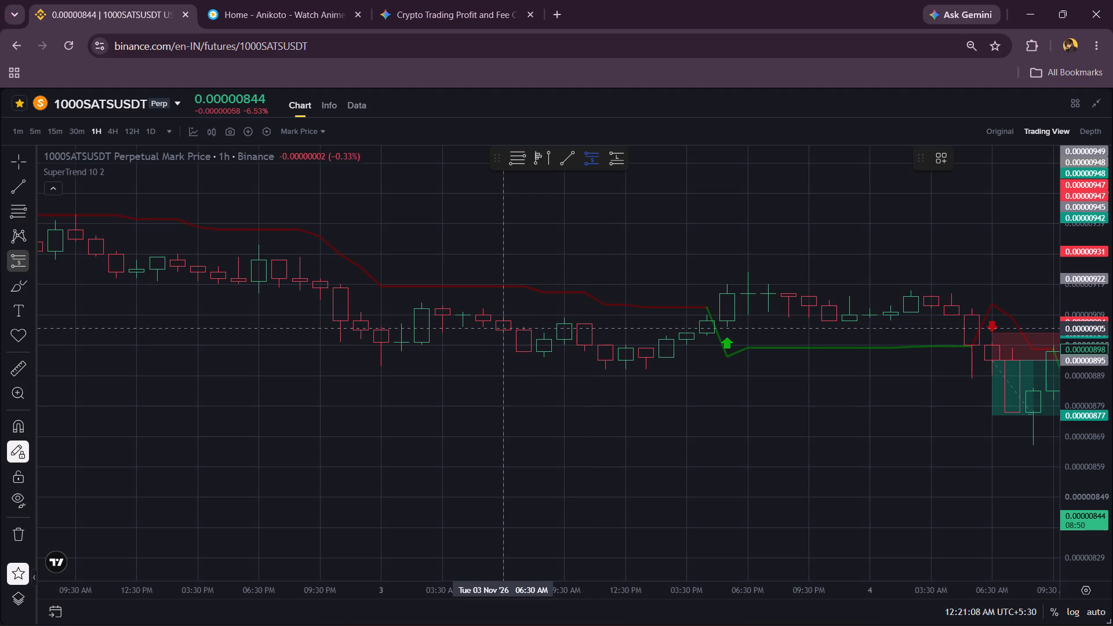
{"action": "left_click", "coordinate": [503, 327]}
{"action": "right_click", "coordinate": [601, 198]}
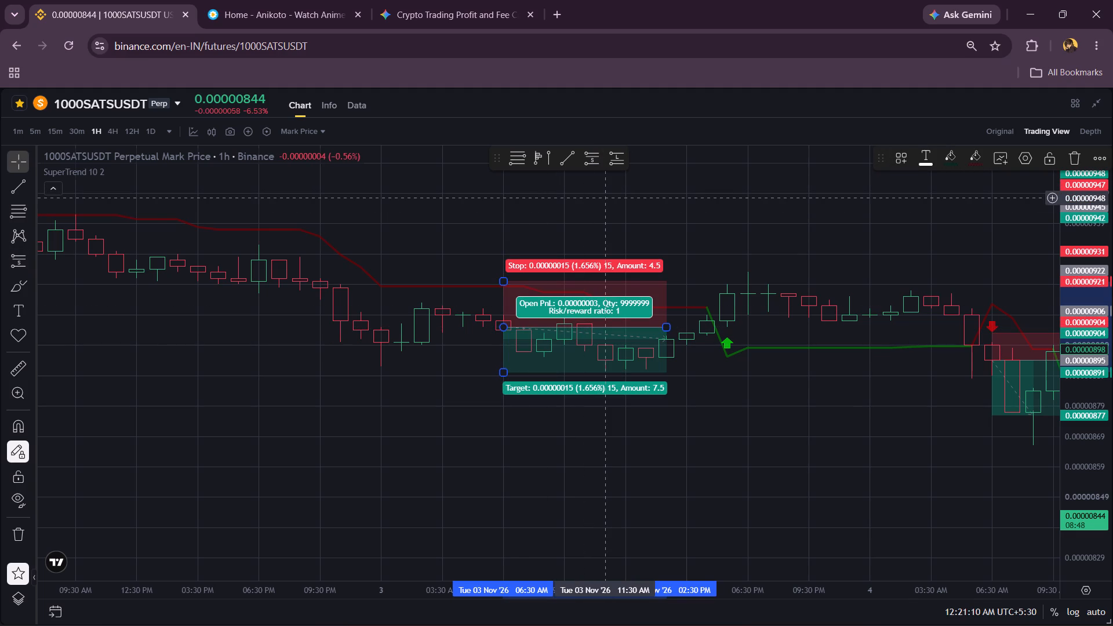
Extend the 3 November short's profit target to 0.00000018 (2.097%).
{"action": "left_click_drag", "start_coordinate": [636, 220], "coordinate": [529, 213]}
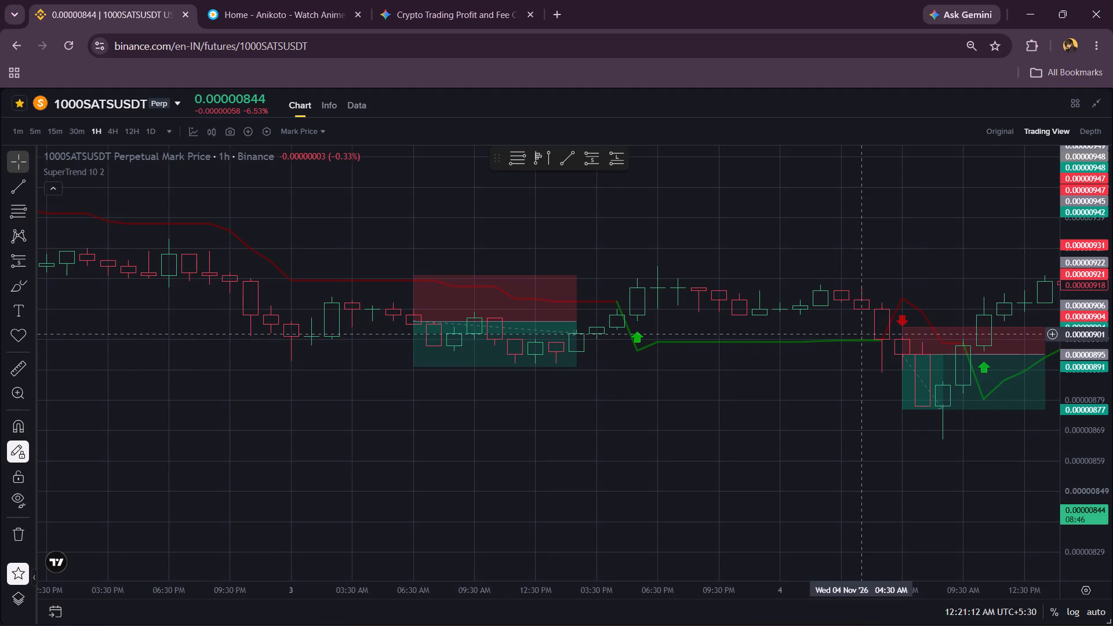
{"action": "scroll", "coordinate": [1066, 352], "scroll_direction": "up", "scroll_amount": 5}
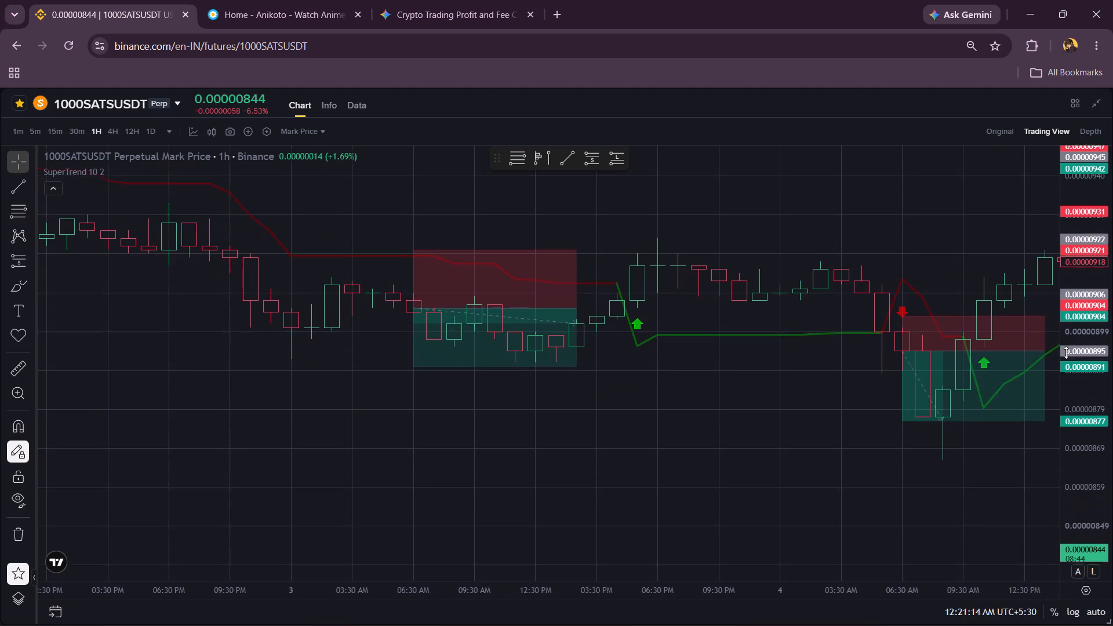
{"action": "scroll", "coordinate": [1066, 352], "scroll_direction": "up", "scroll_amount": 3}
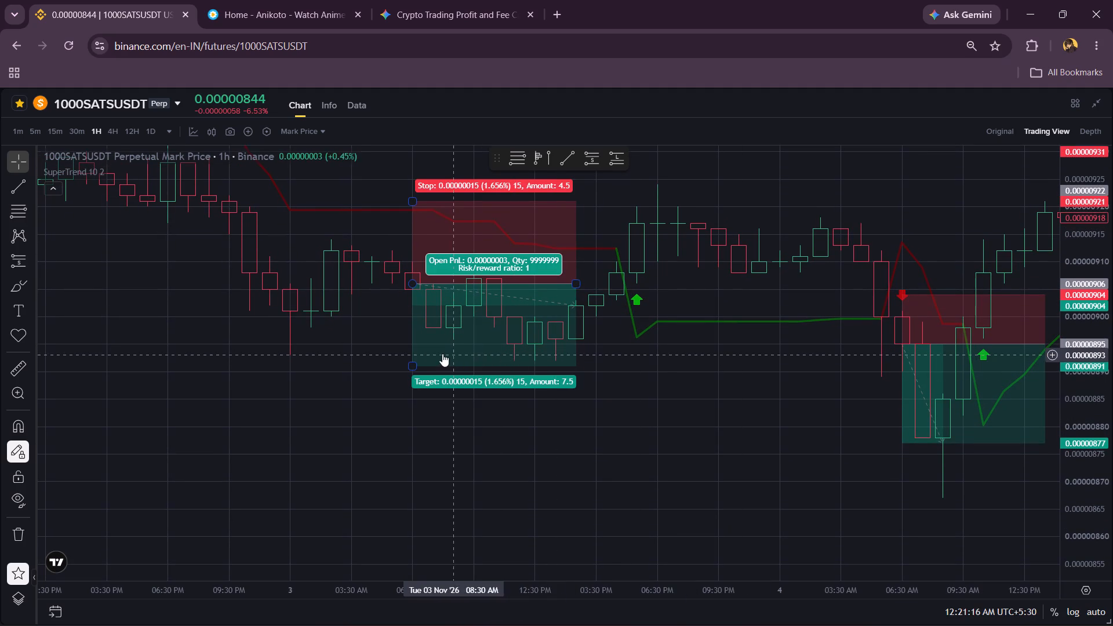
{"action": "left_click_drag", "start_coordinate": [412, 365], "coordinate": [421, 372]}
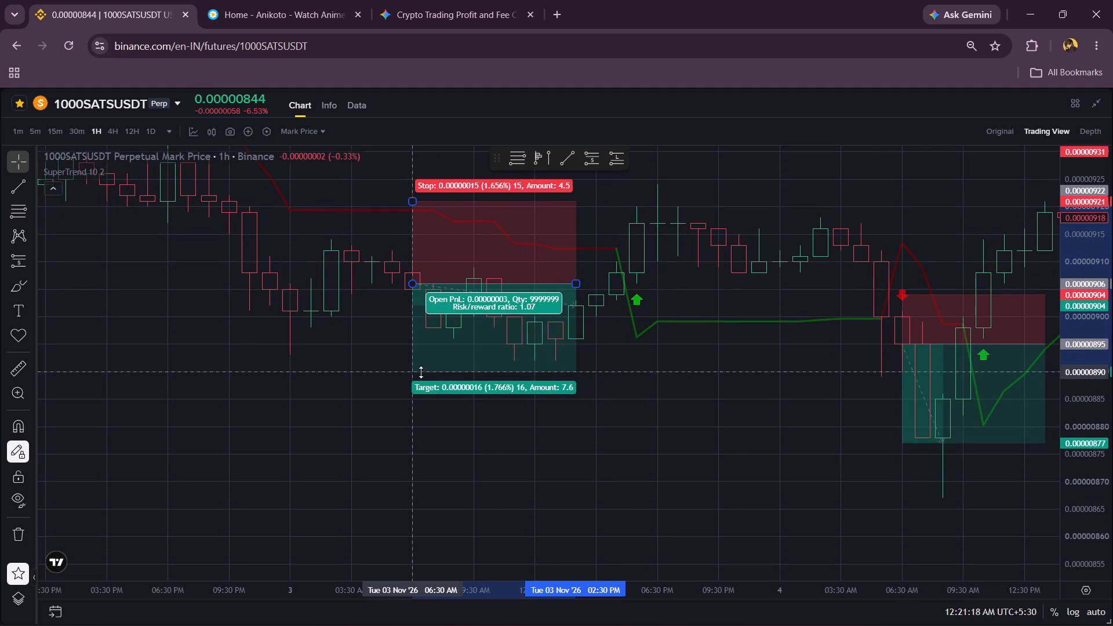
{"action": "left_click_drag", "start_coordinate": [421, 372], "coordinate": [436, 386]}
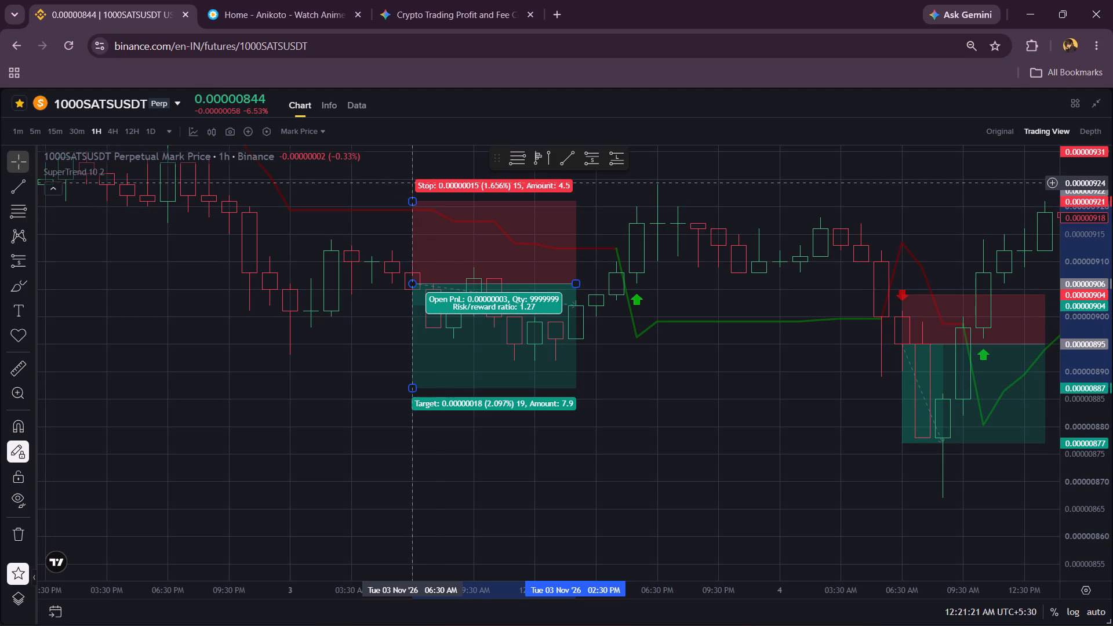
Tighten the 3 November short's stop to 0.00000009 (0.993%) for a risk/reward ratio of 2.11.
{"action": "left_click_drag", "start_coordinate": [413, 202], "coordinate": [415, 211]}
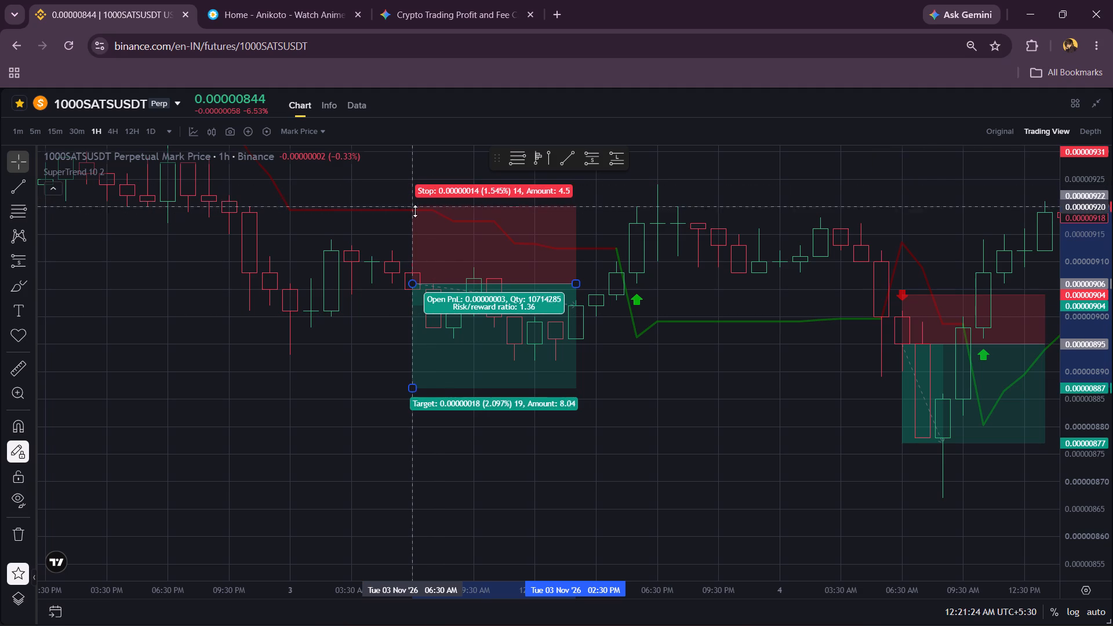
{"action": "left_click_drag", "start_coordinate": [415, 211], "coordinate": [422, 239]}
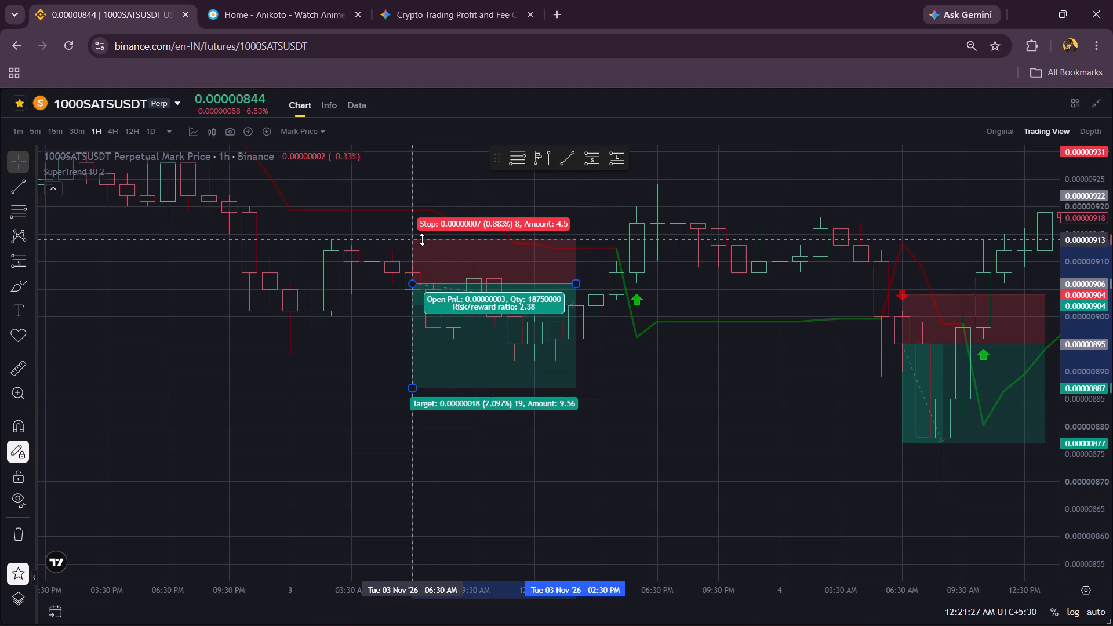
{"action": "left_click_drag", "start_coordinate": [422, 239], "coordinate": [422, 231]}
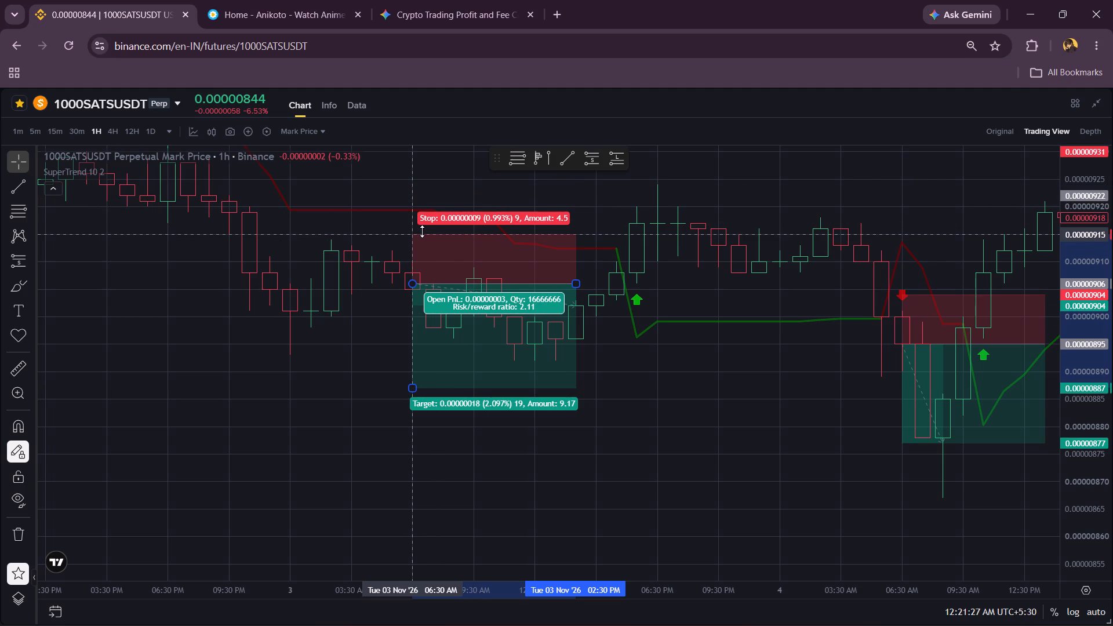
{"action": "left_click_drag", "start_coordinate": [422, 231], "coordinate": [422, 231]}
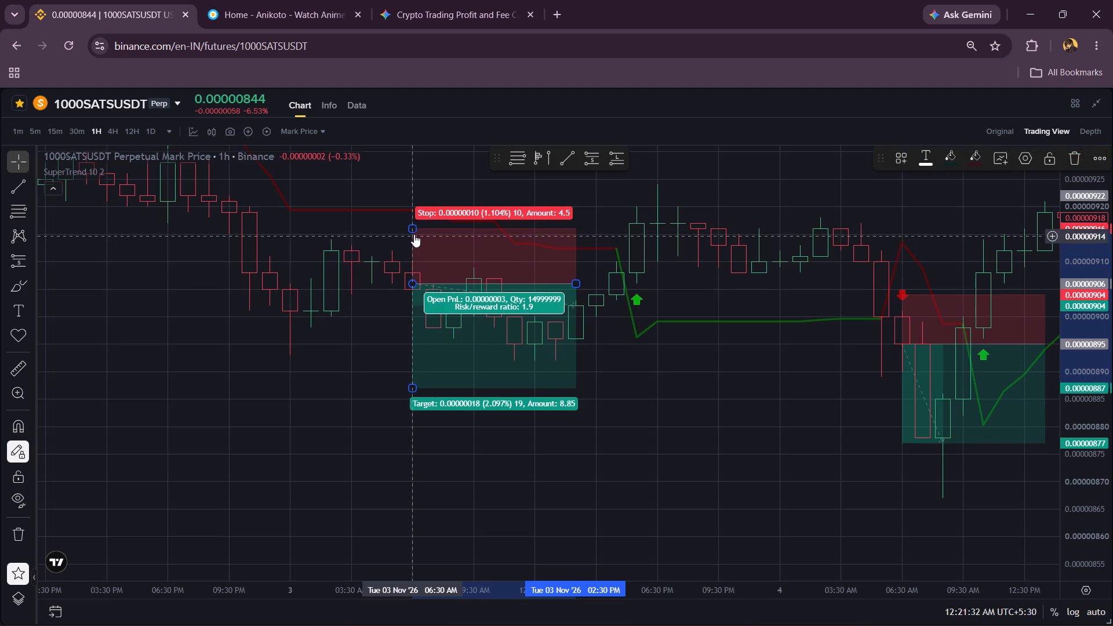
{"action": "left_click_drag", "start_coordinate": [411, 228], "coordinate": [414, 234]}
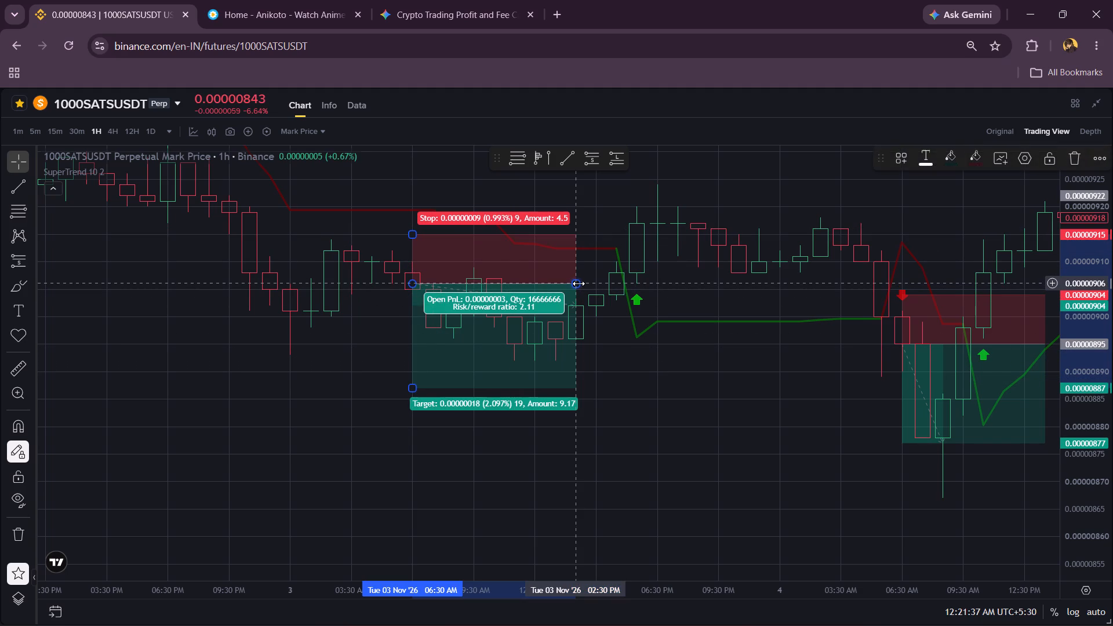
Extend the 3 November short position's end time to 05:30 PM on the same day.
{"action": "left_click_drag", "start_coordinate": [579, 283], "coordinate": [645, 276]}
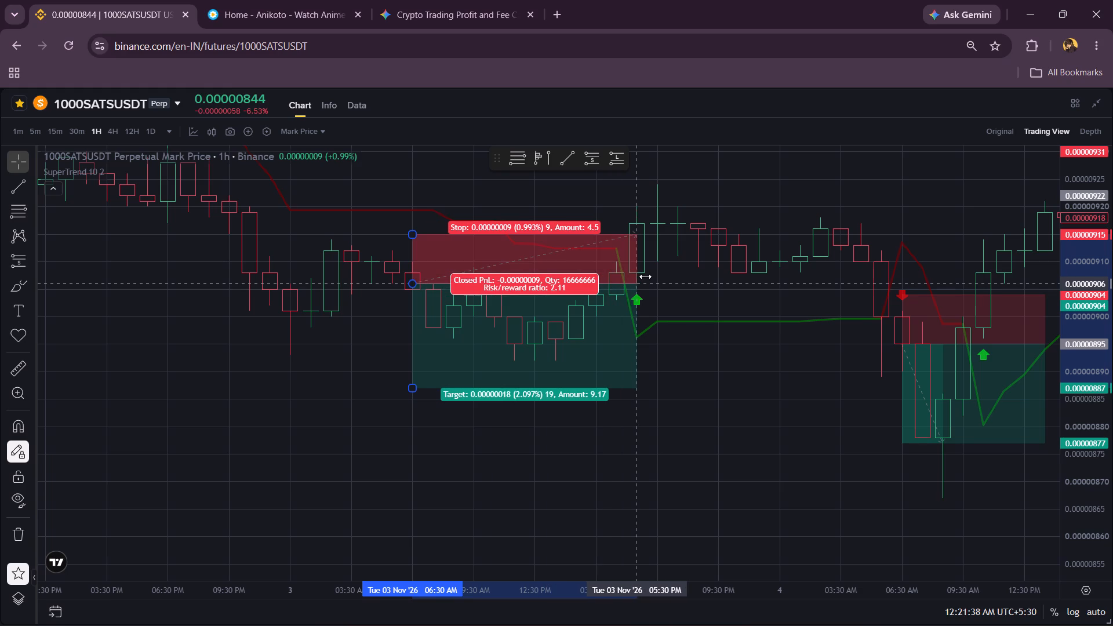
{"action": "left_click", "coordinate": [695, 382]}
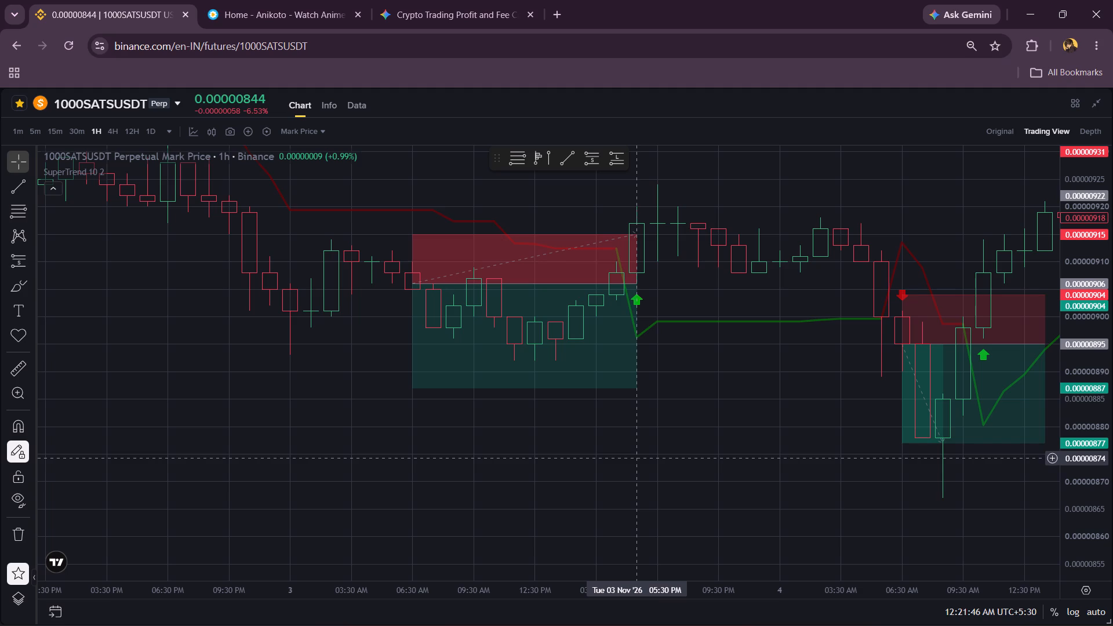
Jump the 1000SATSUSDT chart to 2 November 2026 at 06:00.
{"action": "scroll", "coordinate": [634, 458], "scroll_direction": "right", "scroll_amount": 5}
{"action": "left_click_drag", "start_coordinate": [334, 374], "coordinate": [471, 512]}
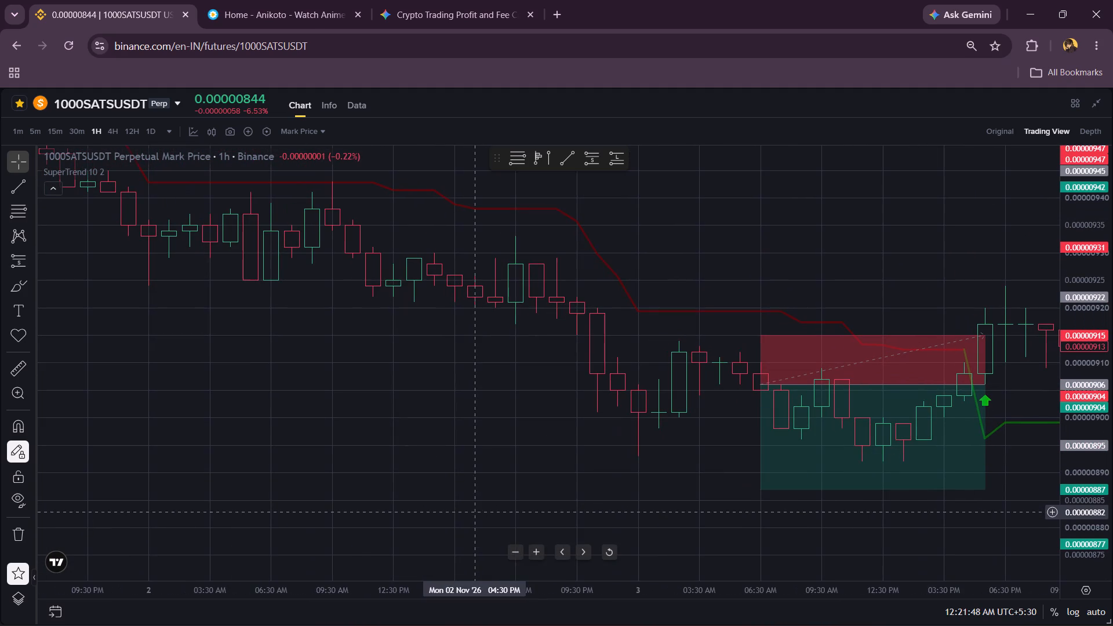
{"action": "left_click", "coordinate": [64, 612]}
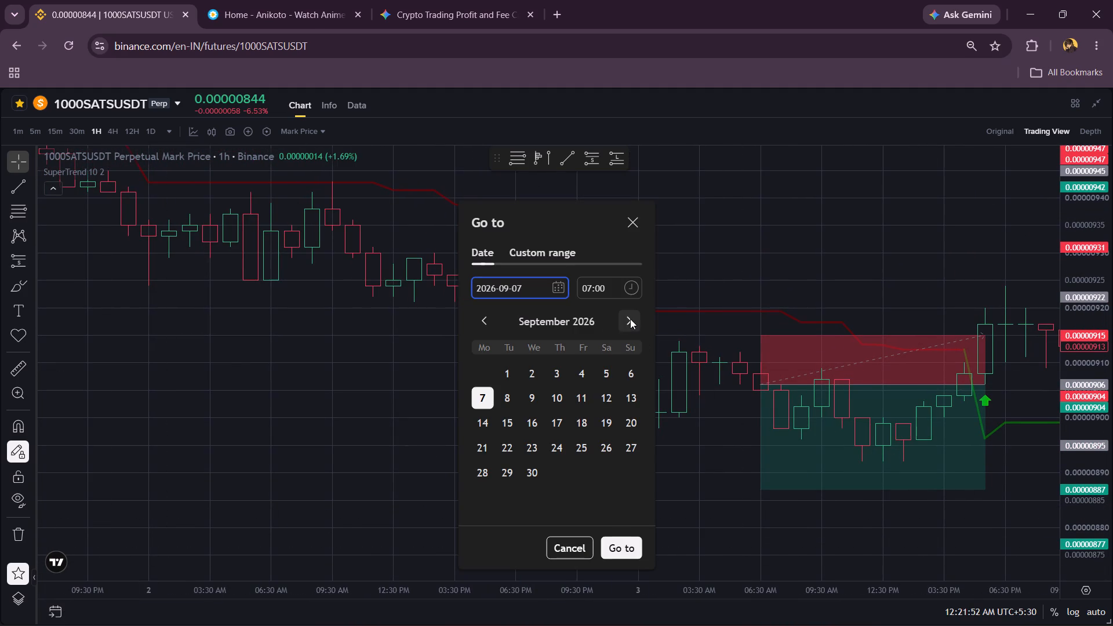
{"action": "triple_click", "coordinate": [630, 319]}
{"action": "double_click", "coordinate": [630, 319]}
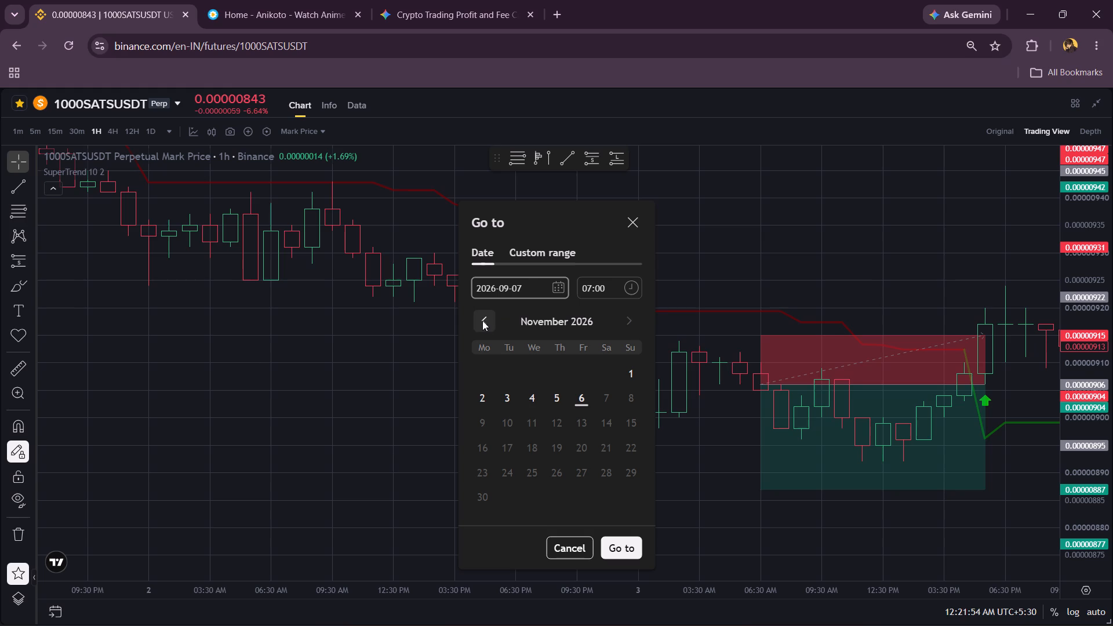
{"action": "left_click", "coordinate": [482, 321]}
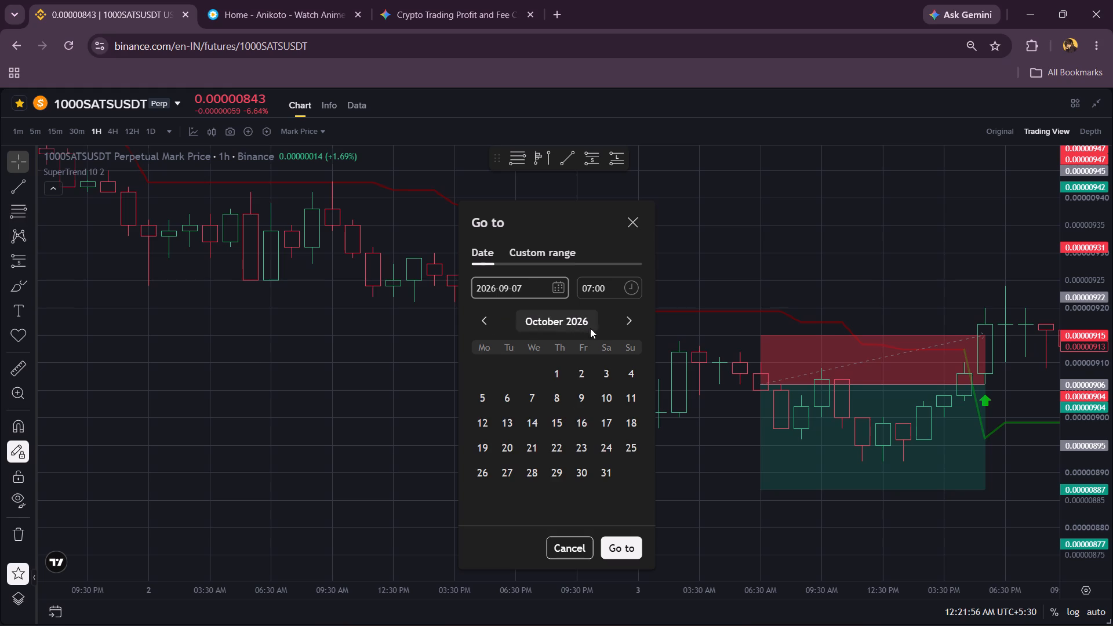
{"action": "left_click", "coordinate": [621, 324]}
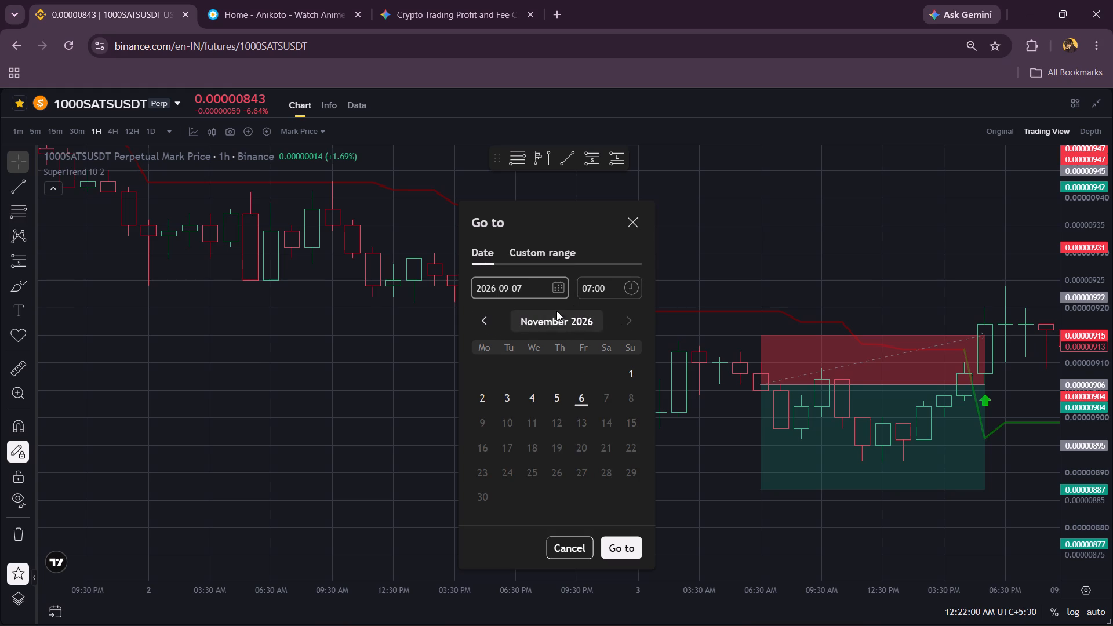
{"action": "left_click", "coordinate": [615, 283]}
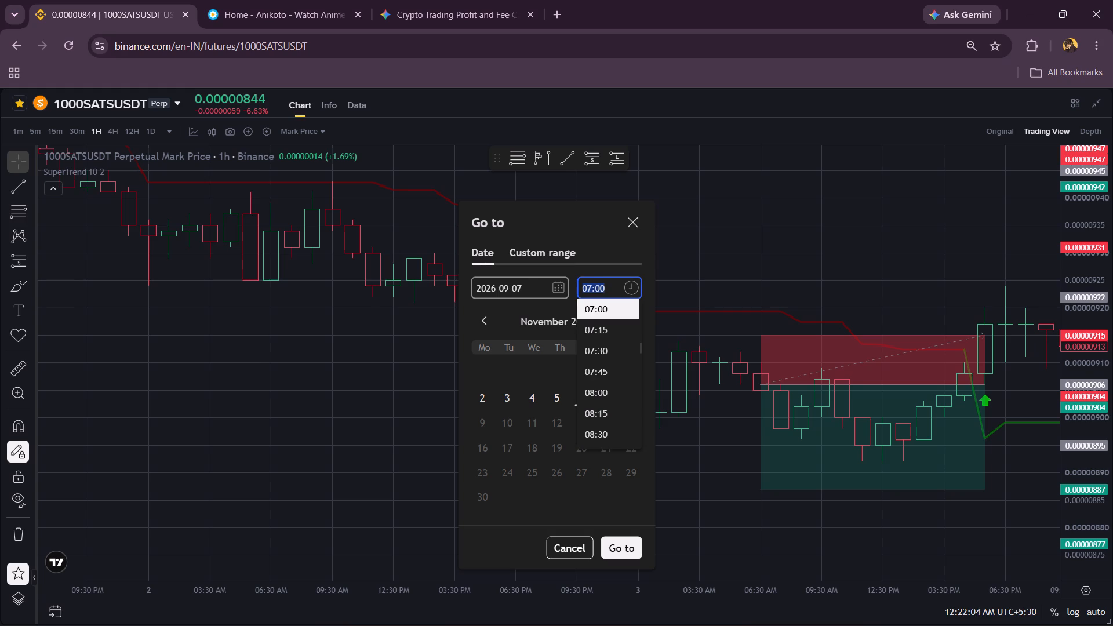
{"action": "key", "text": "6"}
{"action": "left_click", "coordinate": [601, 315]}
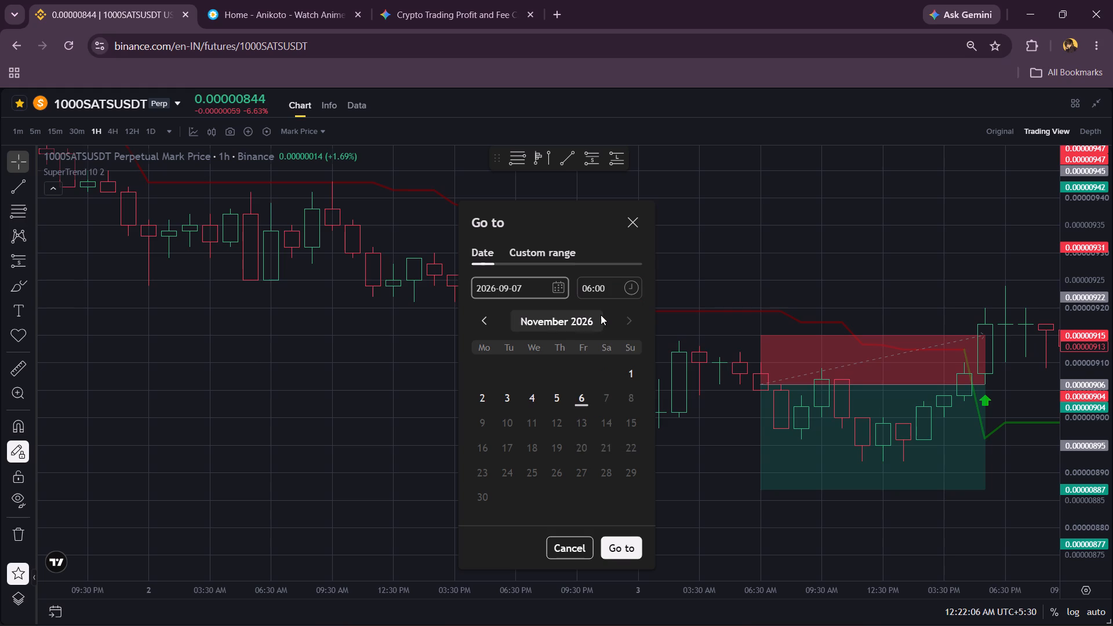
{"action": "left_click", "coordinate": [483, 393]}
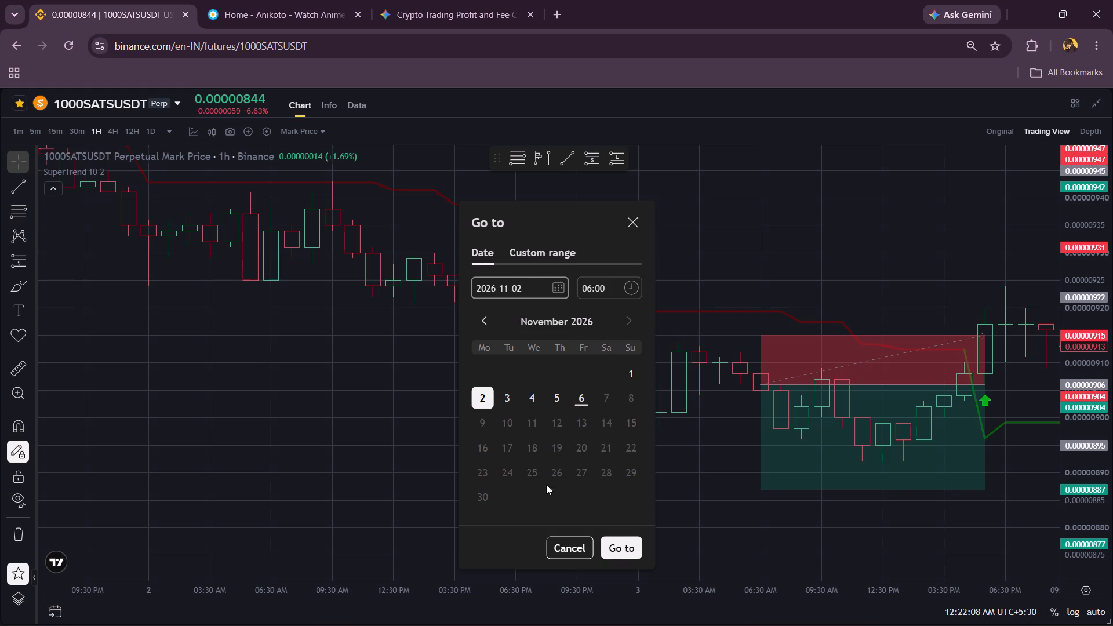
{"action": "left_click", "coordinate": [624, 551]}
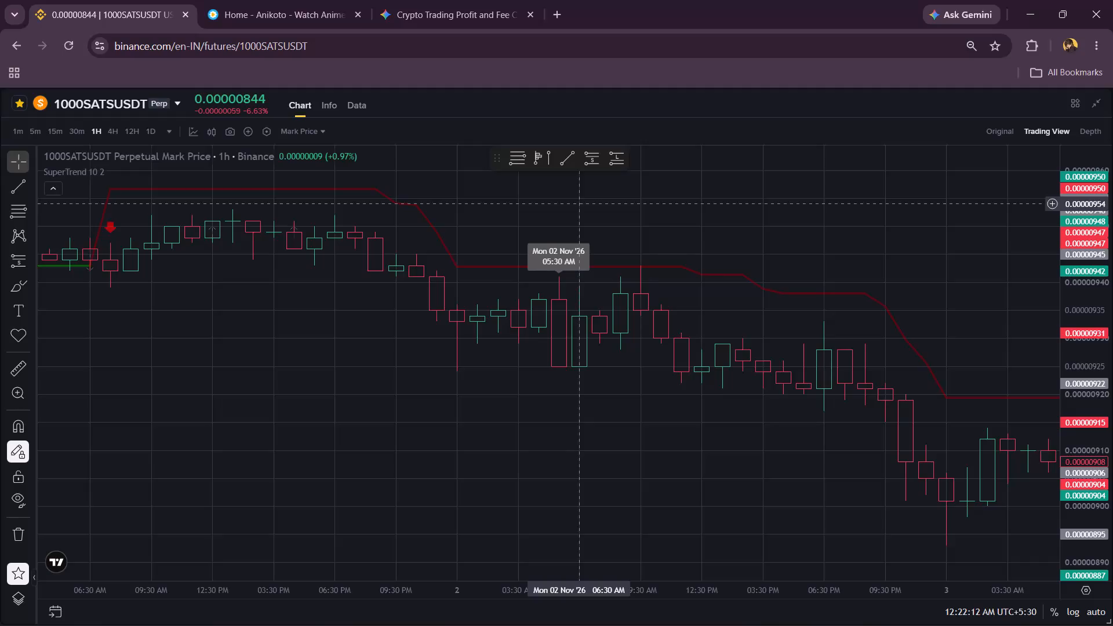
Place a short position at 06:30 AM on 2 November 2026 with entry 0.00000934.
{"action": "left_click_drag", "start_coordinate": [578, 206], "coordinate": [502, 213]}
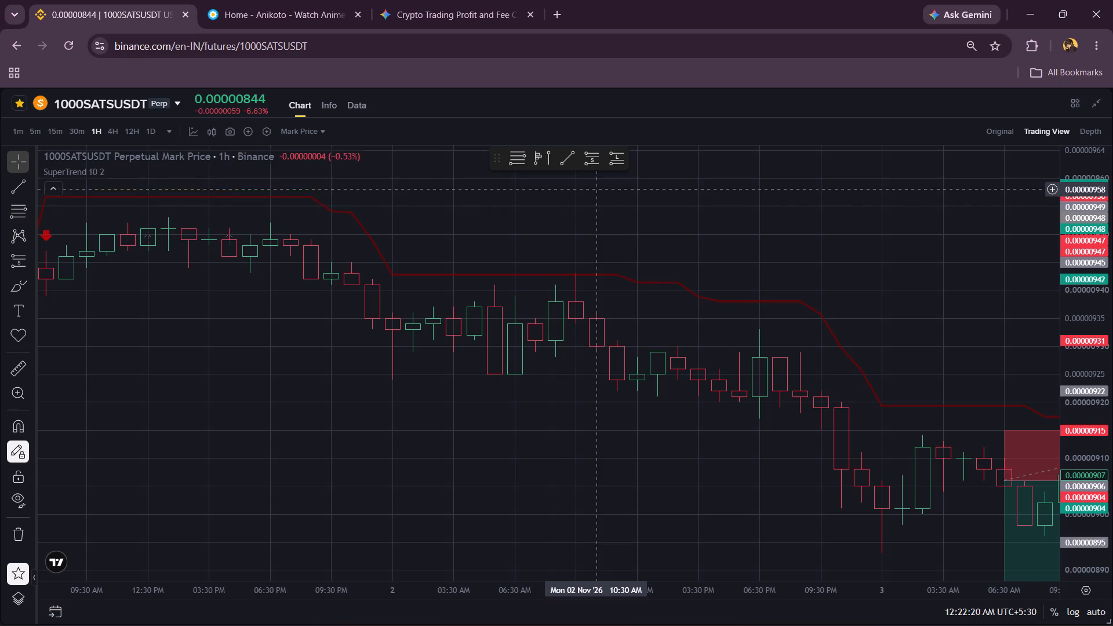
{"action": "left_click", "coordinate": [594, 160]}
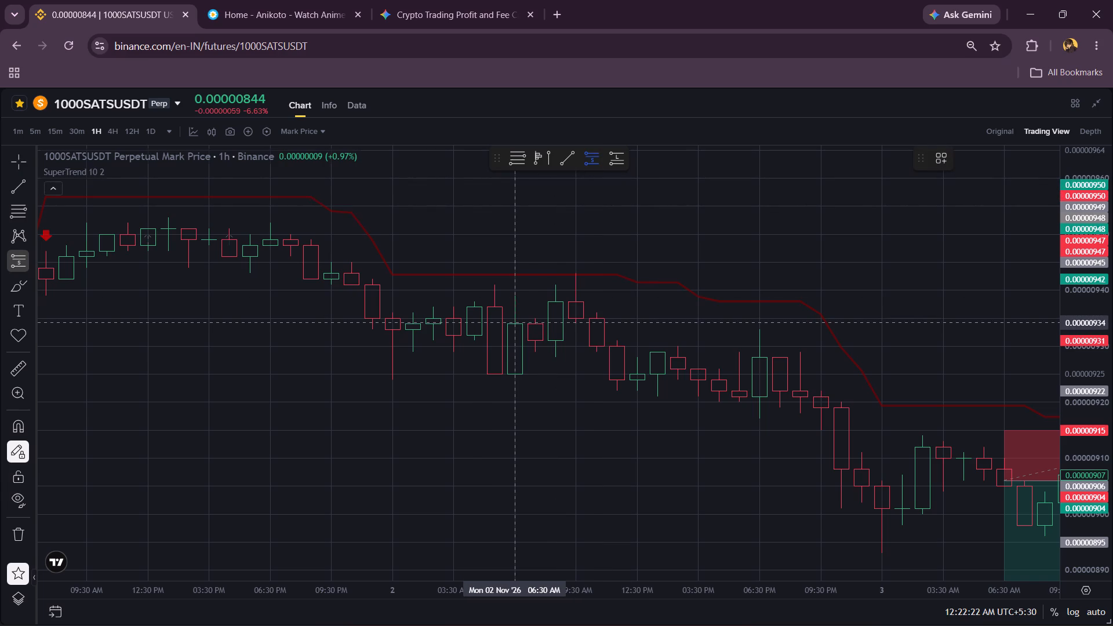
{"action": "left_click", "coordinate": [519, 322]}
{"action": "right_click", "coordinate": [705, 256]}
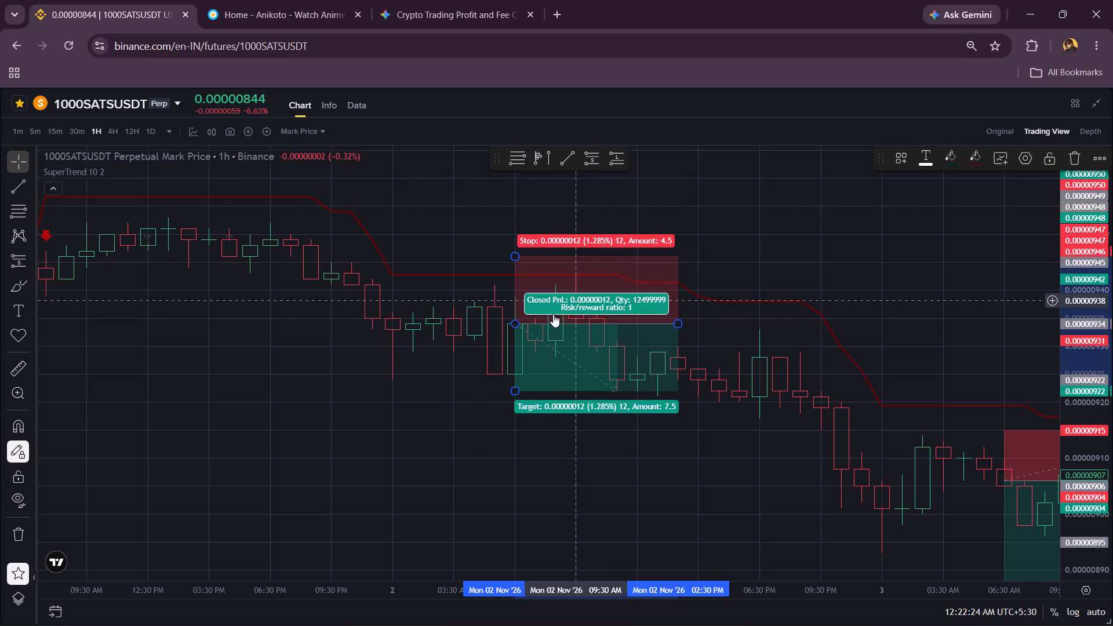
Tighten the 2 November short's stop to 0.00000010 (1.071%).
{"action": "left_click_drag", "start_coordinate": [514, 256], "coordinate": [515, 262]}
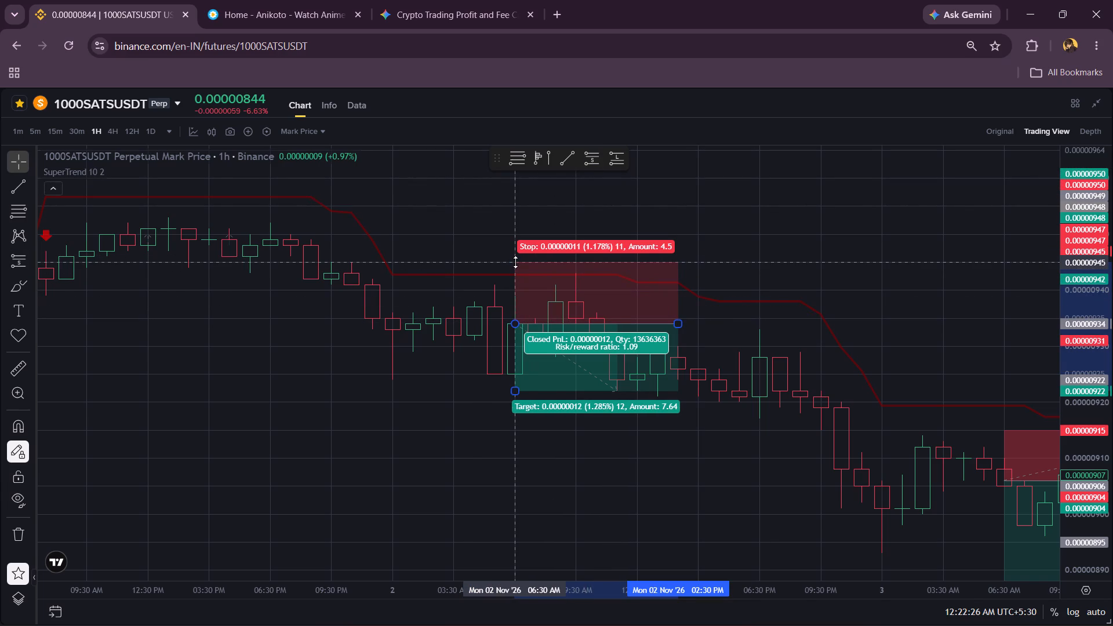
{"action": "left_click_drag", "start_coordinate": [515, 262], "coordinate": [520, 267]}
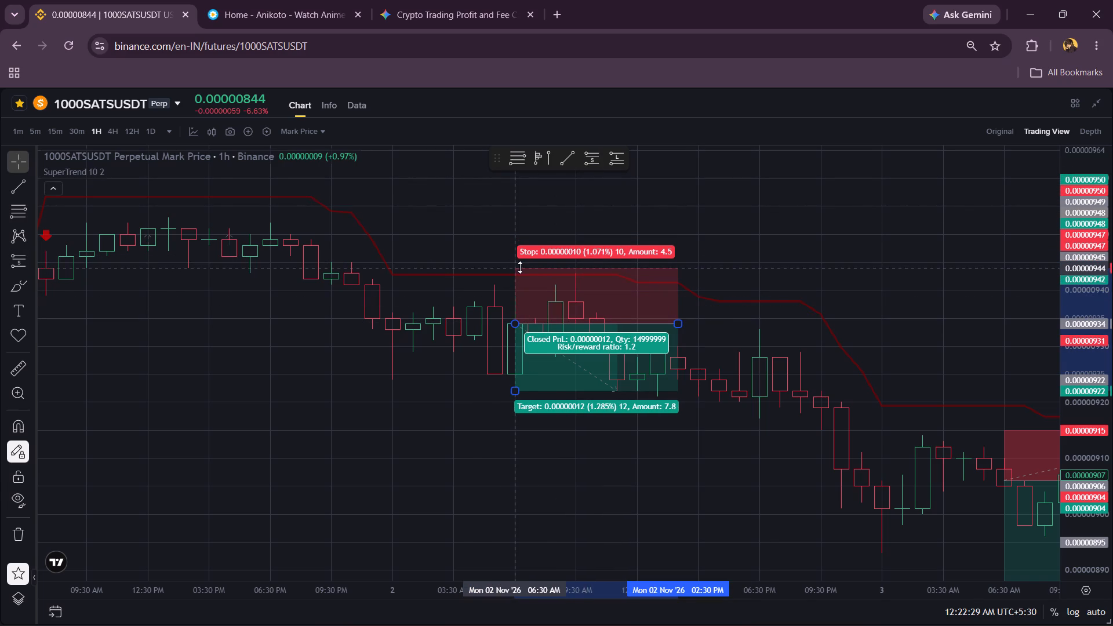
{"action": "left_click_drag", "start_coordinate": [520, 267], "coordinate": [525, 273]}
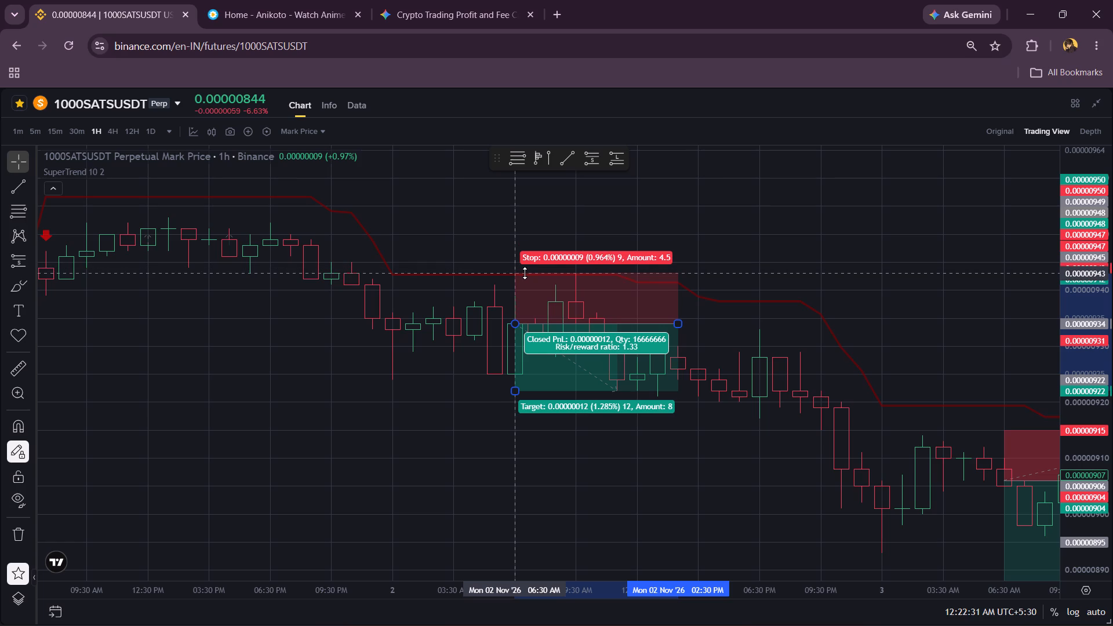
{"action": "left_click_drag", "start_coordinate": [525, 273], "coordinate": [523, 268]}
{"action": "left_click_drag", "start_coordinate": [523, 268], "coordinate": [522, 266]}
Extend the 2 November short's profit target to 0.00000019 (2.141%) for a risk/reward ratio of 2.
{"action": "left_click_drag", "start_coordinate": [756, 263], "coordinate": [733, 248]}
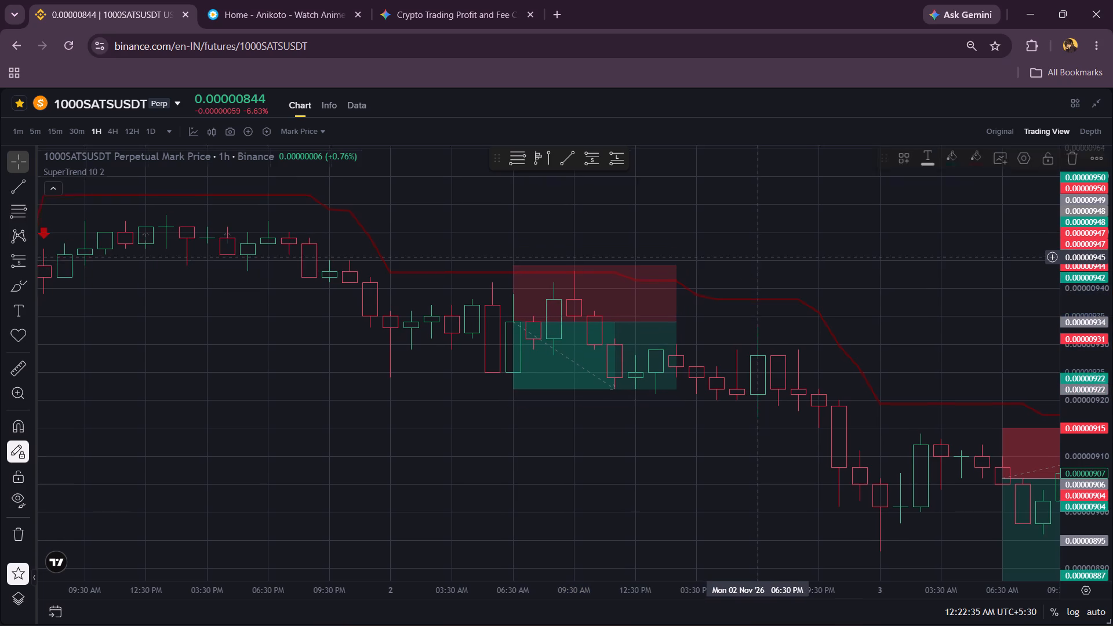
{"action": "left_click_drag", "start_coordinate": [733, 248], "coordinate": [656, 213]}
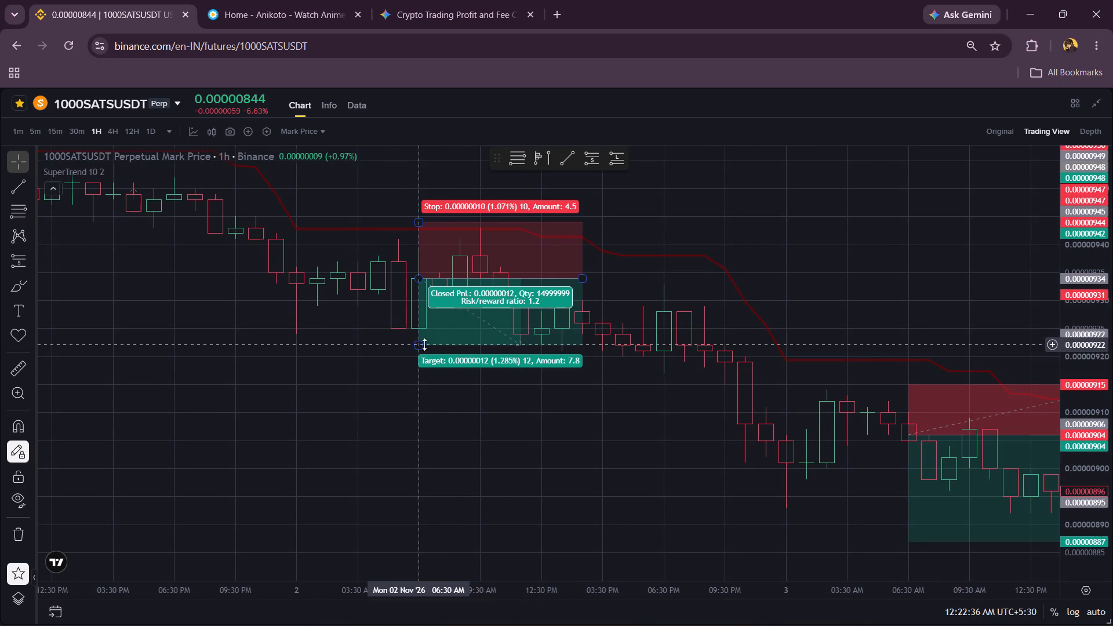
{"action": "left_click_drag", "start_coordinate": [418, 344], "coordinate": [433, 354]}
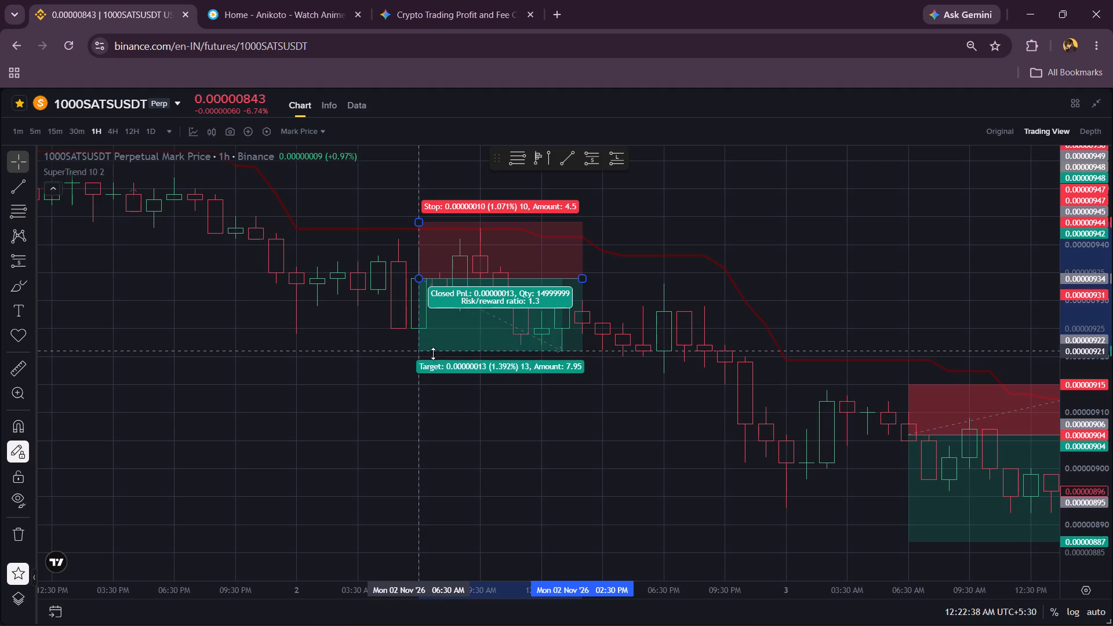
{"action": "left_click_drag", "start_coordinate": [433, 354], "coordinate": [449, 367]}
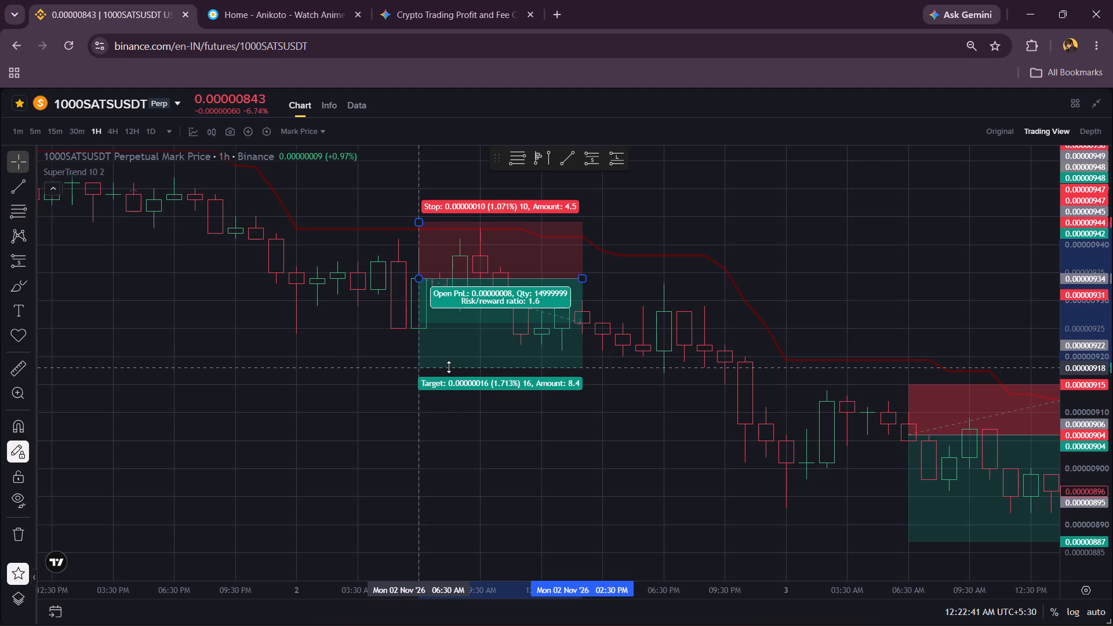
{"action": "left_click_drag", "start_coordinate": [449, 367], "coordinate": [460, 379]}
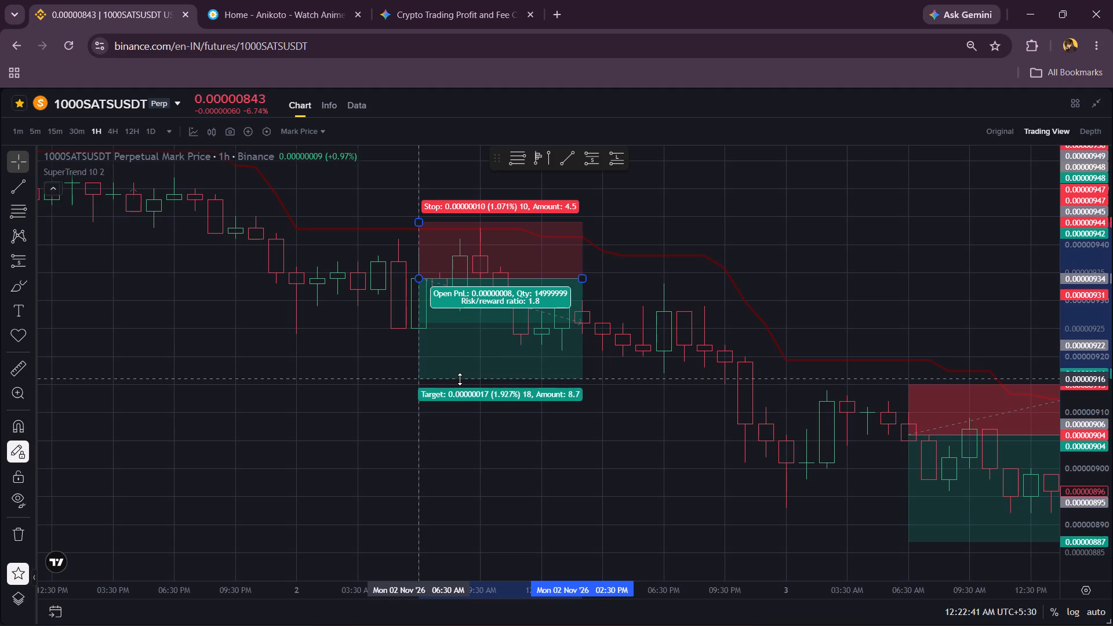
{"action": "left_click_drag", "start_coordinate": [460, 379], "coordinate": [476, 422]}
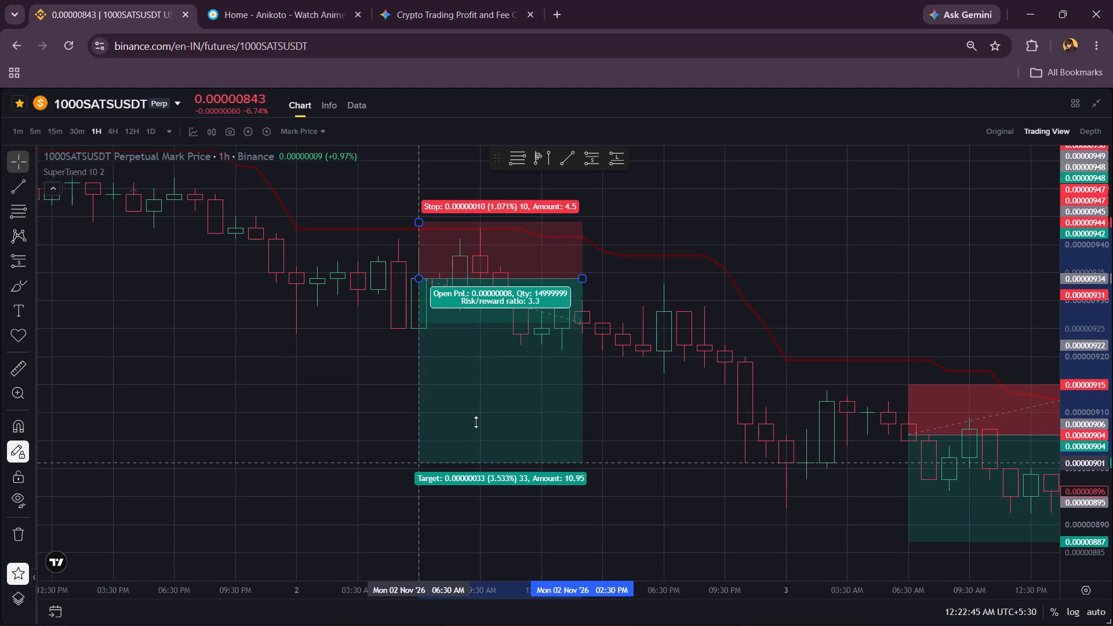
{"action": "left_click_drag", "start_coordinate": [476, 422], "coordinate": [482, 410]}
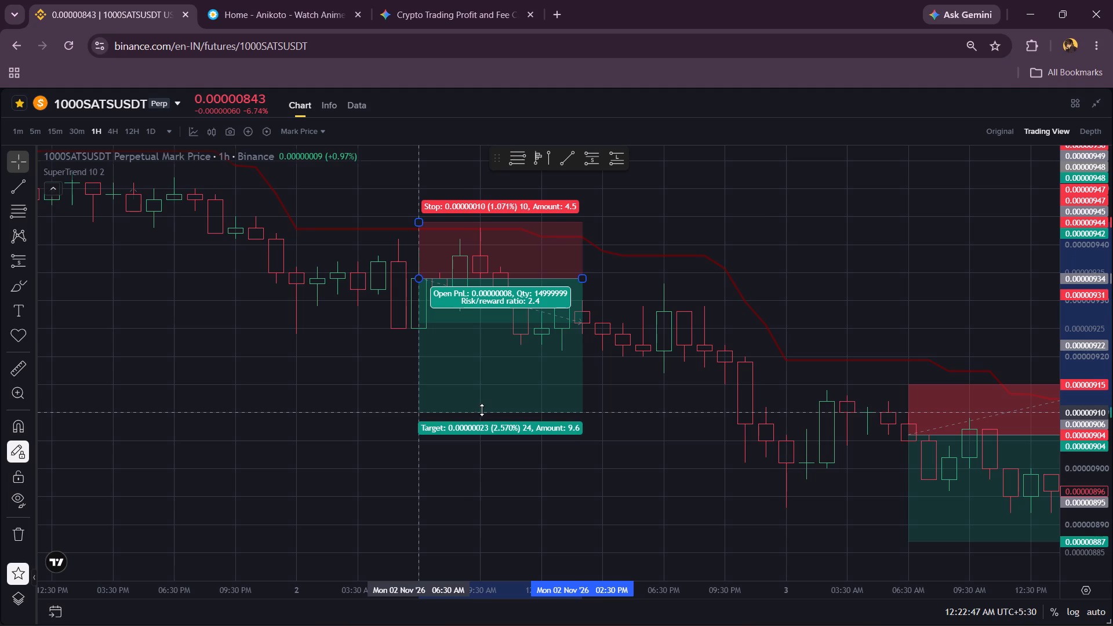
{"action": "left_click_drag", "start_coordinate": [482, 410], "coordinate": [492, 398]}
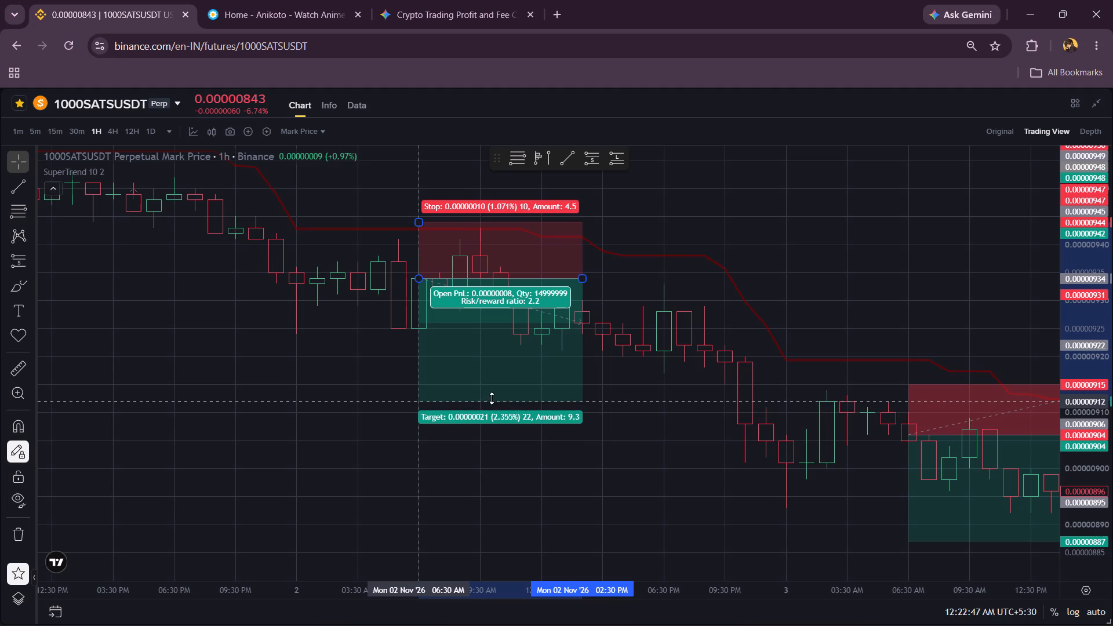
{"action": "left_click_drag", "start_coordinate": [492, 398], "coordinate": [499, 392]}
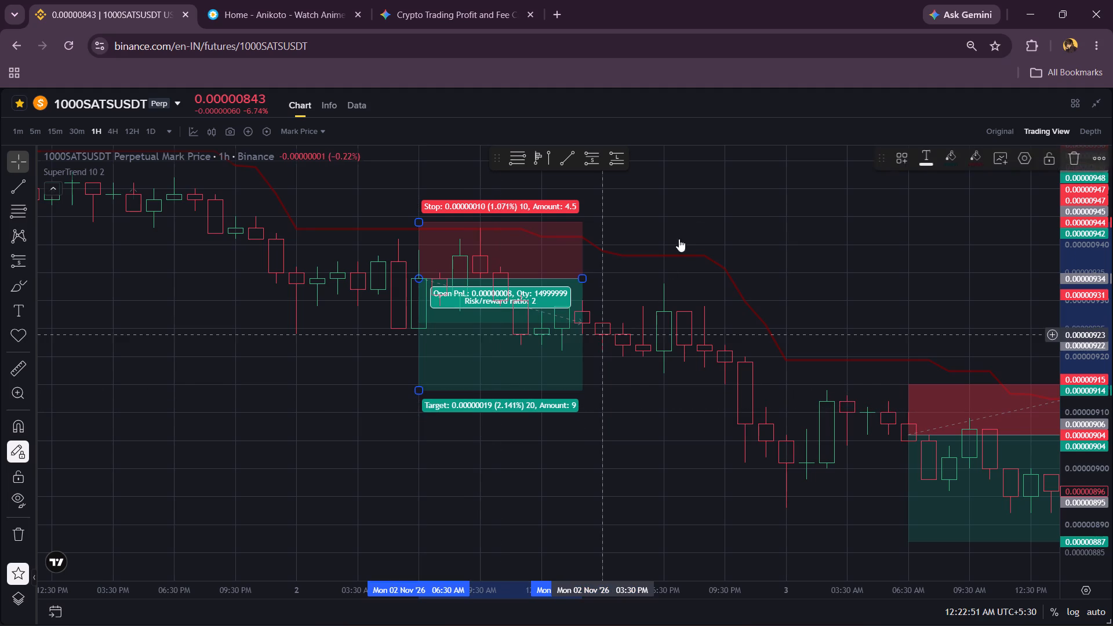
{"action": "left_click", "coordinate": [734, 179]}
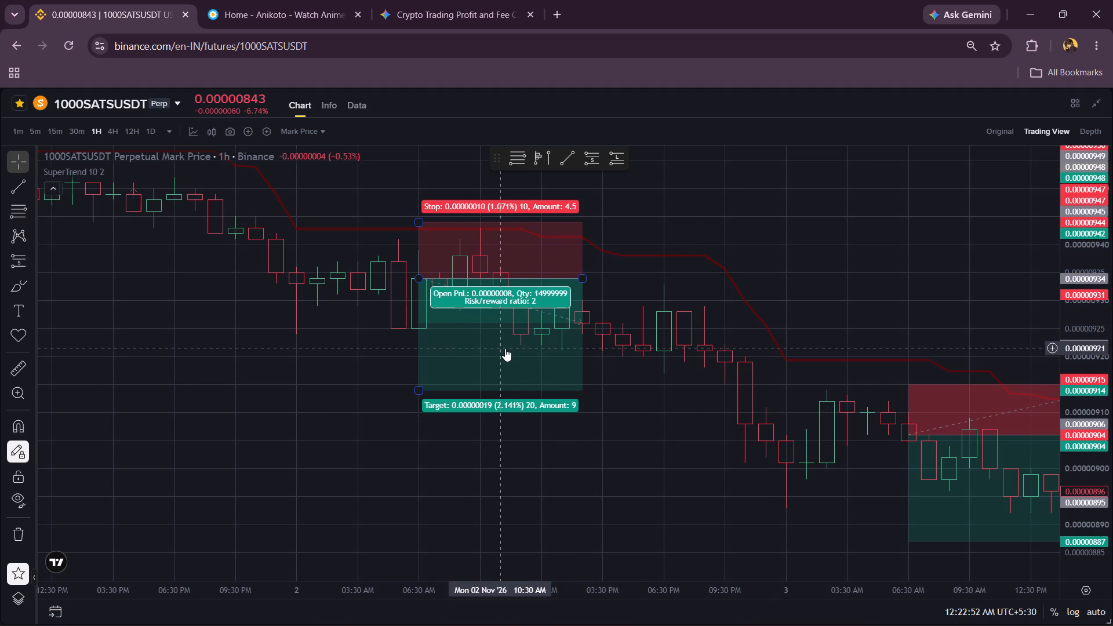
Jump the chart back to 1 October 2026 at 06:30.
{"action": "scroll", "coordinate": [401, 452], "scroll_direction": "down", "scroll_amount": 3}
{"action": "scroll", "coordinate": [401, 452], "scroll_direction": "left", "scroll_amount": 3}
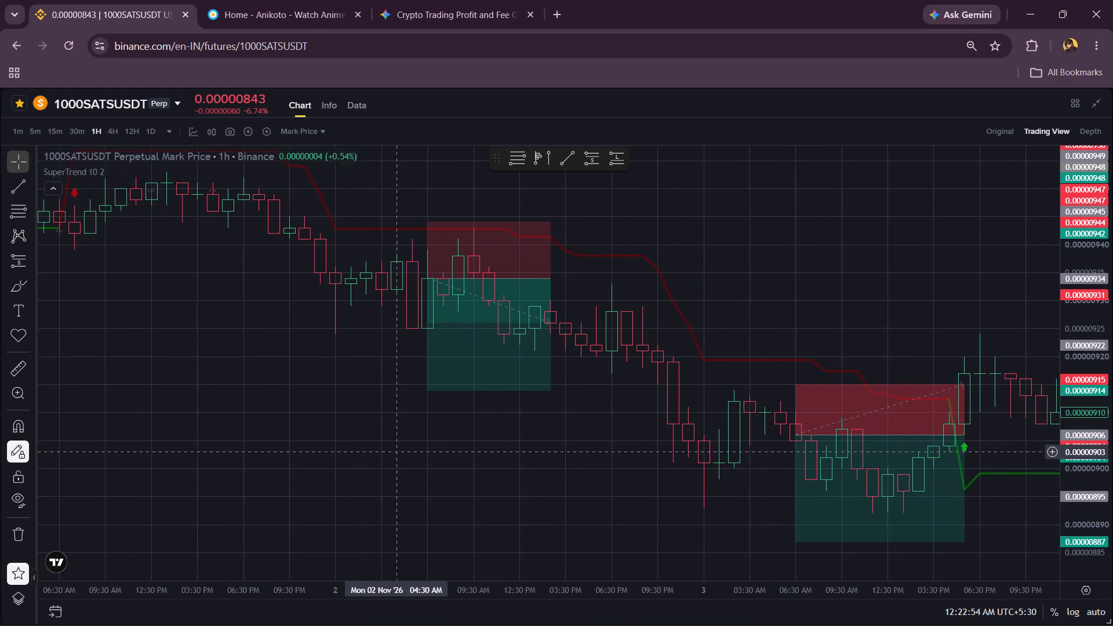
{"action": "scroll", "coordinate": [303, 450], "scroll_direction": "right", "scroll_amount": 2}
{"action": "left_click", "coordinate": [54, 621]}
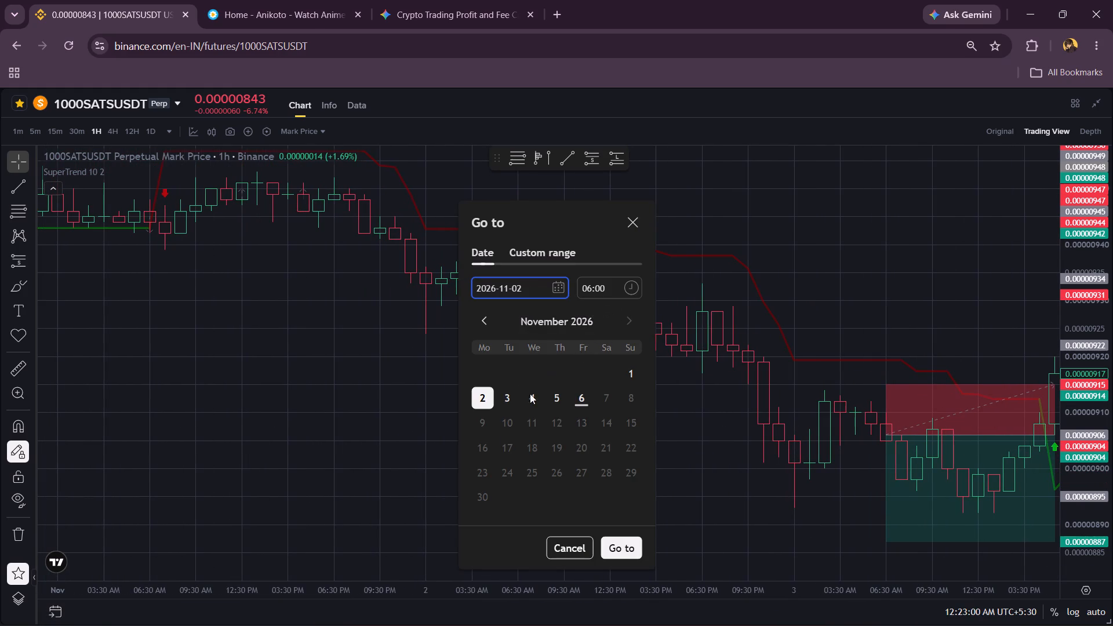
{"action": "left_click", "coordinate": [600, 287]}
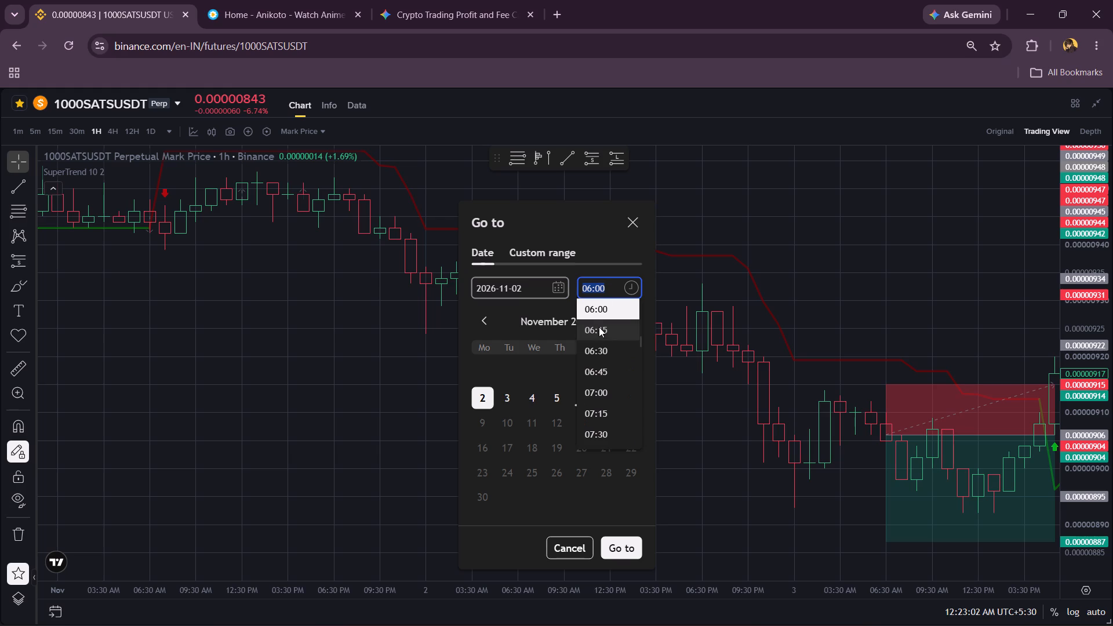
{"action": "left_click", "coordinate": [601, 354]}
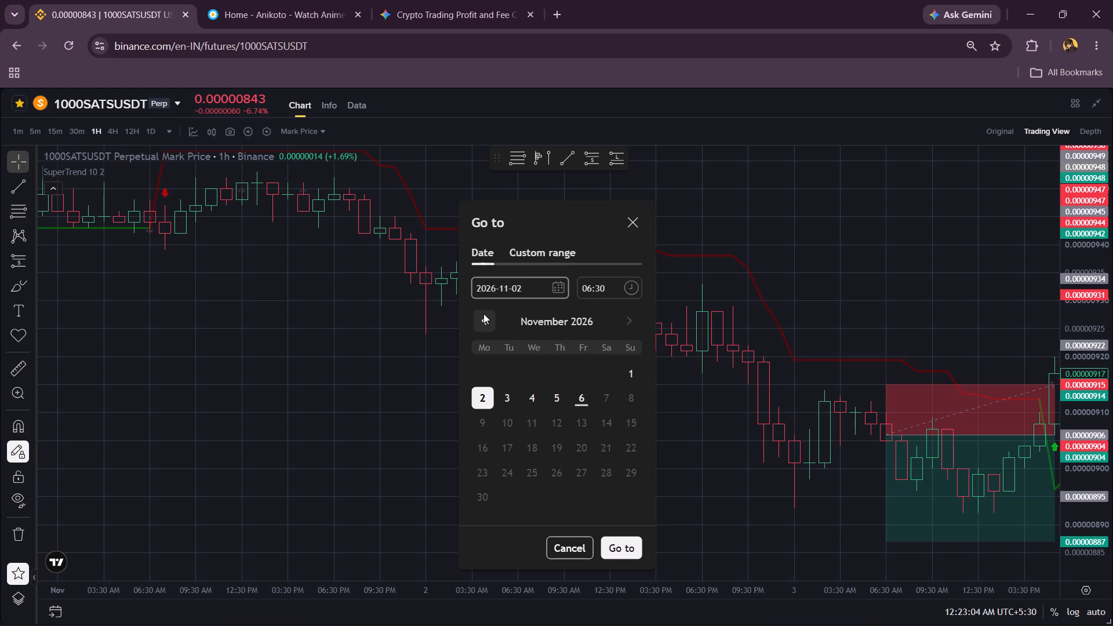
{"action": "left_click", "coordinate": [483, 314]}
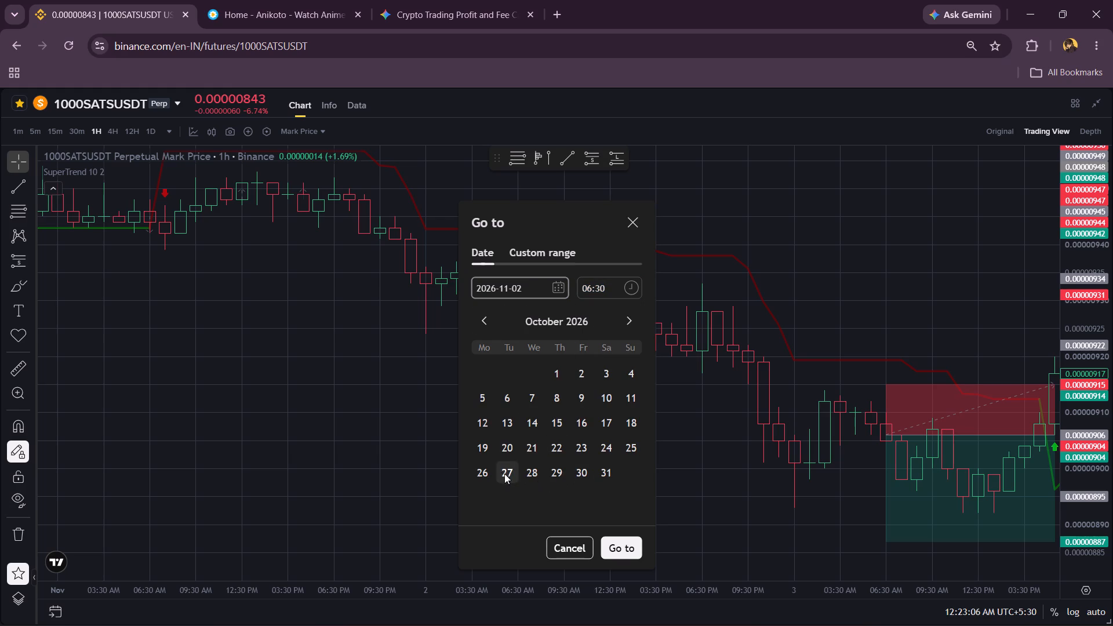
{"action": "left_click", "coordinate": [486, 470]}
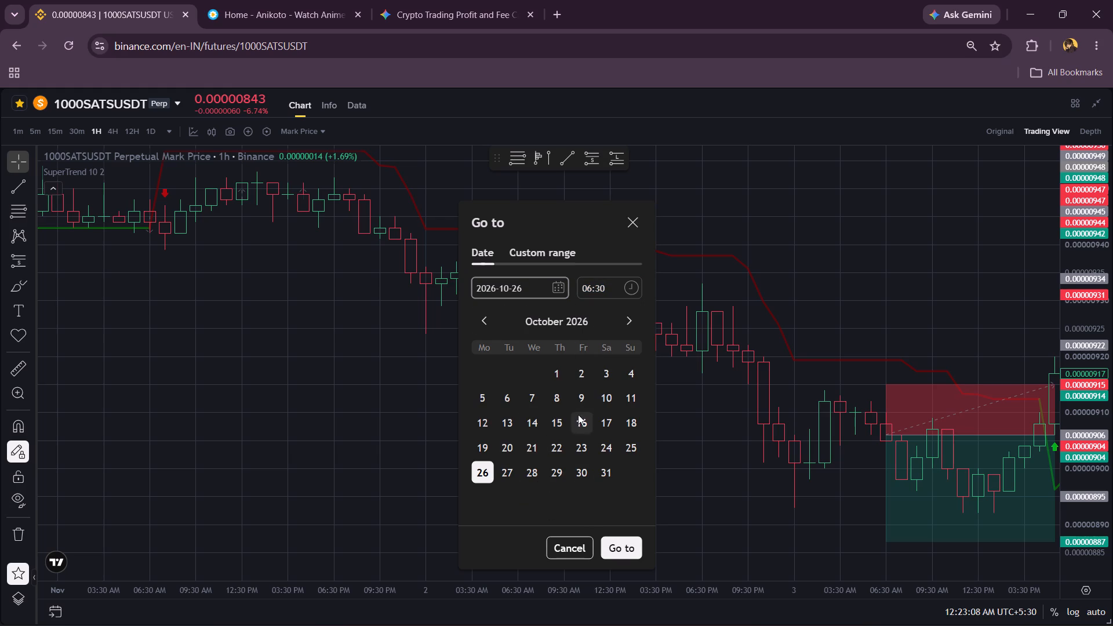
{"action": "left_click", "coordinate": [555, 376]}
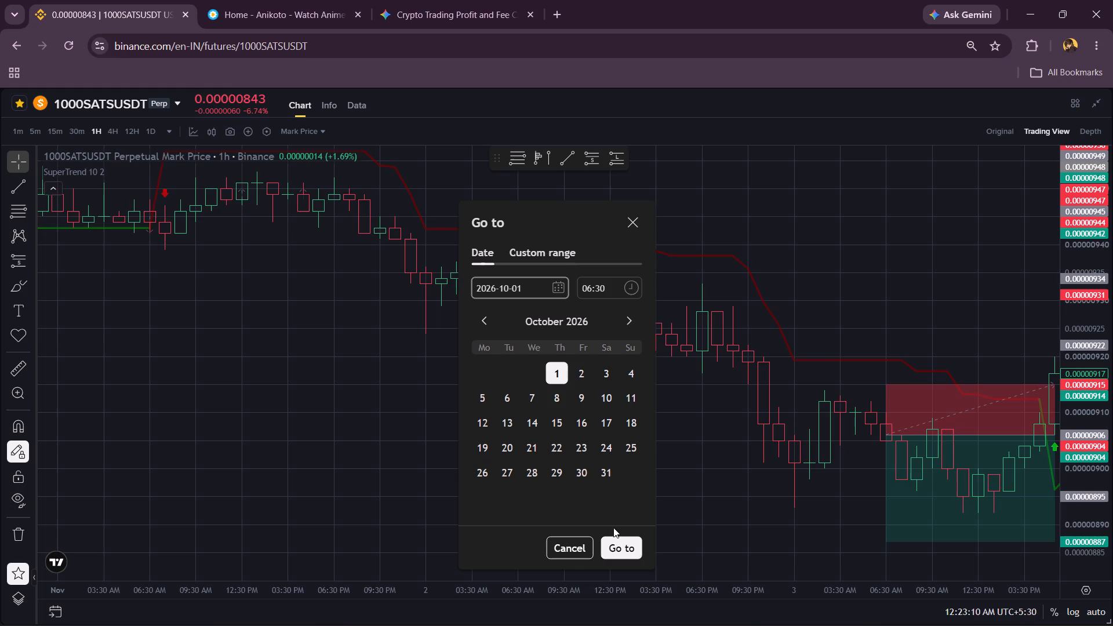
{"action": "left_click", "coordinate": [616, 547]}
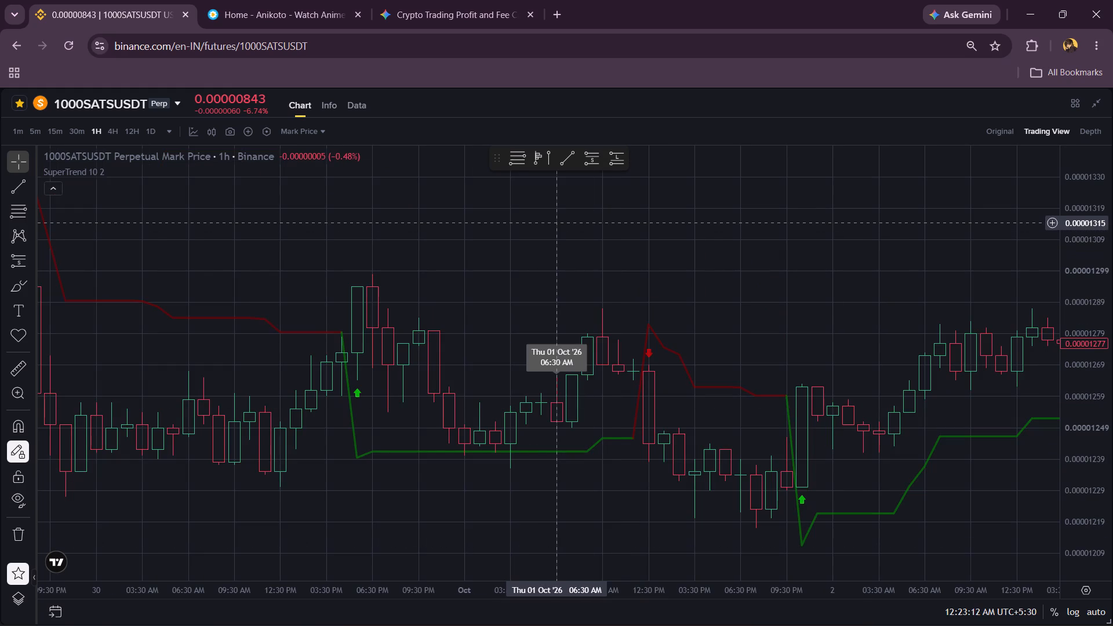
{"action": "scroll", "coordinate": [562, 223], "scroll_direction": "up", "scroll_amount": 3}
{"action": "scroll", "coordinate": [562, 223], "scroll_direction": "right", "scroll_amount": 3}
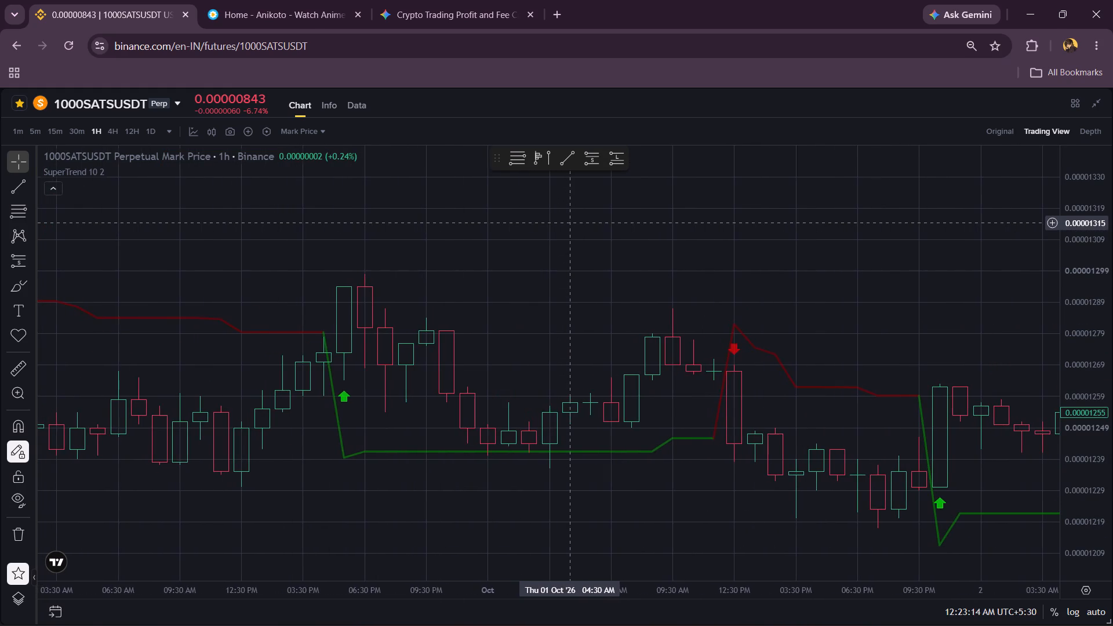
Place a short position at 06:30 AM on 1 October 2026 with entry 0.00001258.
{"action": "scroll", "coordinate": [562, 223], "scroll_direction": "up", "scroll_amount": 1}
{"action": "left_click", "coordinate": [596, 163]}
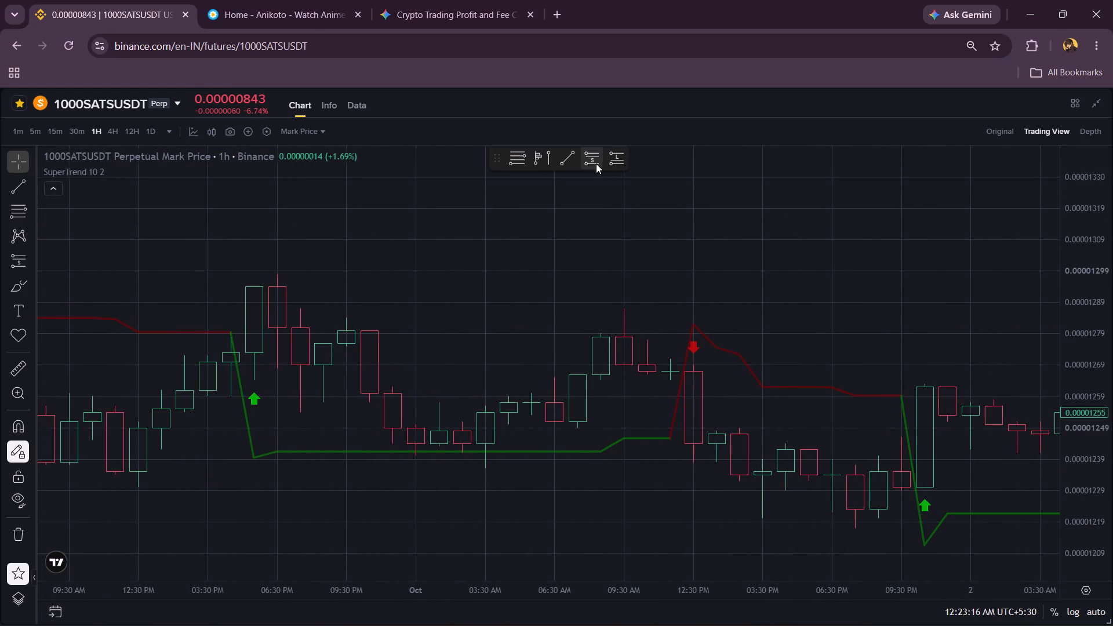
{"action": "left_click", "coordinate": [551, 402]}
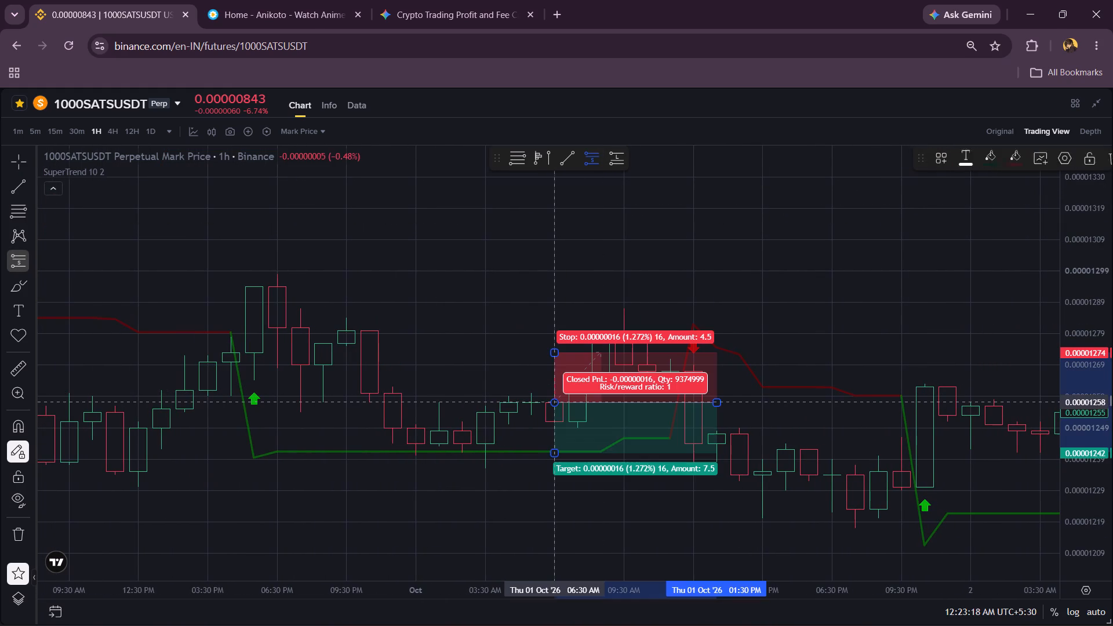
{"action": "right_click", "coordinate": [510, 312]}
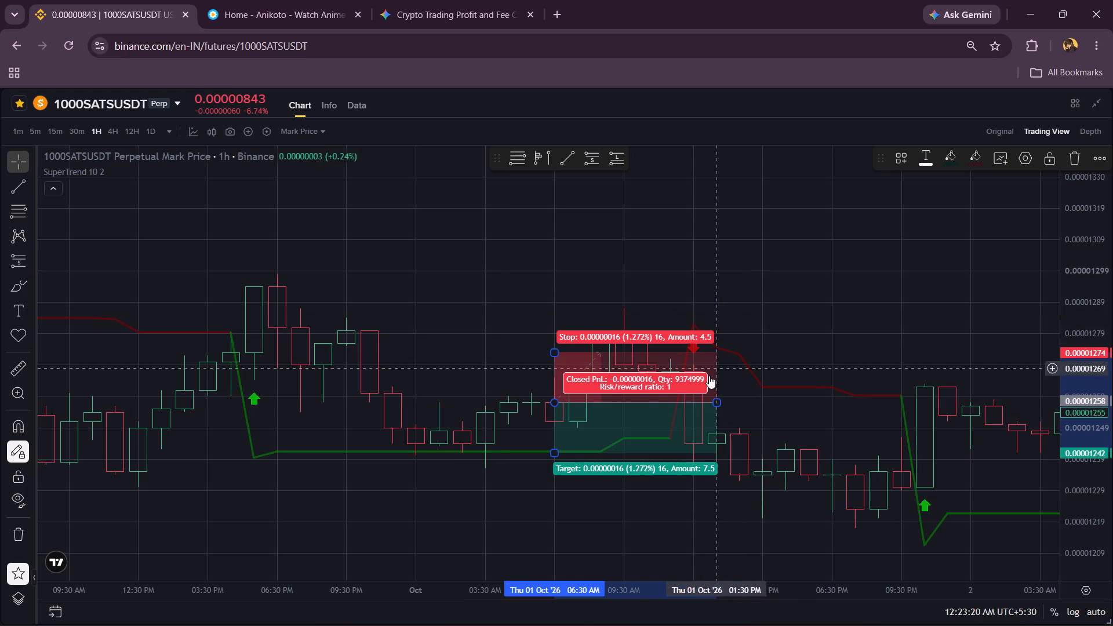
Shorten the 1 October short position so that it ends at 08:30 AM.
{"action": "left_click_drag", "start_coordinate": [717, 399], "coordinate": [627, 399]}
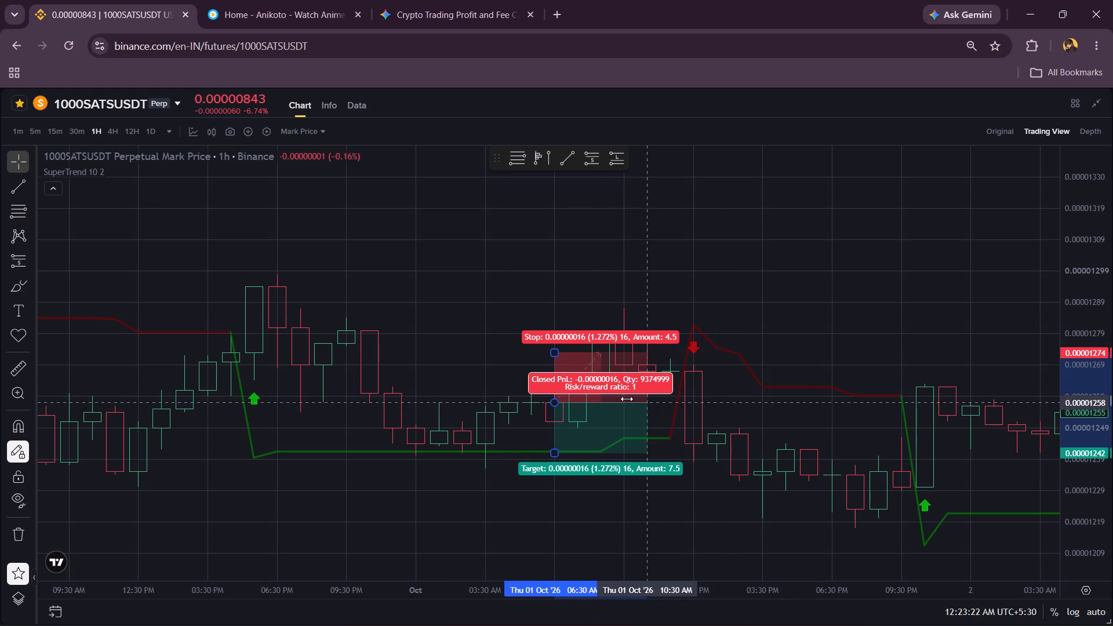
{"action": "left_click_drag", "start_coordinate": [627, 399], "coordinate": [605, 388]}
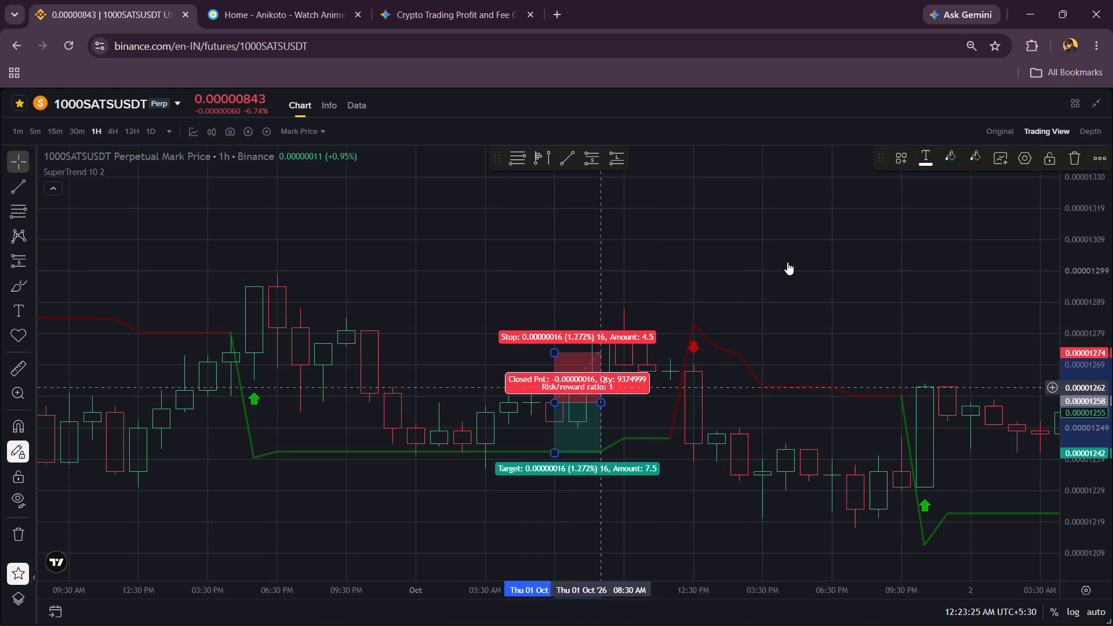
{"action": "left_click", "coordinate": [787, 262]}
Tighten the 1 October short's stop to 0.00000012 (0.954%).
{"action": "scroll", "coordinate": [787, 262], "scroll_direction": "left", "scroll_amount": 1}
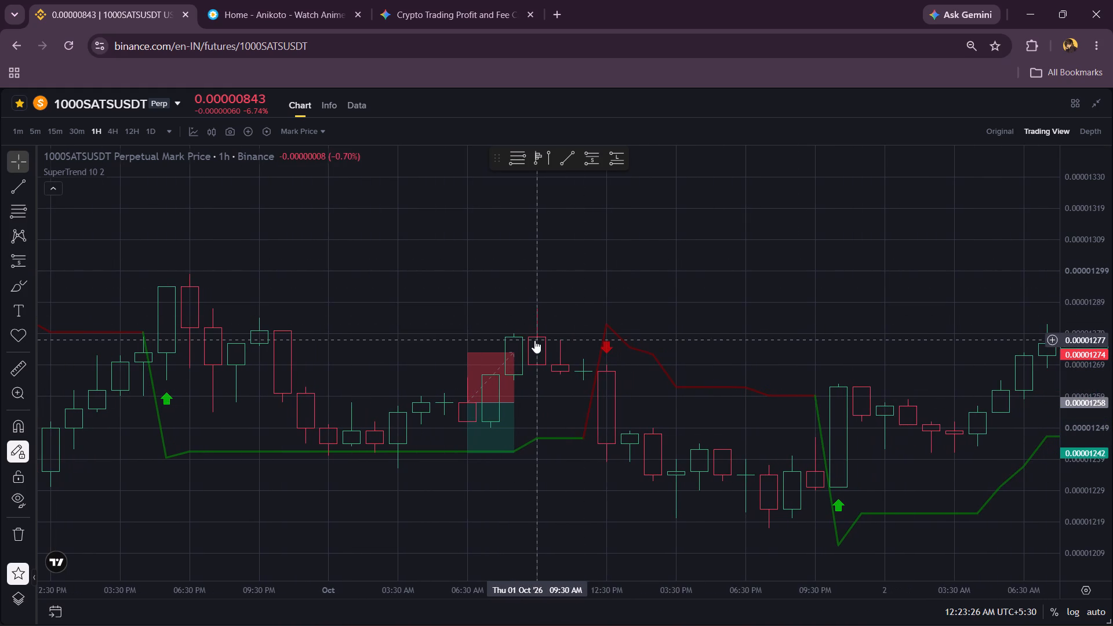
{"action": "left_click_drag", "start_coordinate": [465, 351], "coordinate": [474, 358]}
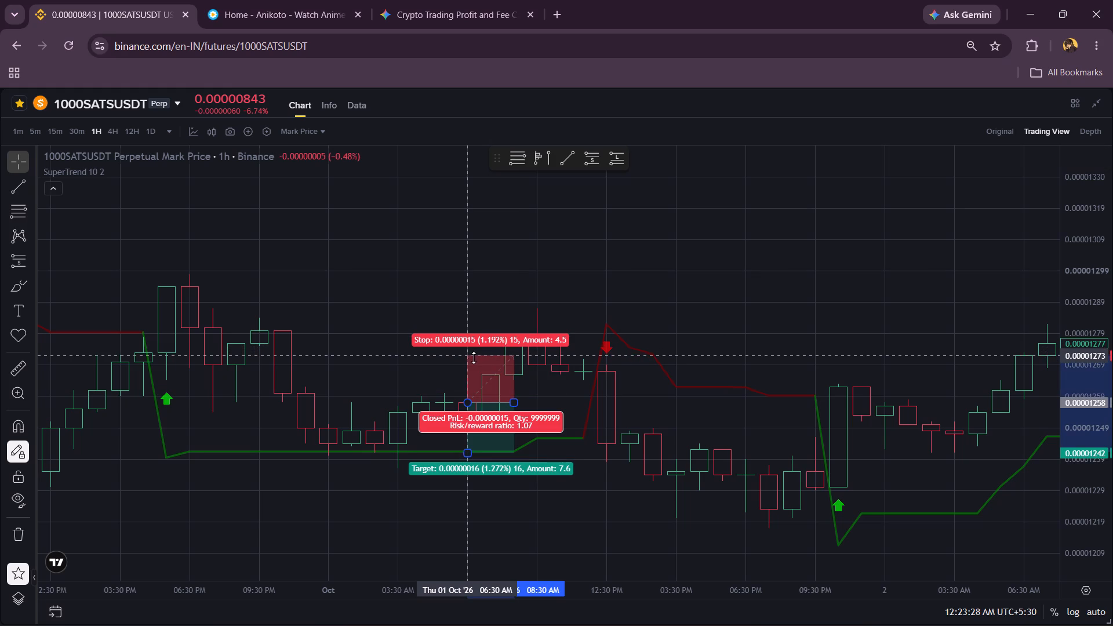
{"action": "left_click_drag", "start_coordinate": [474, 358], "coordinate": [478, 364]}
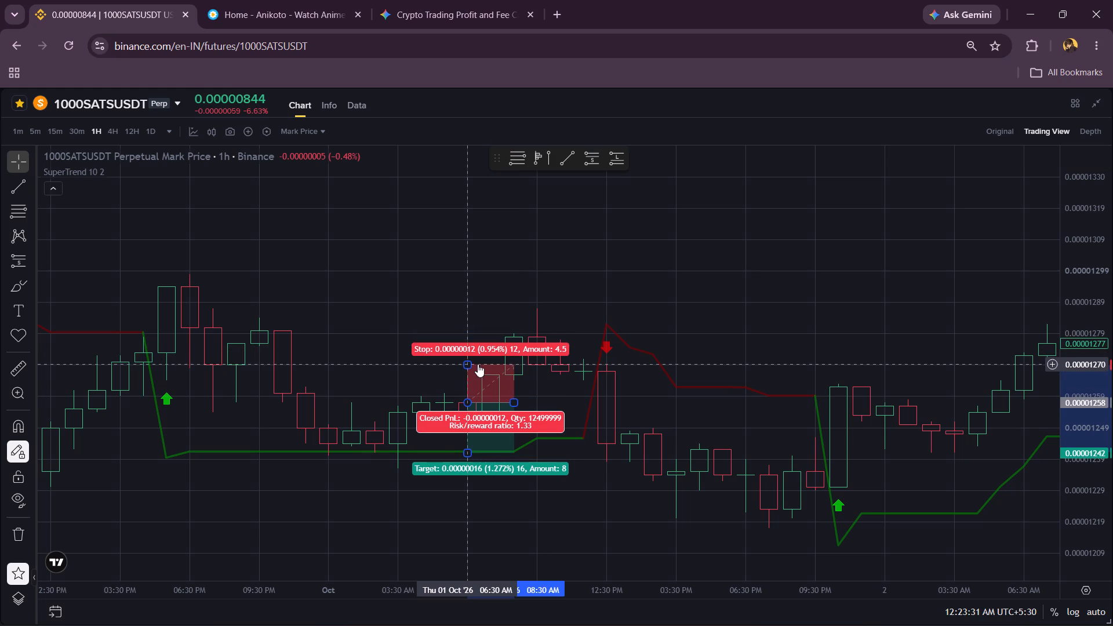
{"action": "left_click", "coordinate": [658, 289]}
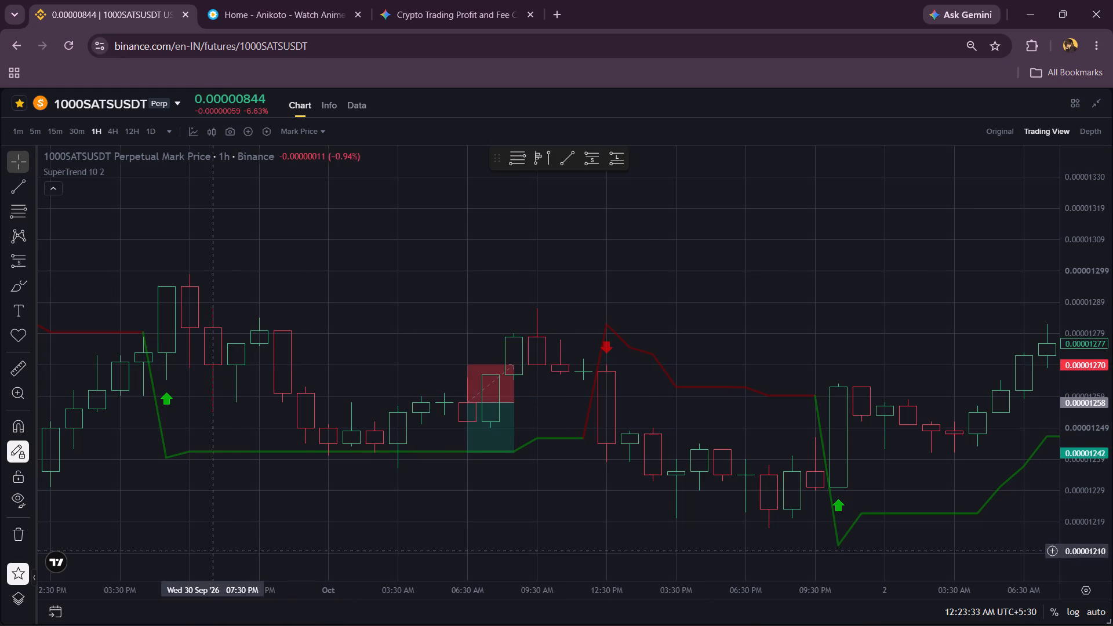
Place a short position at 06:30 AM on 2 October 2026 with entry 0.00001273.
{"action": "left_click", "coordinate": [57, 607]}
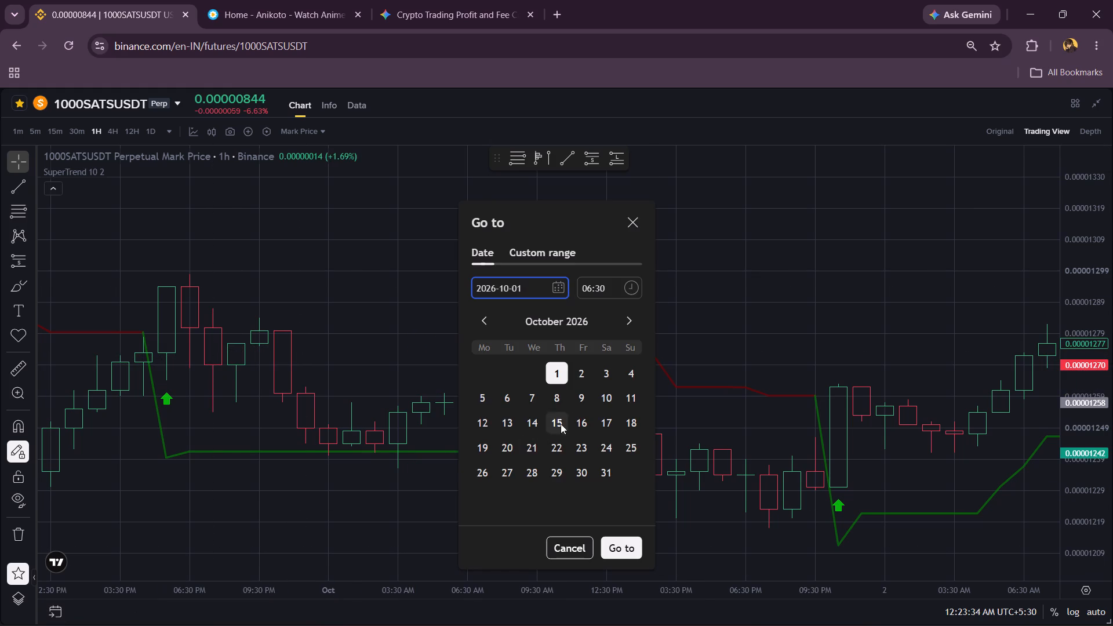
{"action": "left_click", "coordinate": [584, 368]}
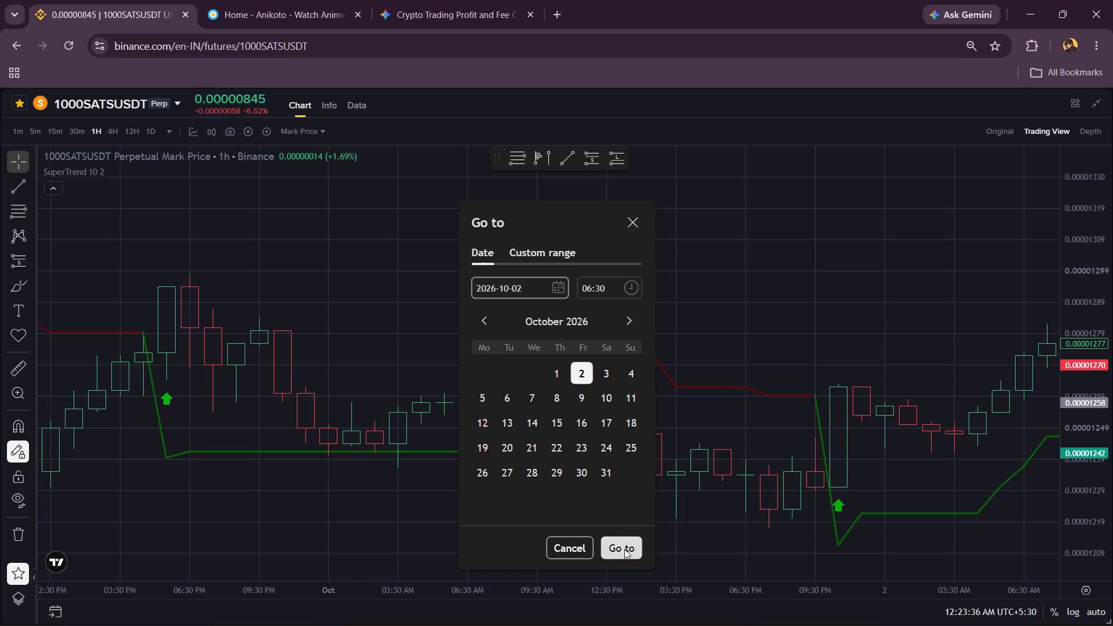
{"action": "left_click", "coordinate": [624, 549]}
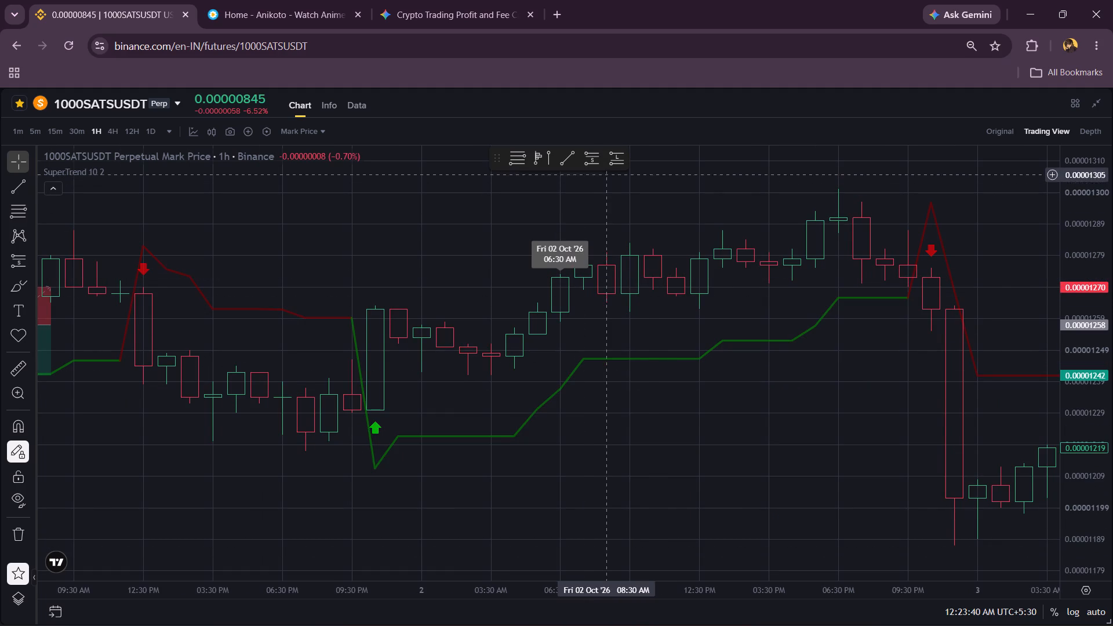
{"action": "left_click", "coordinate": [595, 163]}
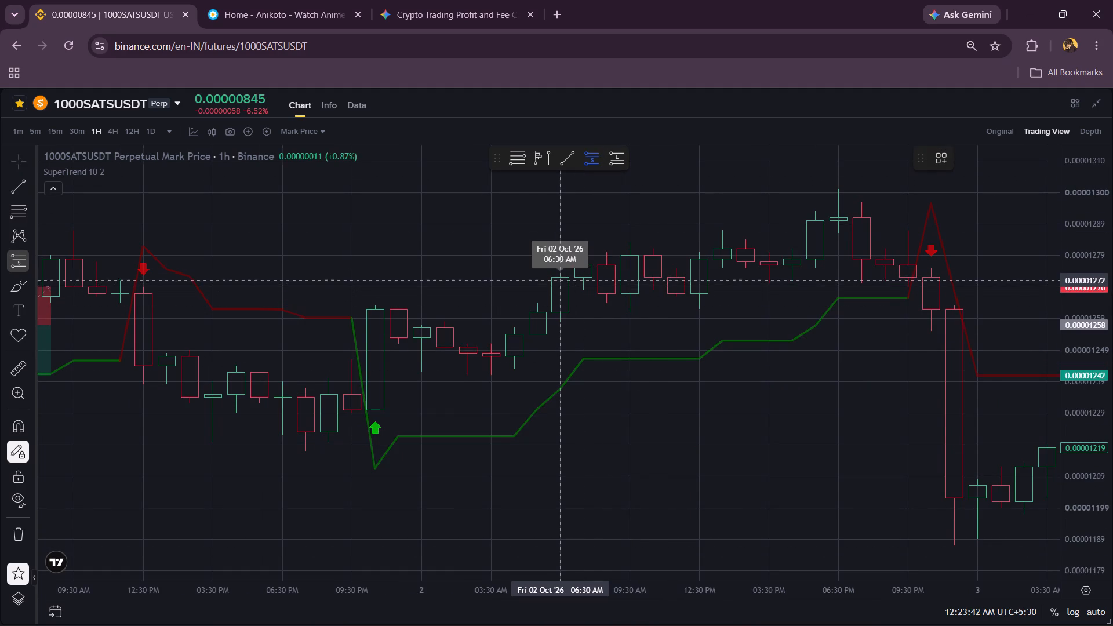
{"action": "left_click", "coordinate": [565, 276]}
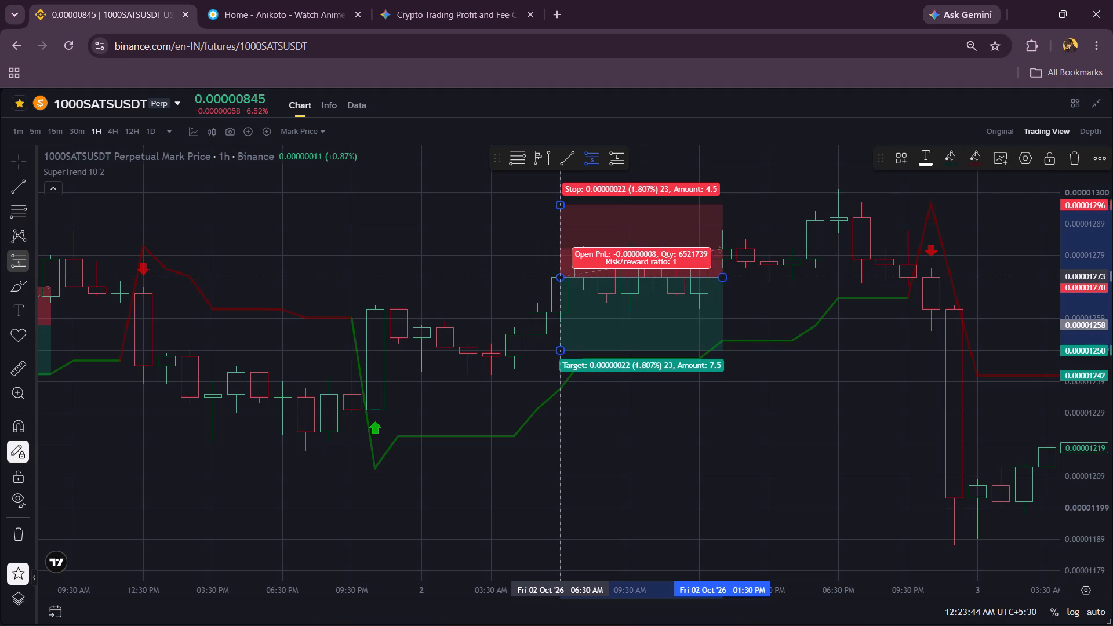
{"action": "right_click", "coordinate": [463, 243]}
Tighten the 2 October short's stop to 0.00000013 (1.021%).
{"action": "left_click_drag", "start_coordinate": [463, 243], "coordinate": [322, 291]}
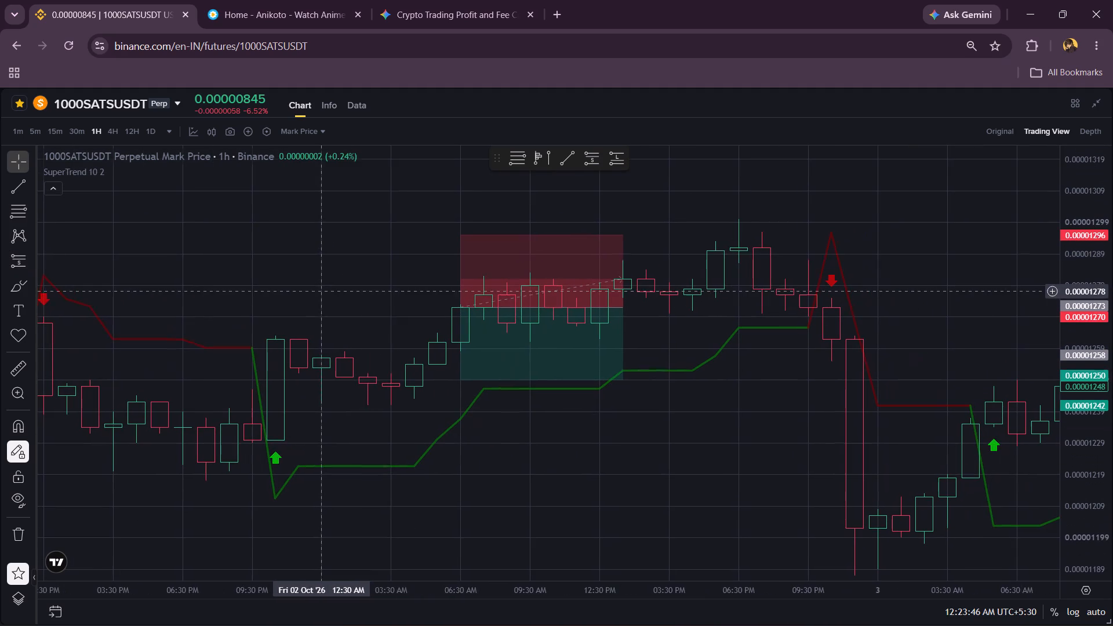
{"action": "left_click_drag", "start_coordinate": [461, 234], "coordinate": [474, 260]}
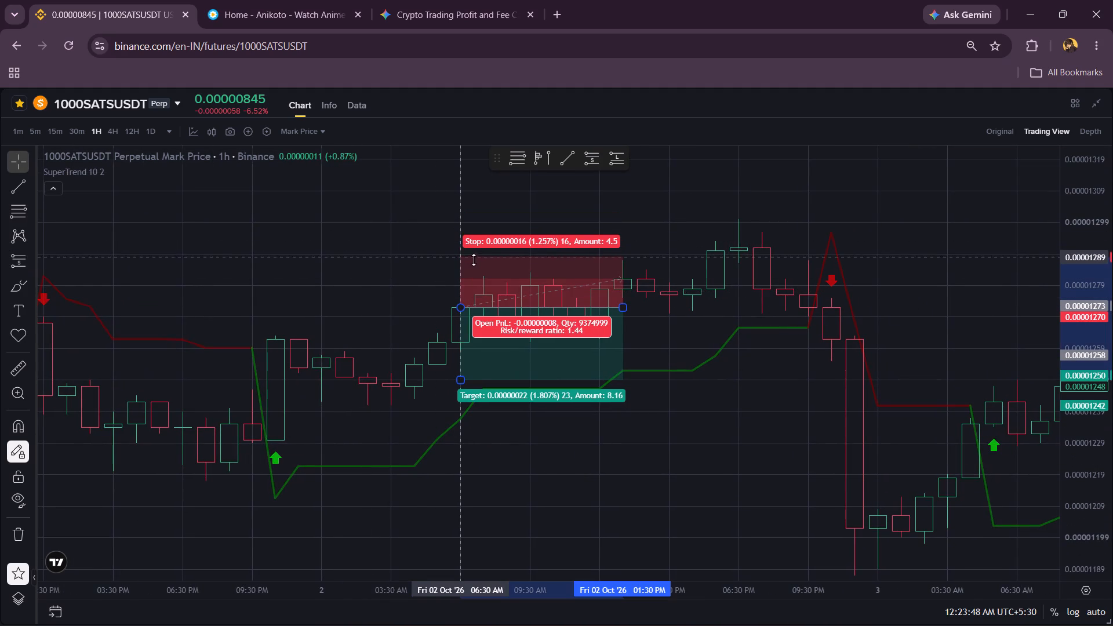
{"action": "left_click_drag", "start_coordinate": [474, 260], "coordinate": [479, 264]}
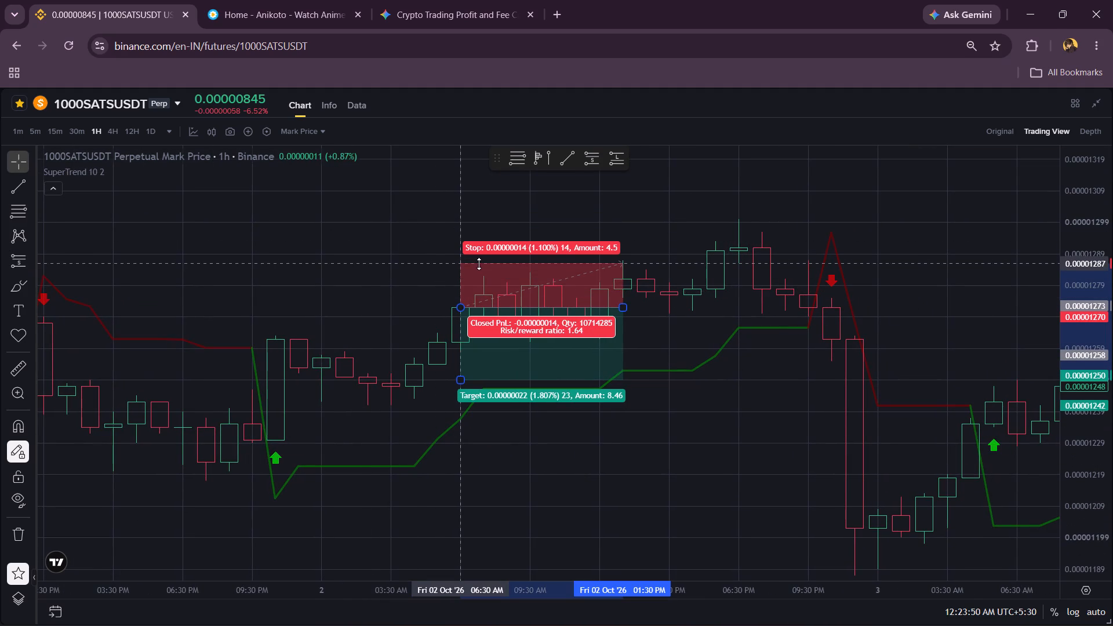
{"action": "left_click_drag", "start_coordinate": [479, 264], "coordinate": [485, 267]}
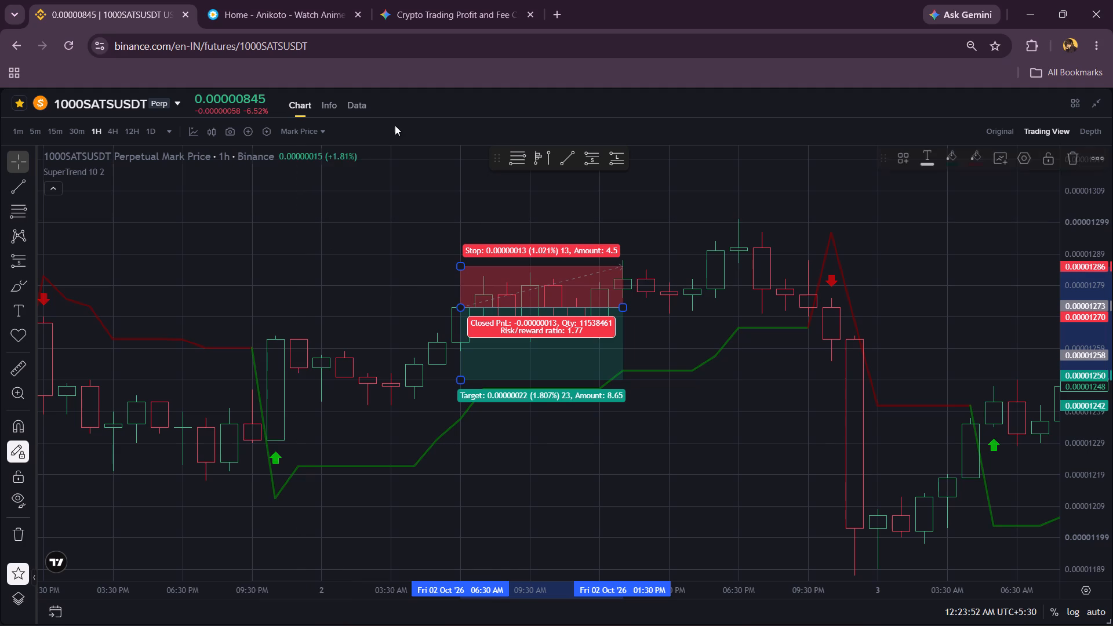
Place a short position at 06:30 AM on 5 October 2026 with entry 0.00001260.
{"action": "left_click", "coordinate": [61, 614]}
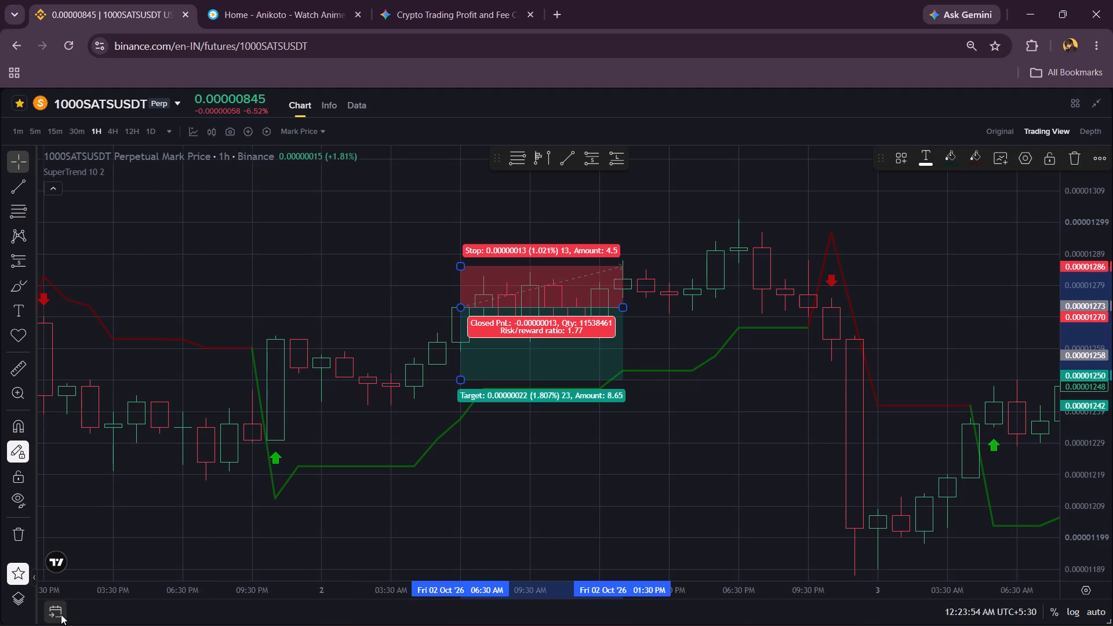
{"action": "left_click_drag", "start_coordinate": [608, 369], "coordinate": [492, 395]}
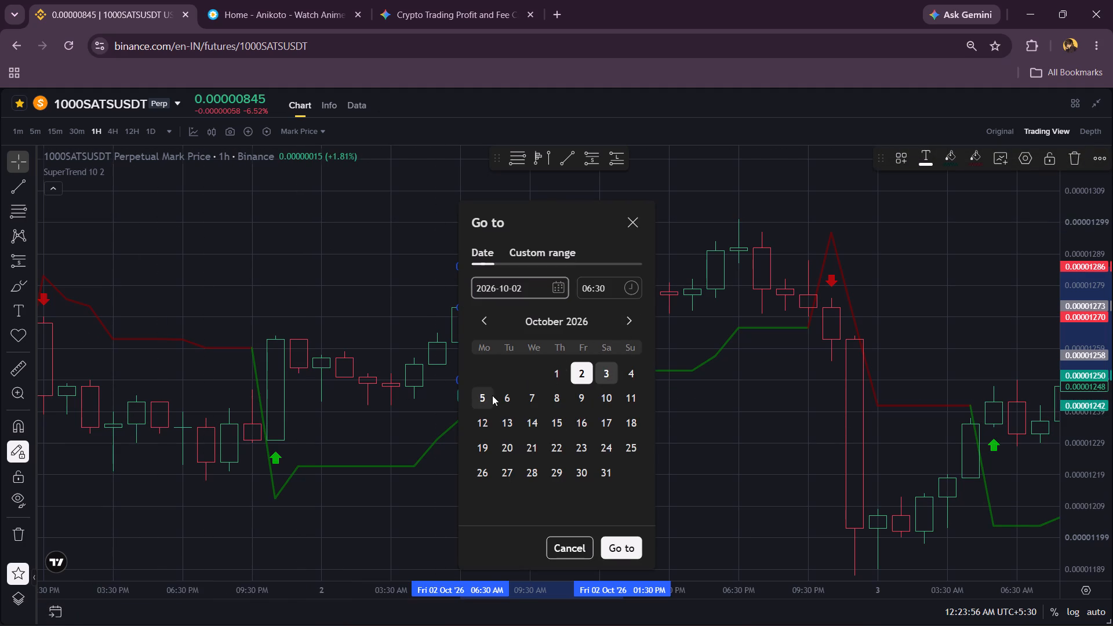
{"action": "left_click_drag", "start_coordinate": [492, 395], "coordinate": [486, 397]}
{"action": "left_click", "coordinate": [486, 397]}
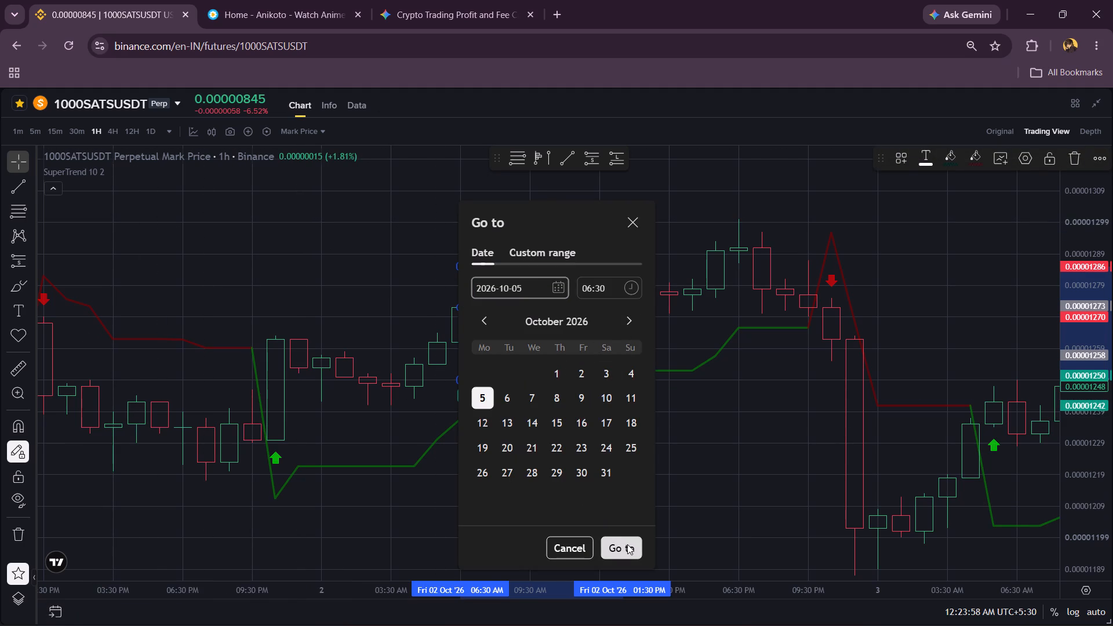
{"action": "left_click", "coordinate": [627, 544]}
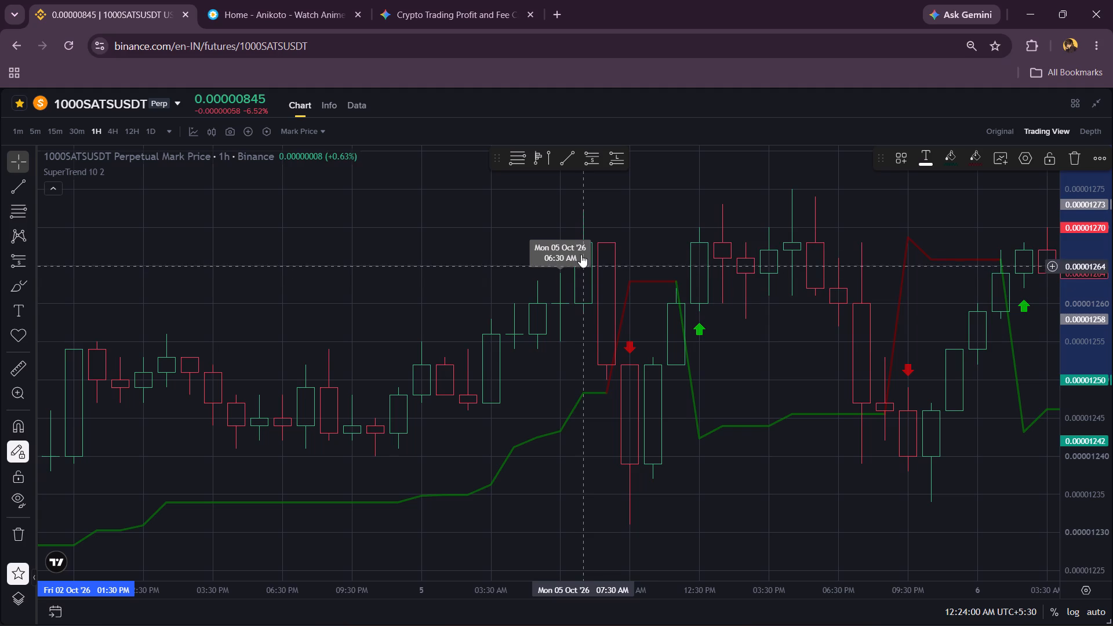
{"action": "left_click", "coordinate": [597, 158]}
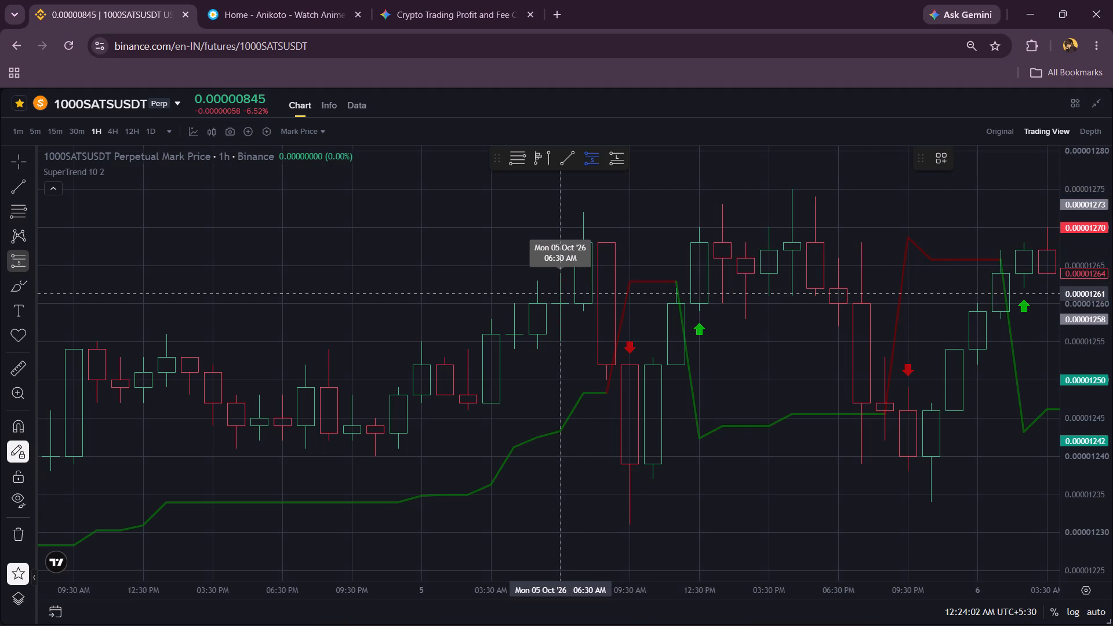
{"action": "left_click", "coordinate": [562, 302]}
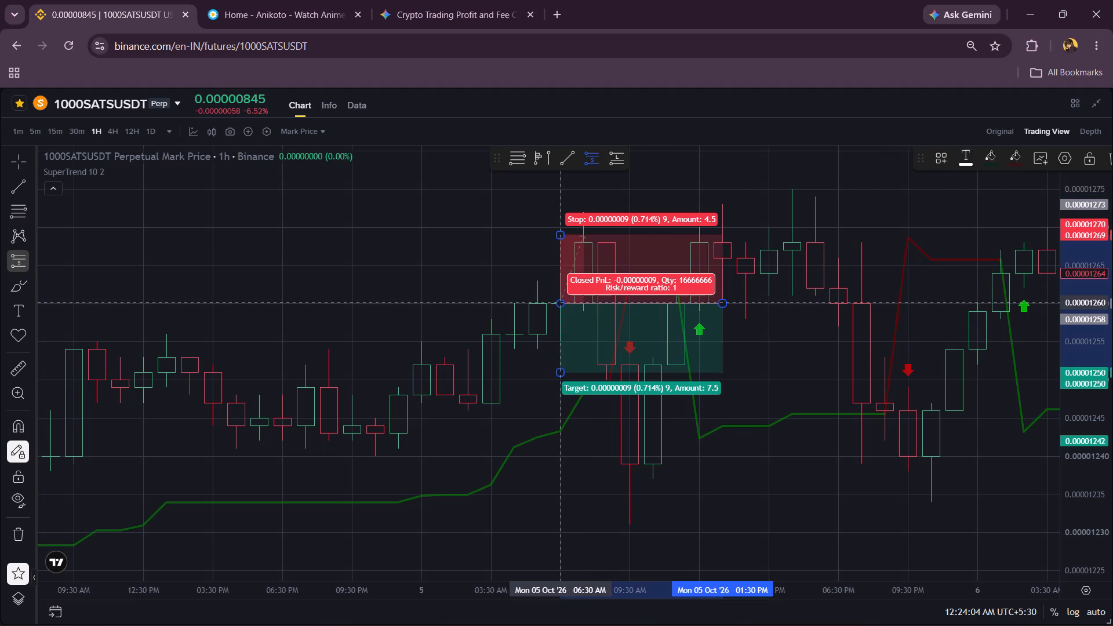
{"action": "right_click", "coordinate": [728, 181]}
Widen the 5 October short's stop to 0.00000013 (1.032%).
{"action": "left_click_drag", "start_coordinate": [562, 235], "coordinate": [590, 202]}
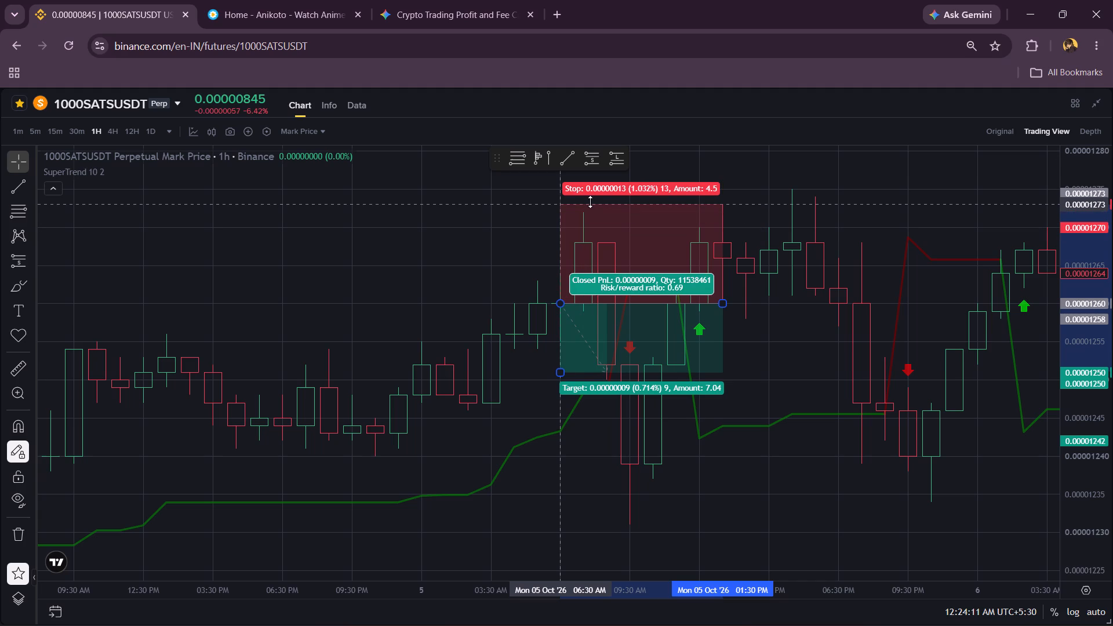
{"action": "left_click_drag", "start_coordinate": [590, 202], "coordinate": [599, 212]}
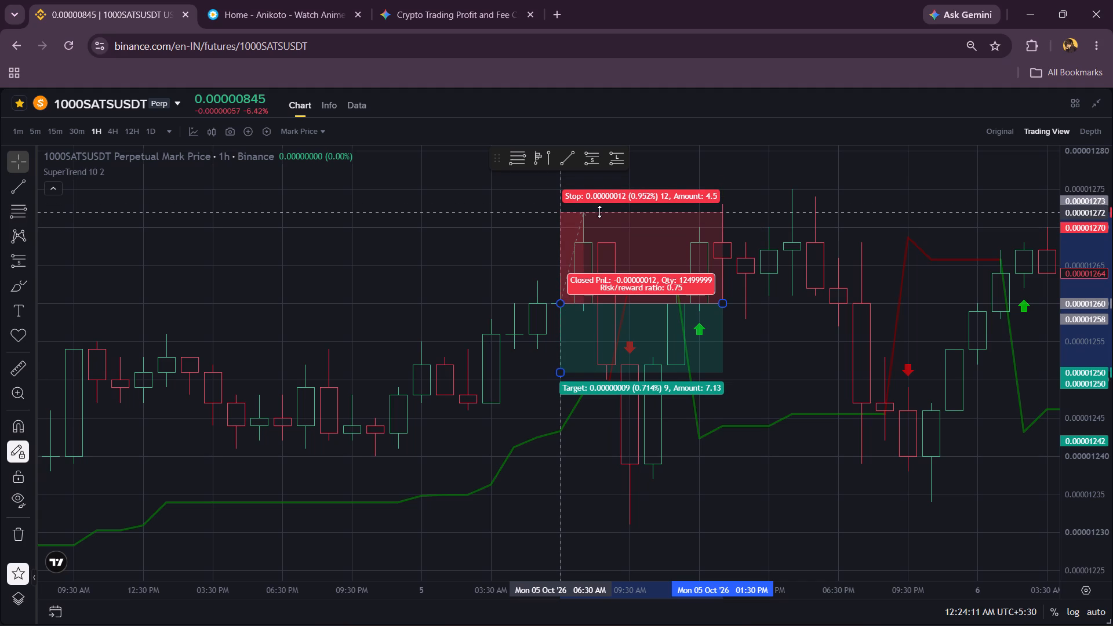
{"action": "left_click_drag", "start_coordinate": [599, 212], "coordinate": [599, 207]}
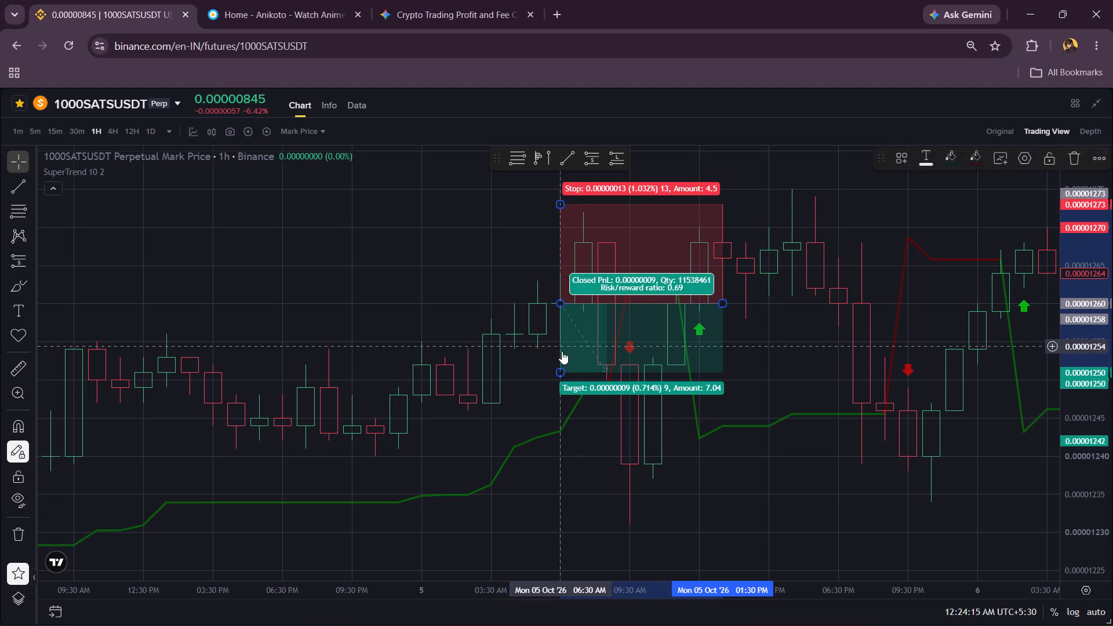
Extend the 5 October short's profit target to 0.00000025 (2.063%) for a risk/reward ratio of 2.
{"action": "left_click_drag", "start_coordinate": [561, 374], "coordinate": [580, 420]}
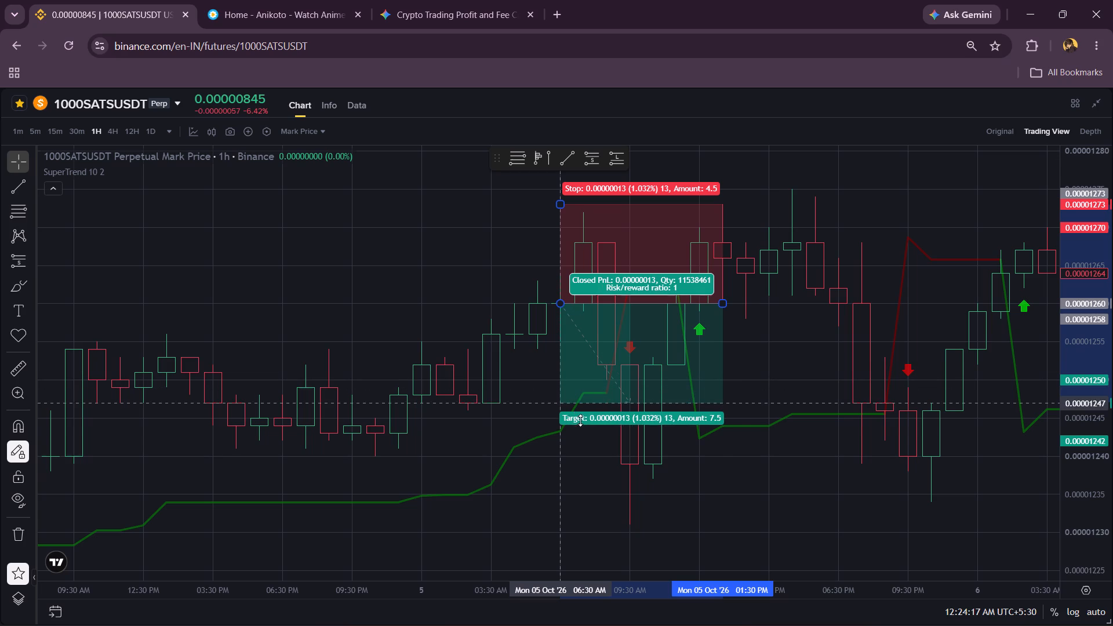
{"action": "left_click_drag", "start_coordinate": [580, 420], "coordinate": [638, 496]}
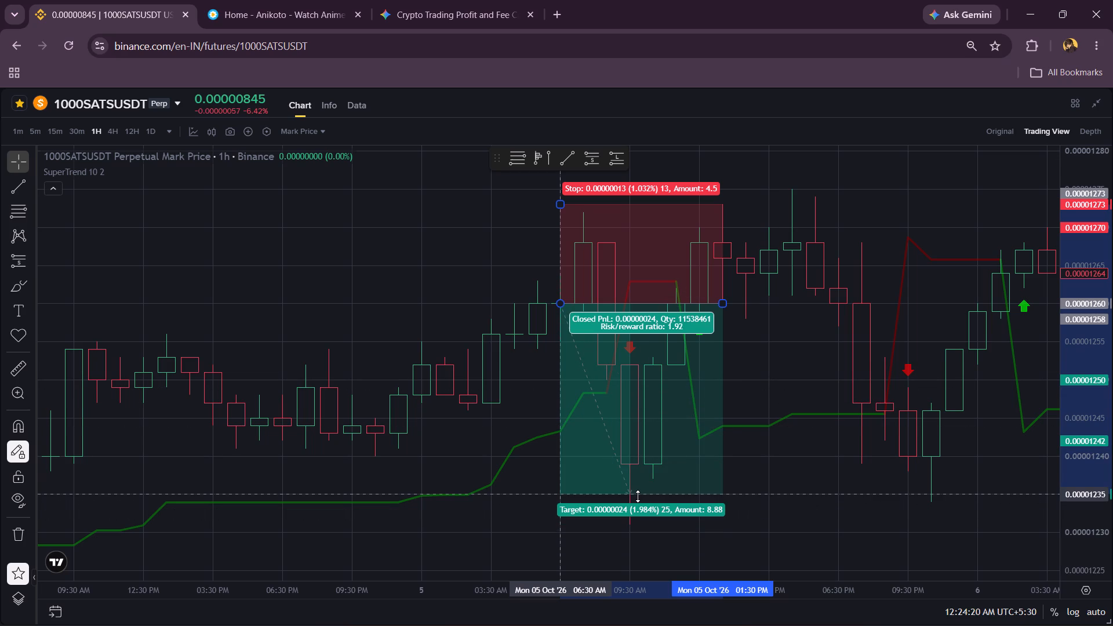
{"action": "left_click_drag", "start_coordinate": [638, 496], "coordinate": [639, 499]}
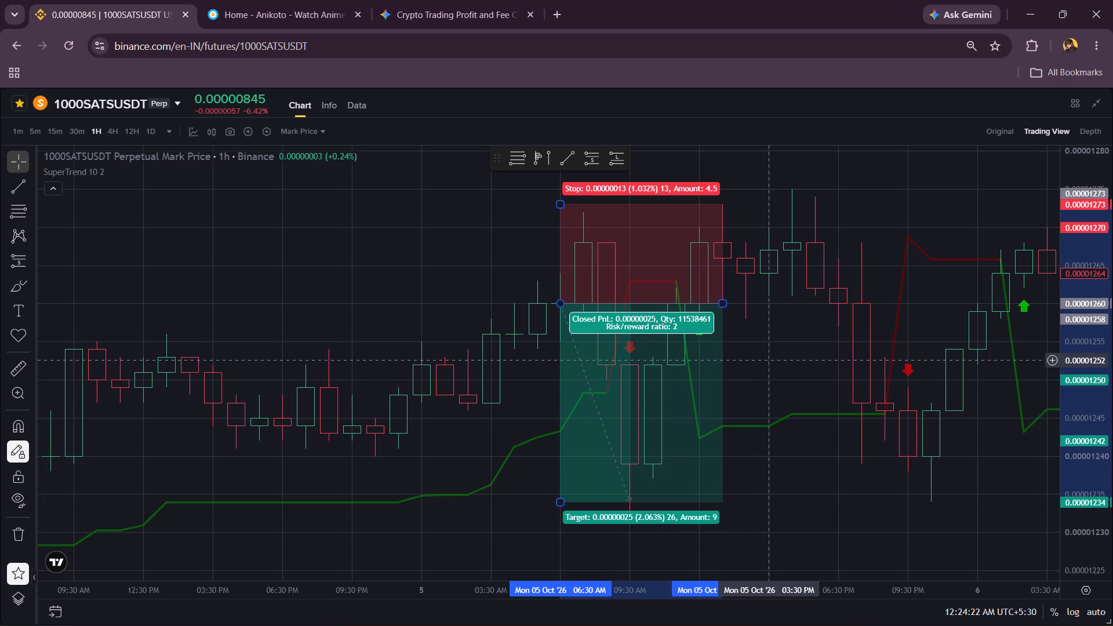
{"action": "left_click", "coordinate": [774, 354]}
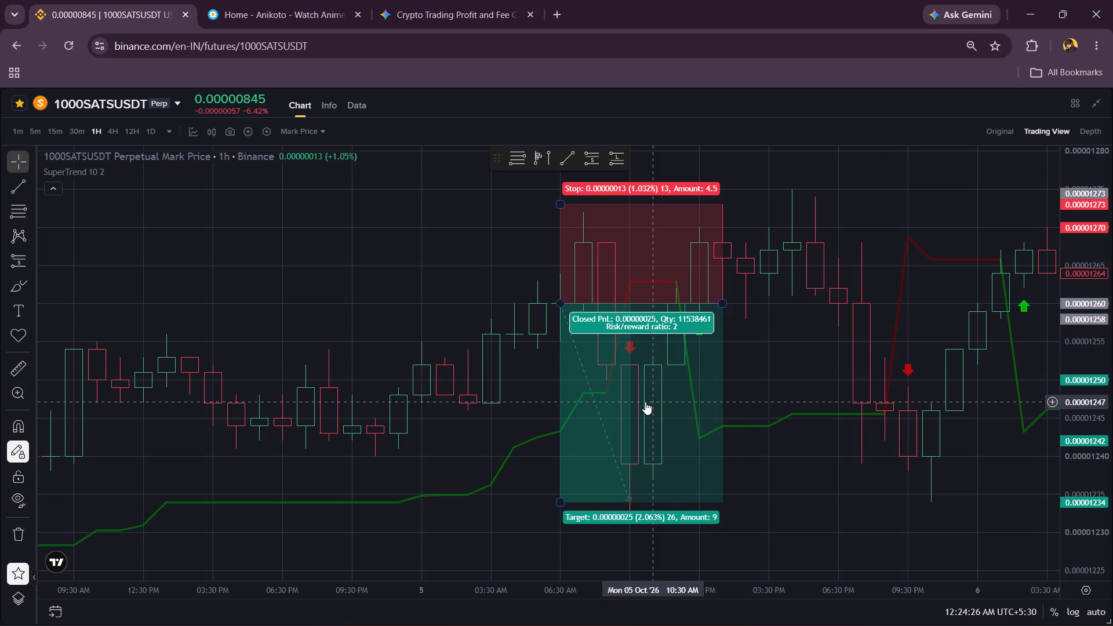
Place a short position at 06:30 AM on 6 October 2026 with entry 0.00001243.
{"action": "left_click", "coordinate": [63, 611]}
{"action": "left_click", "coordinate": [503, 399]}
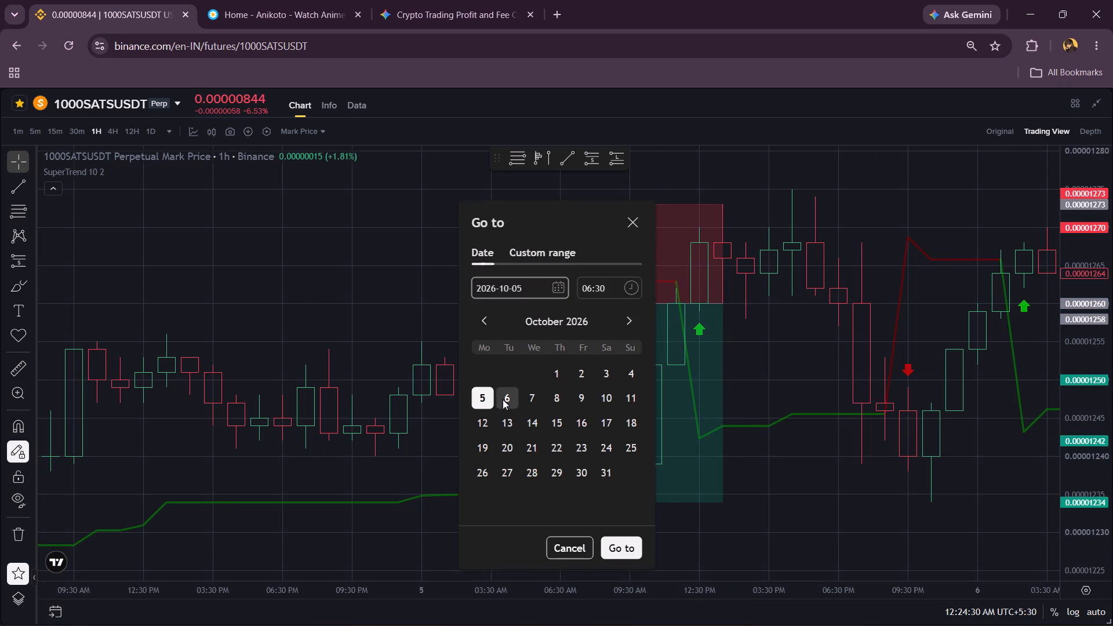
{"action": "left_click", "coordinate": [623, 551]}
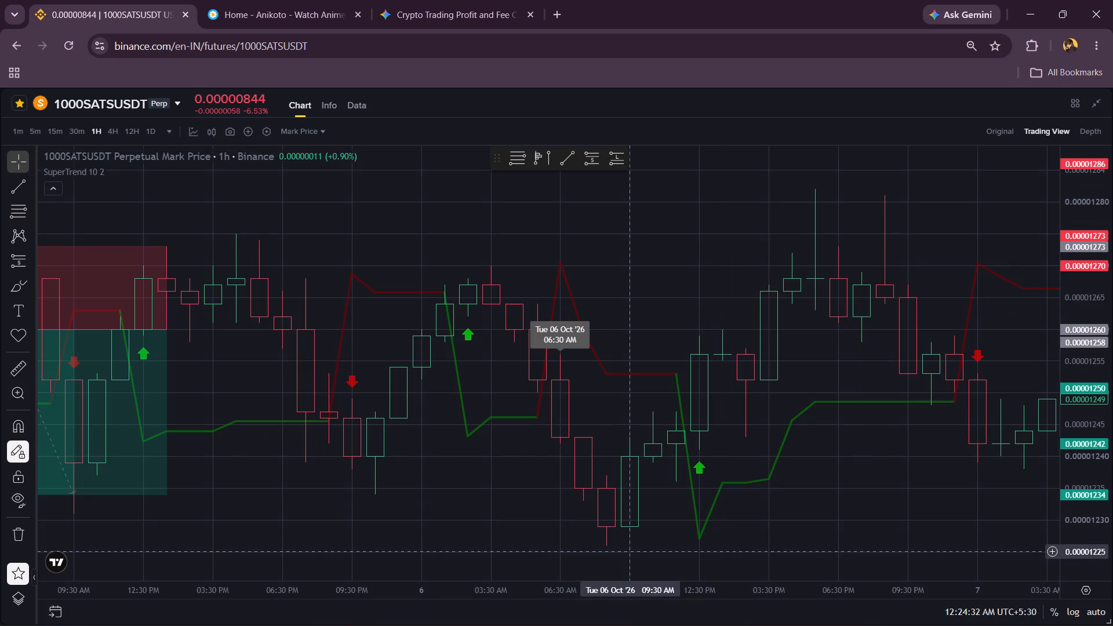
{"action": "left_click", "coordinate": [595, 152]}
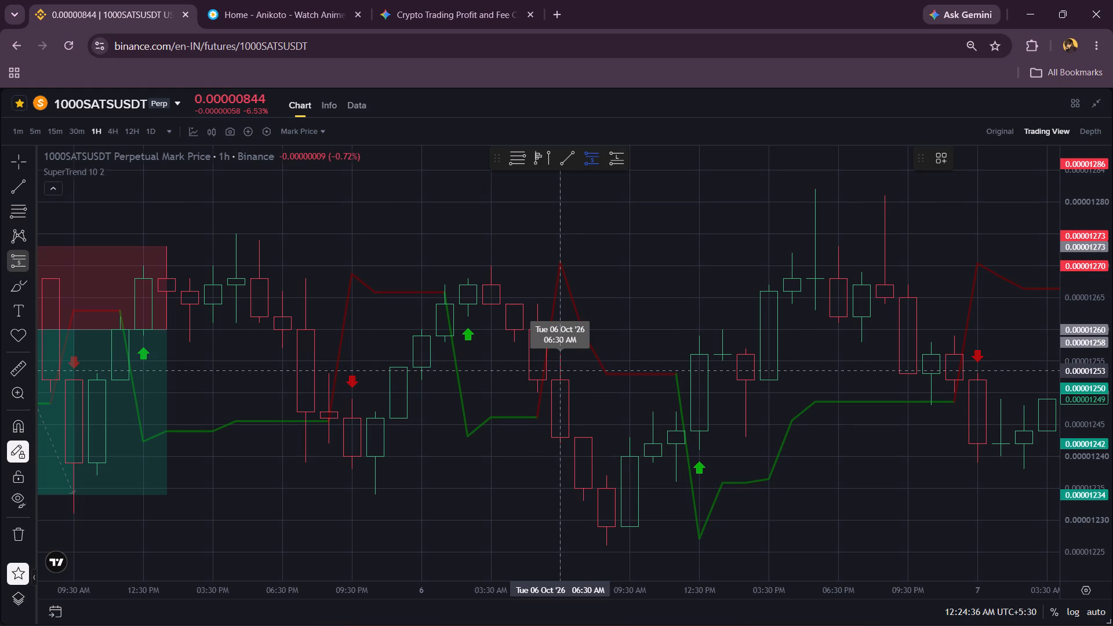
{"action": "left_click", "coordinate": [561, 435]}
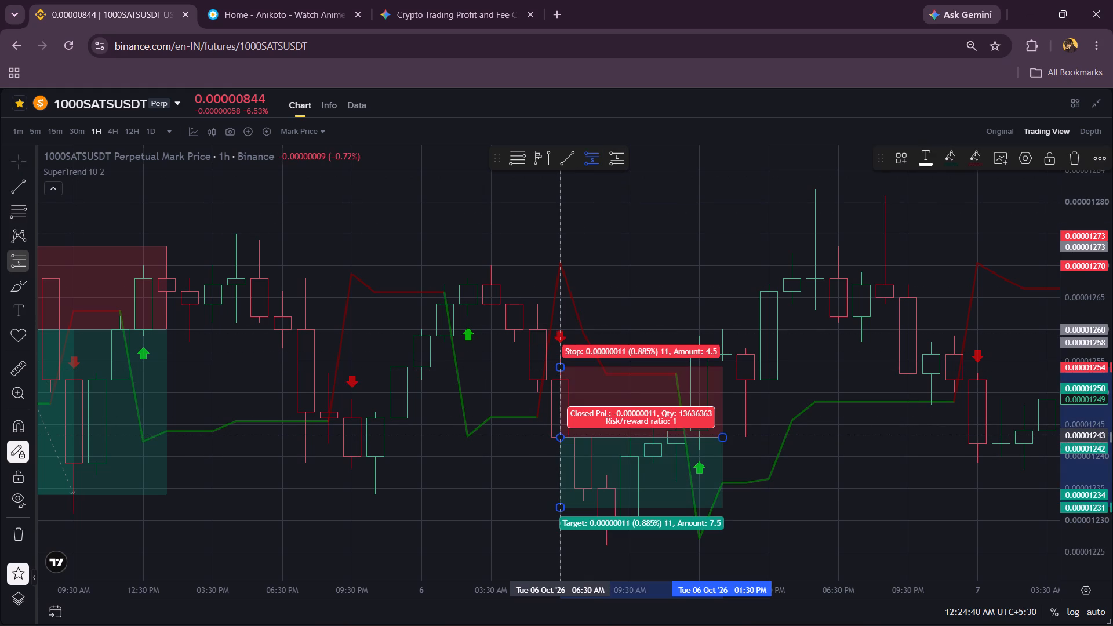
Extend the 6 October short's profit target to 0.00000013 (1.046%).
{"action": "right_click", "coordinate": [658, 267]}
{"action": "left_click_drag", "start_coordinate": [658, 267], "coordinate": [625, 247]}
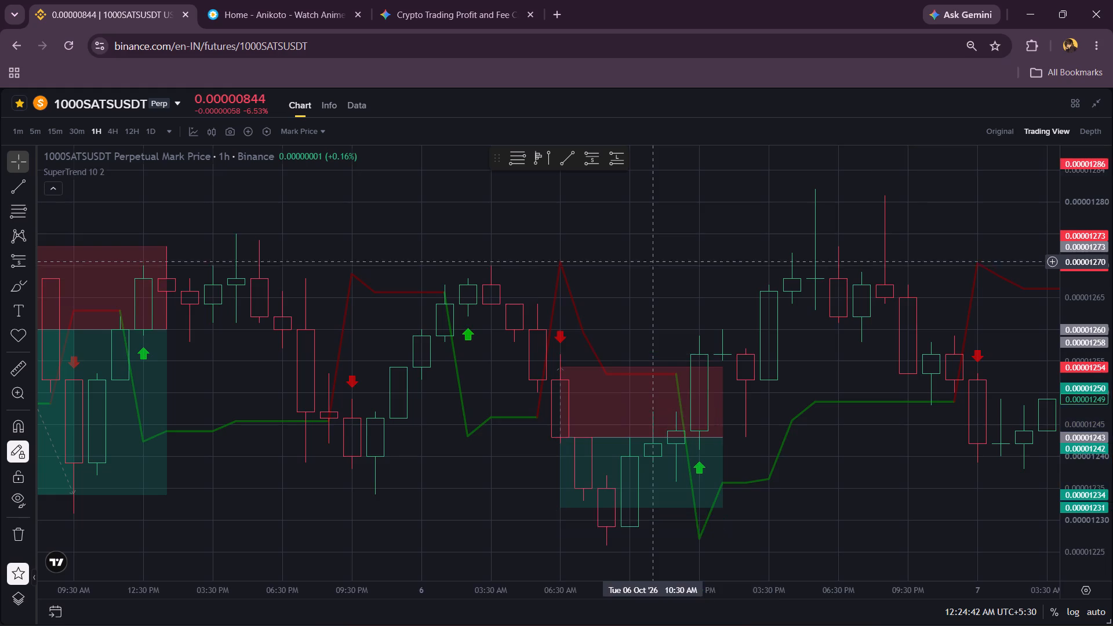
{"action": "left_click_drag", "start_coordinate": [625, 247], "coordinate": [560, 180]}
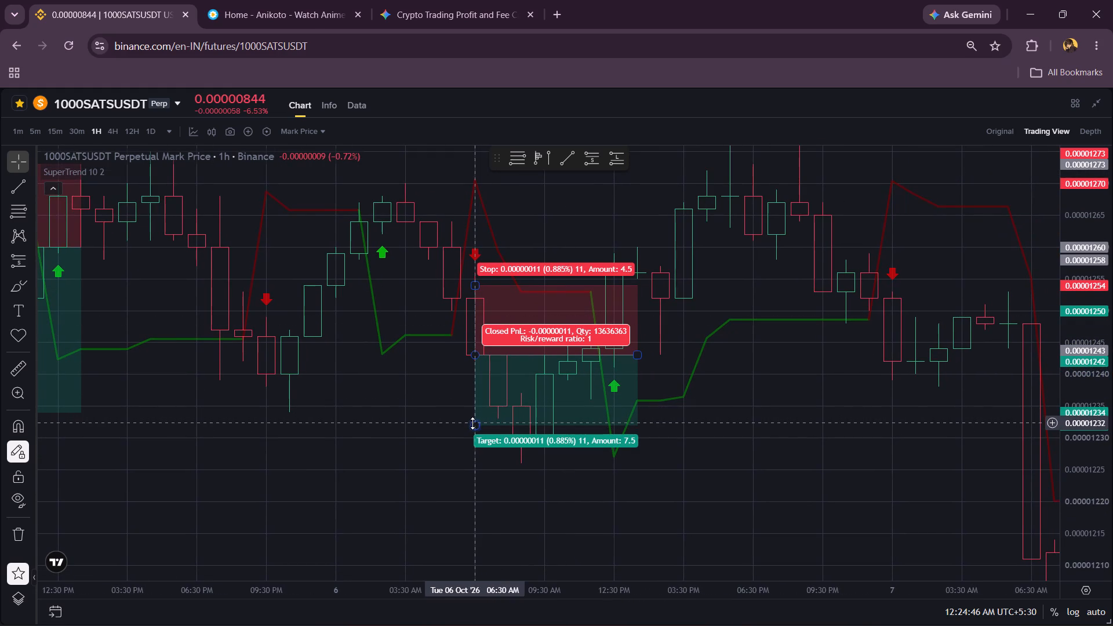
{"action": "left_click_drag", "start_coordinate": [472, 423], "coordinate": [575, 440]}
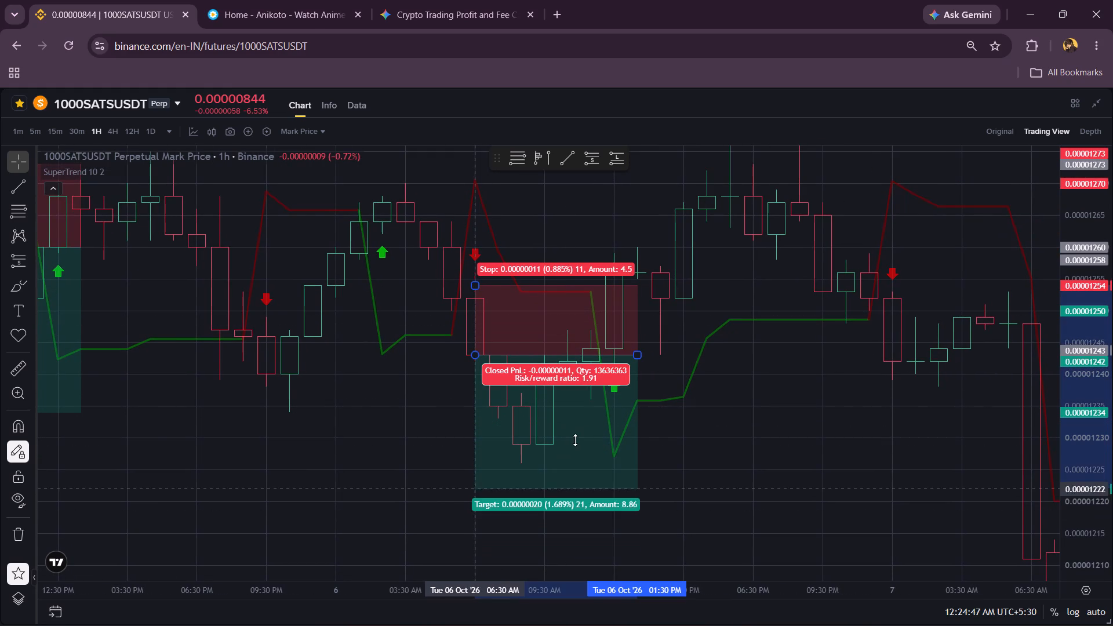
{"action": "left_click_drag", "start_coordinate": [575, 440], "coordinate": [577, 440]}
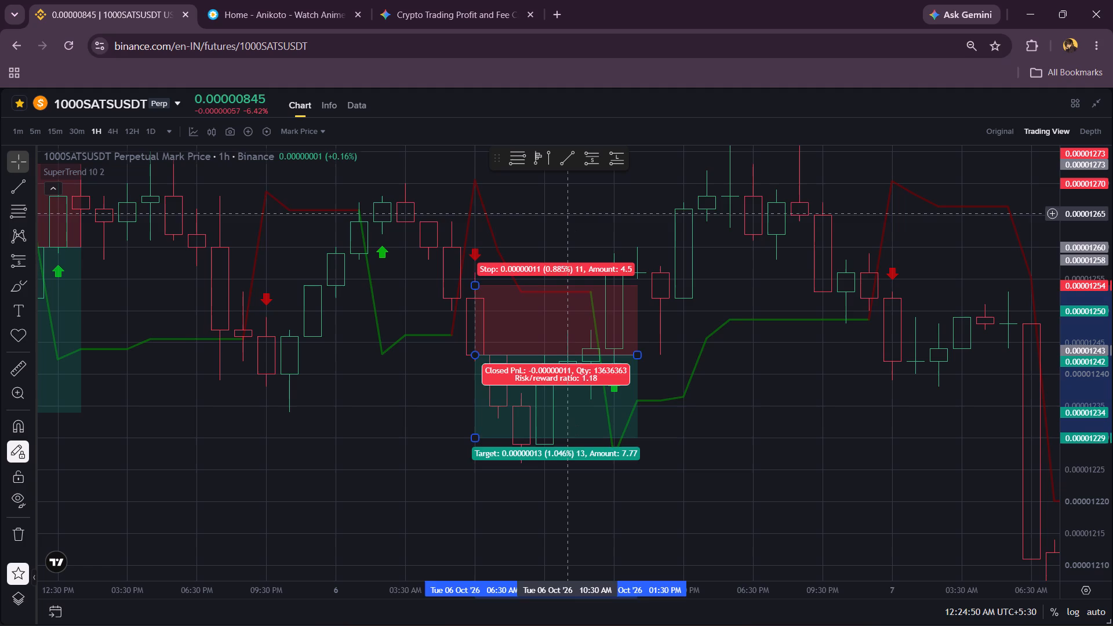
Widen the 6 October short's stop to 0.00000013 (1.046%) for a risk/reward ratio of 1.
{"action": "left_click_drag", "start_coordinate": [570, 201], "coordinate": [575, 275]}
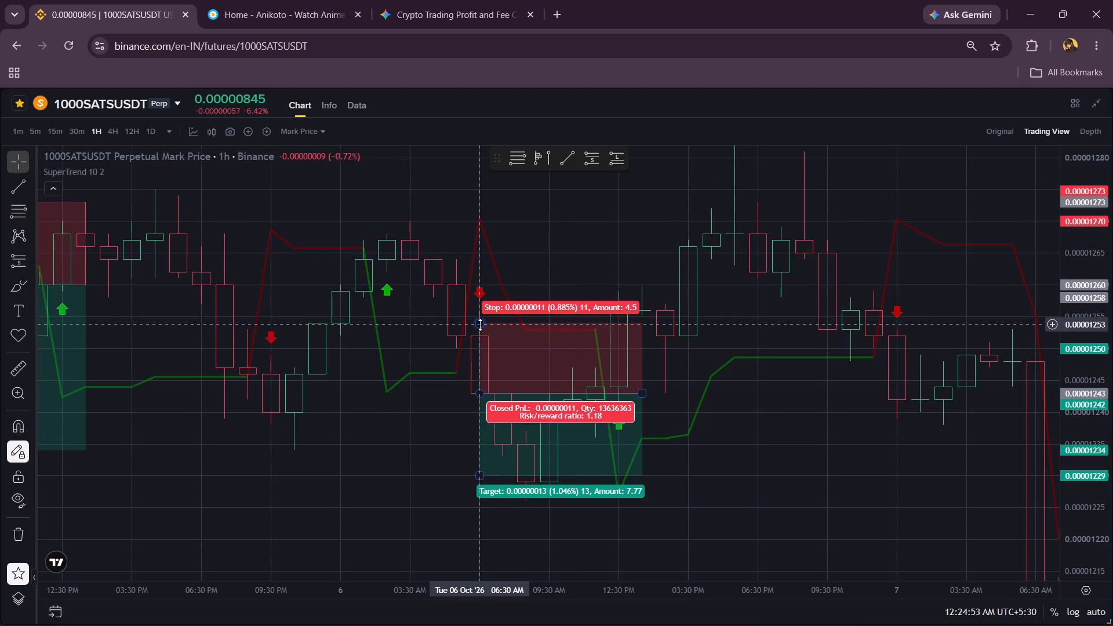
{"action": "left_click_drag", "start_coordinate": [480, 325], "coordinate": [505, 309]}
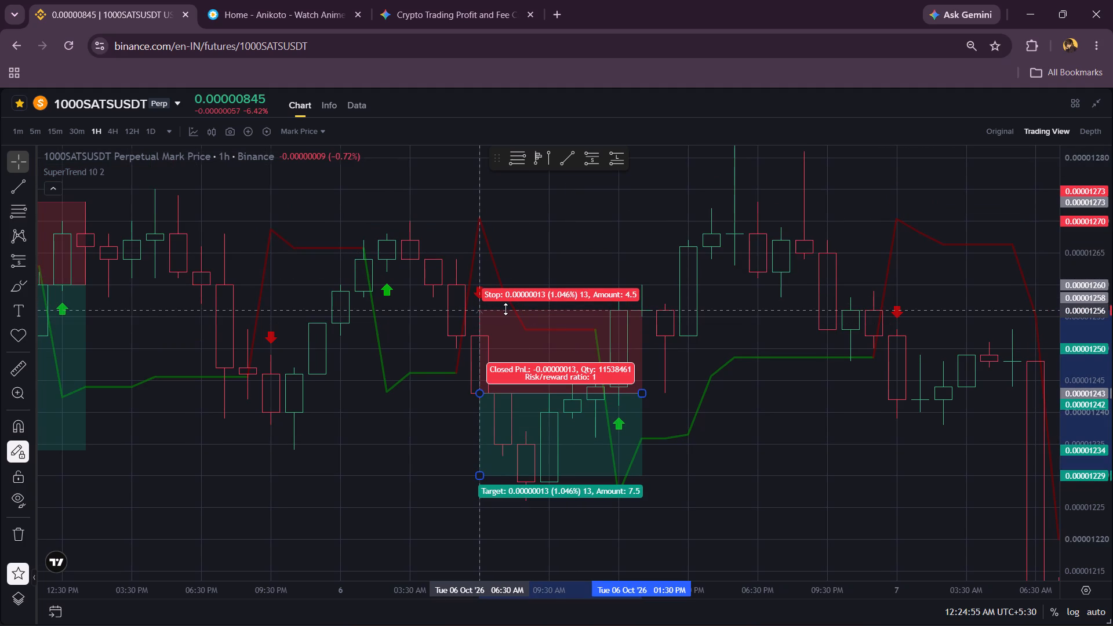
{"action": "left_click", "coordinate": [535, 243]}
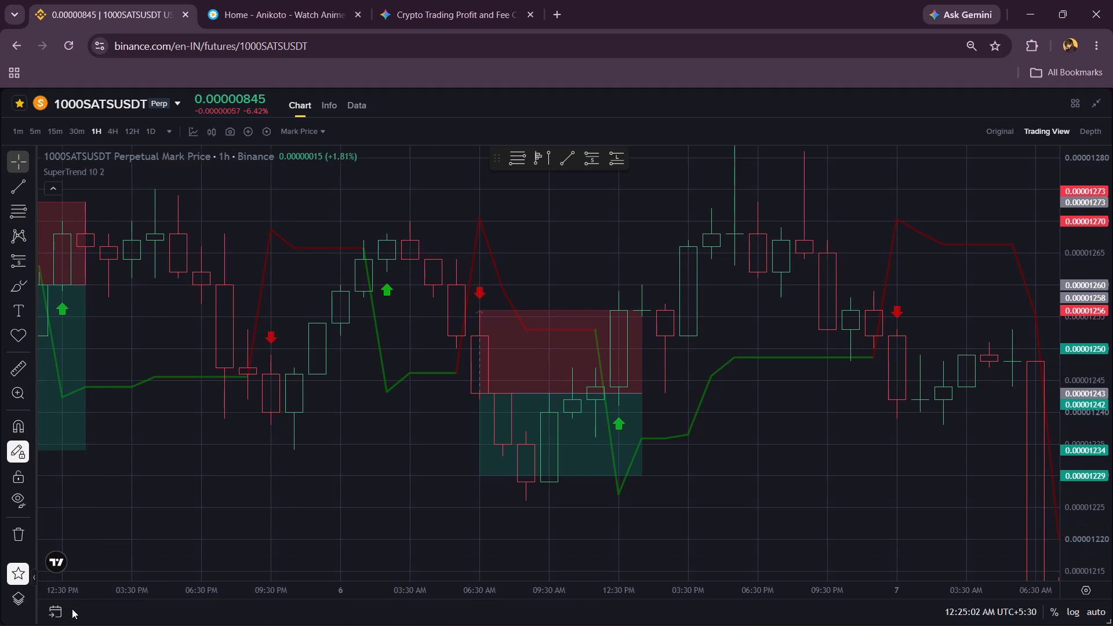
Go to 7 October 2026 and place a short position at 06:30 AM with entry 0.00001211.
{"action": "left_click", "coordinate": [57, 613]}
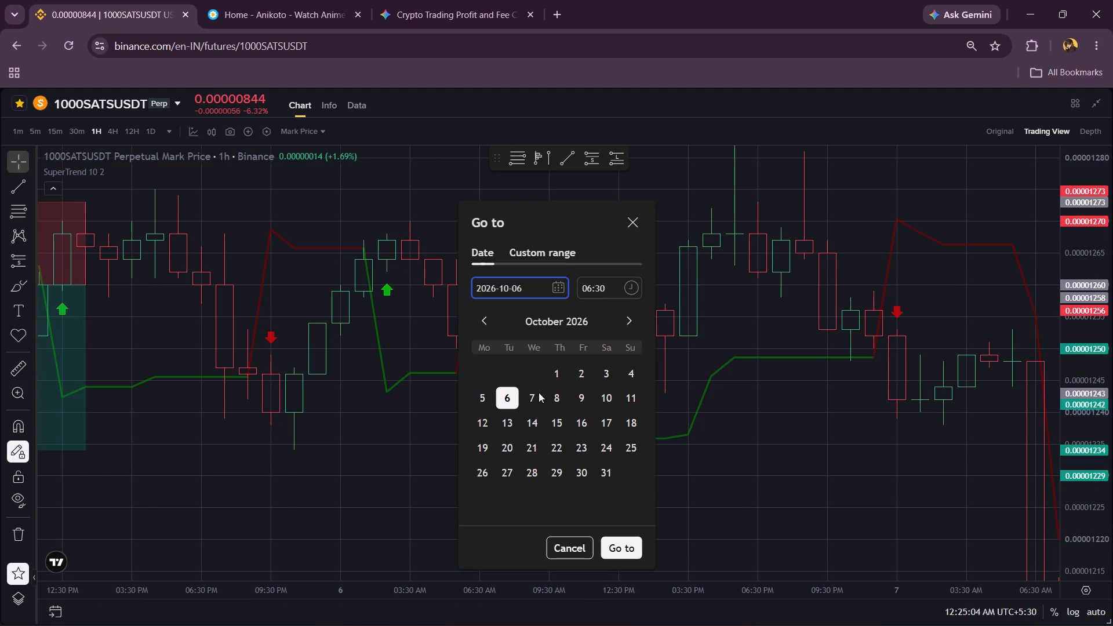
{"action": "left_click", "coordinate": [539, 395]}
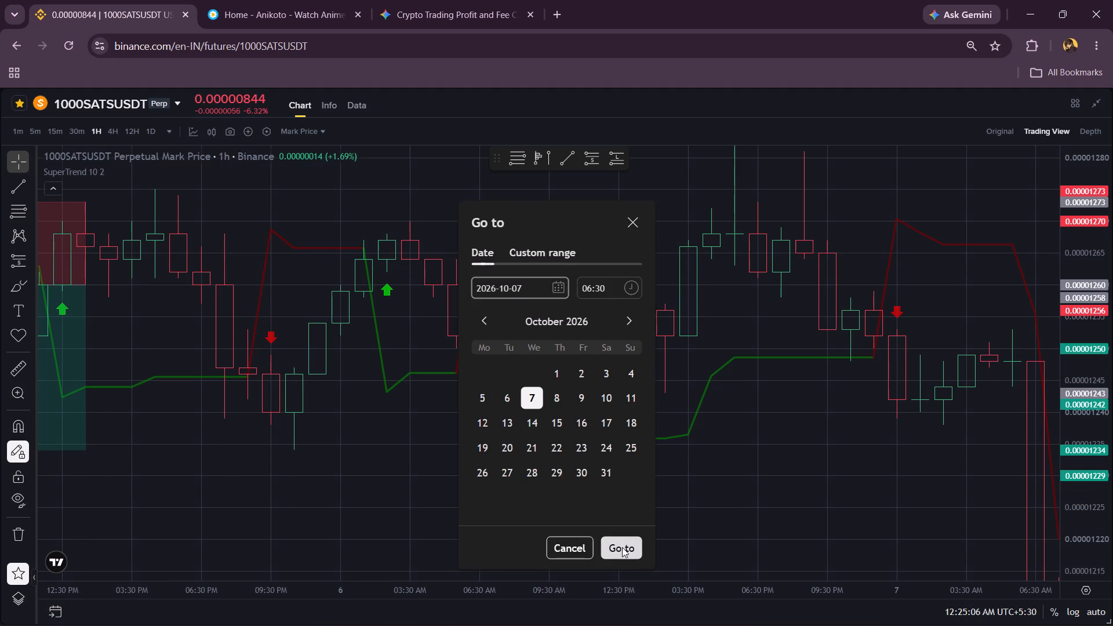
{"action": "left_click", "coordinate": [622, 546]}
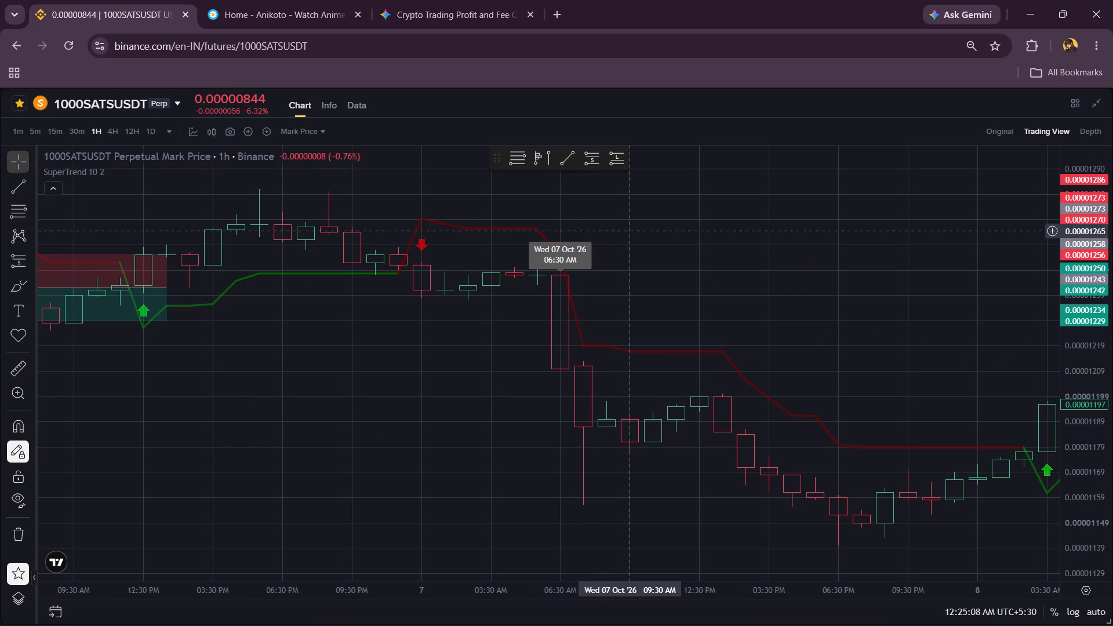
{"action": "left_click", "coordinate": [593, 156]}
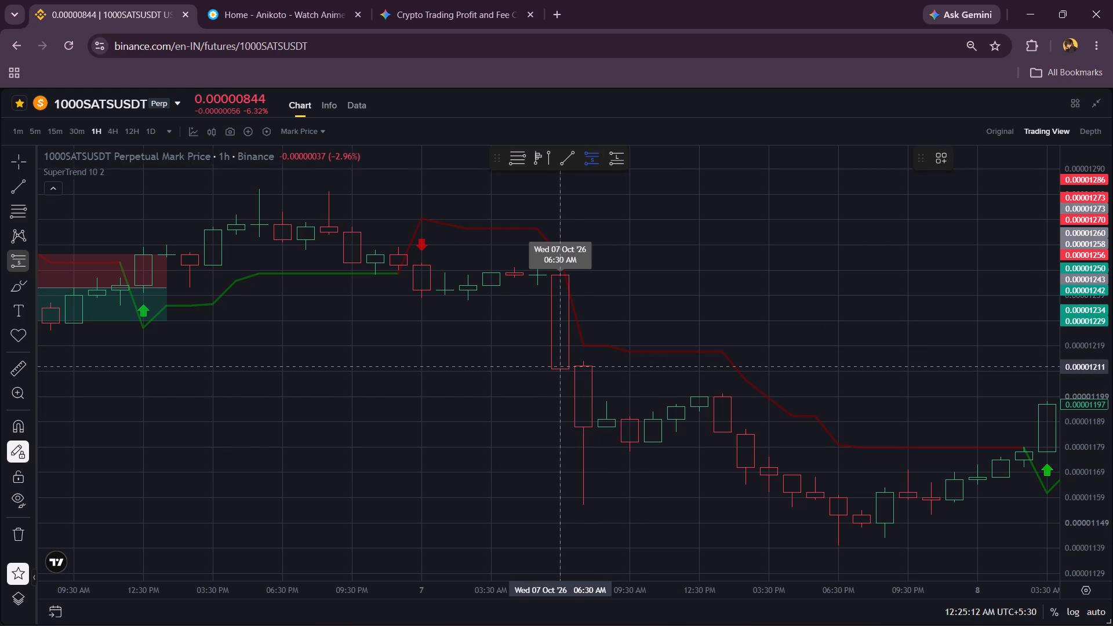
{"action": "left_click", "coordinate": [561, 367]}
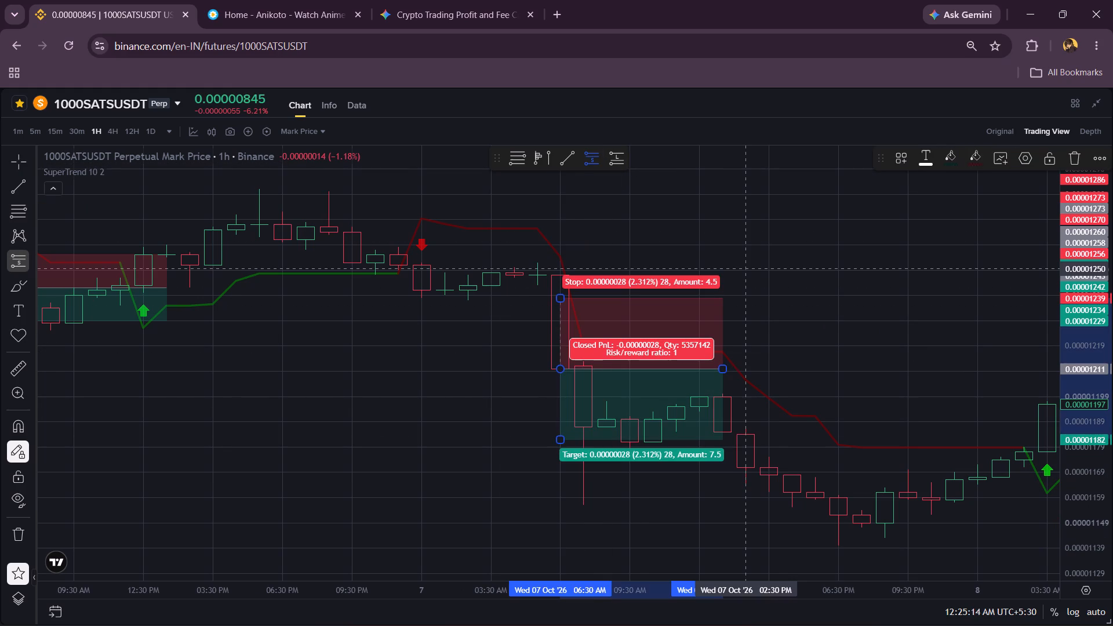
{"action": "right_click", "coordinate": [741, 268]}
Reduce the 7 October short's profit target to 0.00000024 (2.064%).
{"action": "left_click_drag", "start_coordinate": [741, 268], "coordinate": [606, 243]}
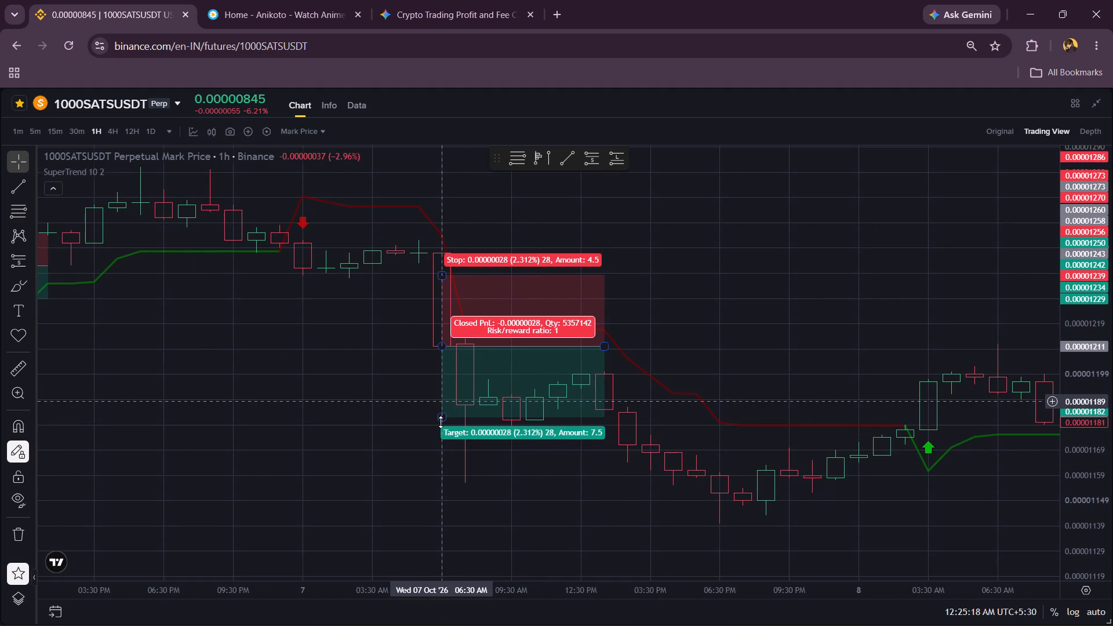
{"action": "left_click_drag", "start_coordinate": [444, 418], "coordinate": [460, 410]}
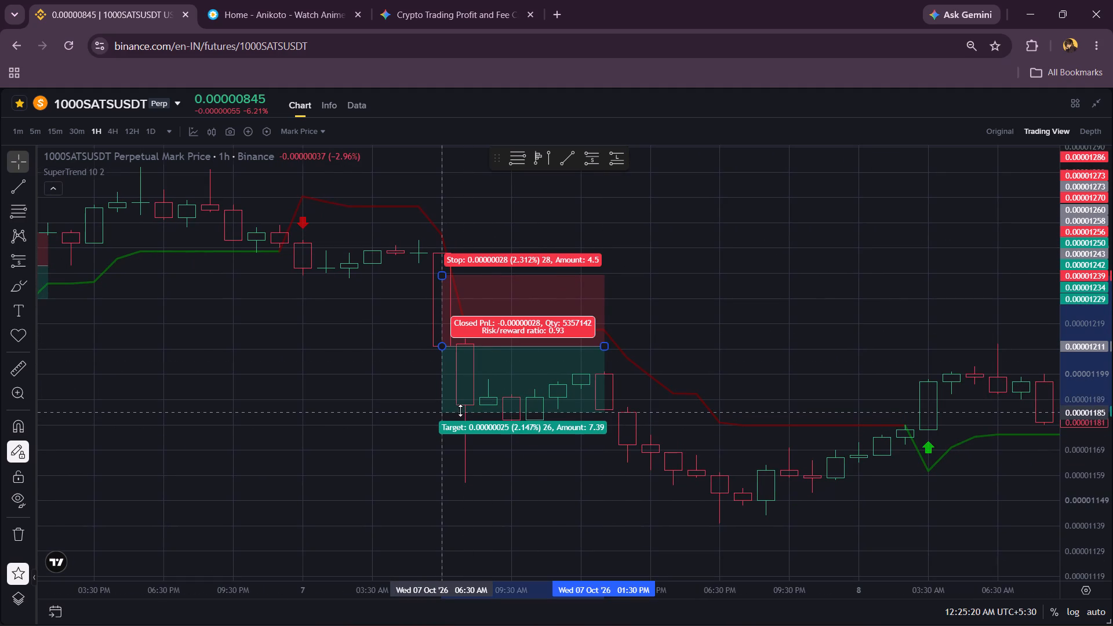
{"action": "left_click_drag", "start_coordinate": [460, 410], "coordinate": [471, 407]}
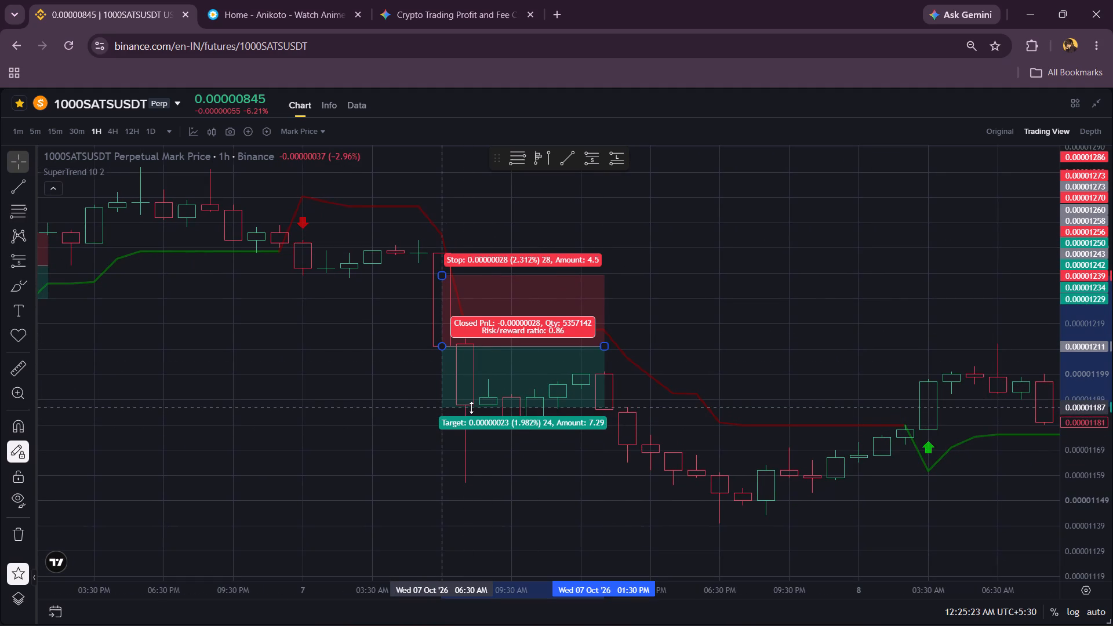
{"action": "left_click_drag", "start_coordinate": [471, 407], "coordinate": [471, 407]}
{"action": "left_click_drag", "start_coordinate": [471, 407], "coordinate": [471, 409]}
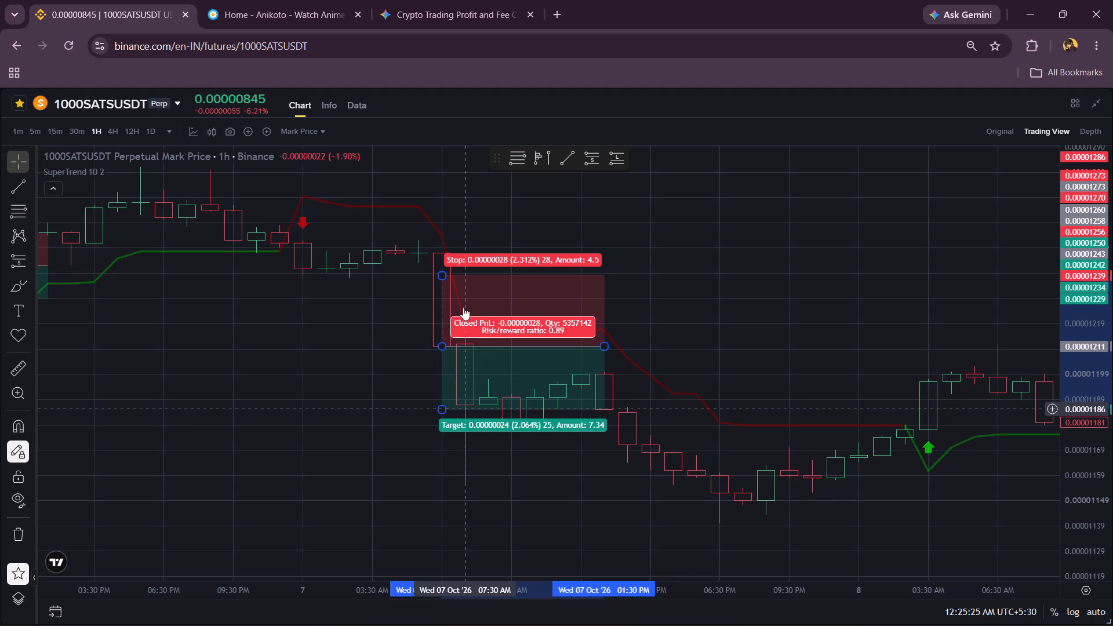
{"action": "left_click", "coordinate": [573, 238]}
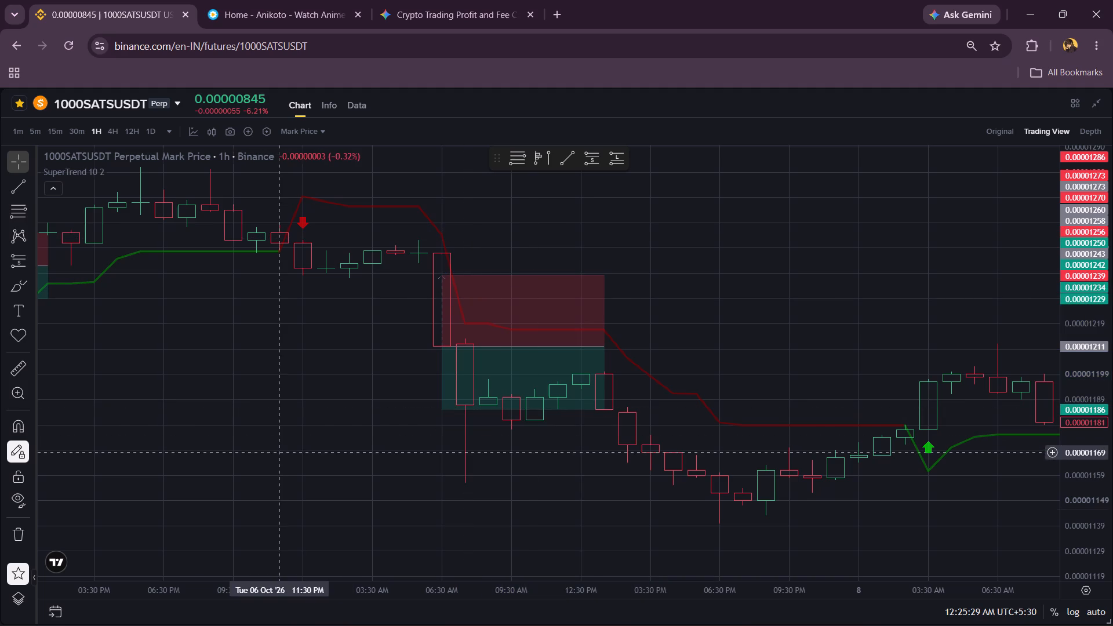
Move the whole 7 October short position one candle forward to 07:30 AM with entry 0.00001212.
{"action": "left_click_drag", "start_coordinate": [508, 294], "coordinate": [521, 294]}
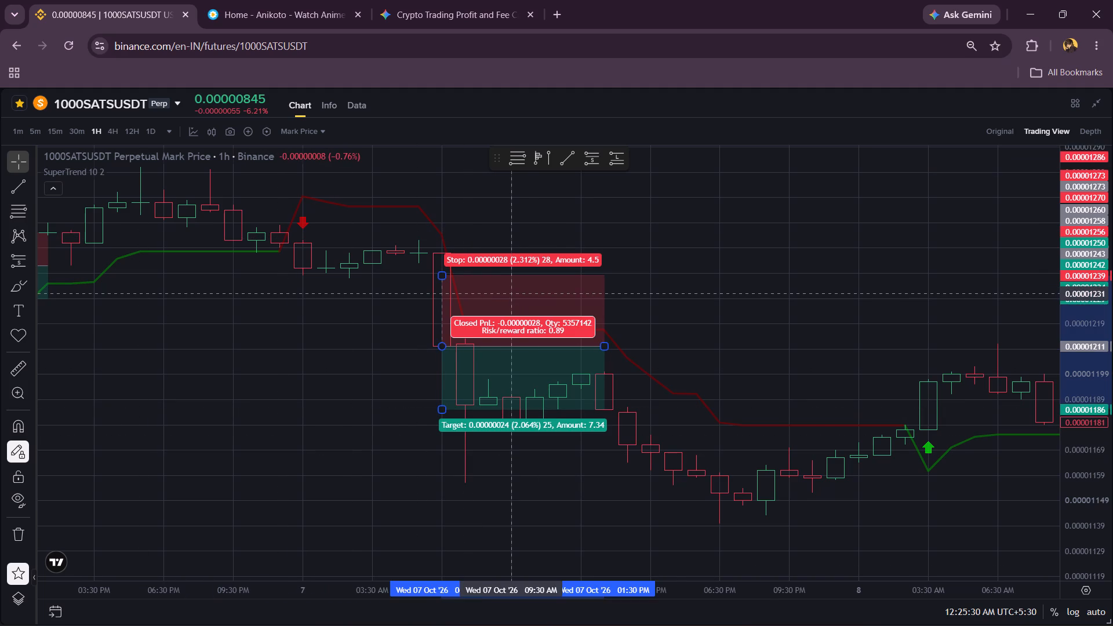
{"action": "left_click_drag", "start_coordinate": [521, 294], "coordinate": [528, 293]}
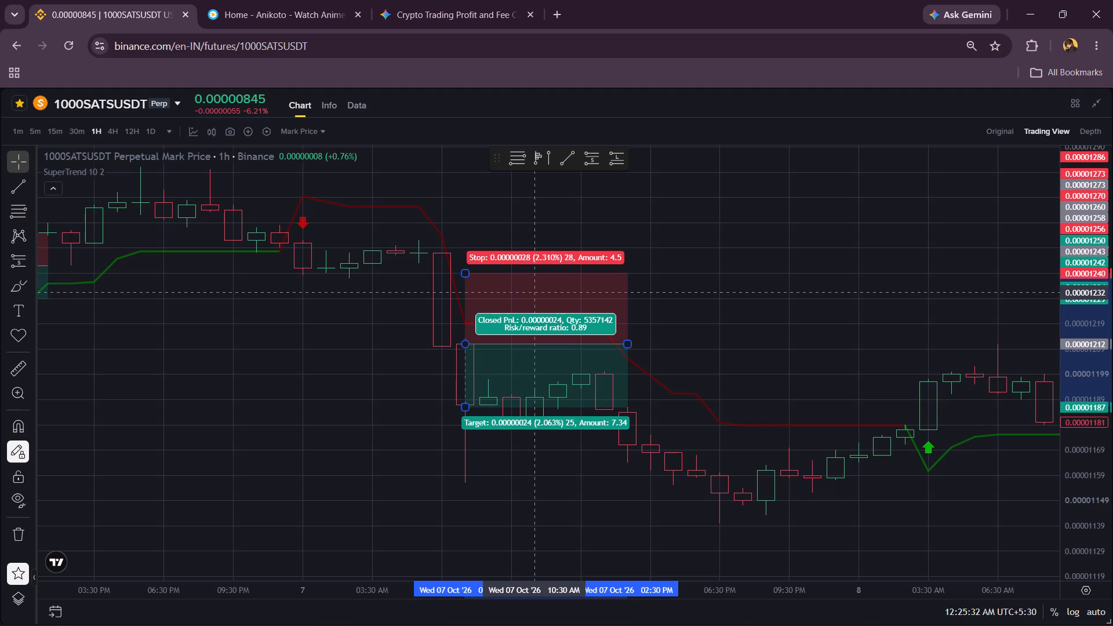
{"action": "left_click_drag", "start_coordinate": [528, 293], "coordinate": [529, 292]}
{"action": "left_click", "coordinate": [717, 260]}
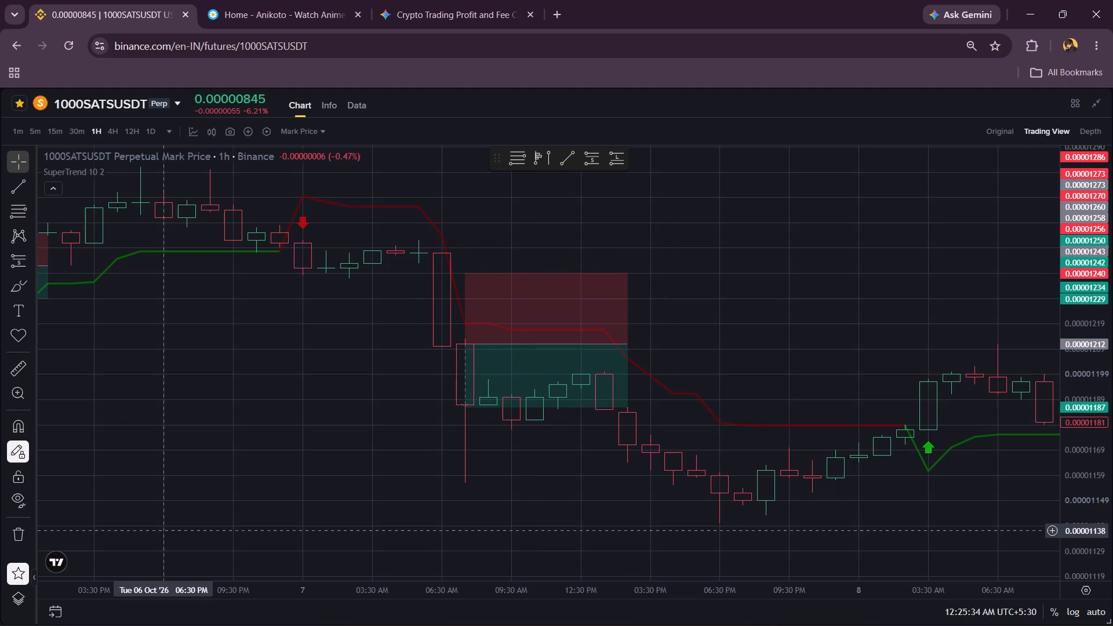
Go to 8 October 2026 and place a short position at 06:30 AM with entry 0.00001193.
{"action": "left_click", "coordinate": [59, 609]}
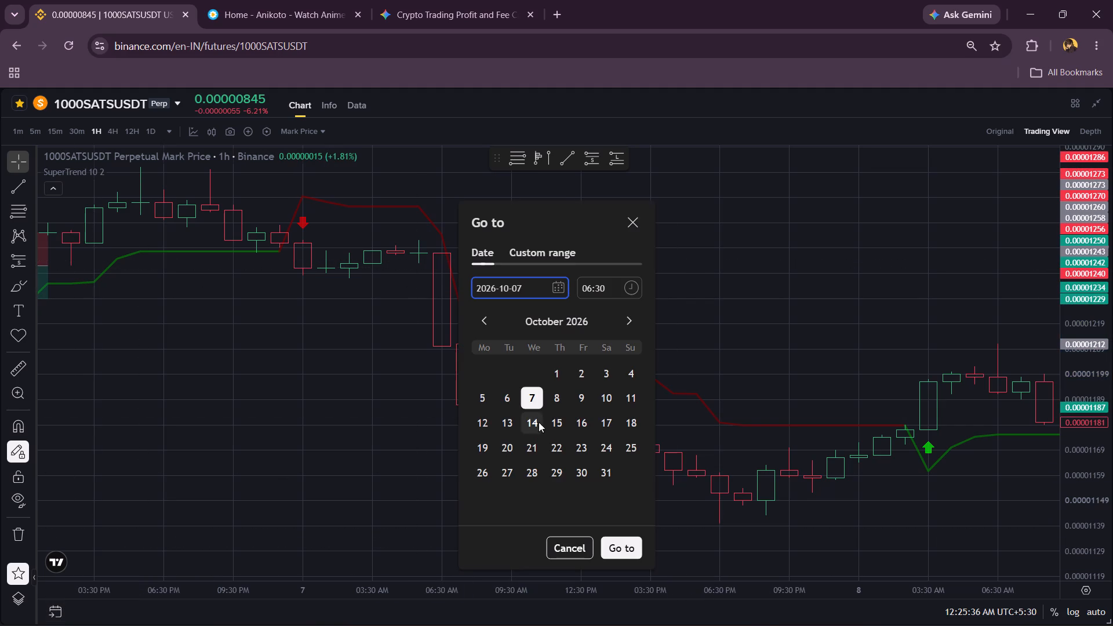
{"action": "left_click", "coordinate": [554, 406]}
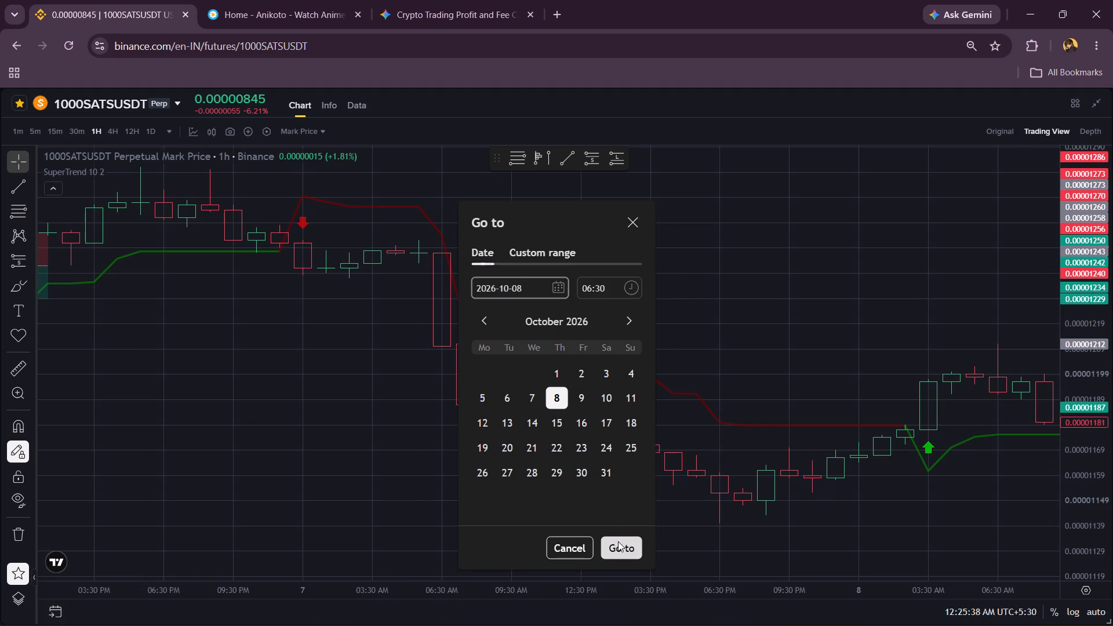
{"action": "left_click", "coordinate": [618, 541]}
{"action": "left_click_drag", "start_coordinate": [440, 212], "coordinate": [402, 264]}
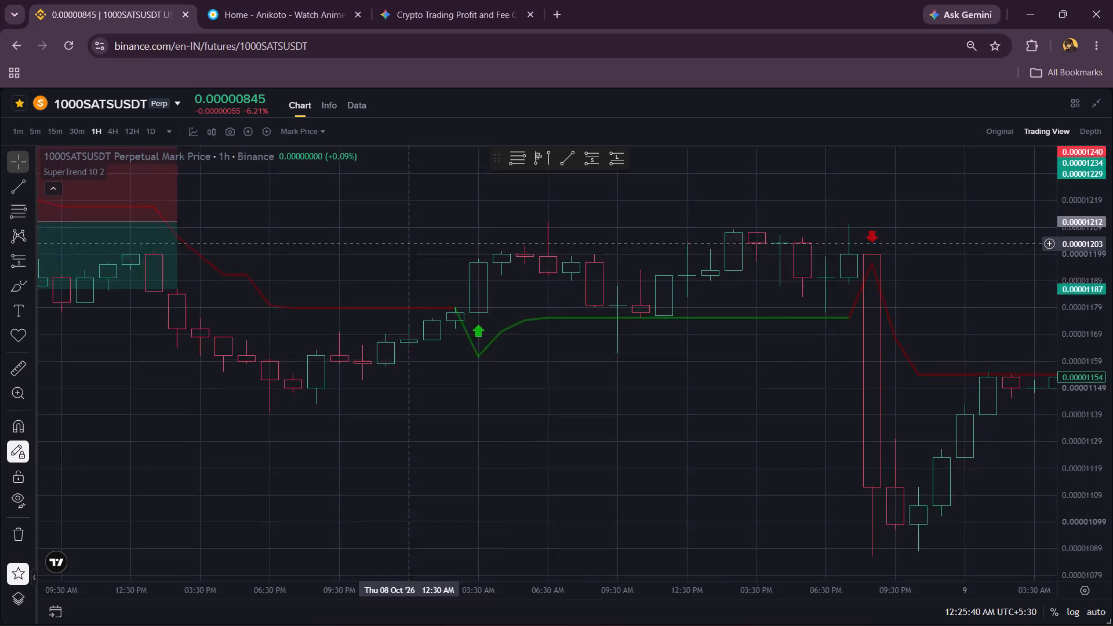
{"action": "left_click_drag", "start_coordinate": [402, 264], "coordinate": [372, 315]}
{"action": "left_click", "coordinate": [595, 161]}
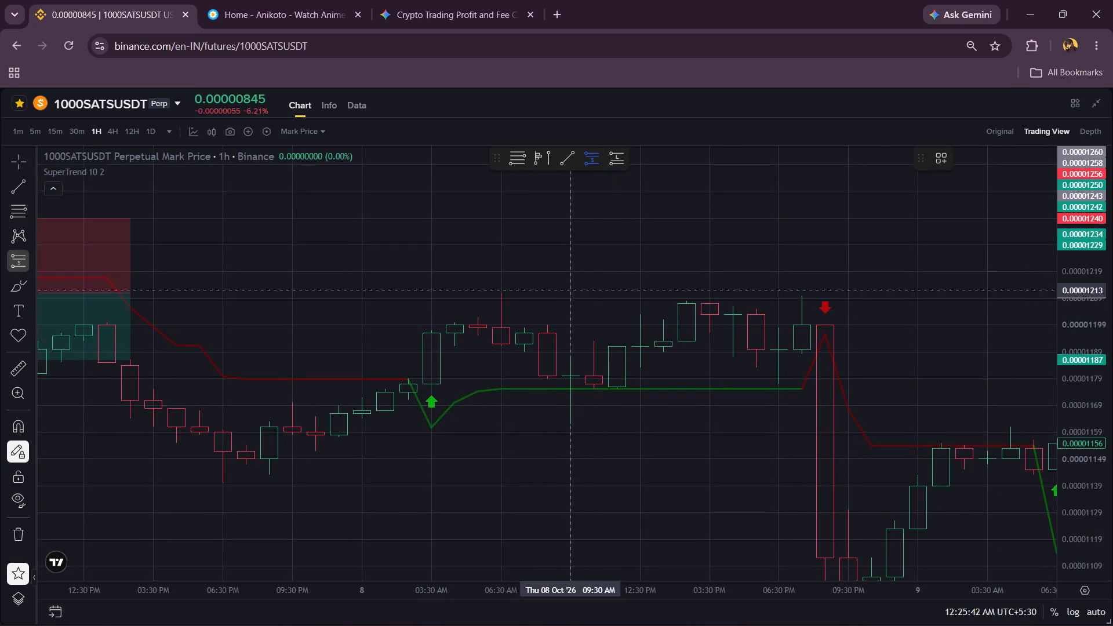
{"action": "left_click", "coordinate": [501, 343]}
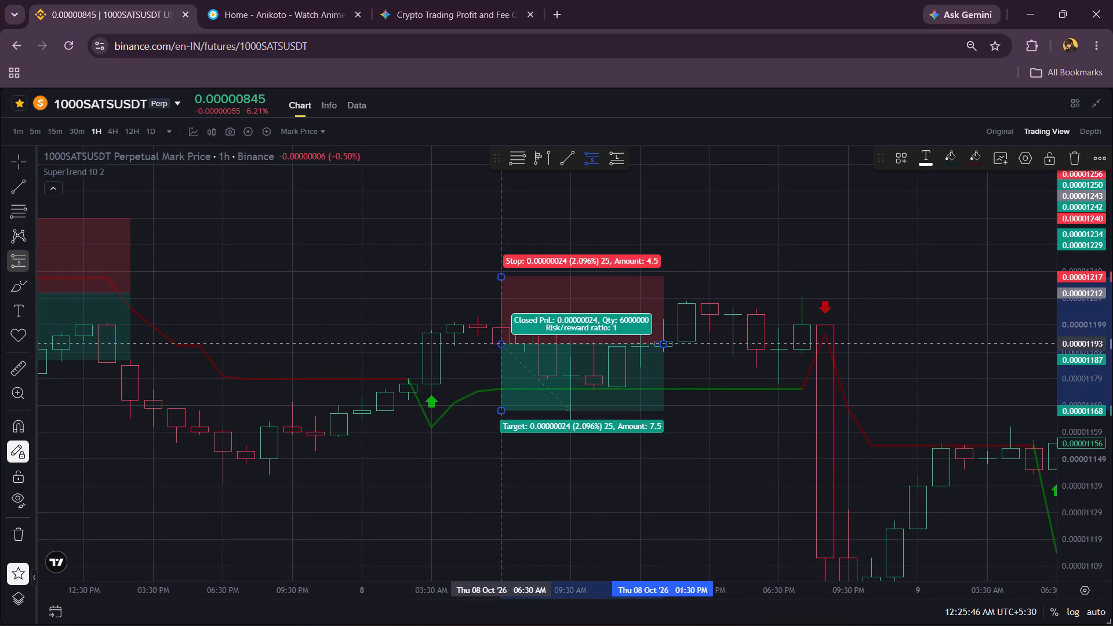
{"action": "right_click", "coordinate": [714, 187]}
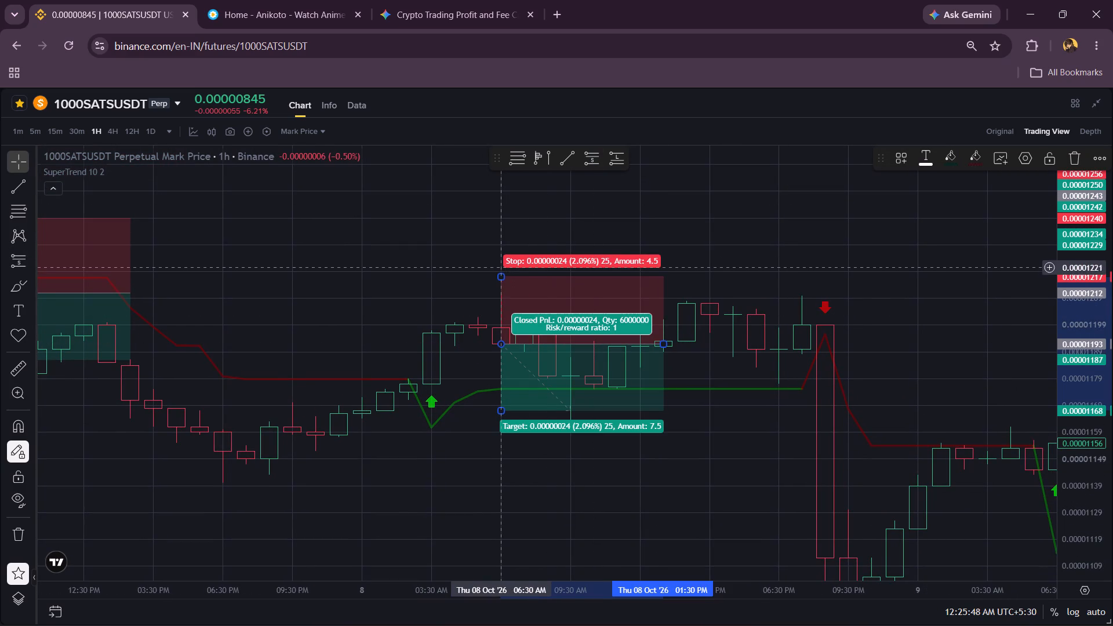
Tighten the 8 October short's stop to 0.00000013 (1.090%).
{"action": "left_click_drag", "start_coordinate": [501, 274], "coordinate": [517, 289]}
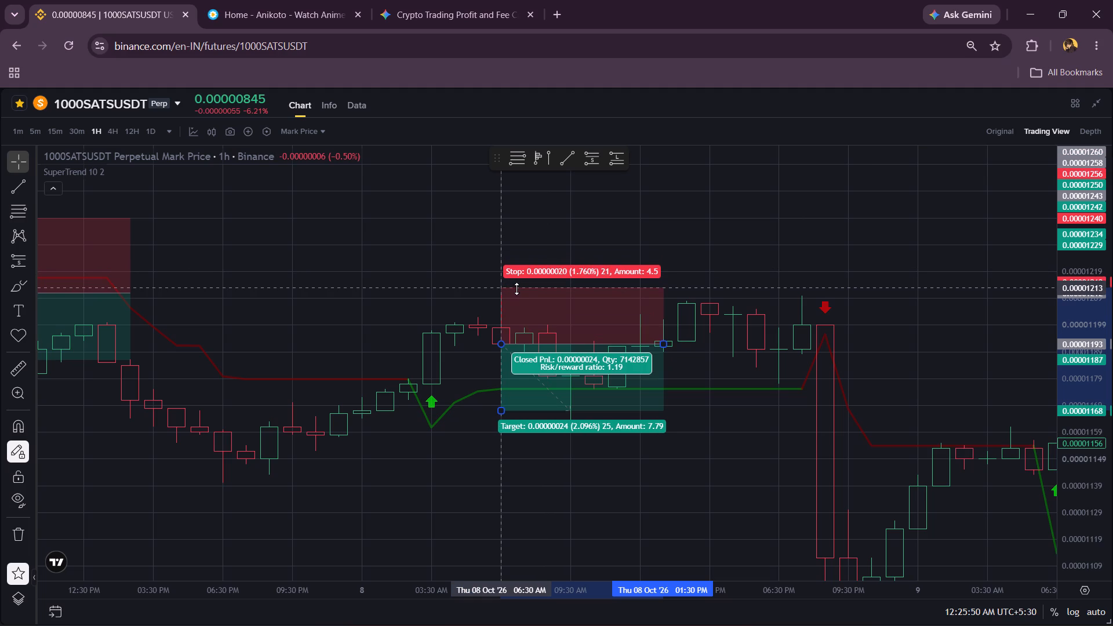
{"action": "left_click_drag", "start_coordinate": [517, 289], "coordinate": [529, 300]}
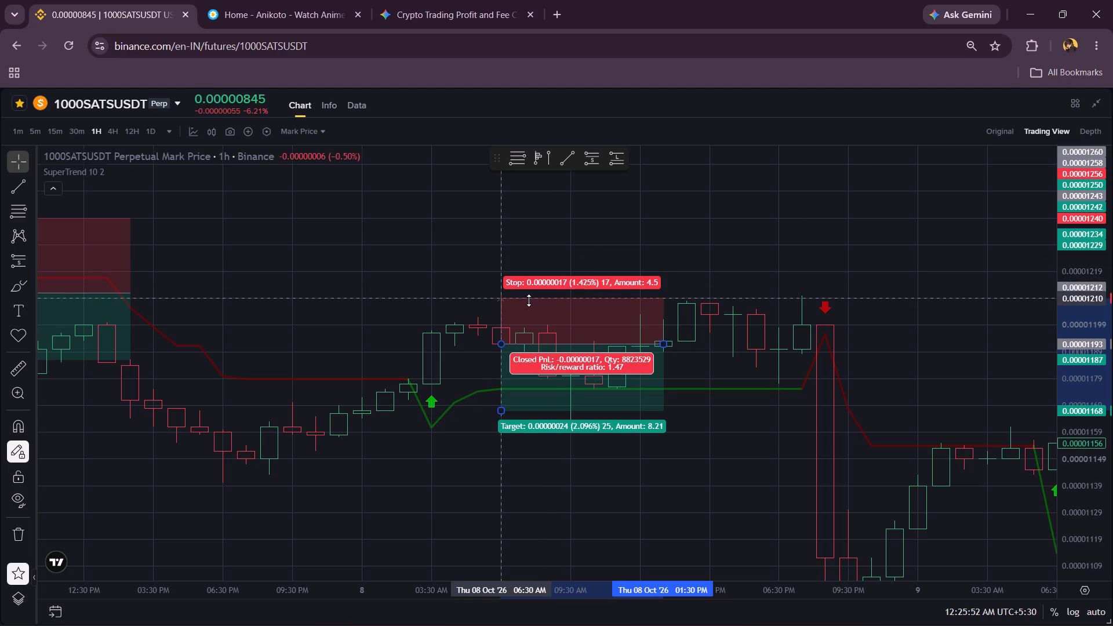
{"action": "left_click_drag", "start_coordinate": [529, 300], "coordinate": [533, 306]}
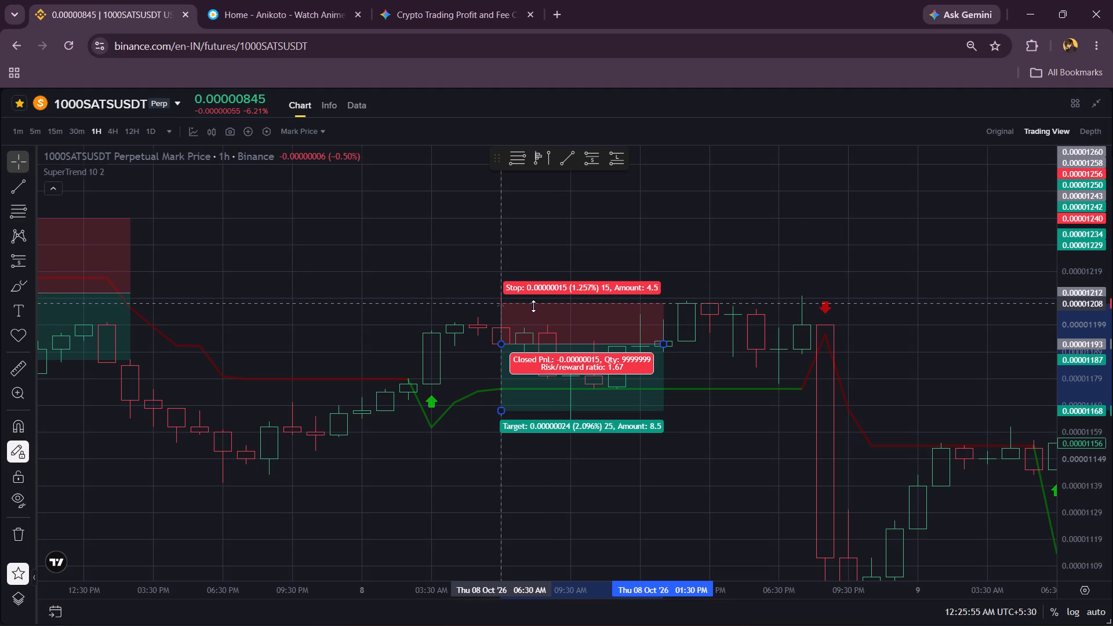
{"action": "left_click_drag", "start_coordinate": [533, 306], "coordinate": [536, 310]}
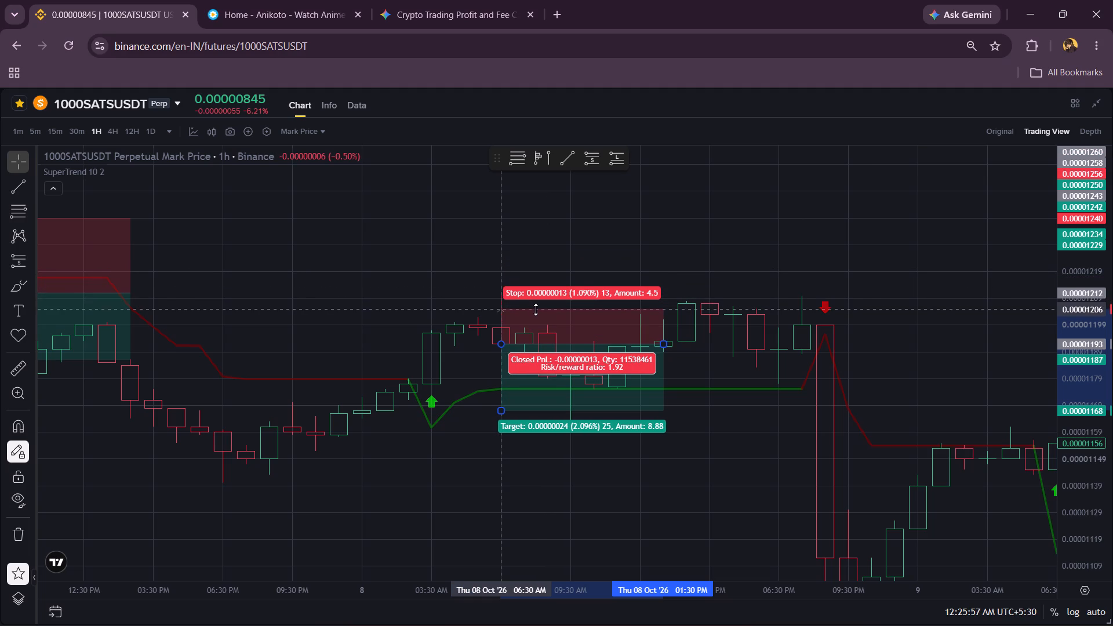
{"action": "left_click_drag", "start_coordinate": [536, 310], "coordinate": [537, 310]}
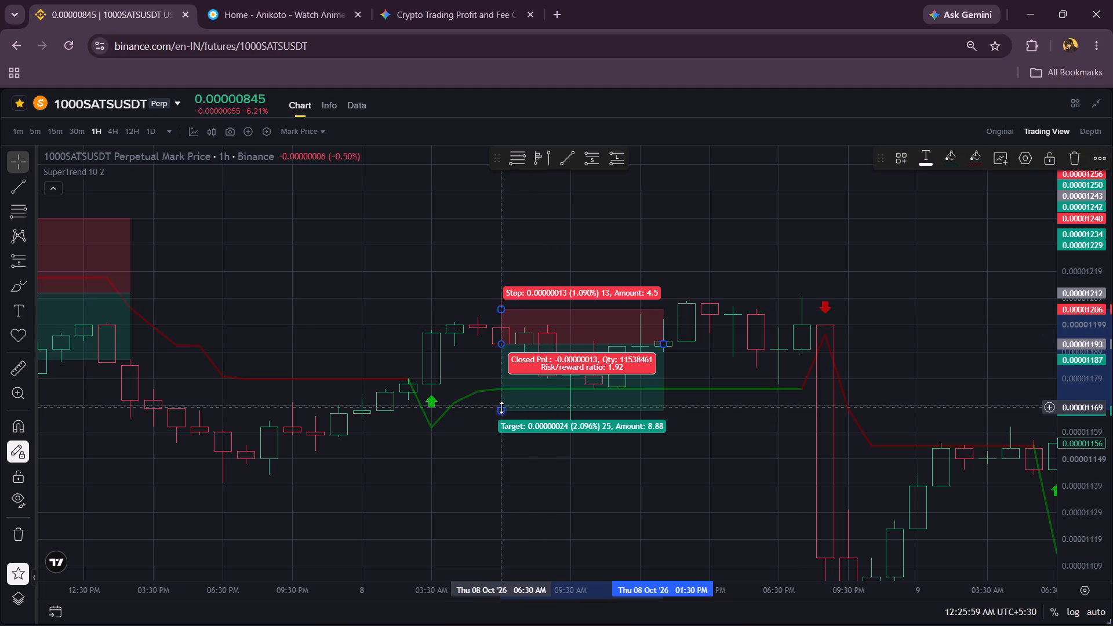
Extend the 8 October short's profit target to 0.00000025 (2.179%) for a risk/reward ratio of 2.
{"action": "left_click_drag", "start_coordinate": [501, 407], "coordinate": [533, 435]}
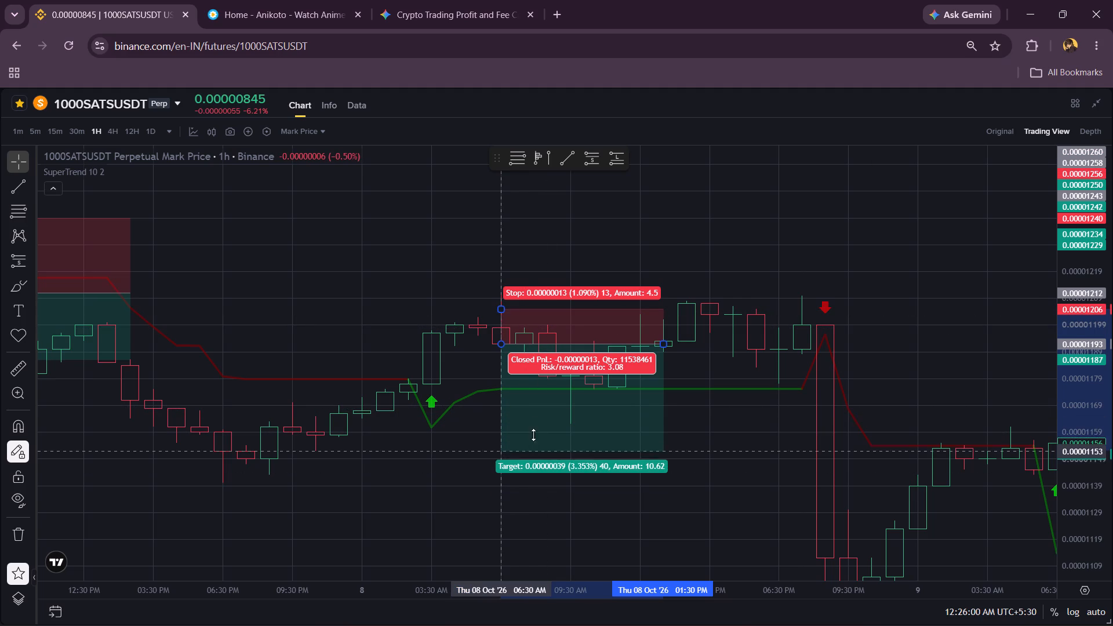
{"action": "left_click_drag", "start_coordinate": [533, 435], "coordinate": [544, 418]}
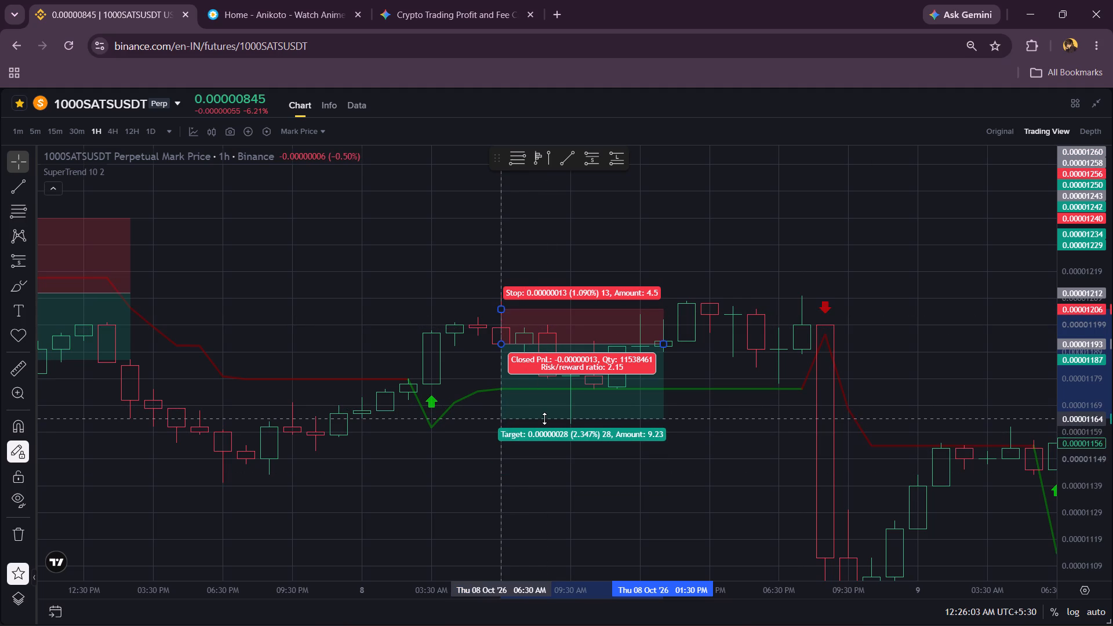
{"action": "left_click_drag", "start_coordinate": [544, 418], "coordinate": [552, 414]}
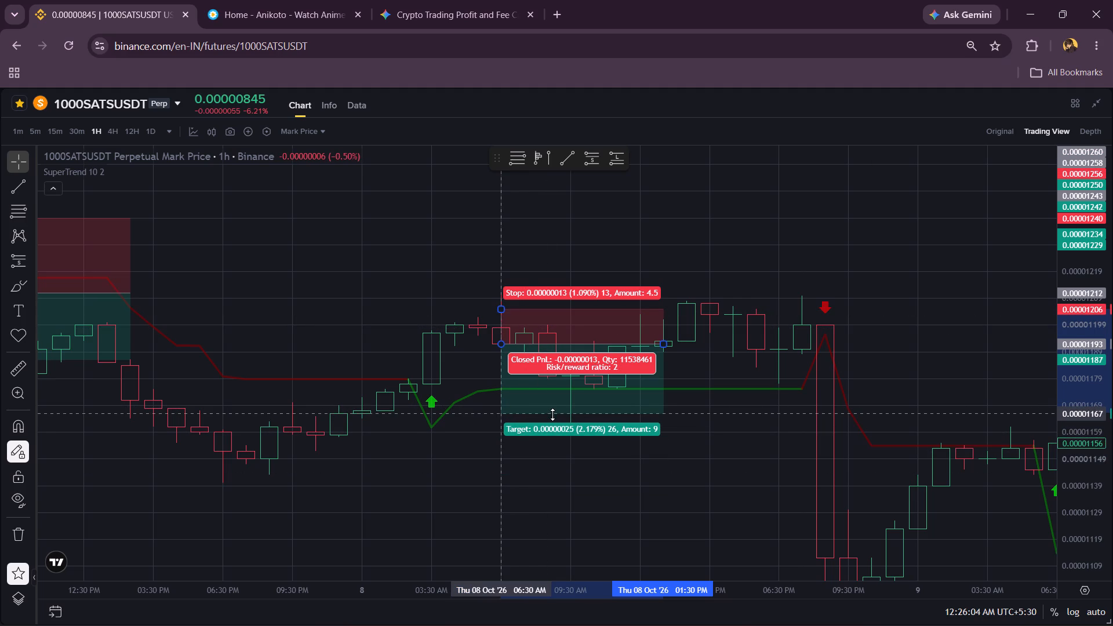
Reduce the 8 October short's profit target to 0.00000024 (2.096%).
{"action": "left_click_drag", "start_coordinate": [552, 414], "coordinate": [561, 410]}
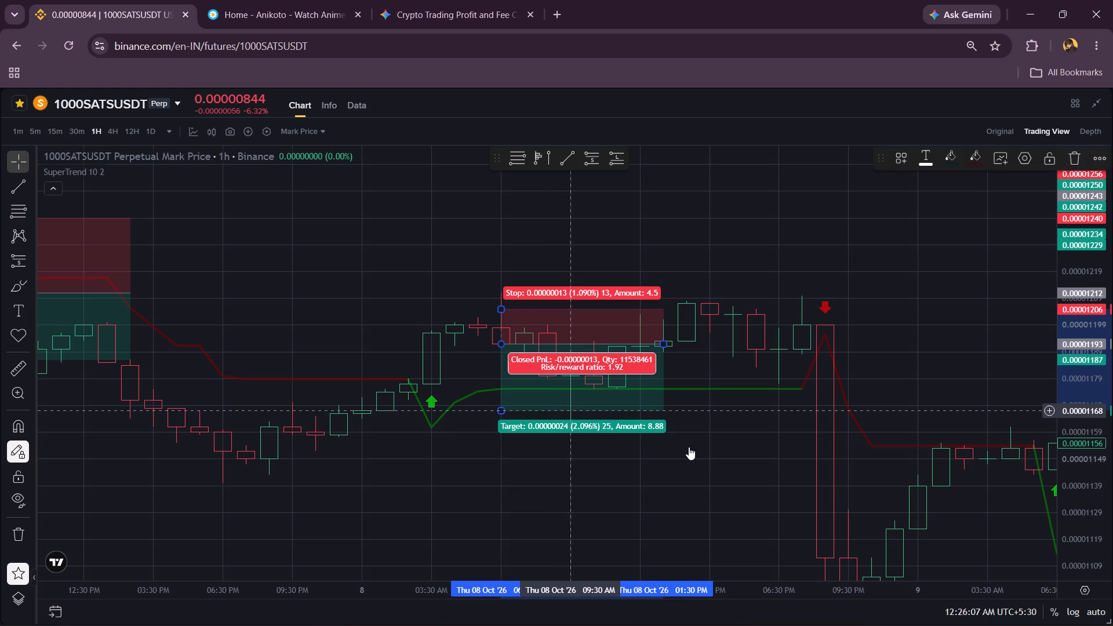
{"action": "left_click", "coordinate": [692, 452]}
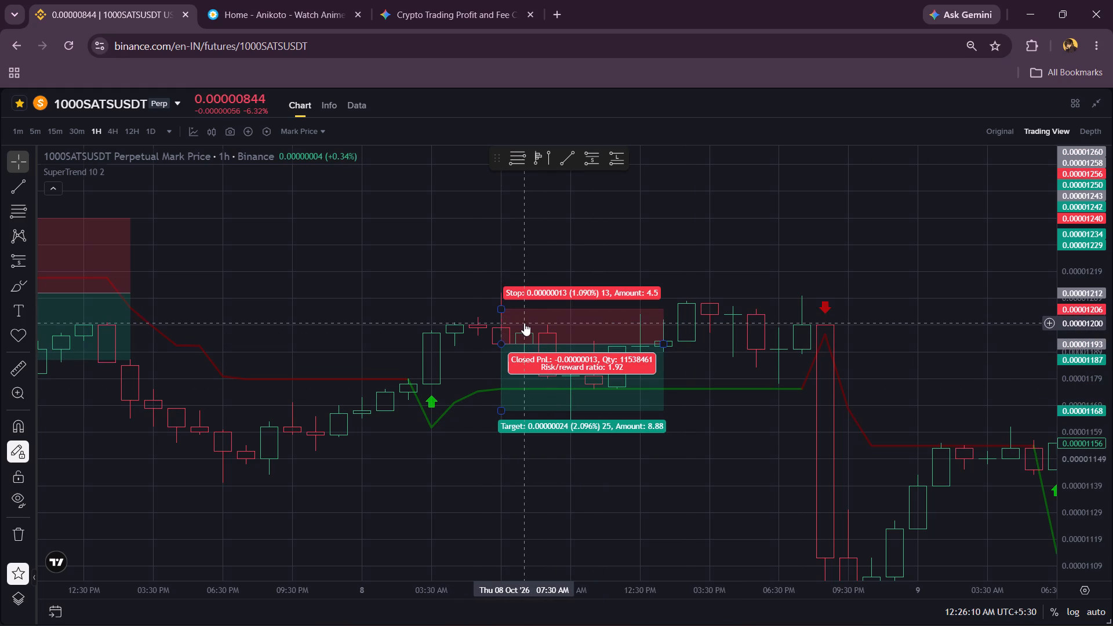
Move the whole 8 October short position one candle forward to 07:30 AM, keeping its entry at 0.00001193.
{"action": "left_click_drag", "start_coordinate": [525, 322], "coordinate": [540, 321]}
{"action": "left_click", "coordinate": [648, 254]}
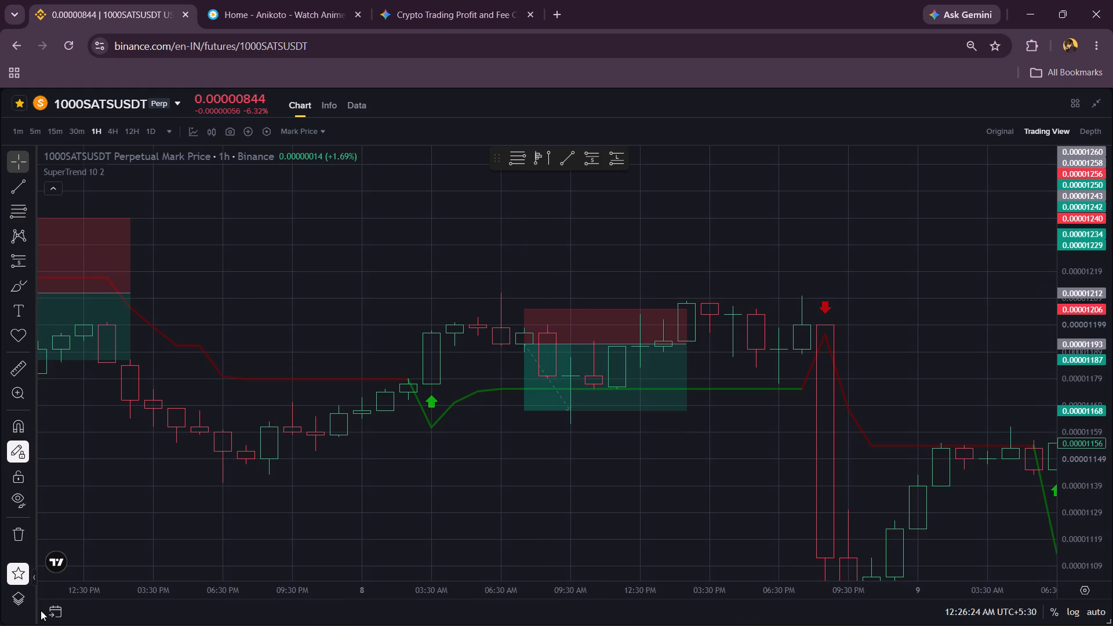
Go to 9 October 2026 and place a short position at 06:30 AM with entry 0.00001156.
{"action": "left_click", "coordinate": [54, 617]}
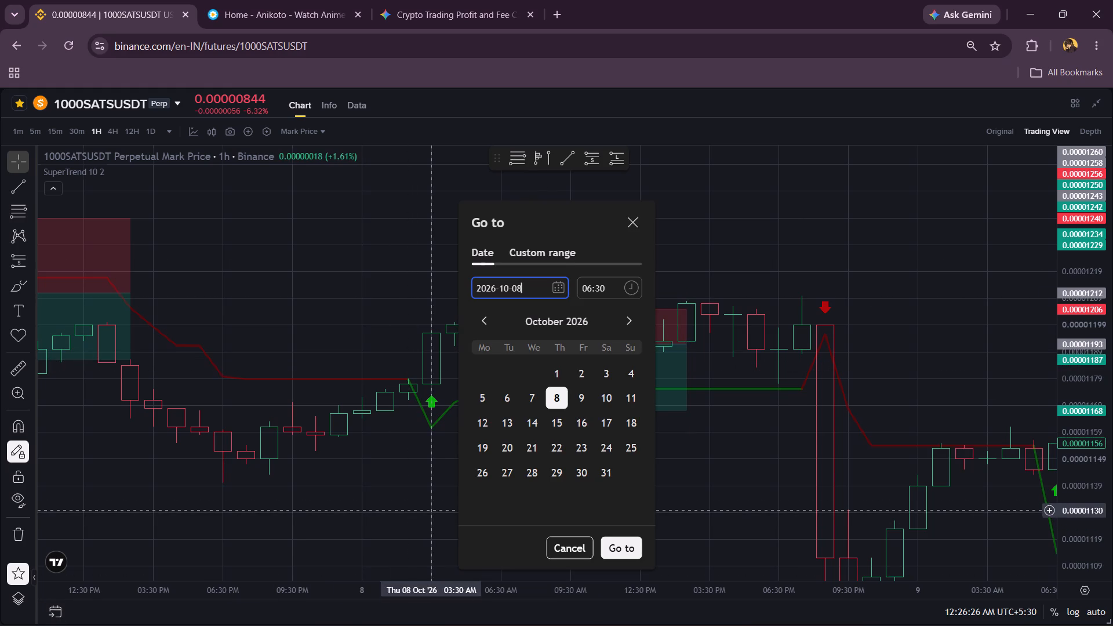
{"action": "left_click", "coordinate": [581, 399]}
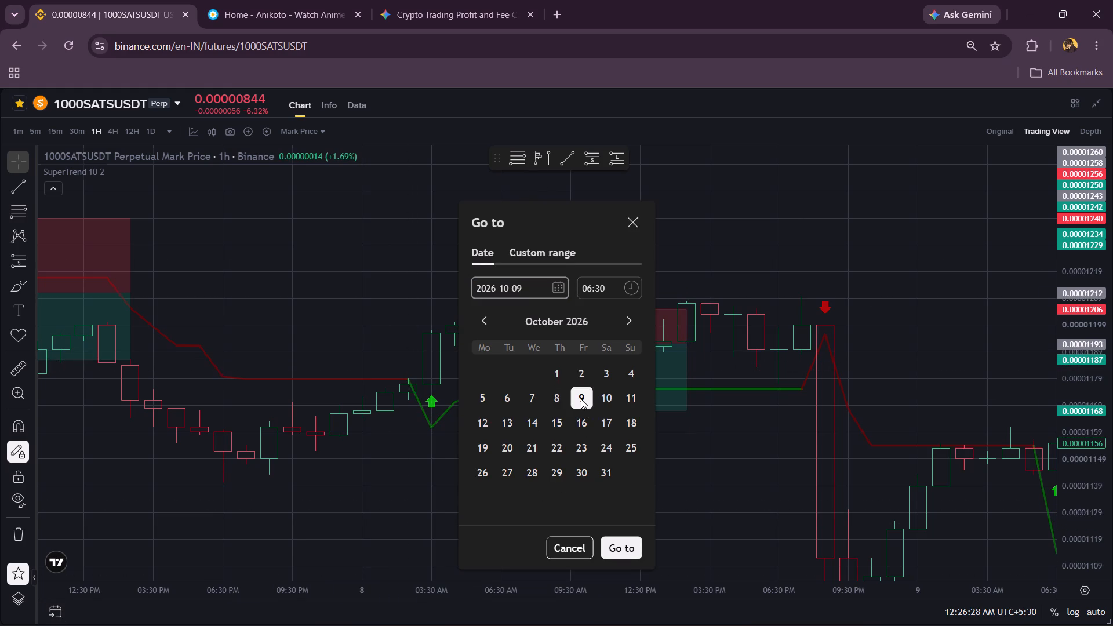
{"action": "left_click", "coordinate": [624, 551]}
{"action": "left_click_drag", "start_coordinate": [550, 260], "coordinate": [305, 263]}
{"action": "left_click_drag", "start_coordinate": [485, 236], "coordinate": [463, 276]}
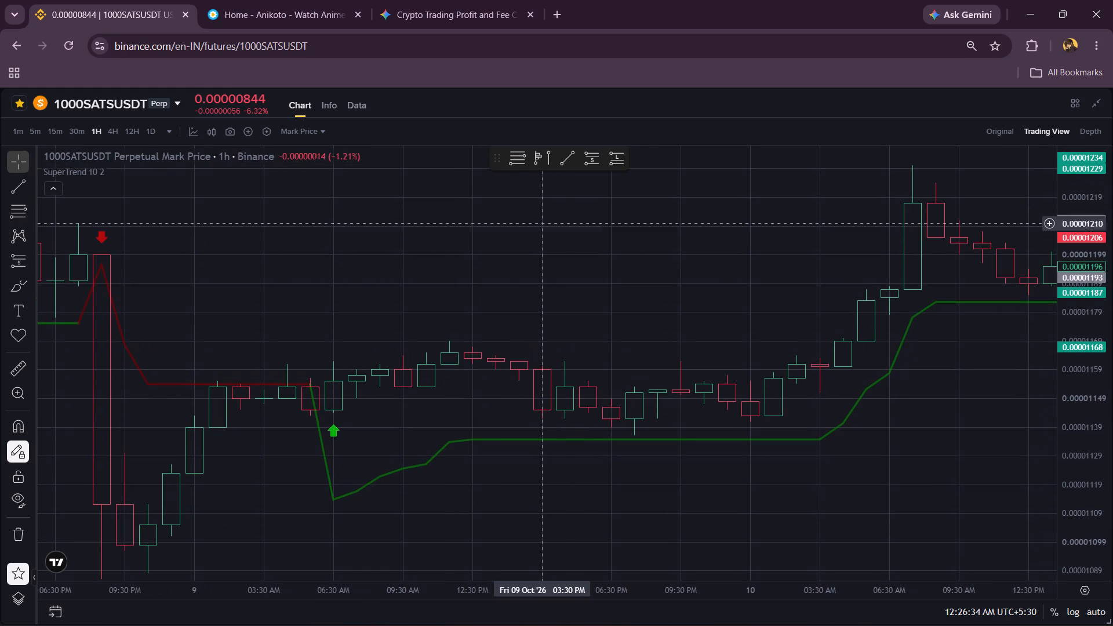
{"action": "left_click", "coordinate": [596, 163]}
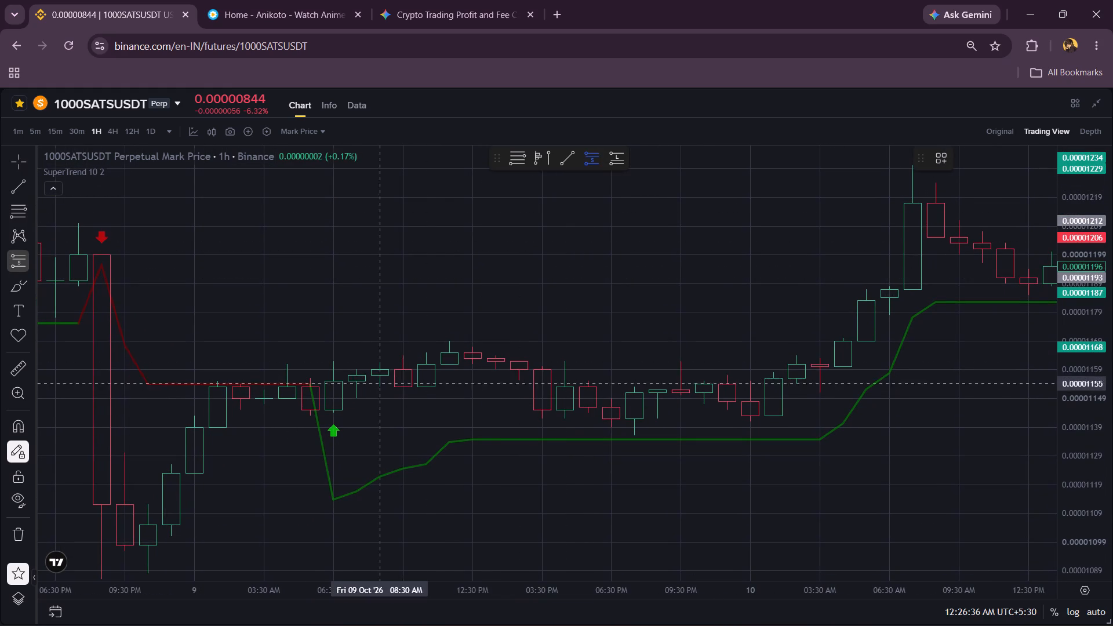
{"action": "left_click", "coordinate": [336, 381]}
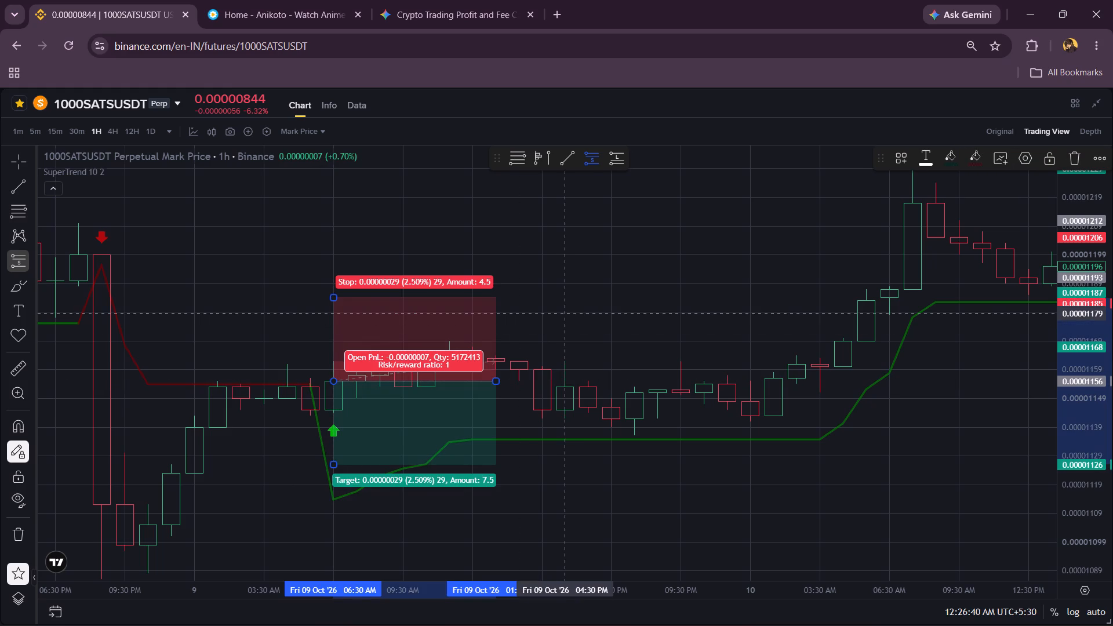
{"action": "right_click", "coordinate": [572, 313]}
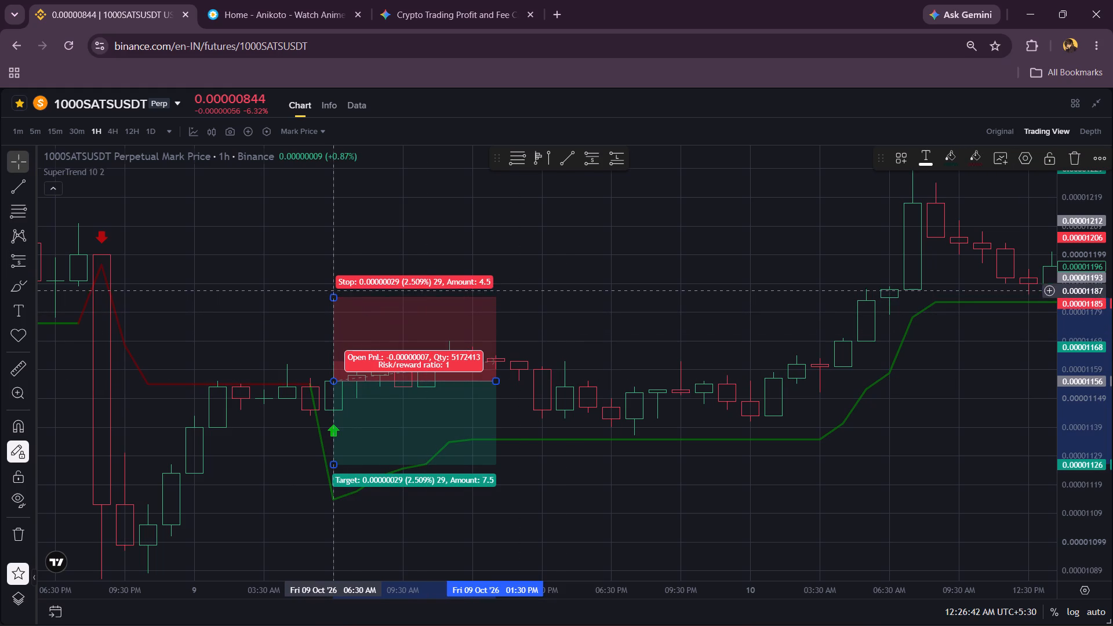
Tighten the 9 October short's target to 0.00000022 (1.990%) and its stop to 0.00000011 (0.952%).
{"action": "left_click_drag", "start_coordinate": [335, 462], "coordinate": [340, 454]}
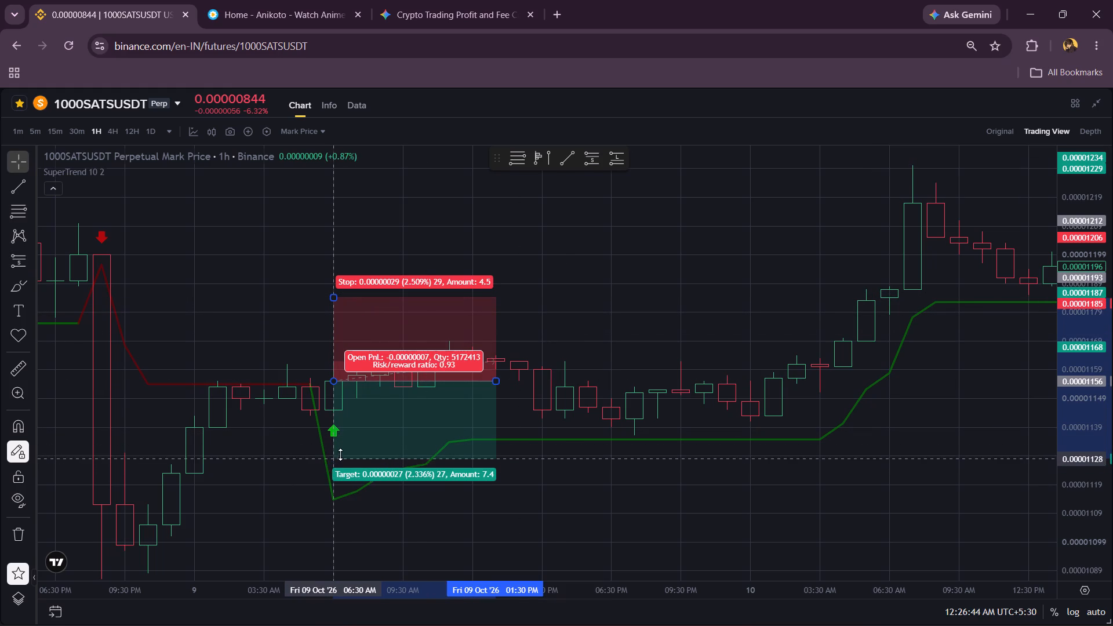
{"action": "left_click_drag", "start_coordinate": [340, 454], "coordinate": [349, 447]}
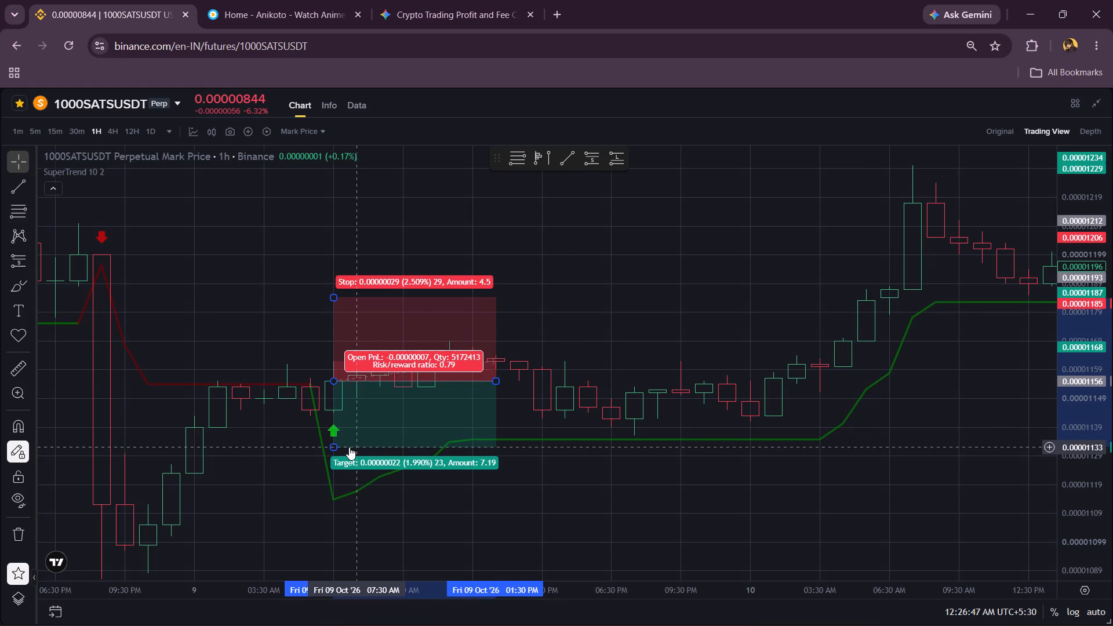
{"action": "left_click_drag", "start_coordinate": [335, 298], "coordinate": [351, 344]}
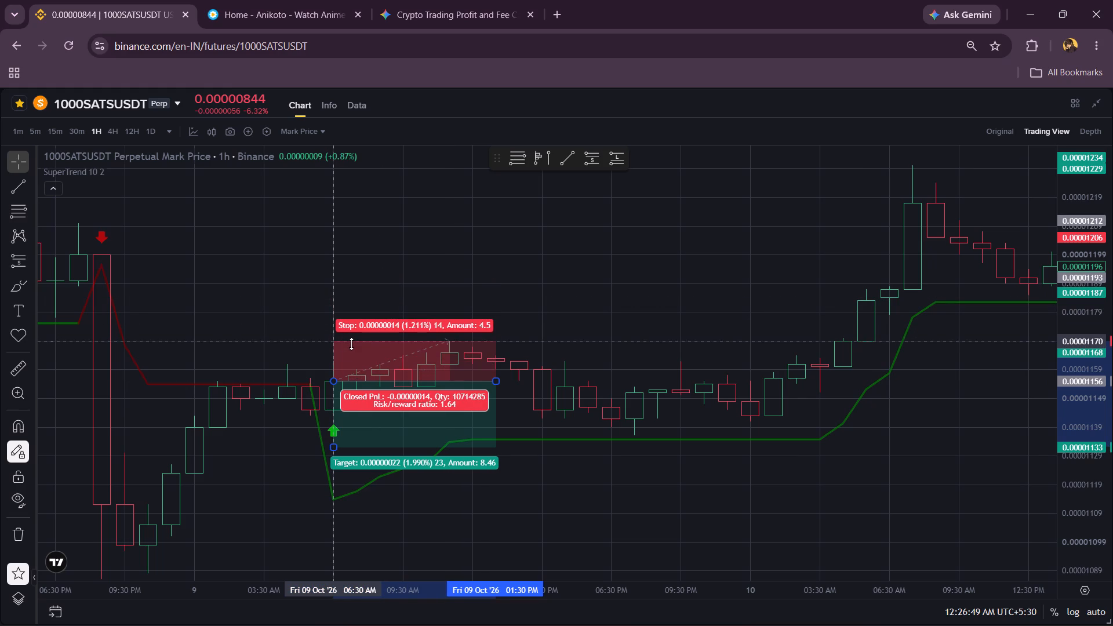
{"action": "left_click_drag", "start_coordinate": [351, 344], "coordinate": [355, 350]}
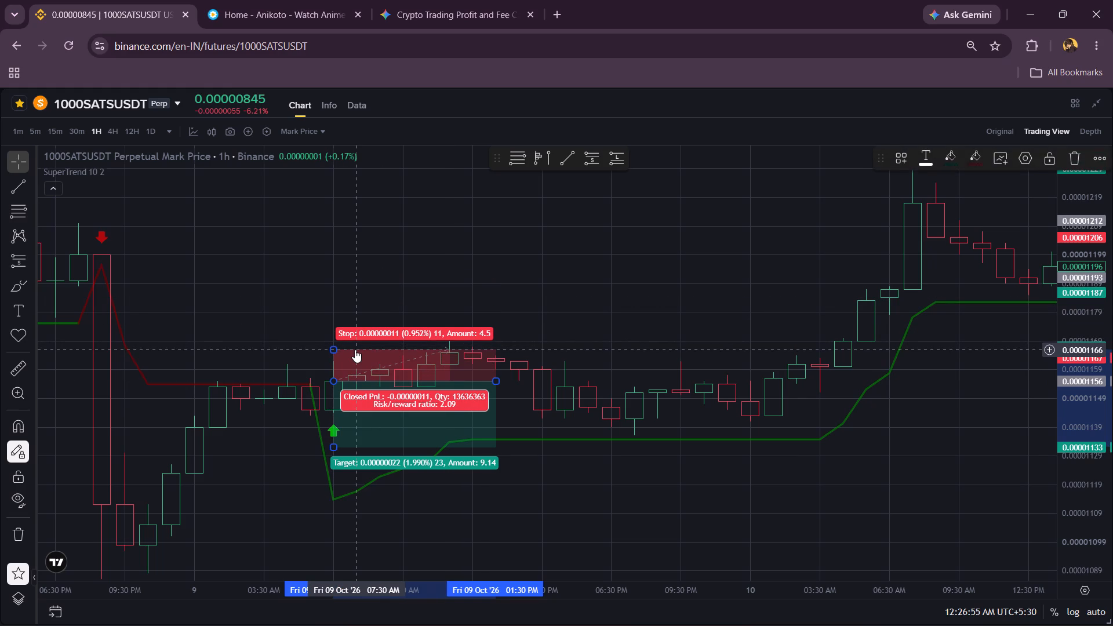
Go to 12 October 2026 and place a short position at 06:30 AM with entry 0.00001195.
{"action": "left_click", "coordinate": [59, 618]}
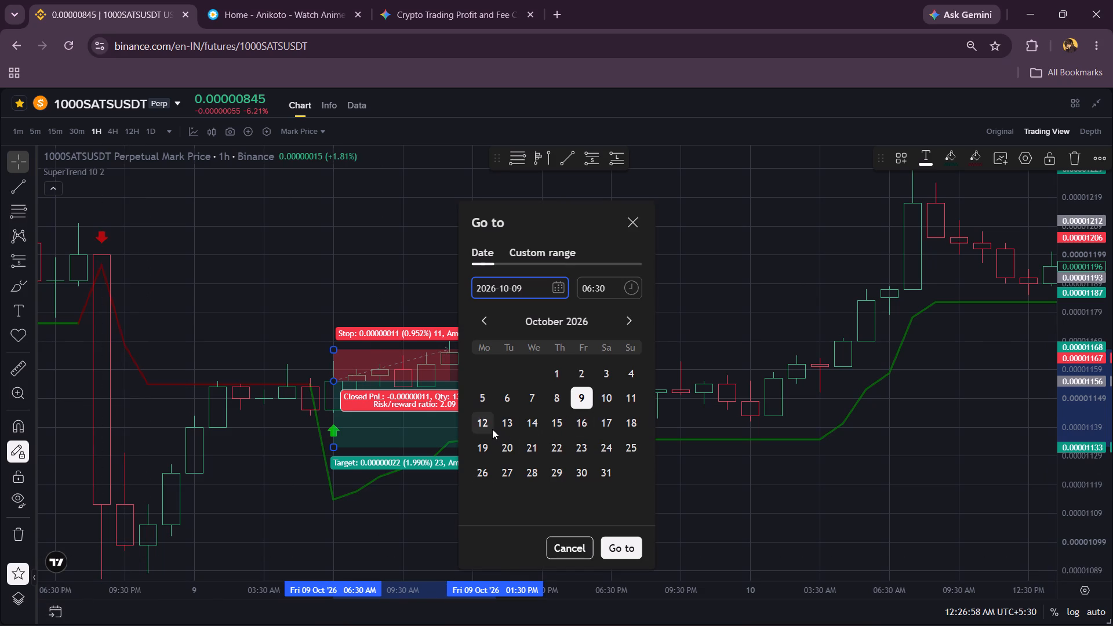
{"action": "left_click", "coordinate": [492, 429]}
{"action": "left_click", "coordinate": [621, 547]}
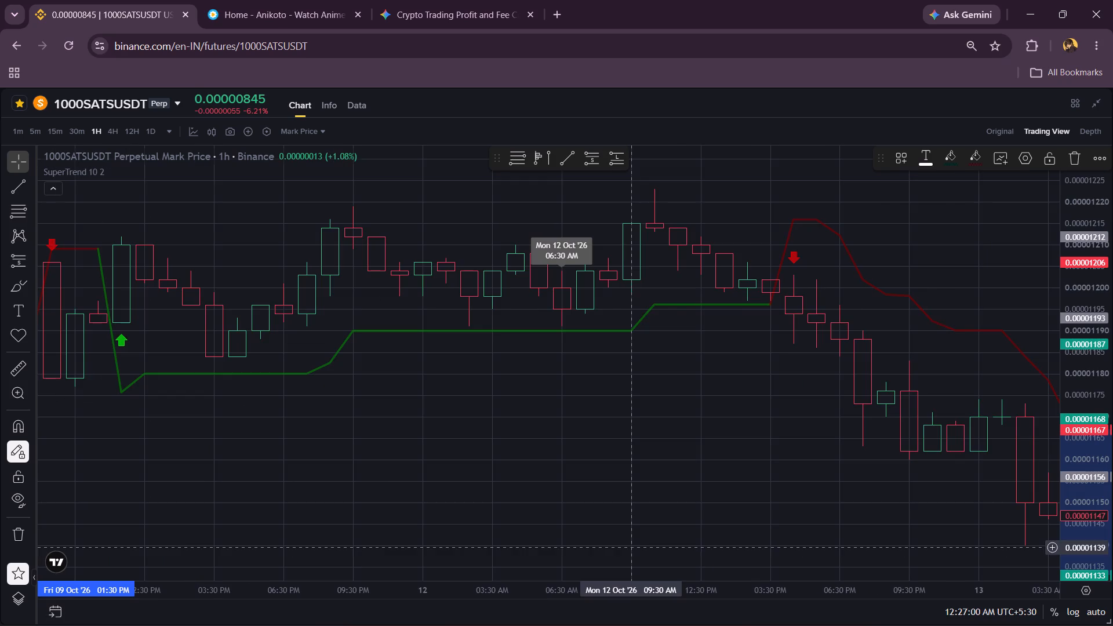
{"action": "left_click_drag", "start_coordinate": [628, 307], "coordinate": [467, 386]}
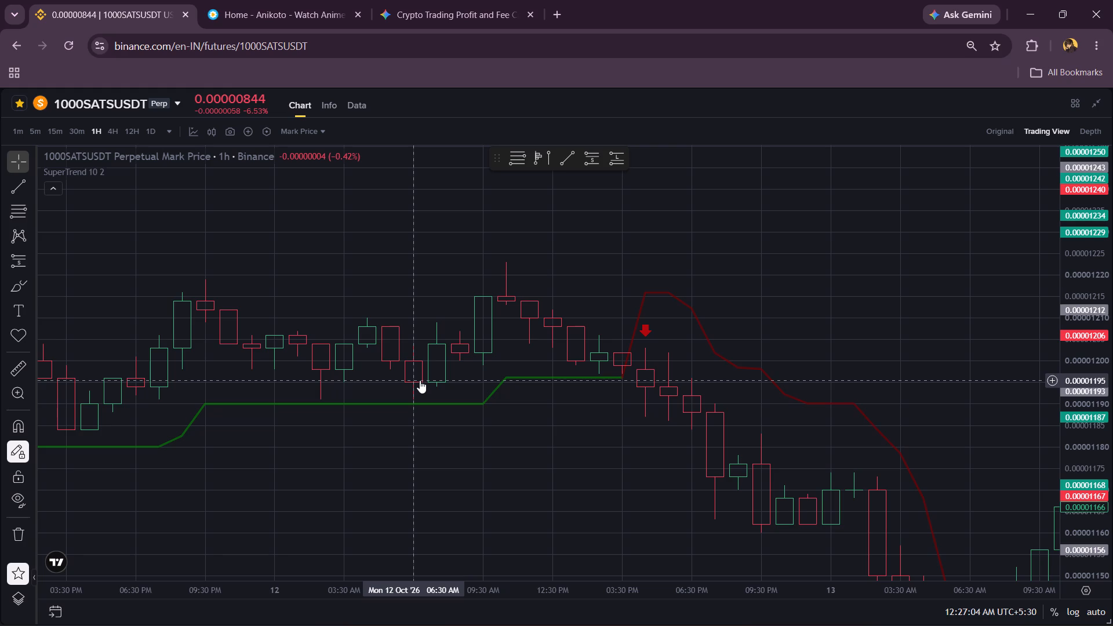
{"action": "left_click", "coordinate": [597, 155]}
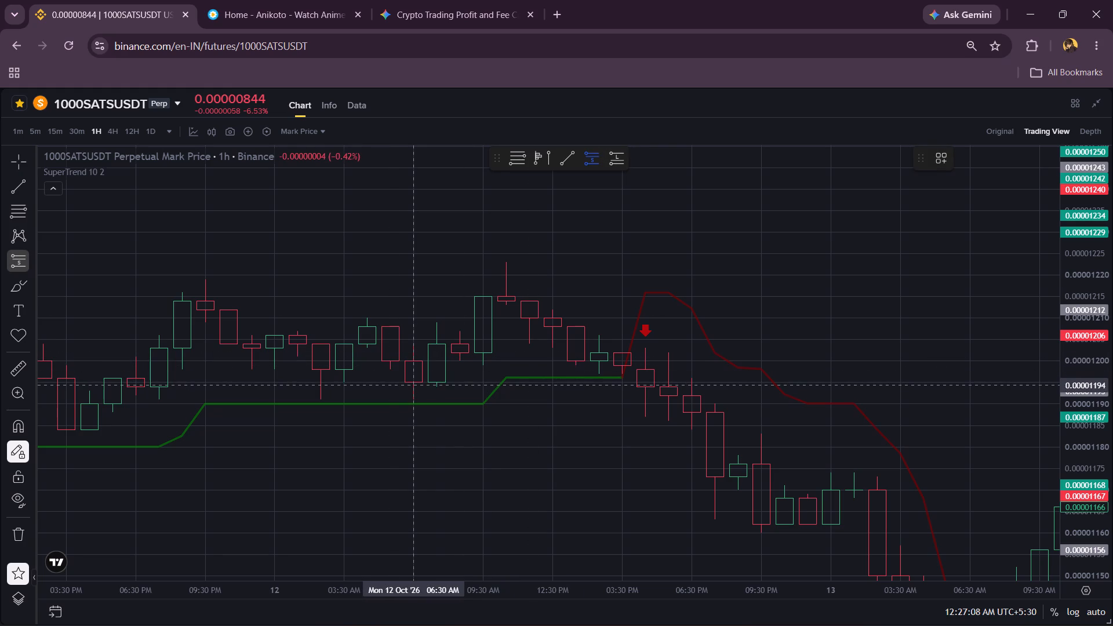
{"action": "left_click", "coordinate": [413, 382]}
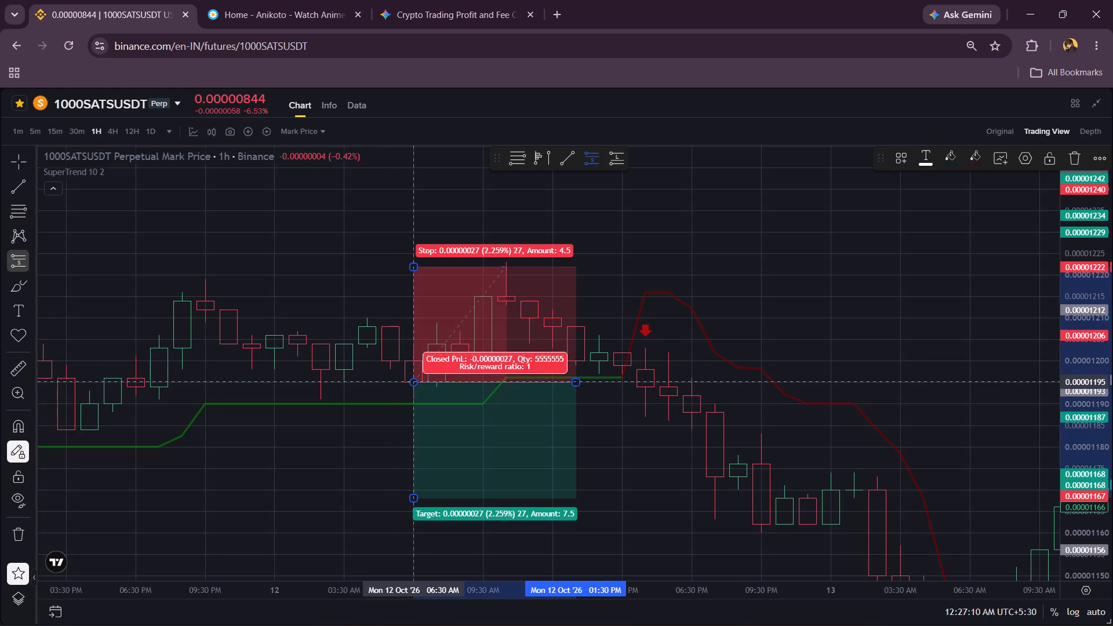
{"action": "right_click", "coordinate": [684, 292]}
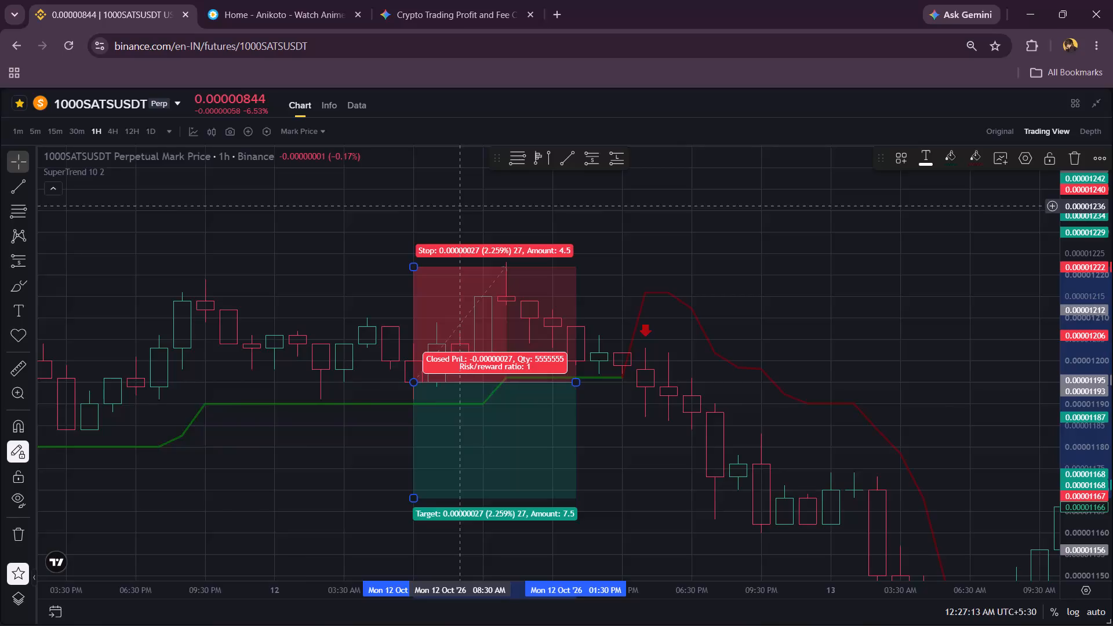
Go to 13 October 2026 at 06:30 AM and examine the candles around that time for a short entry.
{"action": "left_click", "coordinate": [57, 614]}
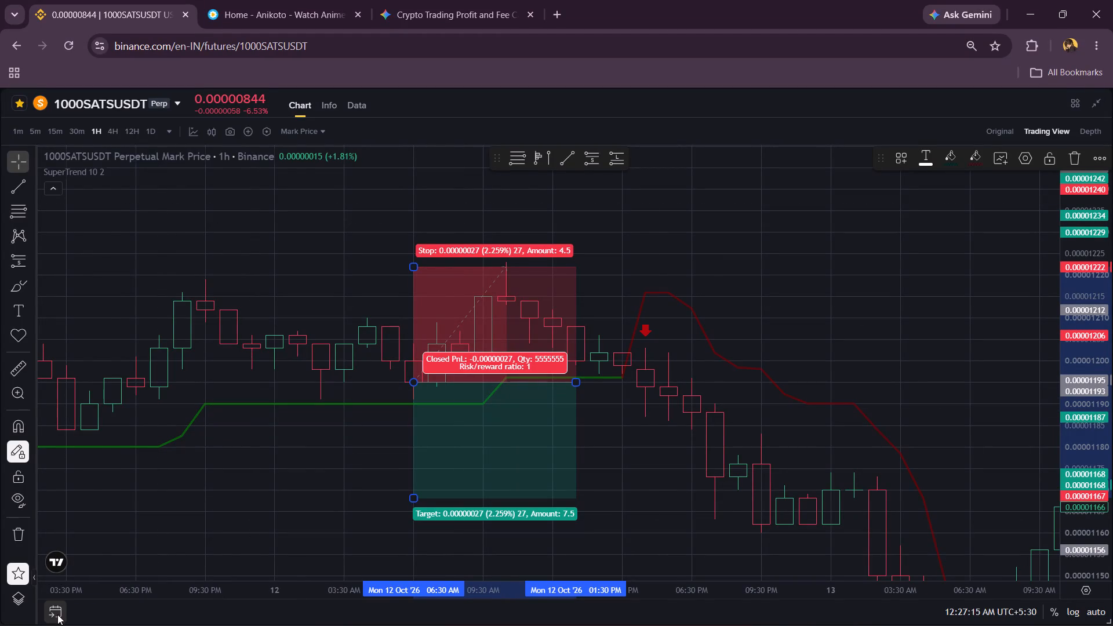
{"action": "left_click", "coordinate": [509, 430]}
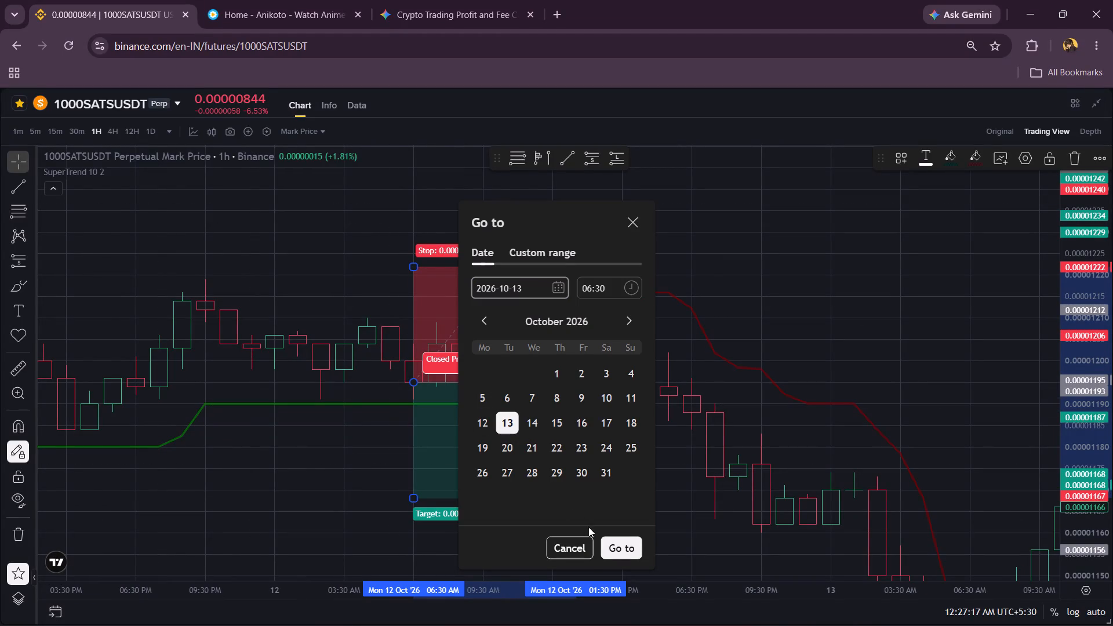
{"action": "left_click", "coordinate": [614, 547]}
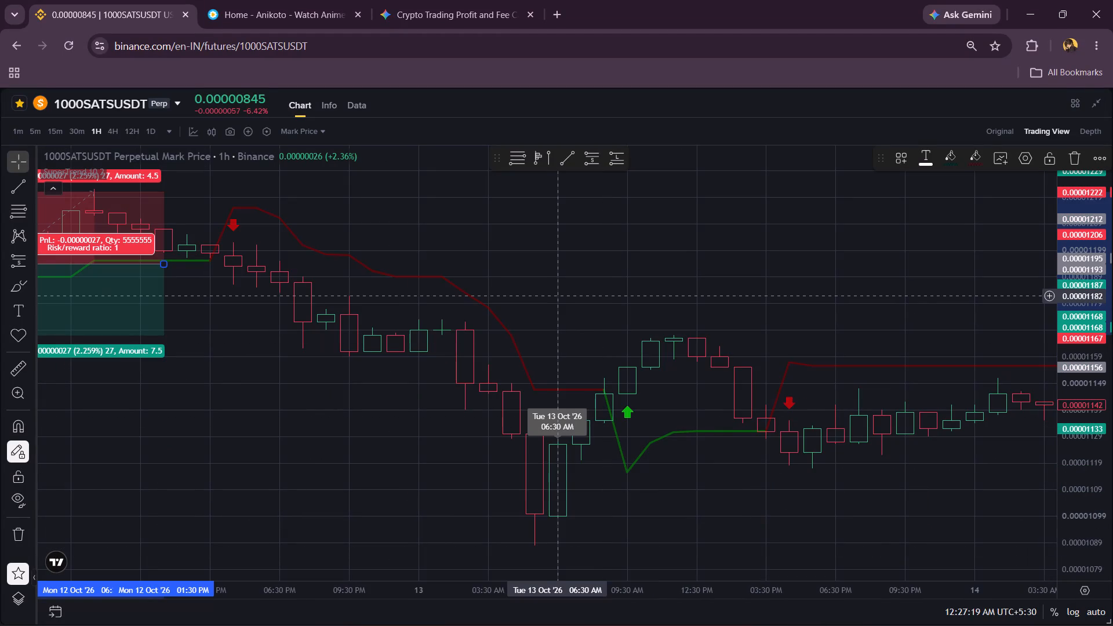
{"action": "scroll", "coordinate": [552, 296], "scroll_direction": "up", "scroll_amount": 1}
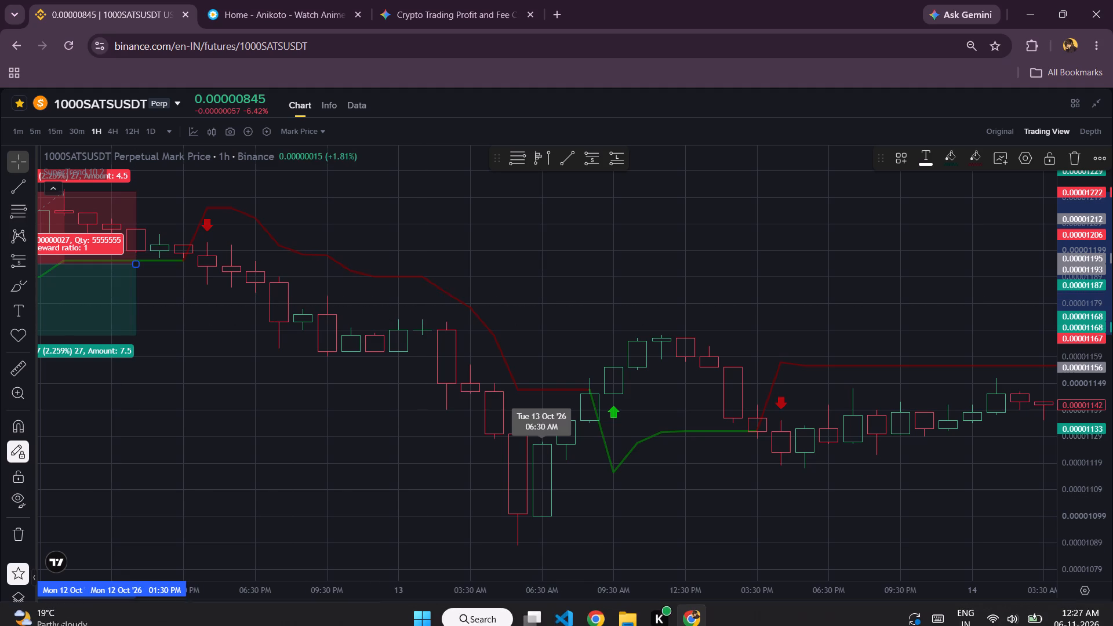
Go to 14 October 2026 and place a short position at 06:30 AM with entry 0.00001136.
{"action": "left_click", "coordinate": [59, 611]}
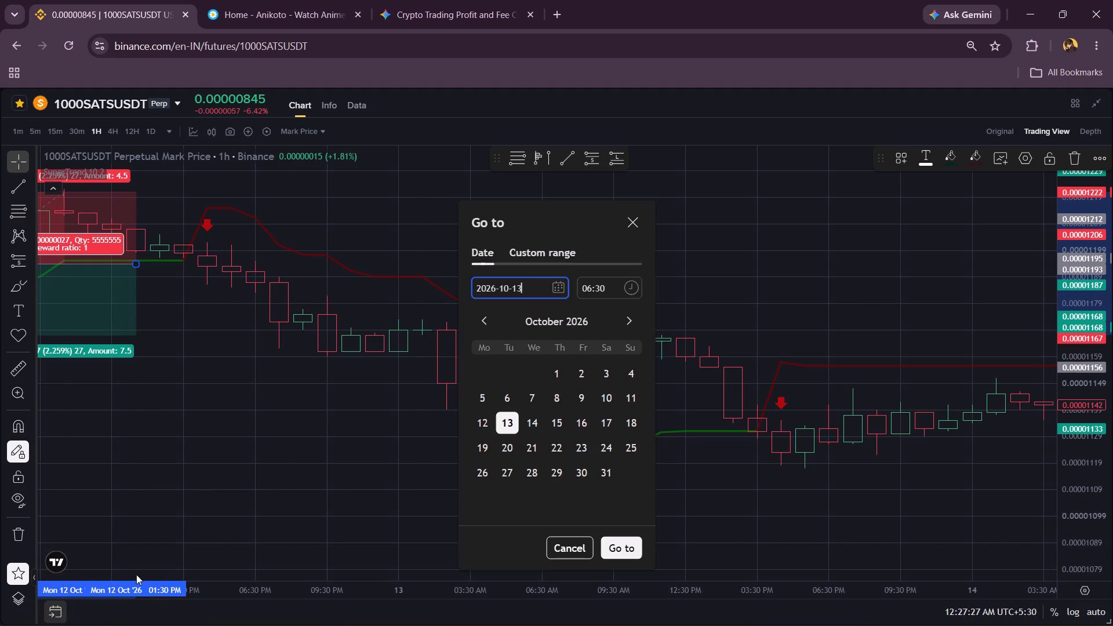
{"action": "left_click", "coordinate": [541, 424]}
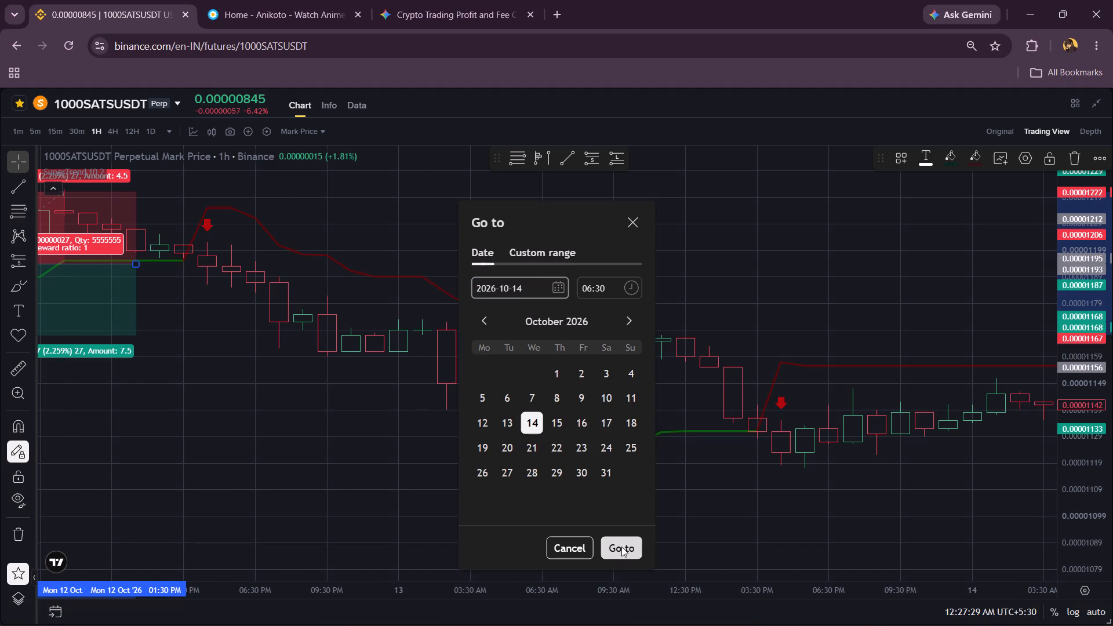
{"action": "left_click", "coordinate": [621, 547]}
{"action": "left_click_drag", "start_coordinate": [636, 285], "coordinate": [503, 361]}
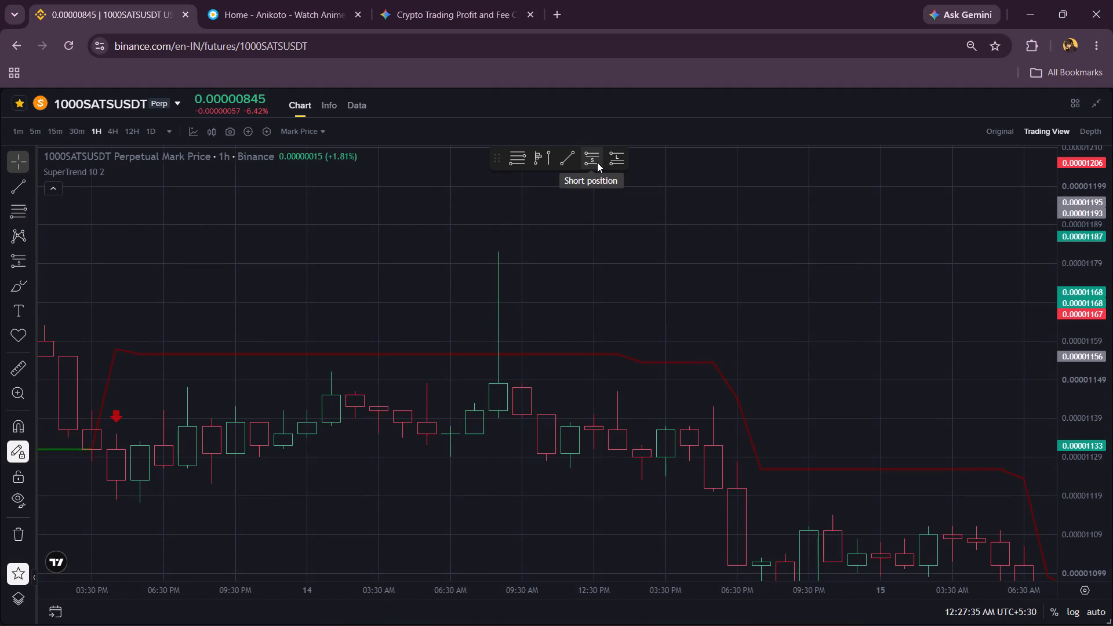
{"action": "left_click", "coordinate": [597, 162]}
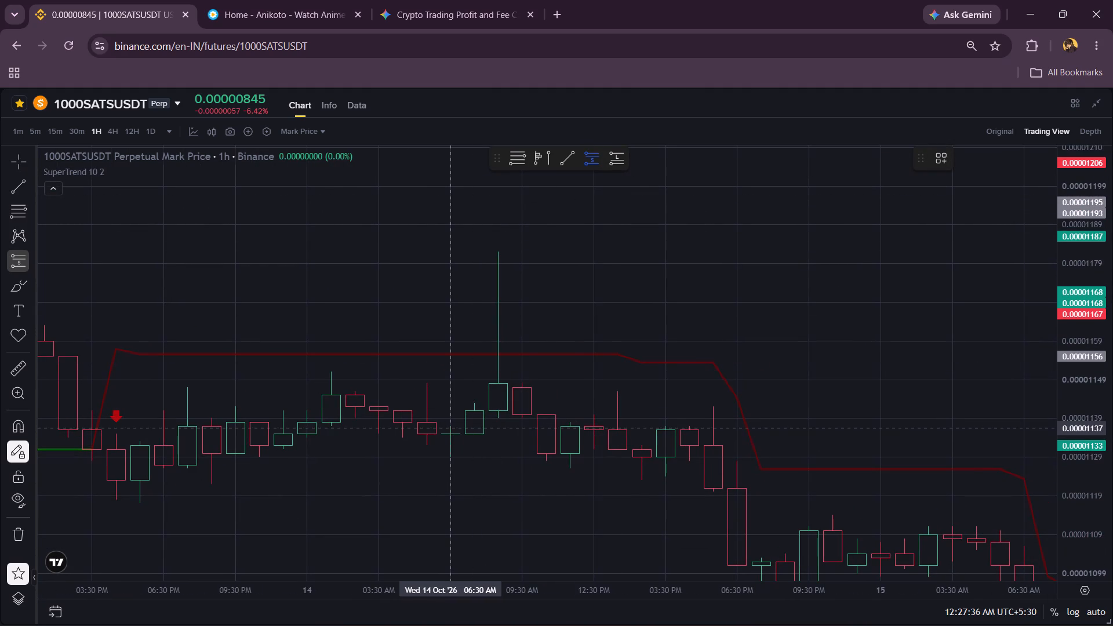
{"action": "left_click", "coordinate": [452, 432]}
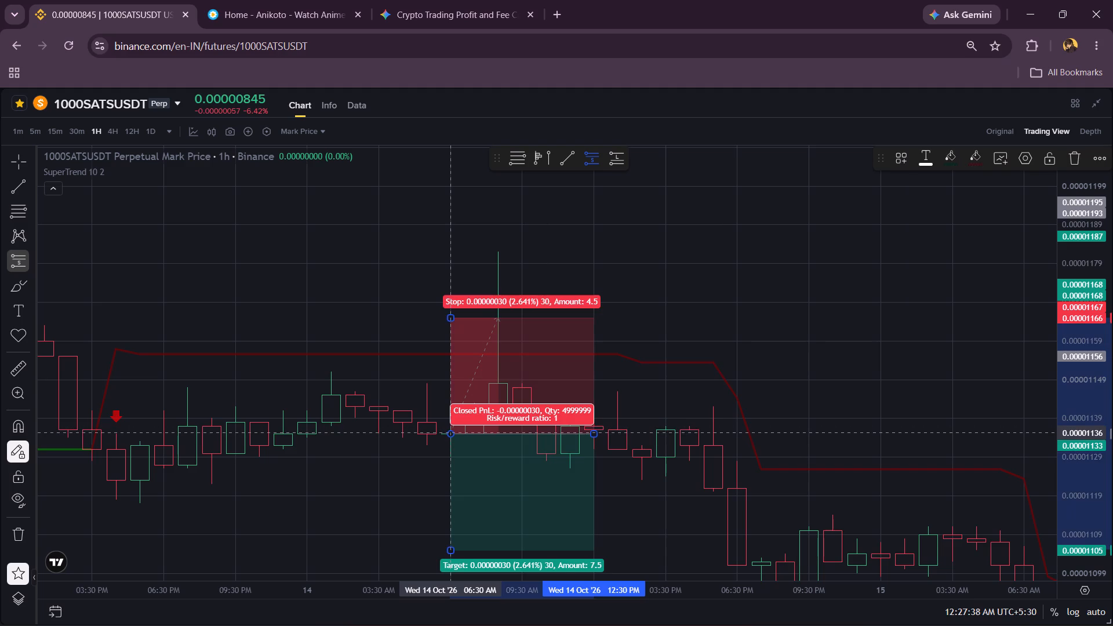
{"action": "right_click", "coordinate": [634, 256]}
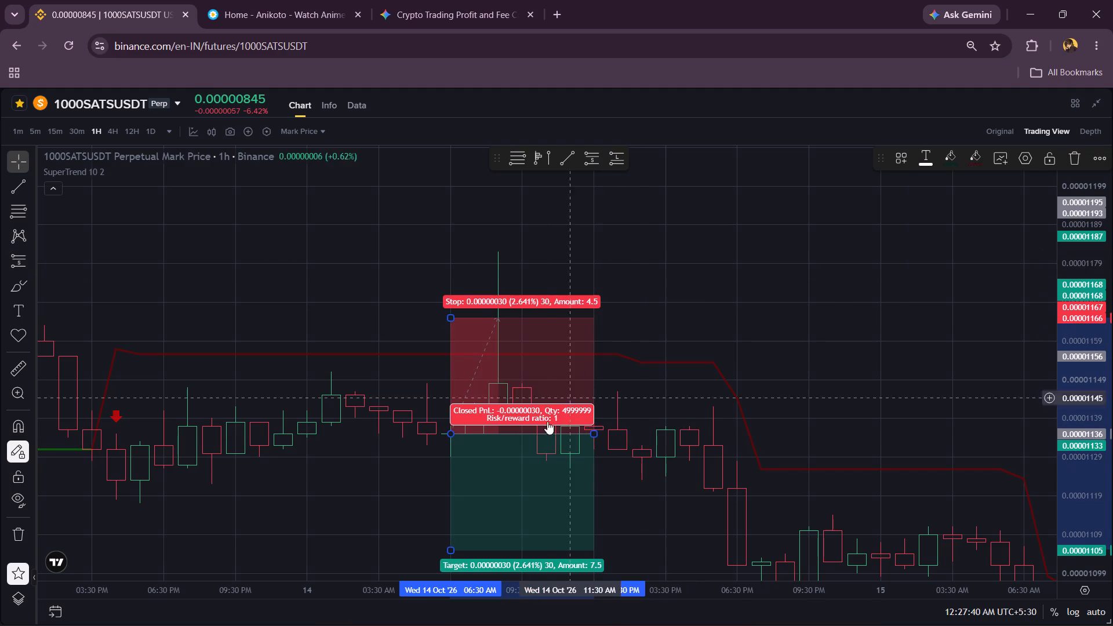
{"action": "left_click", "coordinate": [548, 395]}
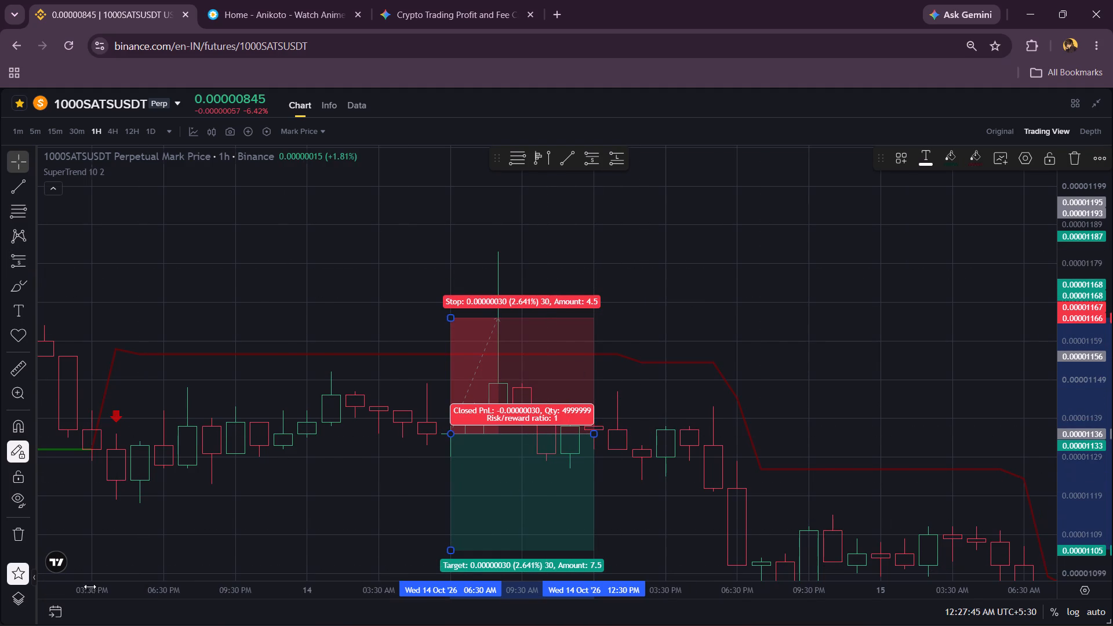
Go to 15 October 2026 and place a short position at 06:30 AM with entry 0.00001094.
{"action": "left_click", "coordinate": [58, 618]}
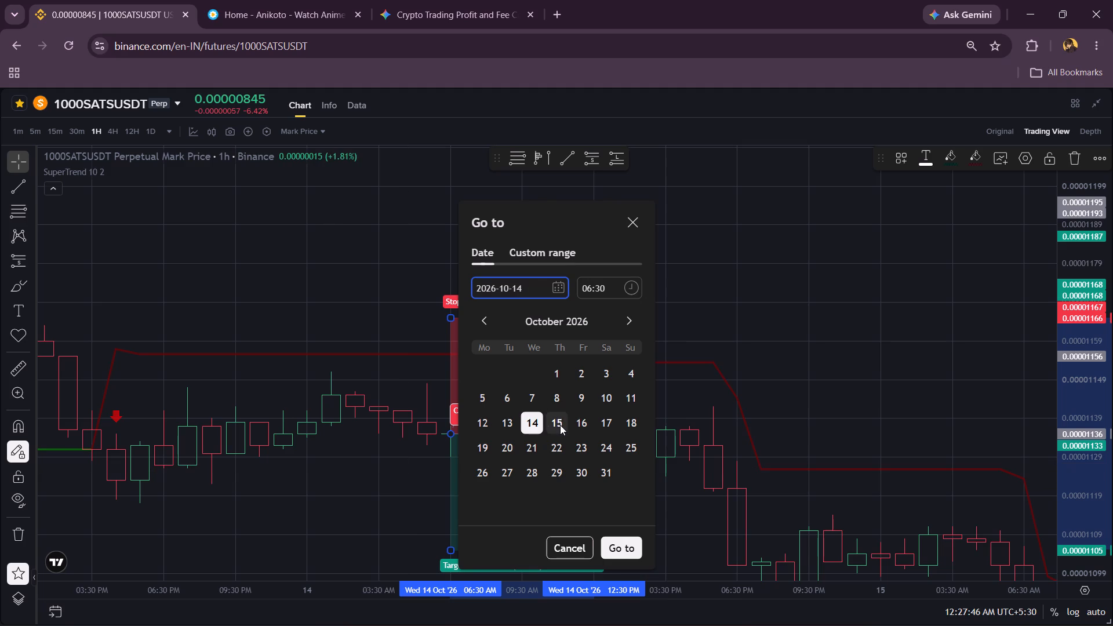
{"action": "left_click", "coordinate": [560, 425]}
{"action": "left_click", "coordinate": [625, 554]}
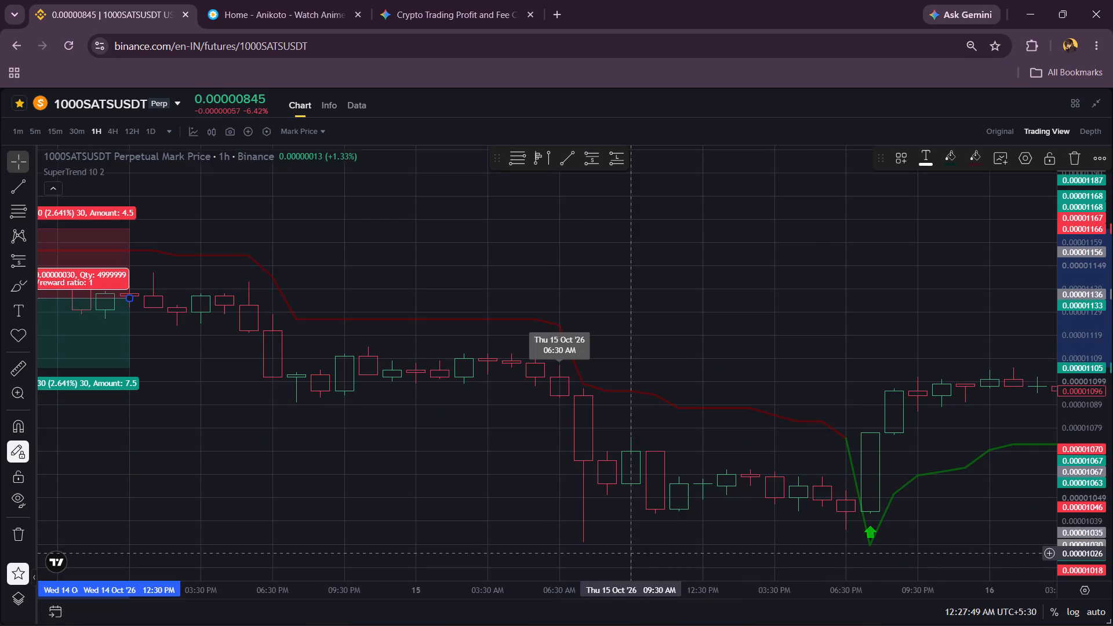
{"action": "left_click", "coordinate": [601, 168]}
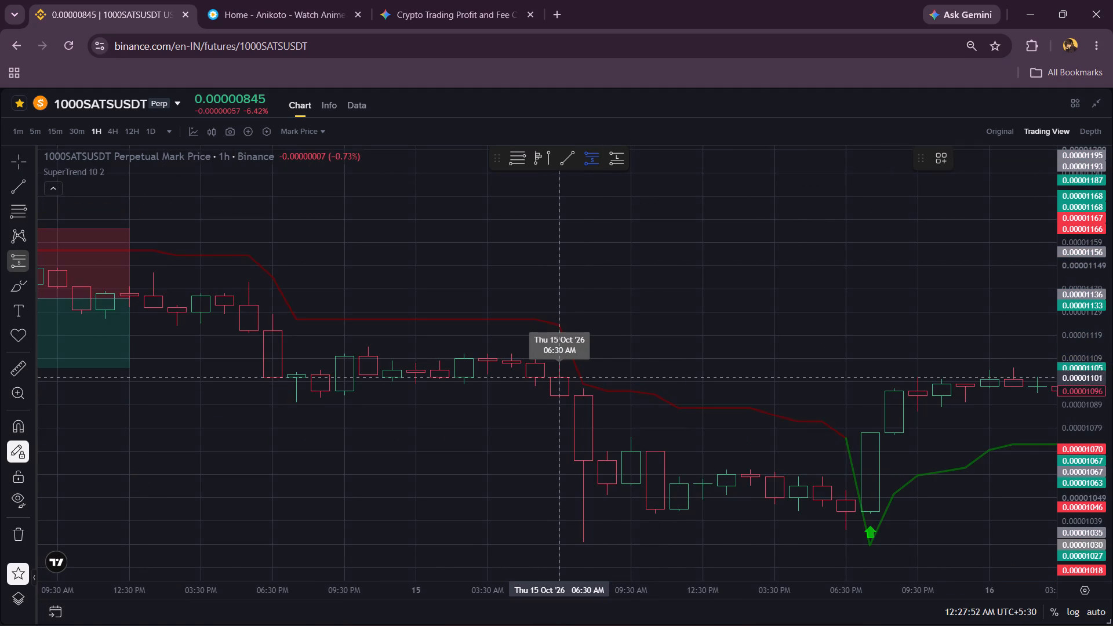
{"action": "left_click", "coordinate": [563, 395]}
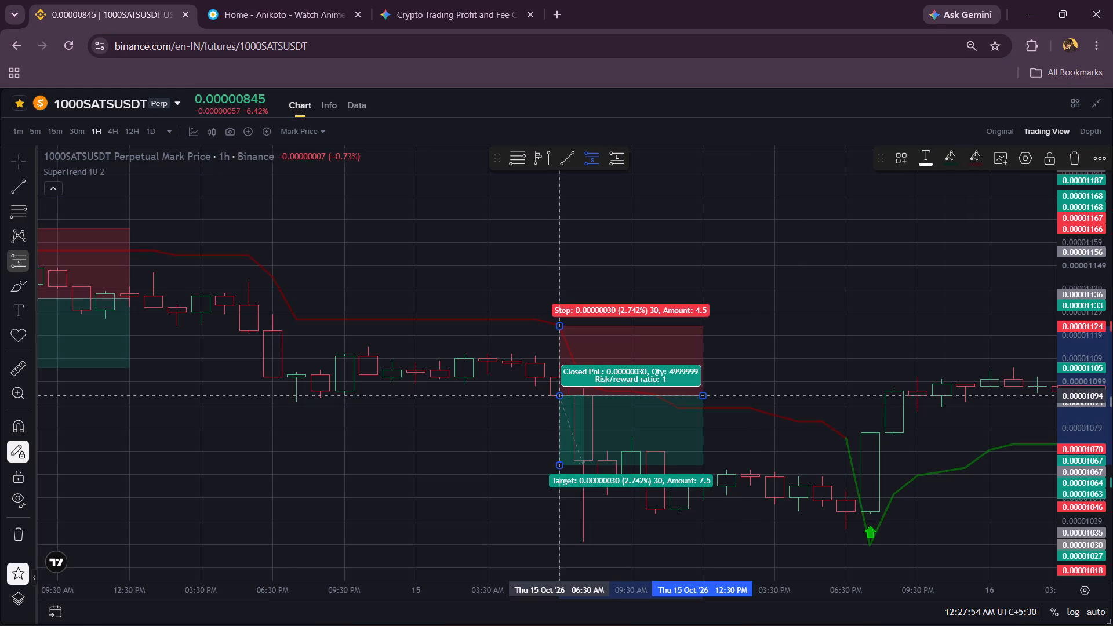
Tighten the 15 October short position's target to about 2%, at 0.00001072.
{"action": "right_click", "coordinate": [762, 290]}
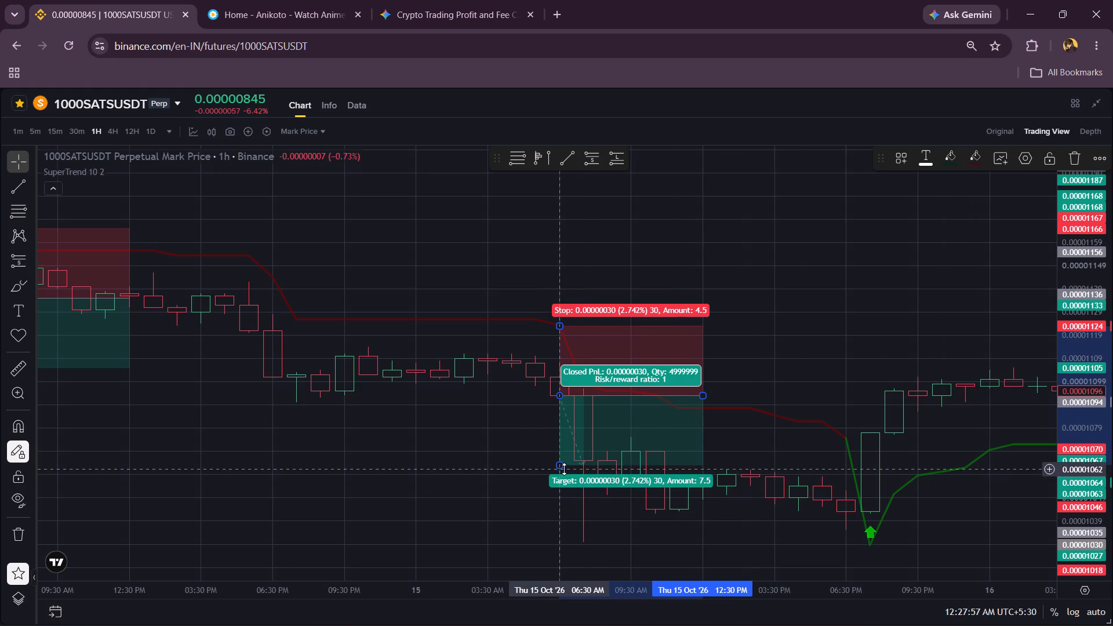
{"action": "left_click_drag", "start_coordinate": [562, 465], "coordinate": [579, 451]}
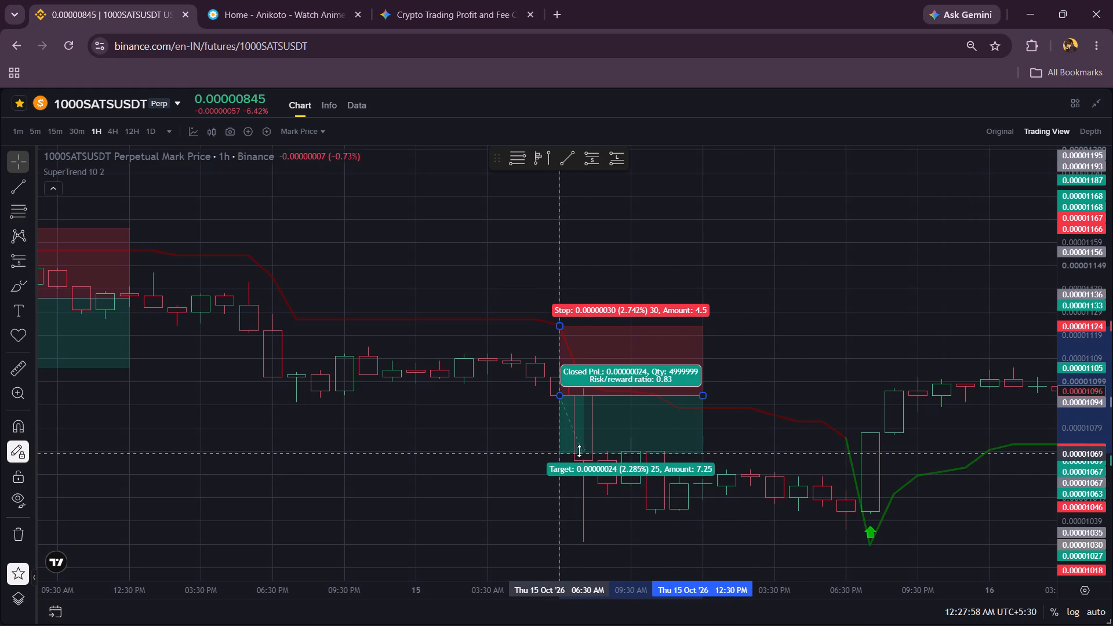
{"action": "left_click_drag", "start_coordinate": [579, 451], "coordinate": [596, 446]}
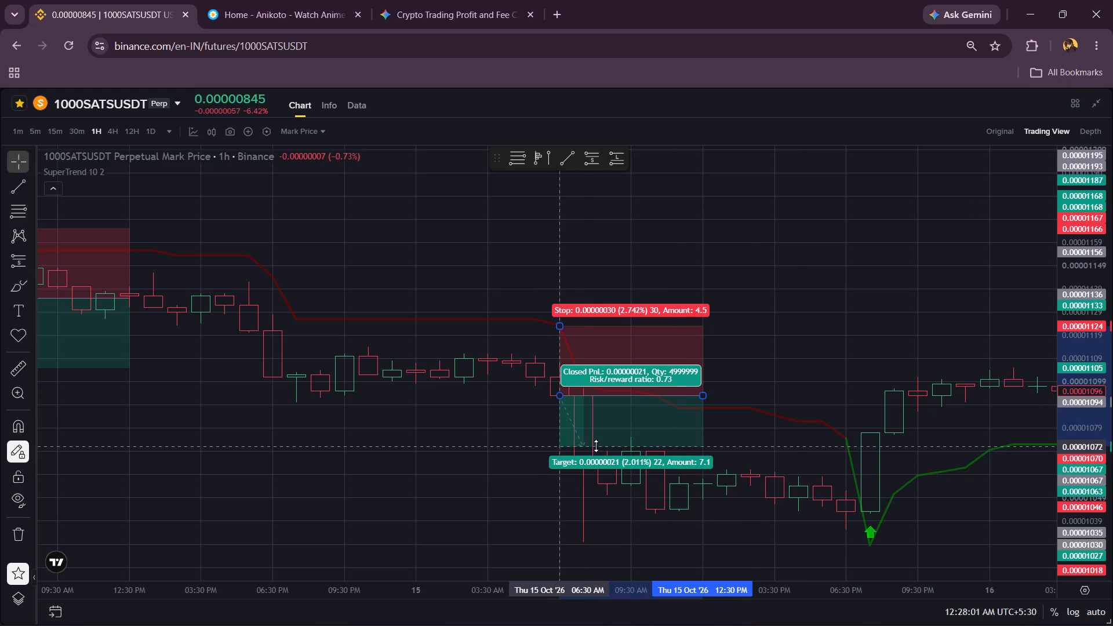
{"action": "left_click_drag", "start_coordinate": [596, 446], "coordinate": [596, 446]}
{"action": "left_click", "coordinate": [805, 246]}
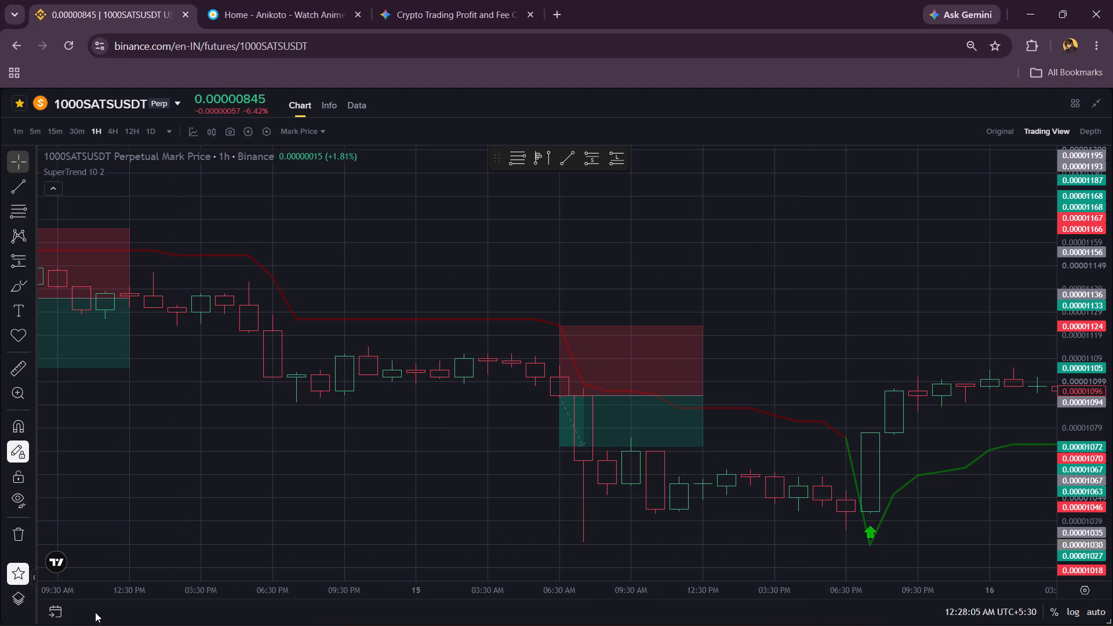
Go to 16 October 2026 and place a short position at 06:30 AM with entry 0.00001087 and a stop of about 1.1%.
{"action": "left_click", "coordinate": [66, 610]}
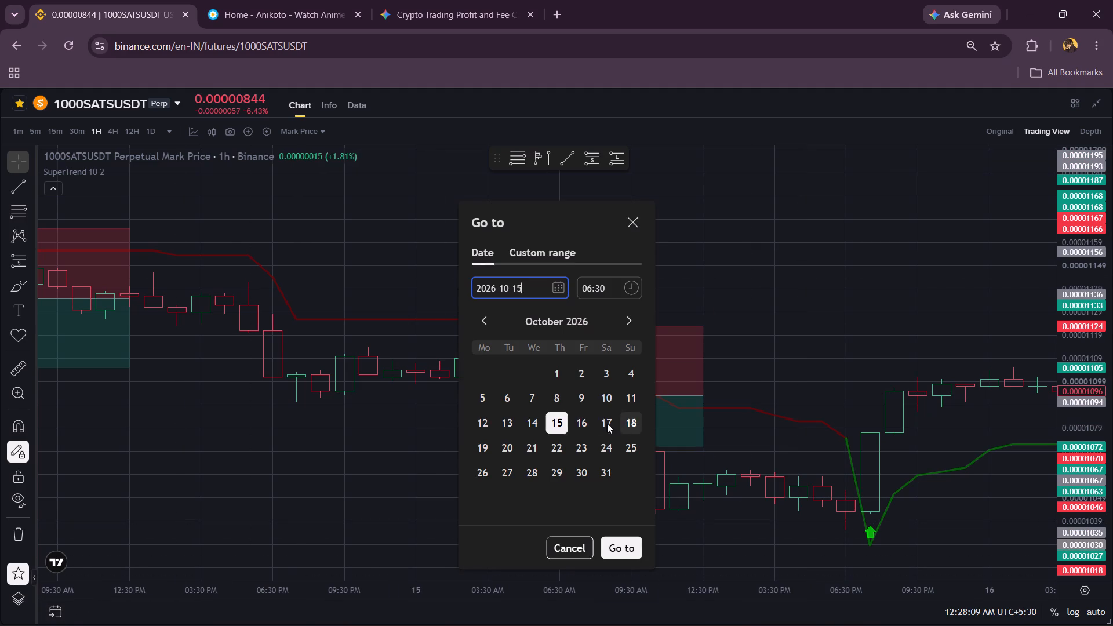
{"action": "left_click", "coordinate": [572, 423]}
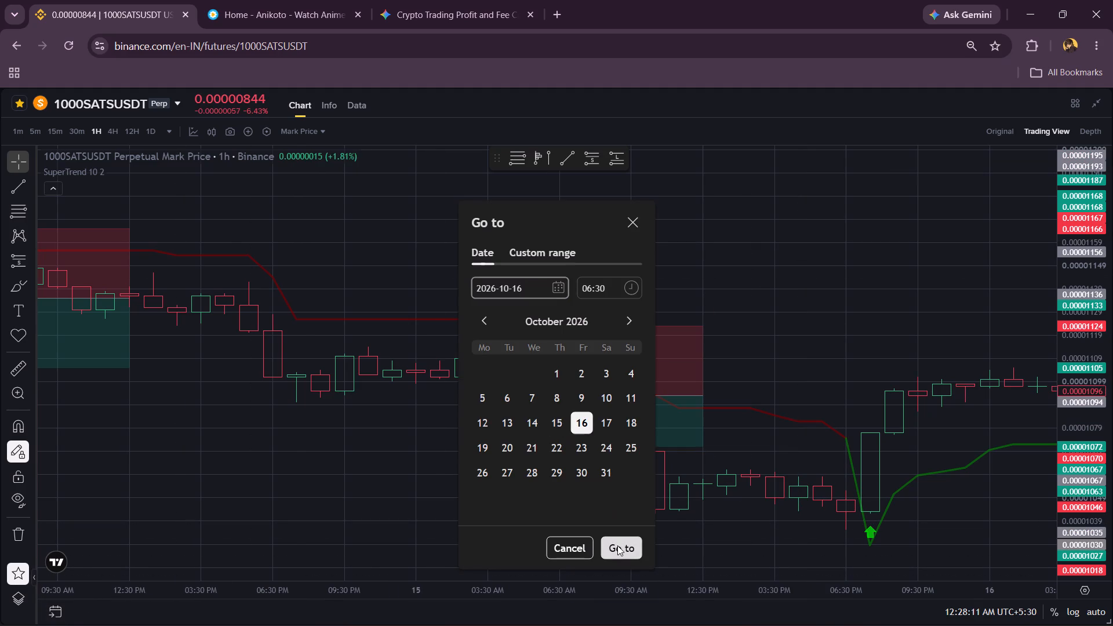
{"action": "left_click", "coordinate": [617, 545]}
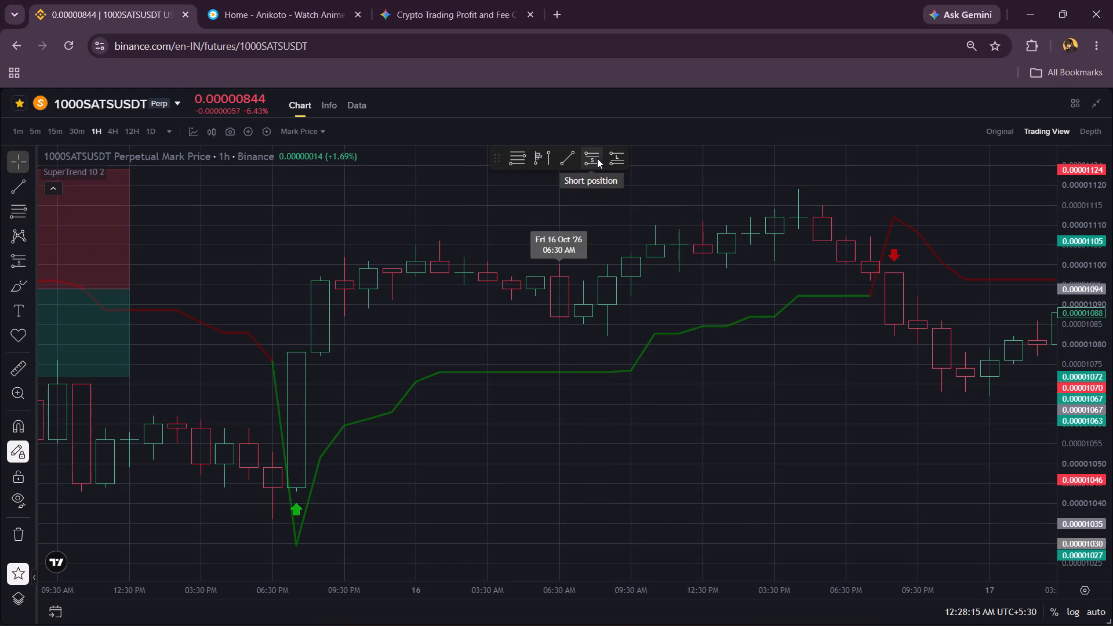
{"action": "left_click", "coordinate": [596, 158]}
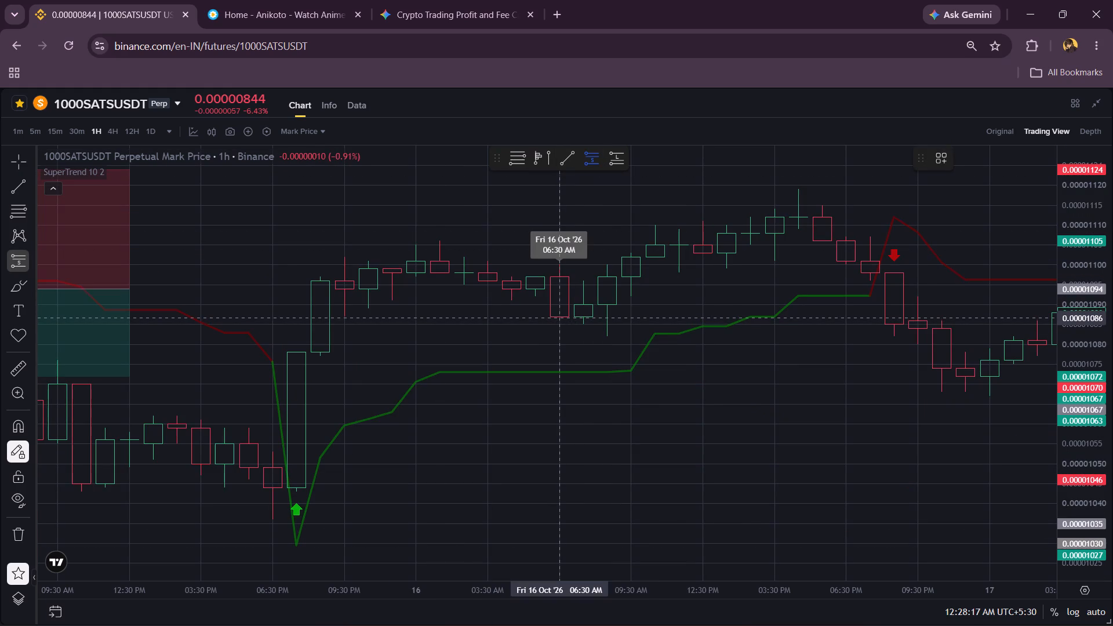
{"action": "left_click", "coordinate": [560, 318]}
{"action": "right_click", "coordinate": [694, 190]}
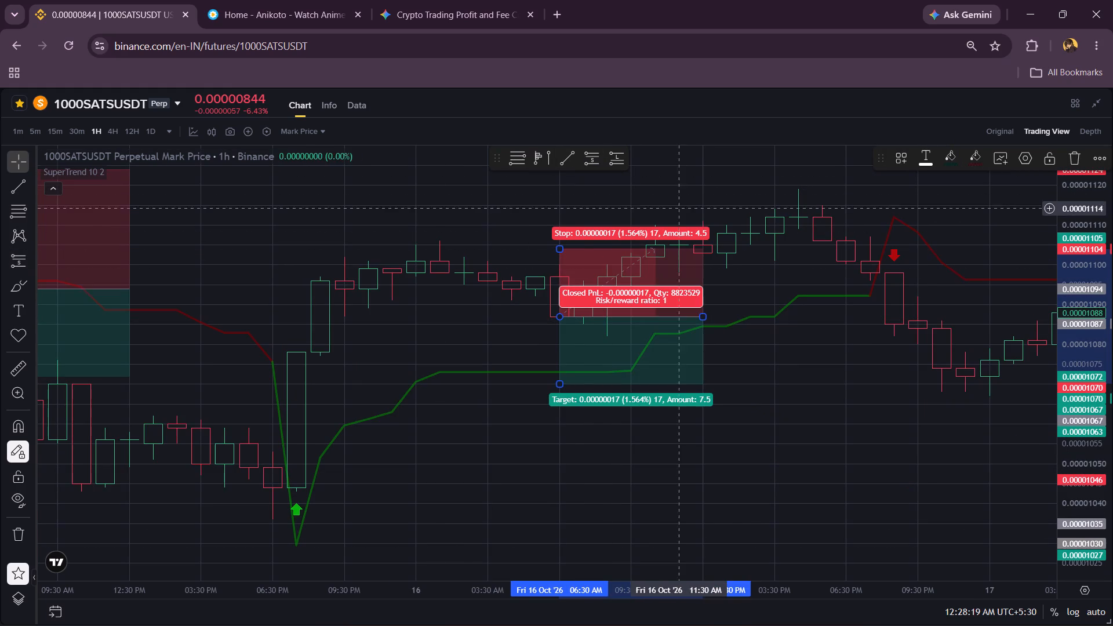
{"action": "left_click_drag", "start_coordinate": [560, 250], "coordinate": [565, 263]}
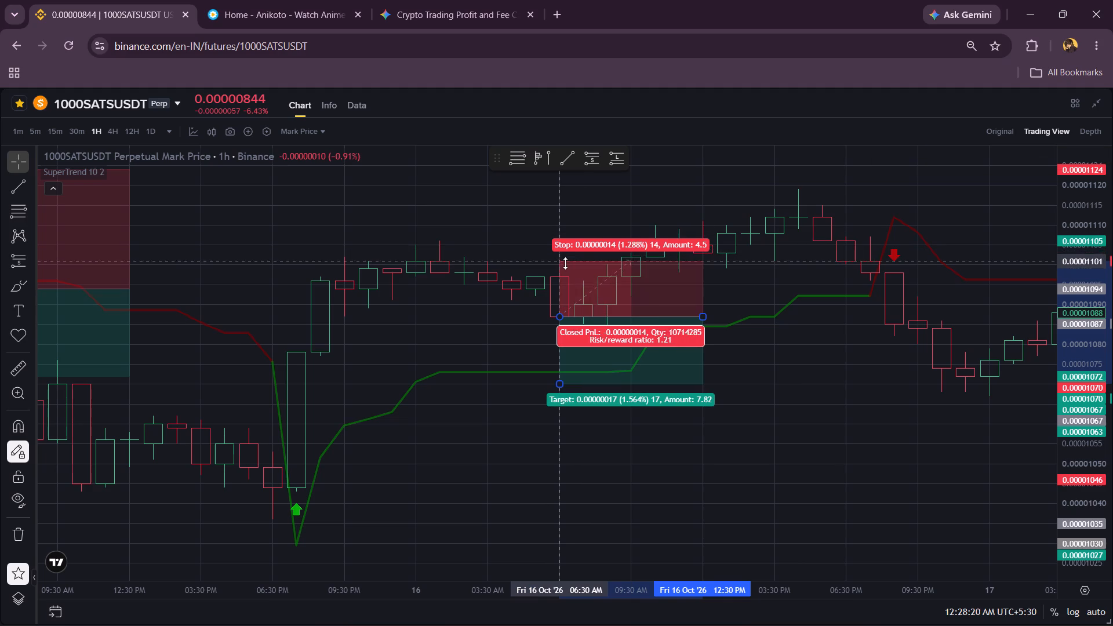
{"action": "left_click_drag", "start_coordinate": [565, 263], "coordinate": [570, 268]}
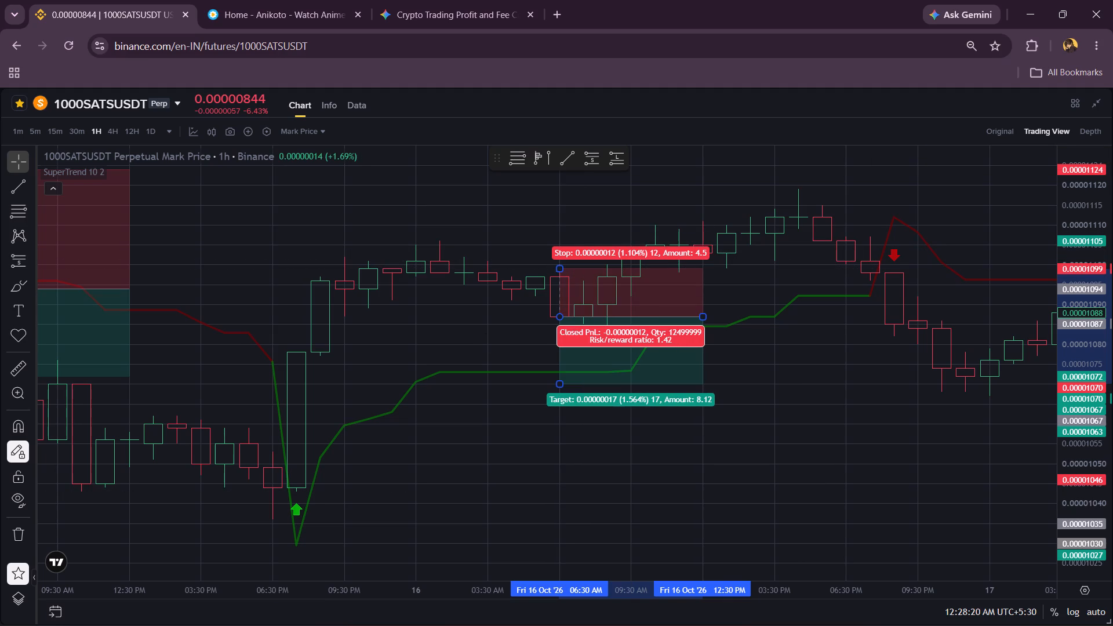
Go to 19 October 2026 and place a short position at 06:30 AM with entry 0.00001032.
{"action": "left_click", "coordinate": [61, 619]}
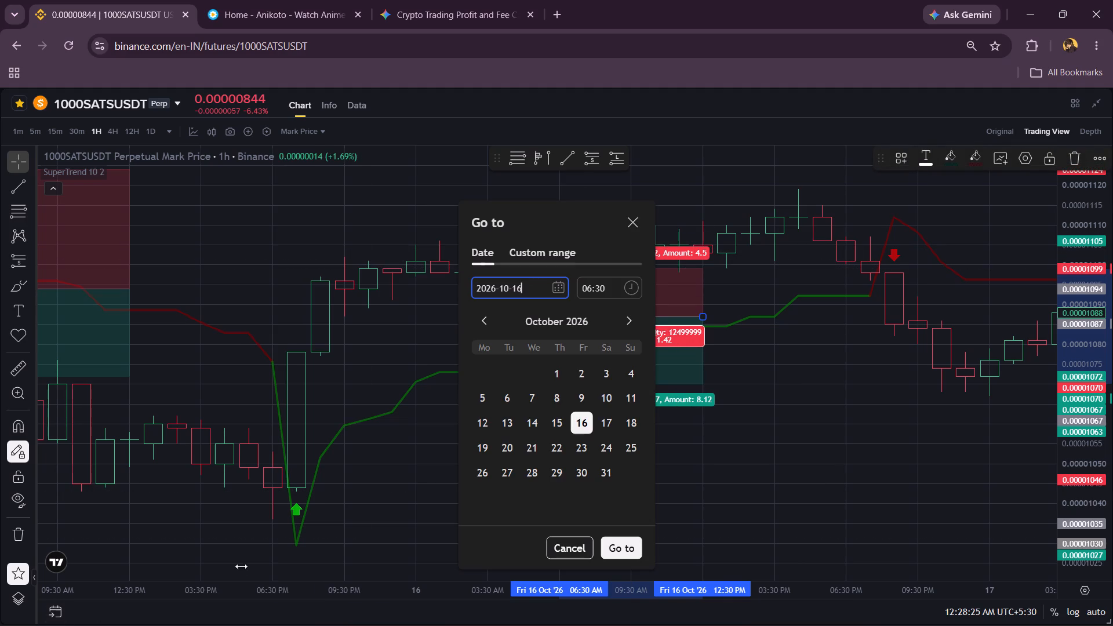
{"action": "left_click", "coordinate": [488, 457]}
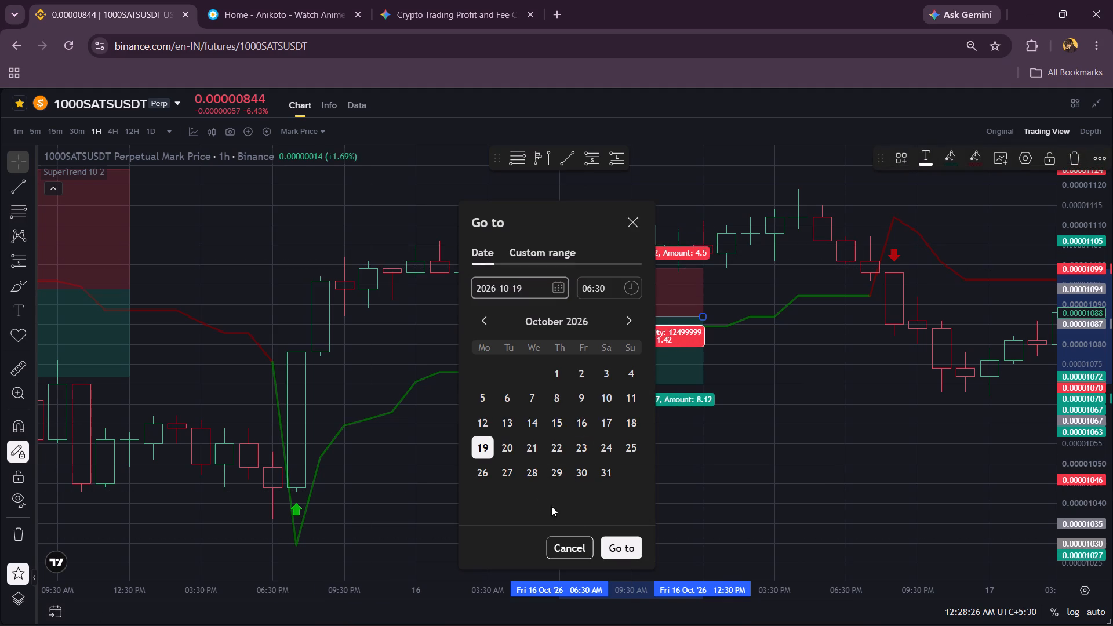
{"action": "left_click", "coordinate": [628, 550]}
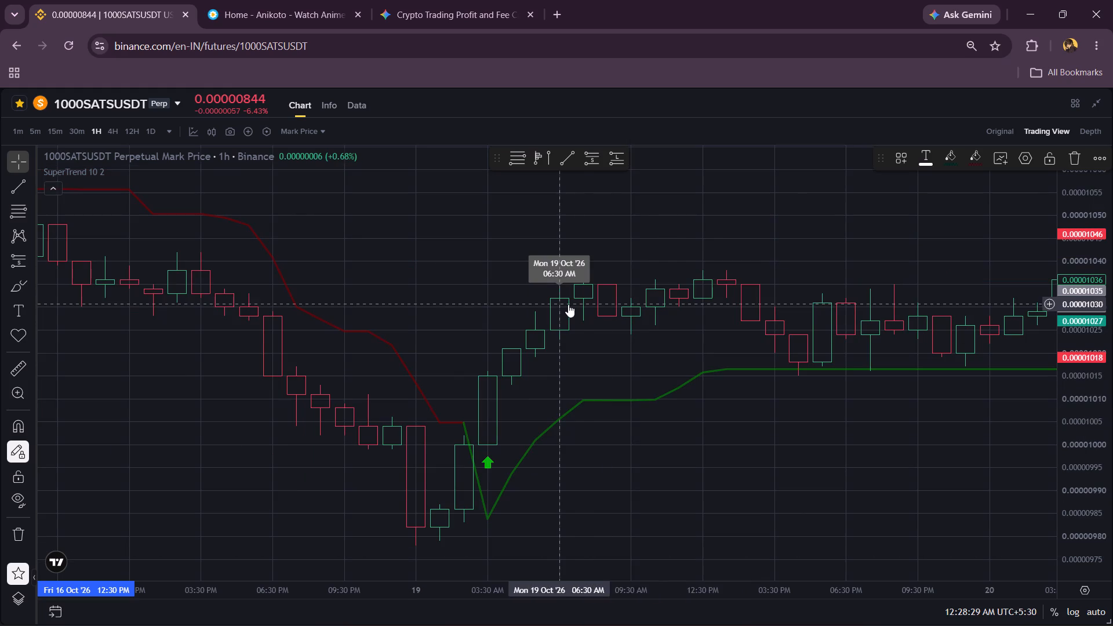
{"action": "left_click", "coordinate": [594, 158]}
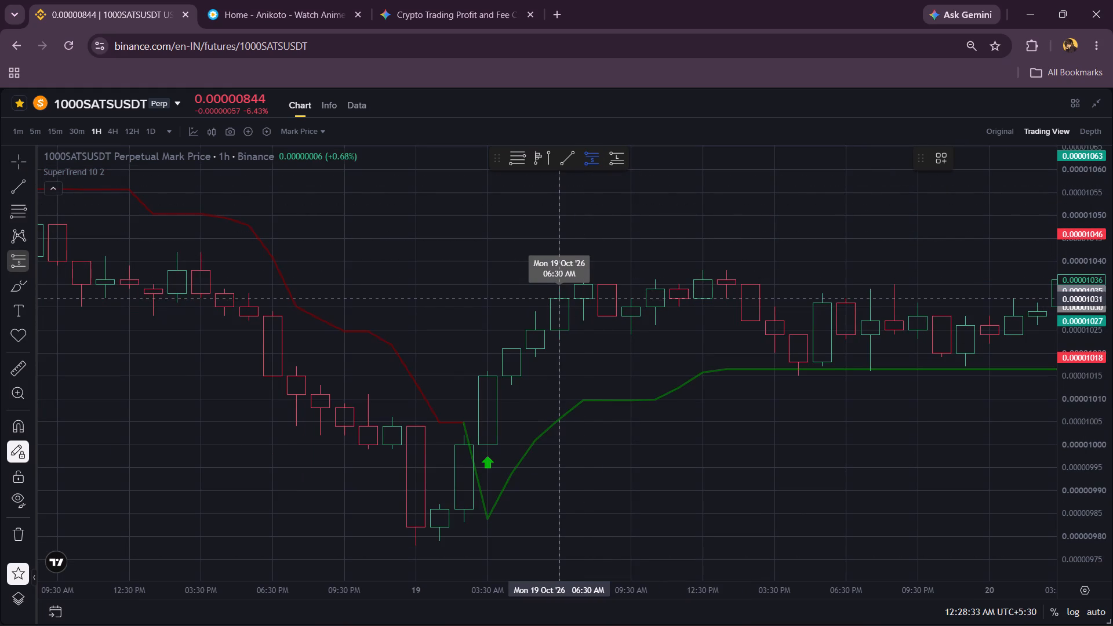
{"action": "left_click", "coordinate": [563, 299]}
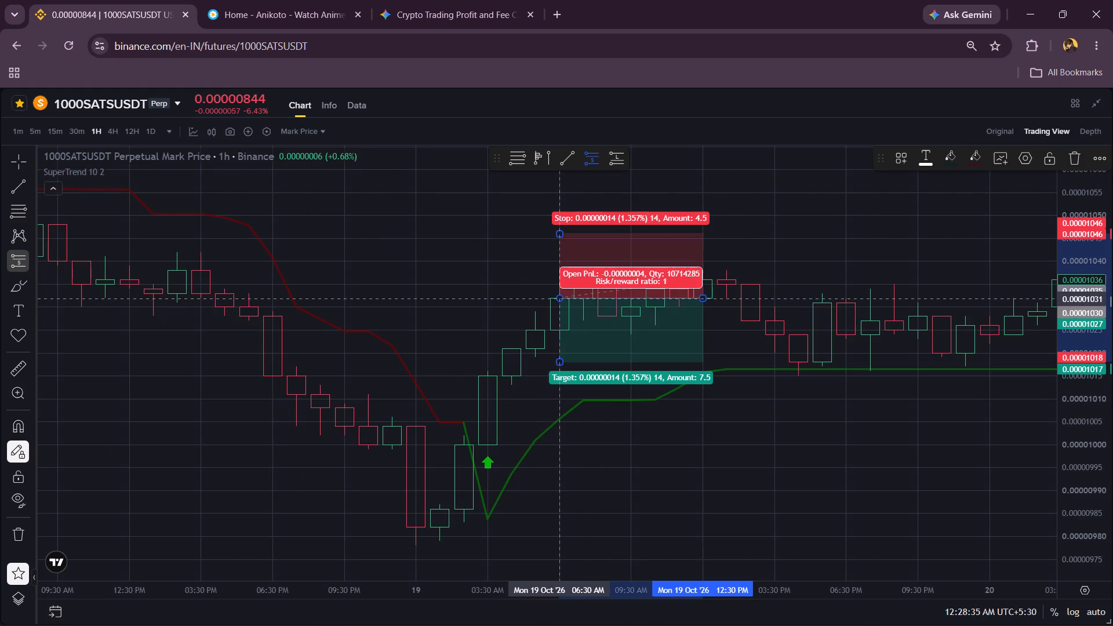
{"action": "right_click", "coordinate": [755, 238]}
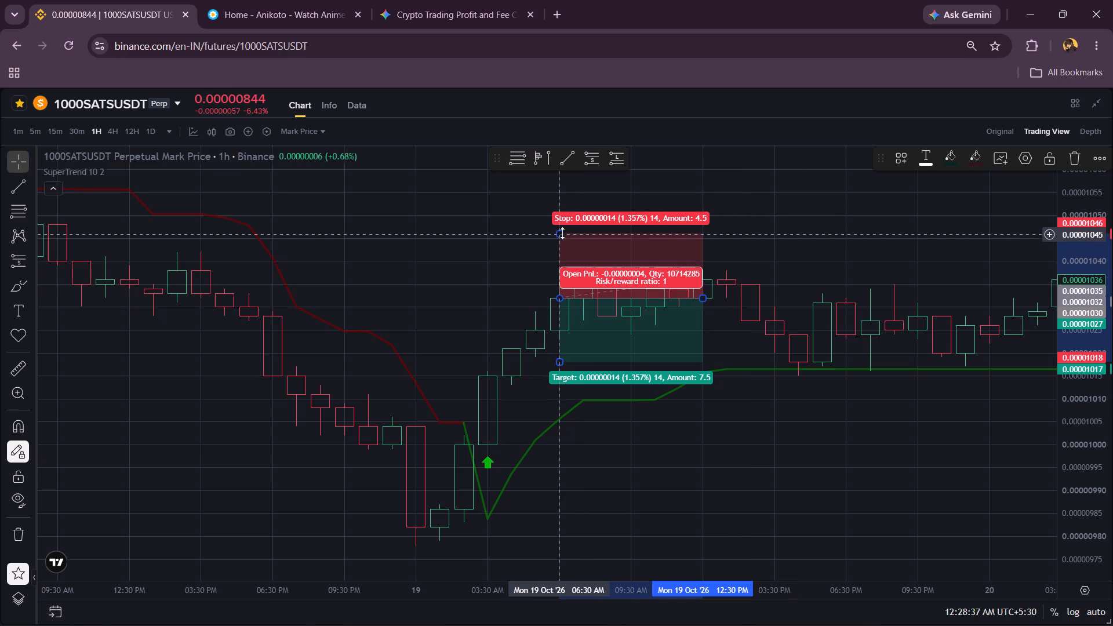
Adjust the 19 October short position's stop to about 0.97% at 0.00001042 and its target to about 1.94% at 0.00001012.
{"action": "left_click_drag", "start_coordinate": [558, 232], "coordinate": [581, 250]}
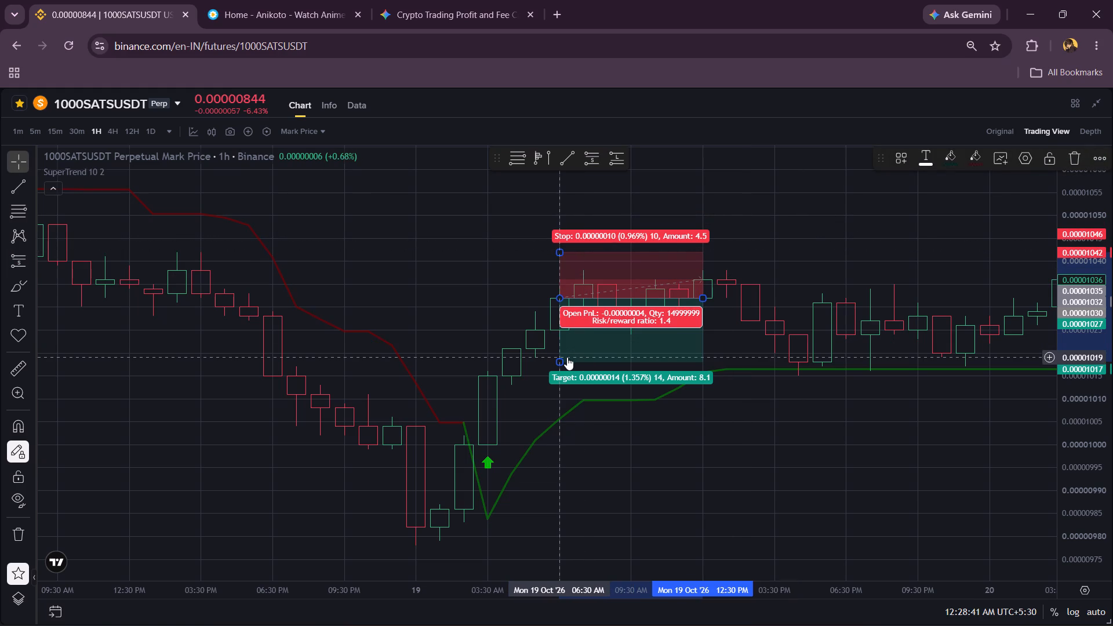
{"action": "left_click_drag", "start_coordinate": [559, 361], "coordinate": [568, 366]}
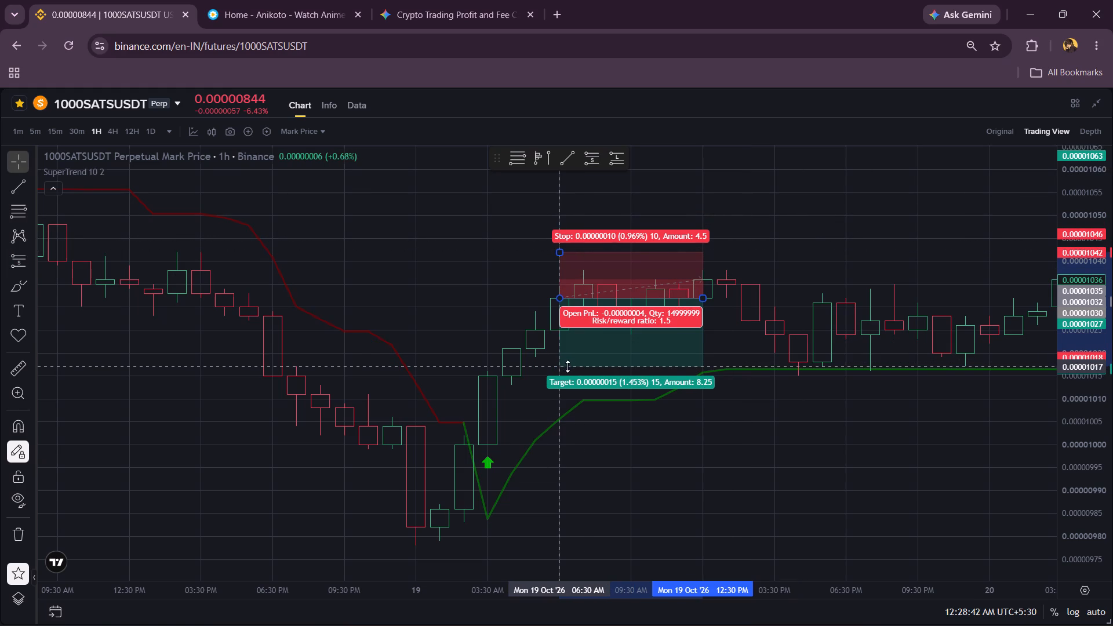
{"action": "left_click_drag", "start_coordinate": [568, 366], "coordinate": [578, 387]}
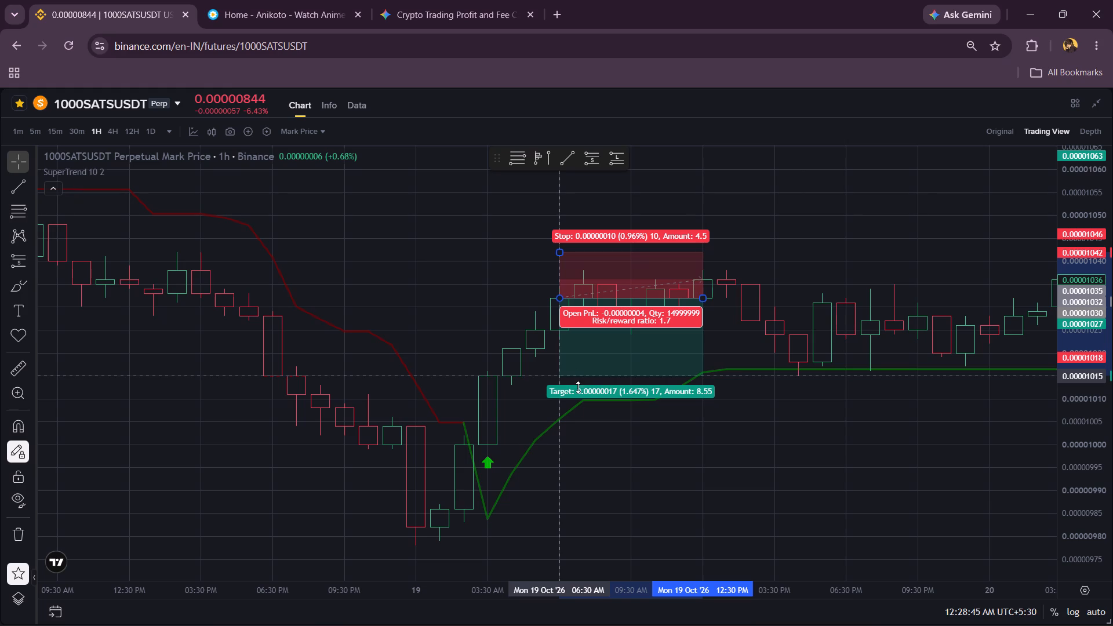
{"action": "left_click_drag", "start_coordinate": [578, 387], "coordinate": [601, 400]}
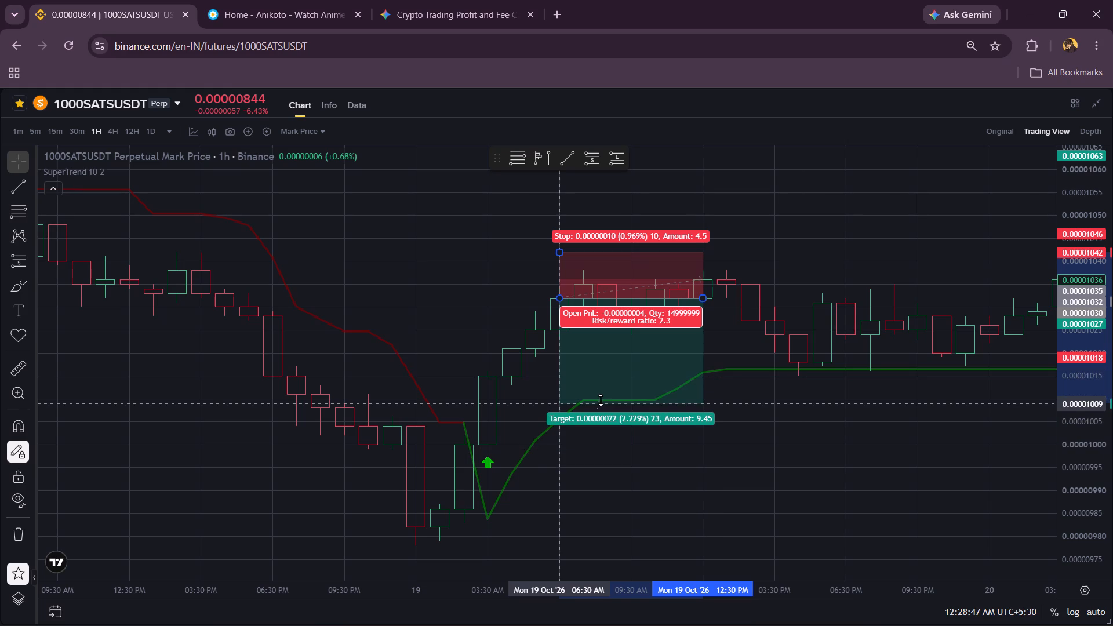
{"action": "left_click_drag", "start_coordinate": [601, 400], "coordinate": [610, 392]}
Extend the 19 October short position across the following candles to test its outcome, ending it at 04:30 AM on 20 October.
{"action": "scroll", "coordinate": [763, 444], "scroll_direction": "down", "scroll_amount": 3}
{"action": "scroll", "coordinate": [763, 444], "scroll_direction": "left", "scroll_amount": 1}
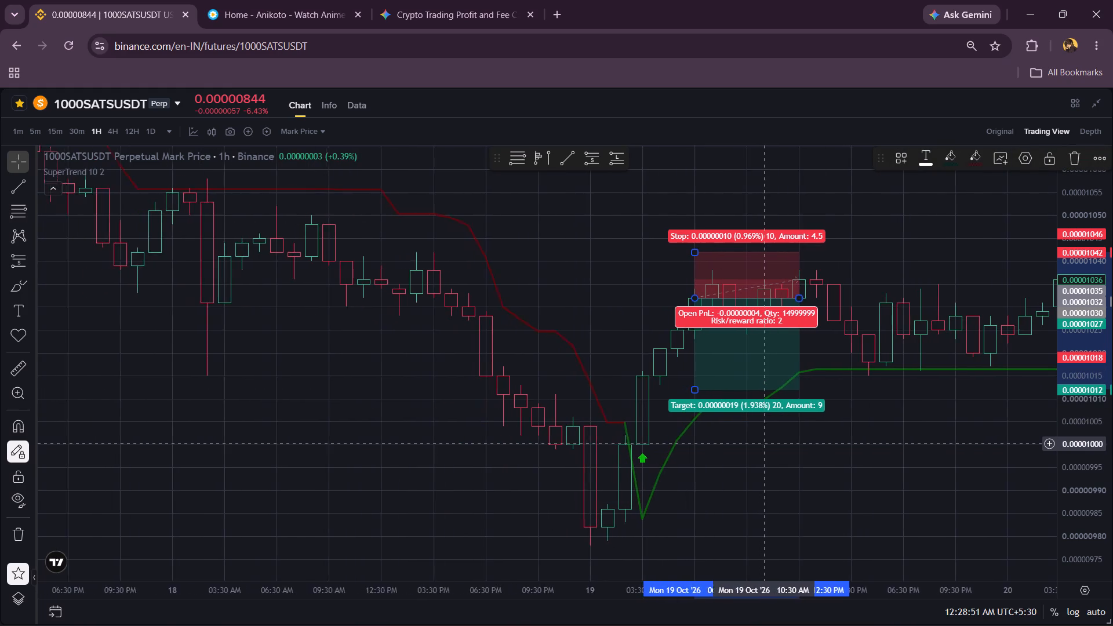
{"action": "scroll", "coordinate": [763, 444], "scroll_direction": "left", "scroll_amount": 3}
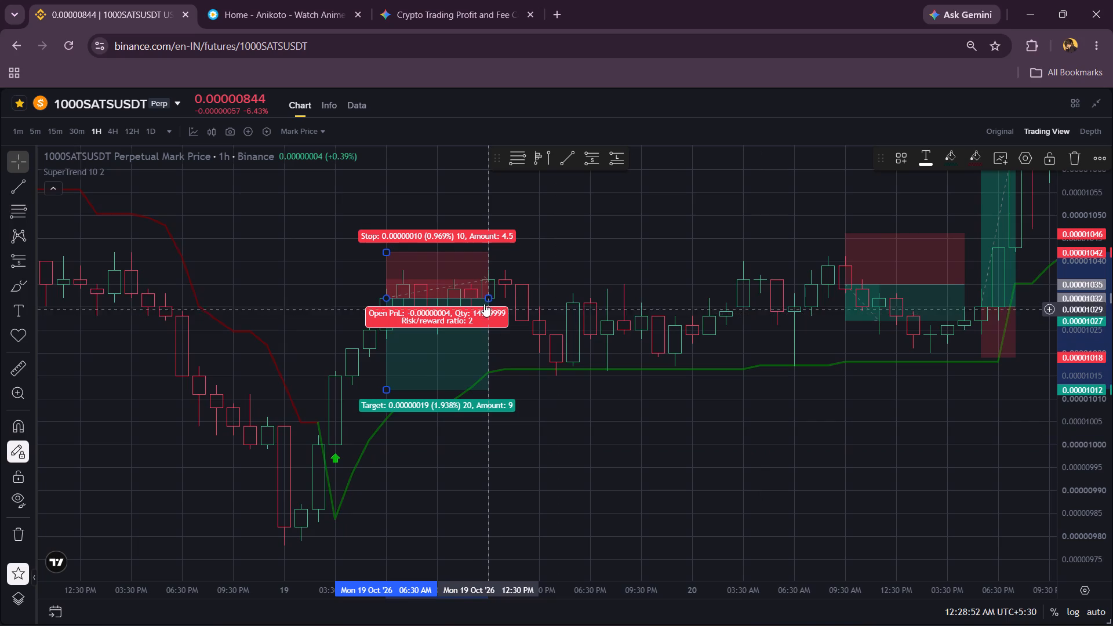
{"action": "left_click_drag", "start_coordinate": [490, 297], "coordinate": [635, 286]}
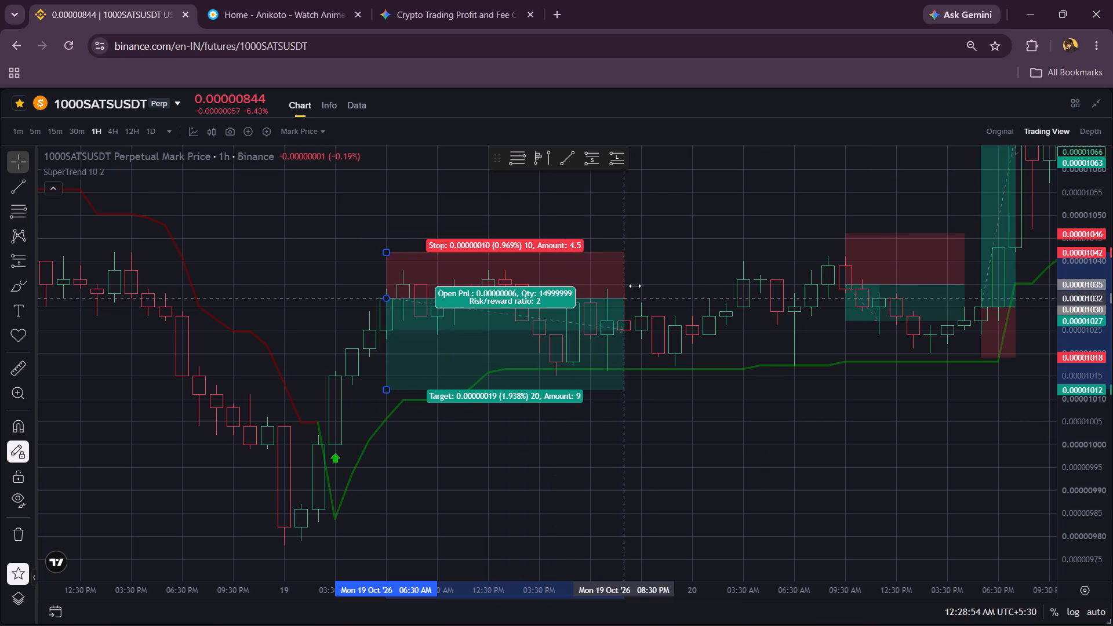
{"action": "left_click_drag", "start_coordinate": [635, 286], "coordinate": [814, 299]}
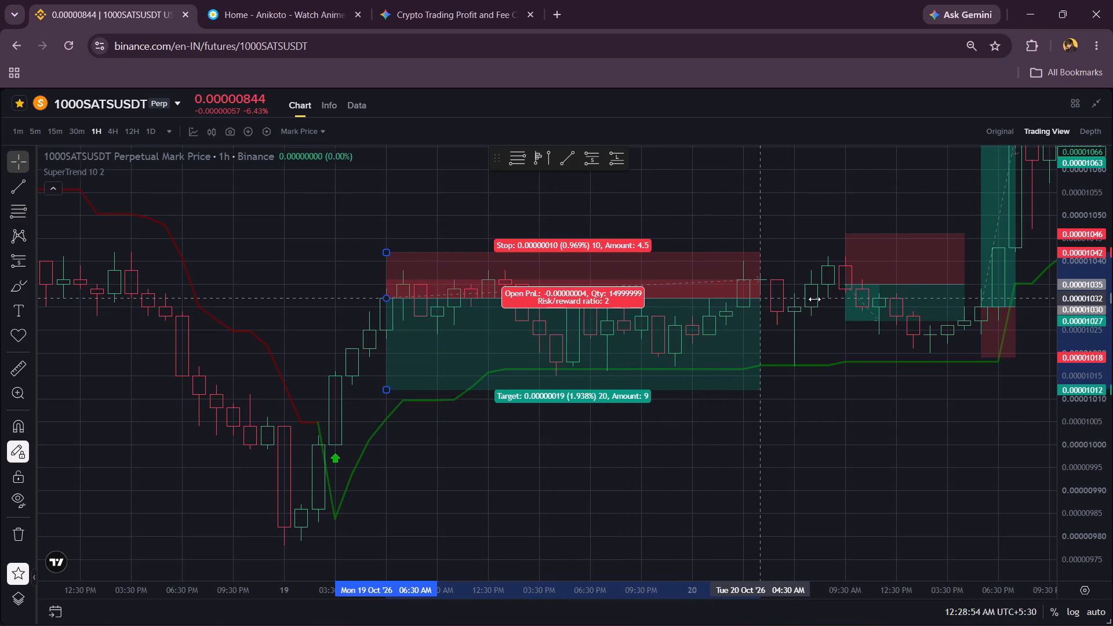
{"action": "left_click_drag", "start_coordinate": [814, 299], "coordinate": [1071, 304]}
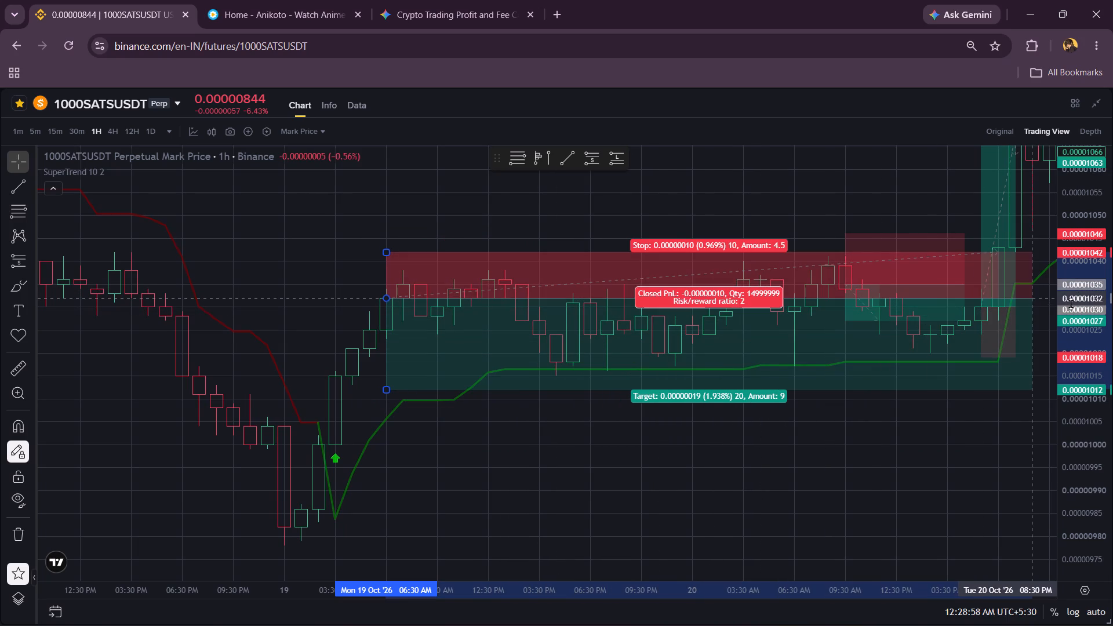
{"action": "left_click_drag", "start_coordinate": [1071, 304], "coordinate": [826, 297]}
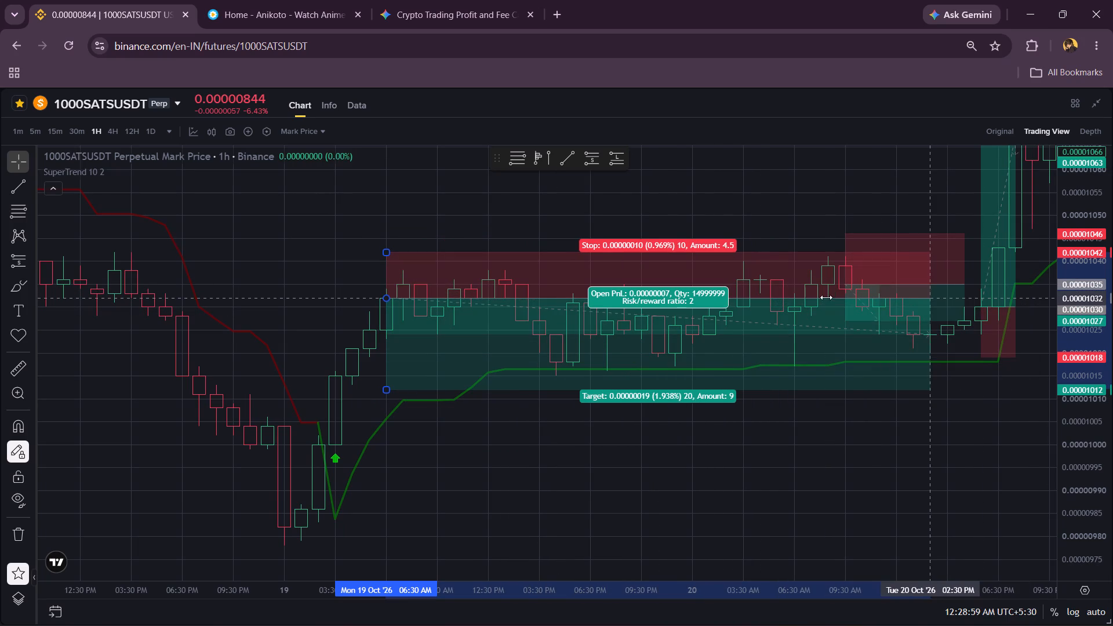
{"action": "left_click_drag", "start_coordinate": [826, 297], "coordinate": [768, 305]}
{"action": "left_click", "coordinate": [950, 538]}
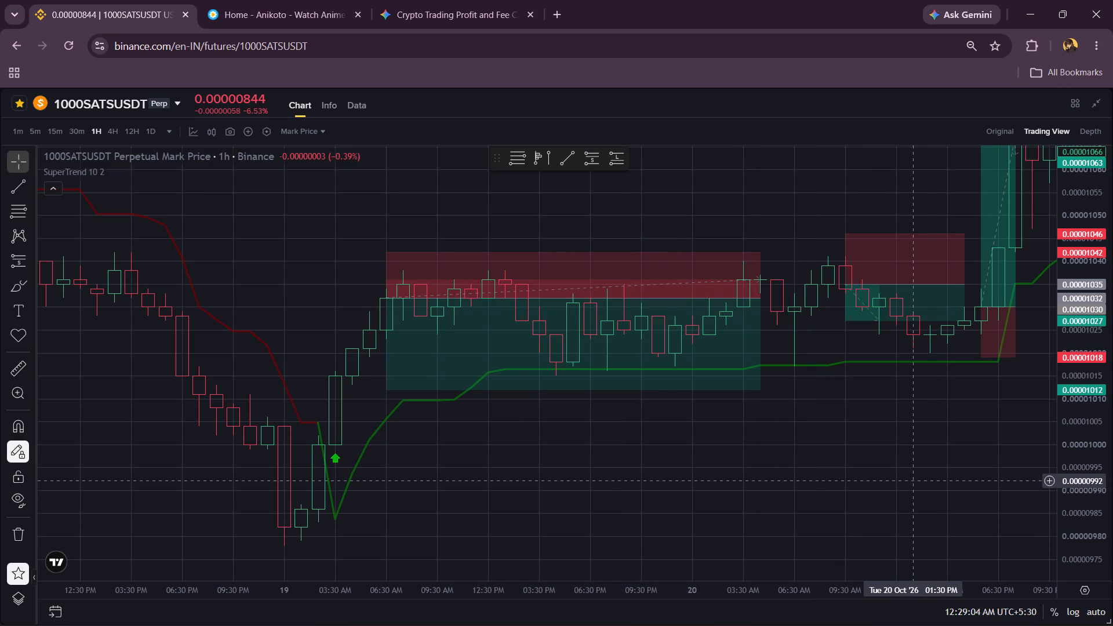
Stretch the 19 October short position into 20 October to check its exit, and leave its end at 07:30 PM on 19 October.
{"action": "scroll", "coordinate": [865, 460], "scroll_direction": "left", "scroll_amount": 1}
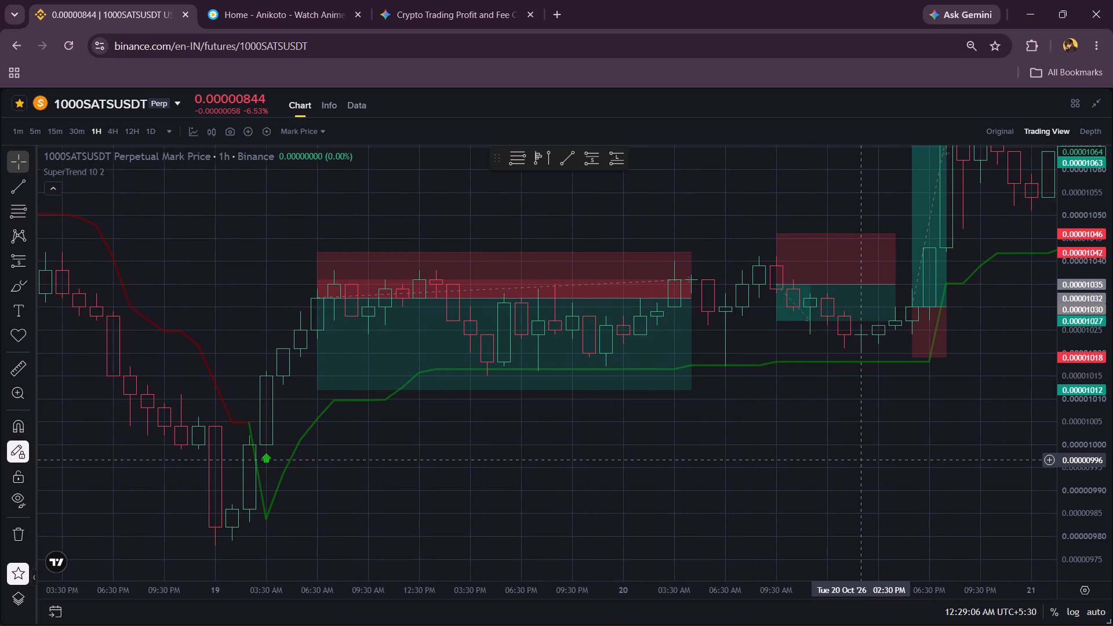
{"action": "scroll", "coordinate": [848, 462], "scroll_direction": "left", "scroll_amount": 1}
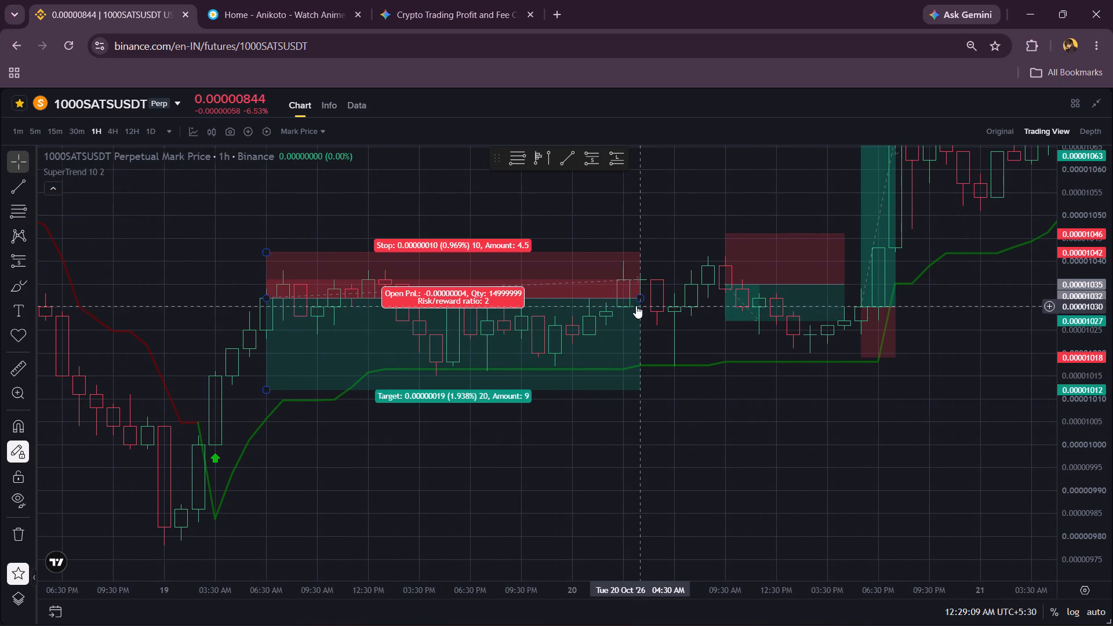
{"action": "left_click_drag", "start_coordinate": [642, 301], "coordinate": [738, 296]}
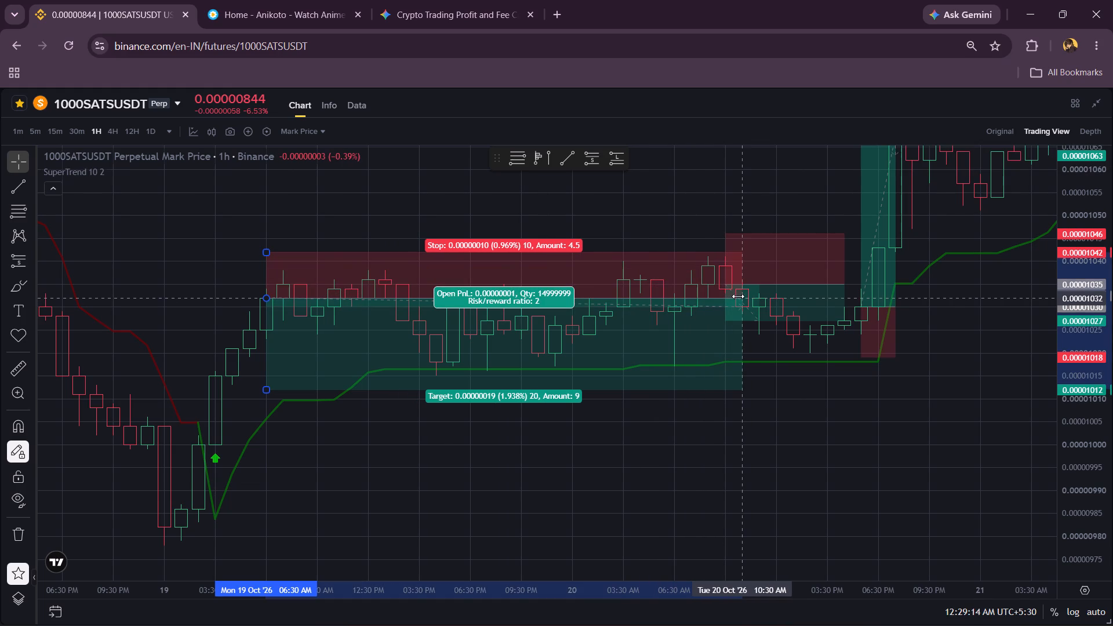
{"action": "left_click_drag", "start_coordinate": [738, 296], "coordinate": [854, 290]}
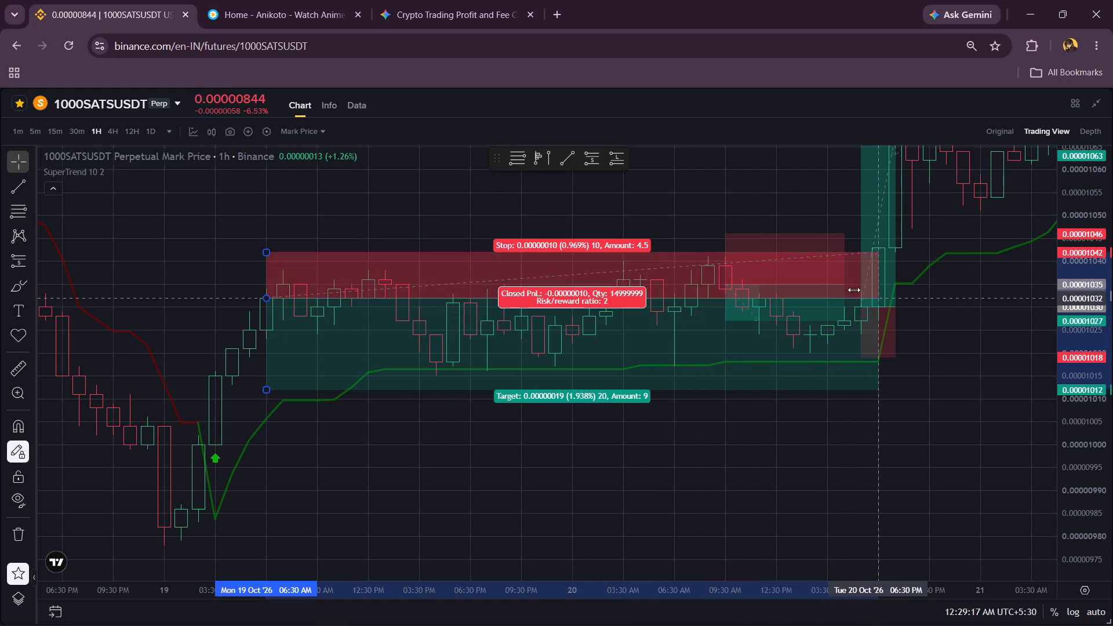
{"action": "left_click_drag", "start_coordinate": [854, 290], "coordinate": [537, 304]}
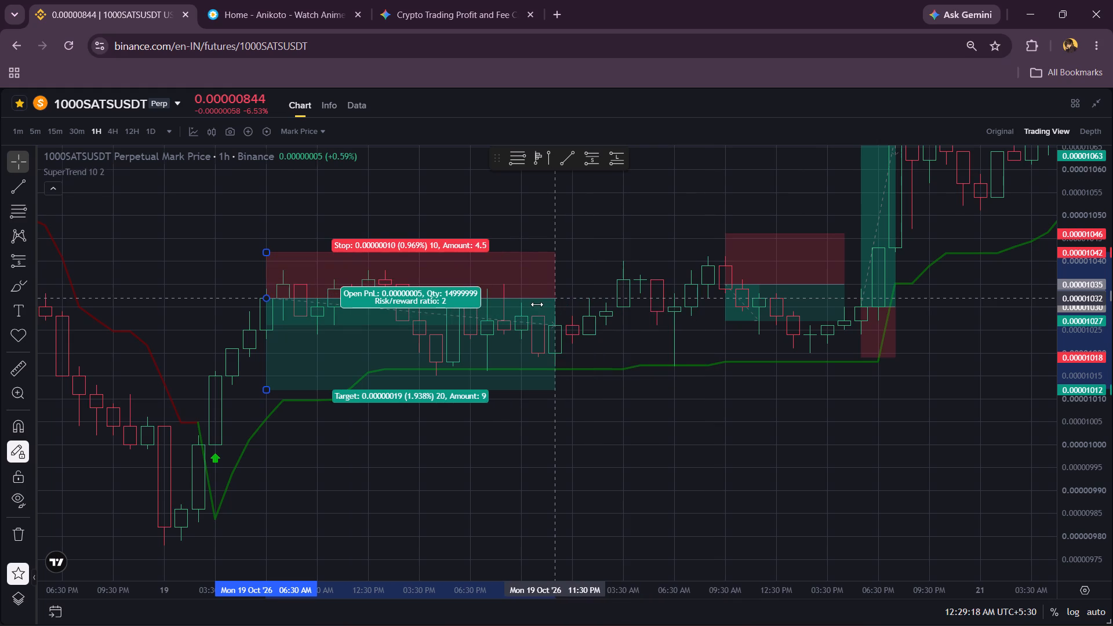
{"action": "left_click_drag", "start_coordinate": [537, 304], "coordinate": [485, 305]}
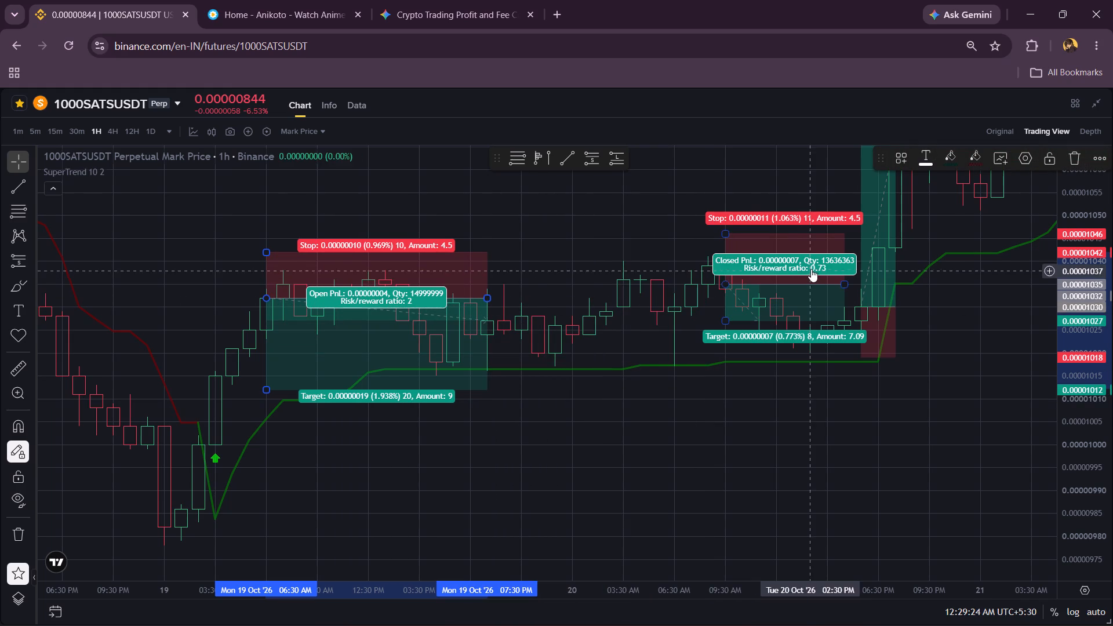
Delete the short position at 09:30 AM and the long position at 05:30 PM on 20 October.
{"action": "left_click", "coordinate": [788, 267]}
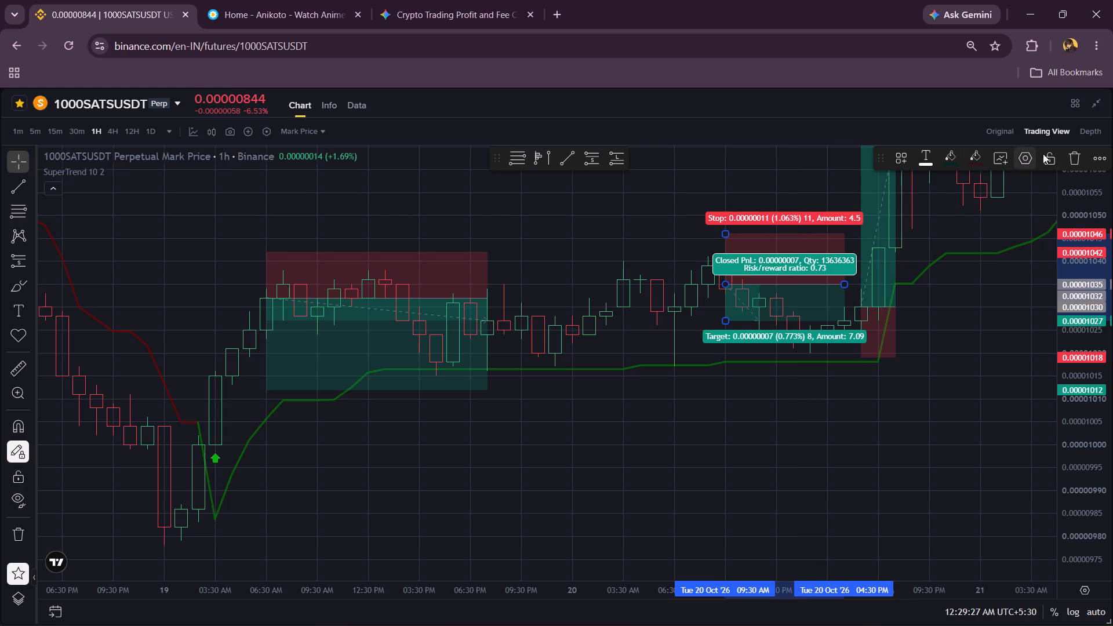
{"action": "left_click", "coordinate": [1074, 162]}
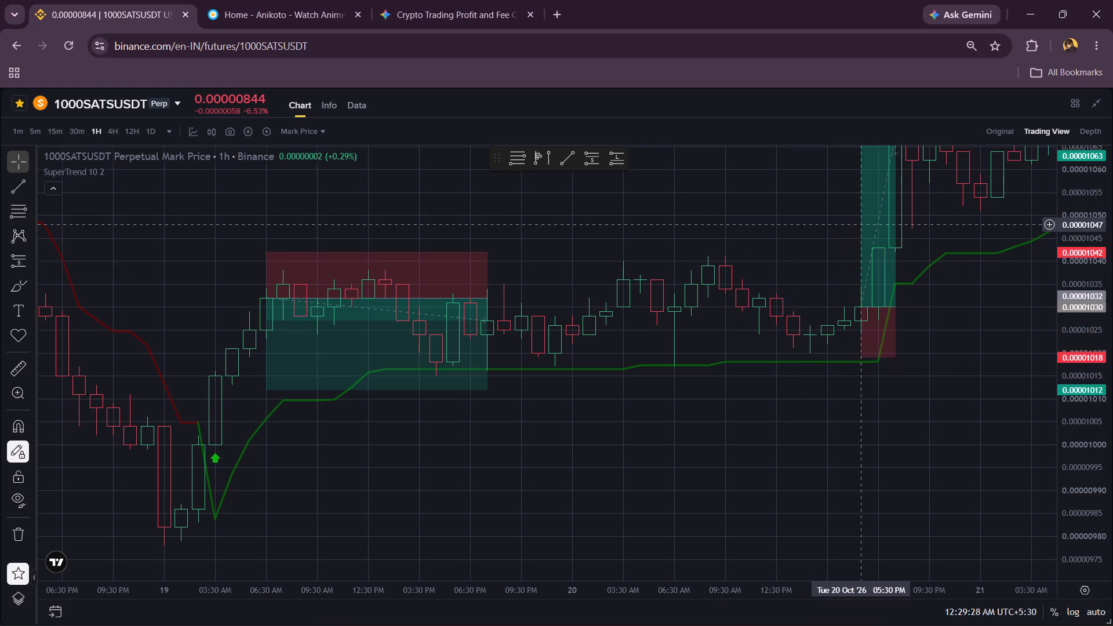
{"action": "left_click", "coordinate": [874, 225]}
{"action": "left_click", "coordinate": [1072, 151]}
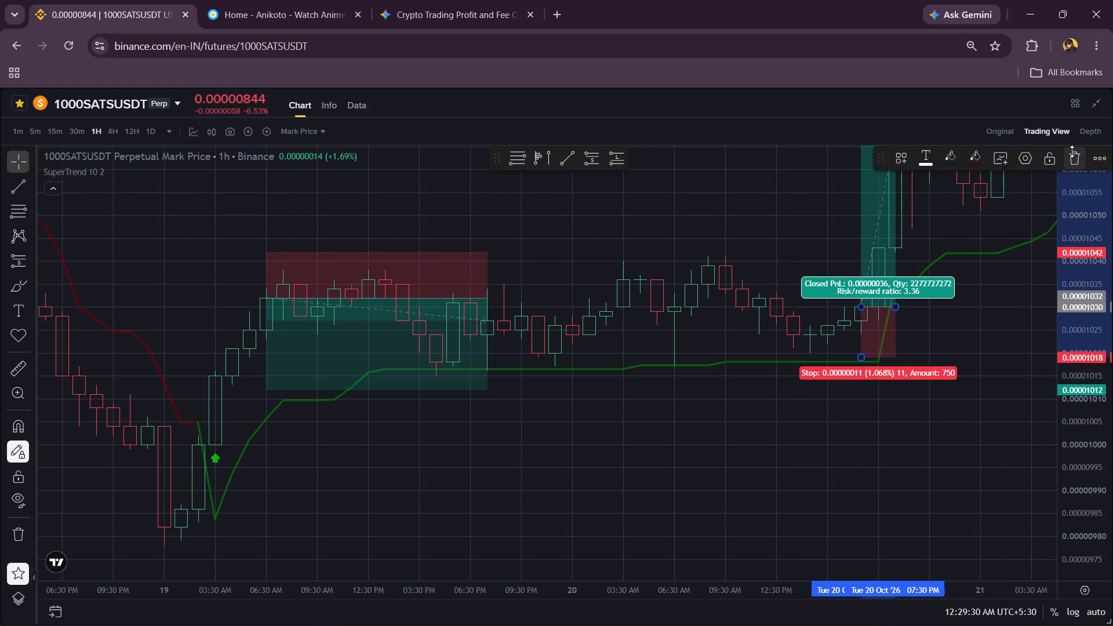
Extend the 19 October short position across the following candles so it ends at 08:30 PM on 20 October.
{"action": "left_click_drag", "start_coordinate": [485, 297], "coordinate": [684, 302]}
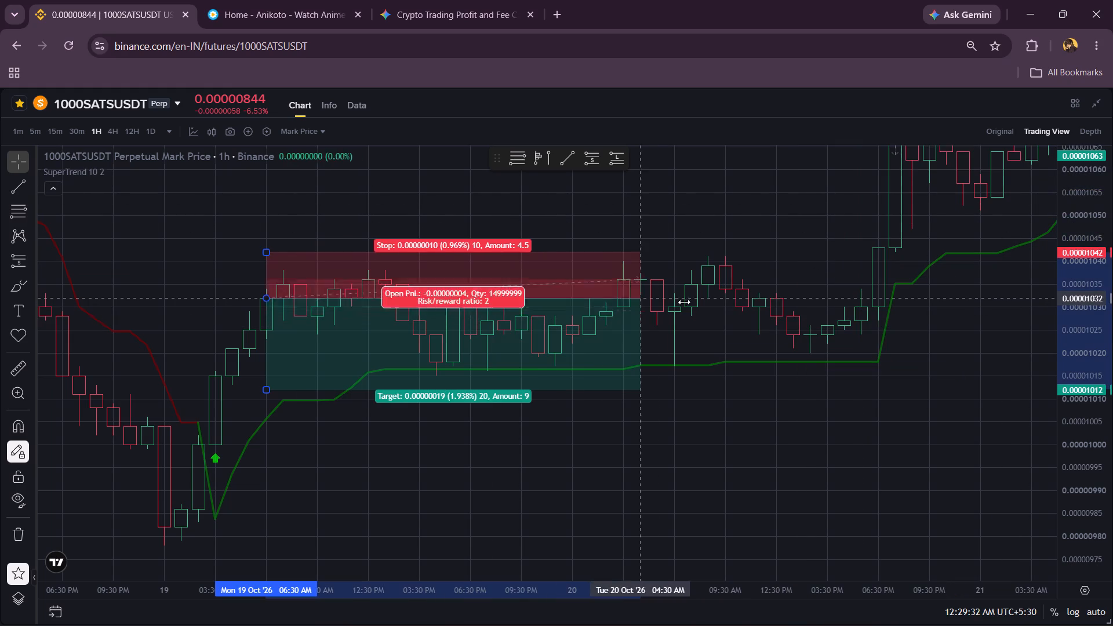
{"action": "left_click_drag", "start_coordinate": [684, 302], "coordinate": [916, 296]}
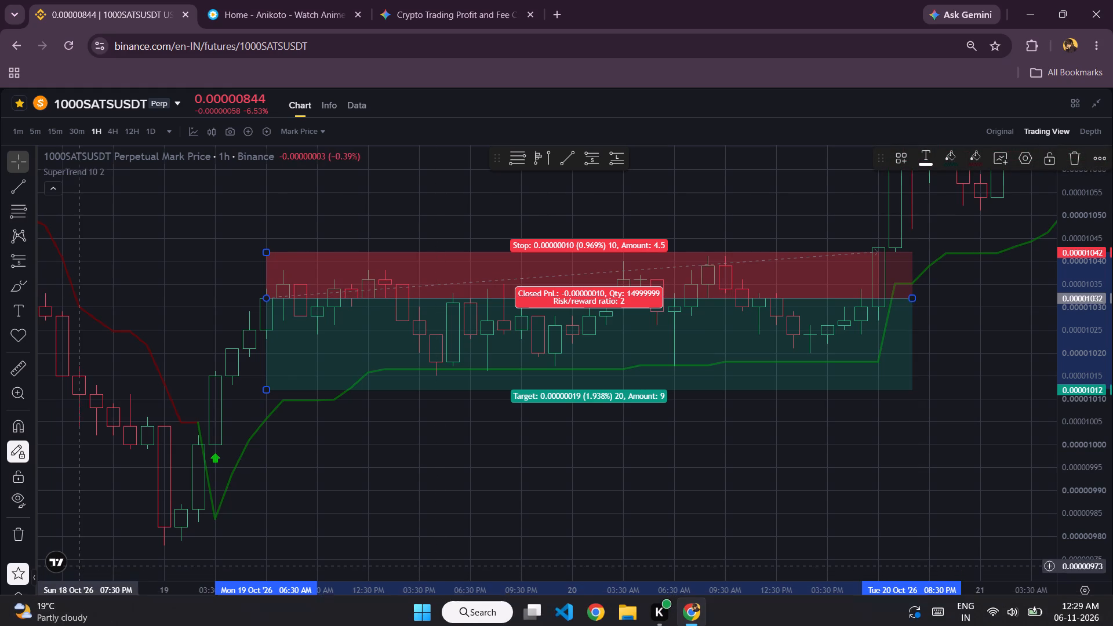
Go to 21 October 2026 and place a short position at 06:30 AM with entry 0.00001068.
{"action": "left_click", "coordinate": [57, 613]}
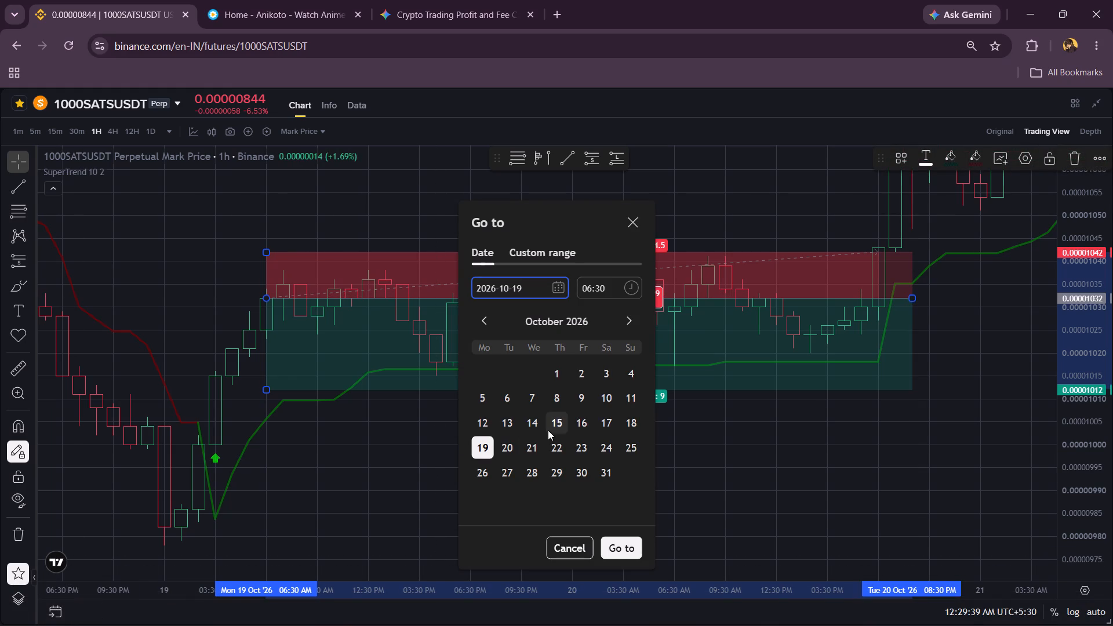
{"action": "left_click", "coordinate": [525, 450]}
{"action": "left_click", "coordinate": [620, 541]}
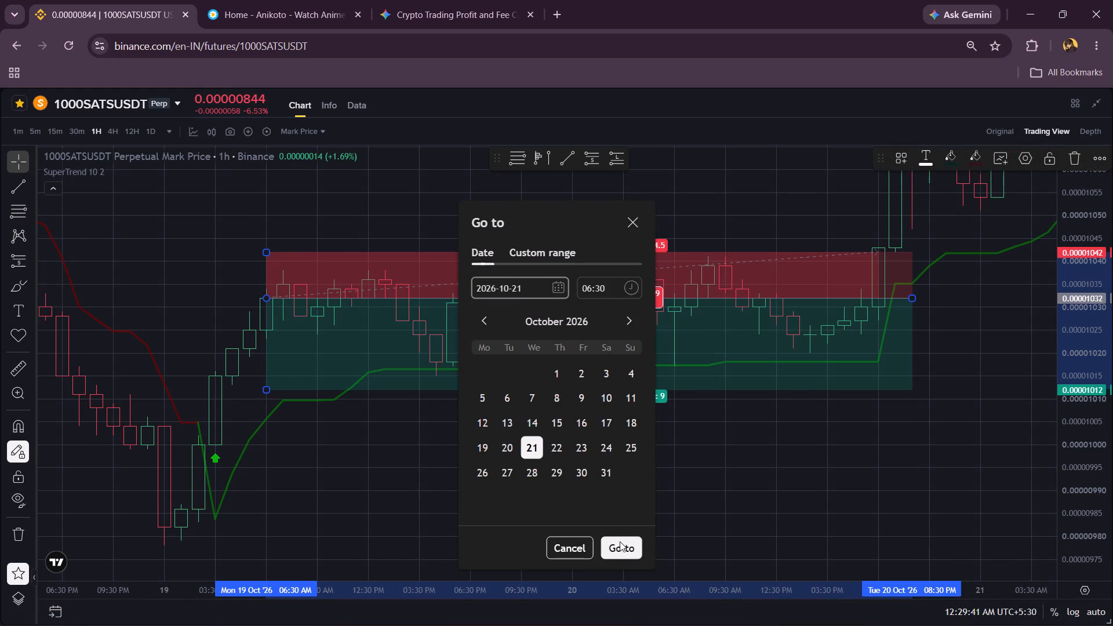
{"action": "left_click", "coordinate": [586, 239]}
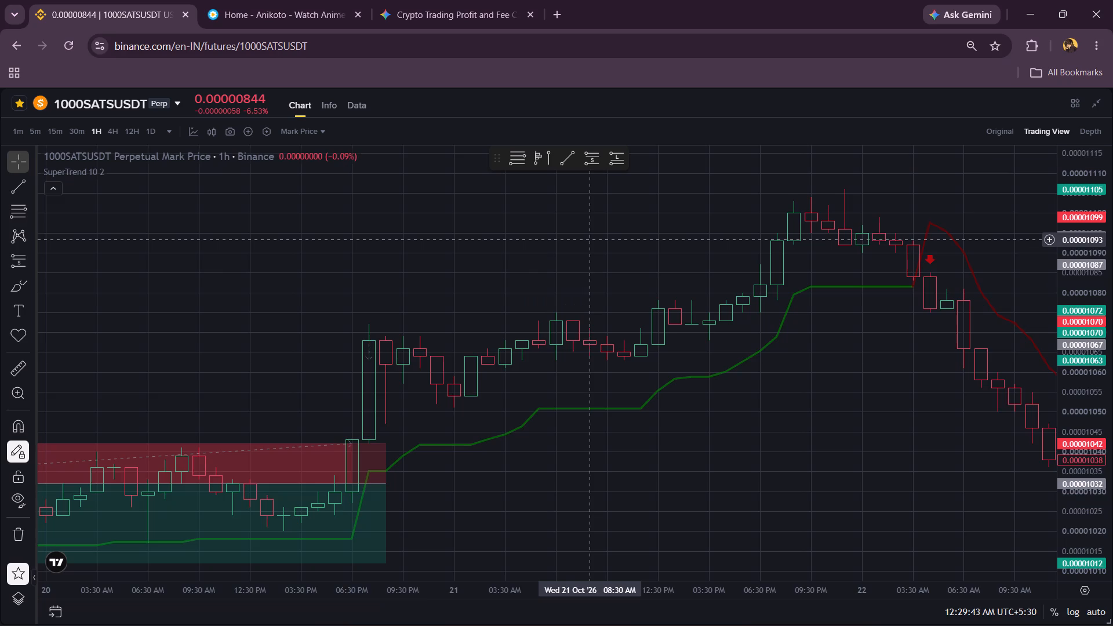
{"action": "left_click_drag", "start_coordinate": [586, 239], "coordinate": [487, 240]}
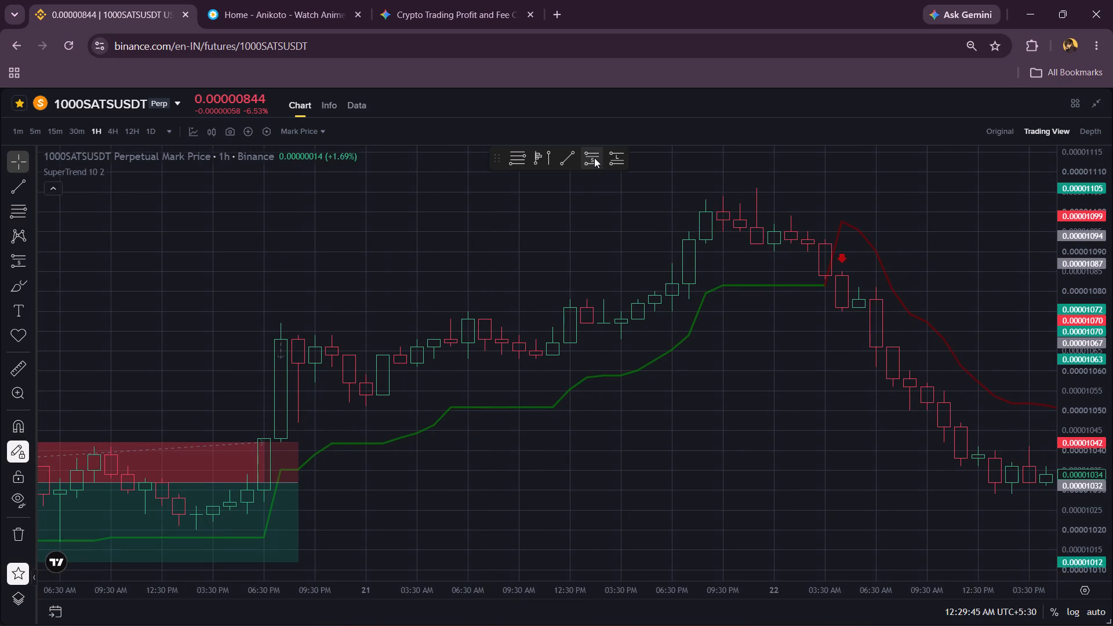
{"action": "left_click", "coordinate": [594, 158]}
{"action": "left_click", "coordinate": [469, 338]}
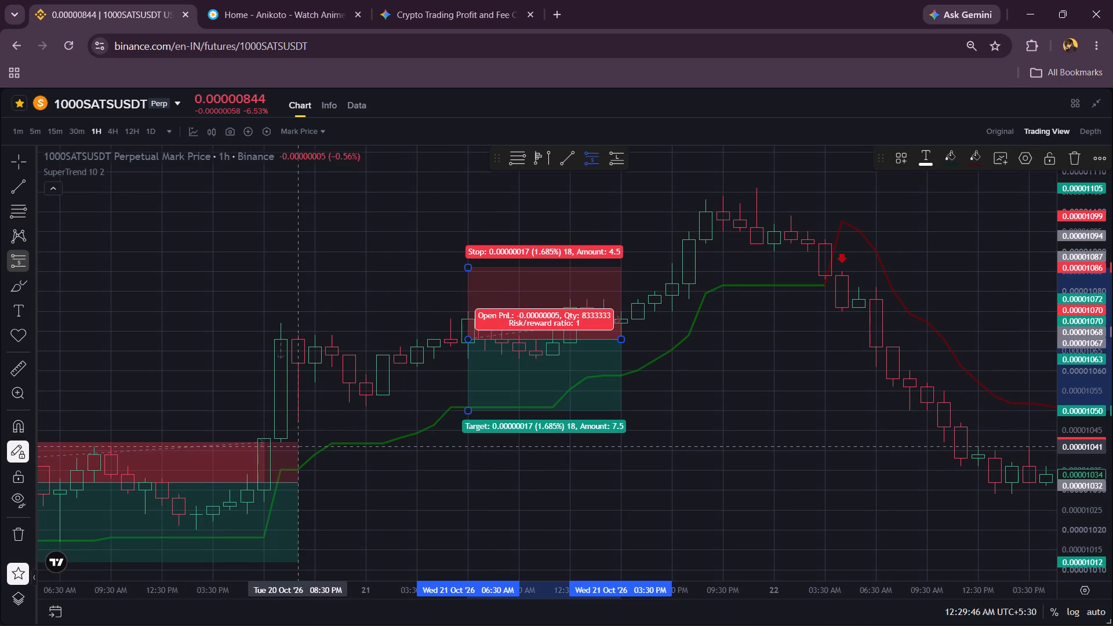
Go to 22 October 2026 and place a short position at 06:30 AM with entry 0.00001065.
{"action": "left_click", "coordinate": [57, 617]}
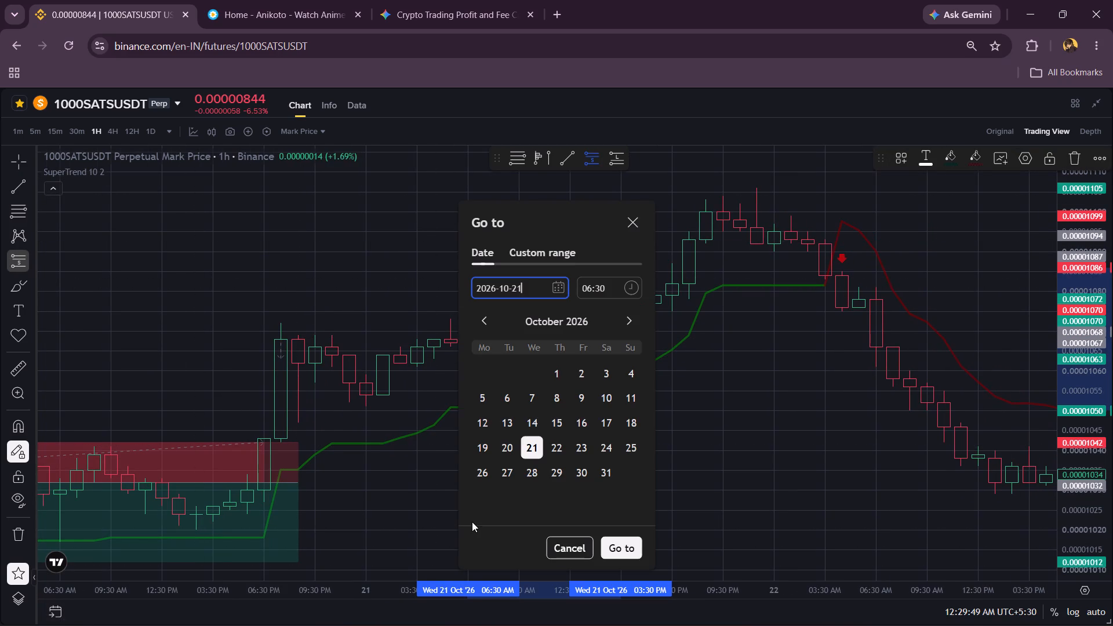
{"action": "left_click", "coordinate": [557, 446]}
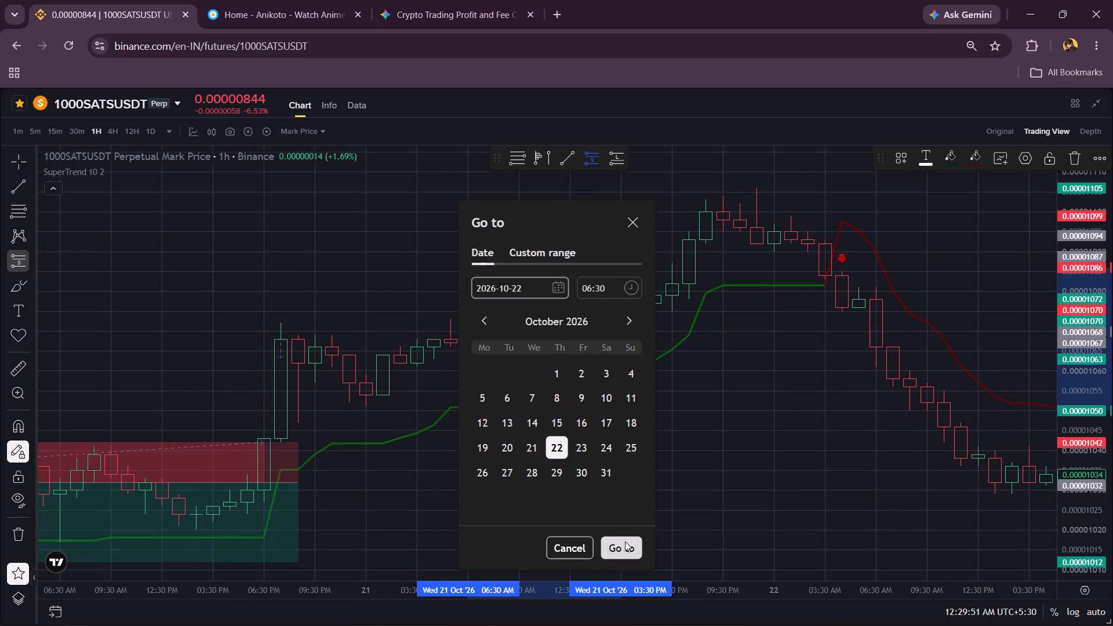
{"action": "left_click", "coordinate": [630, 549]}
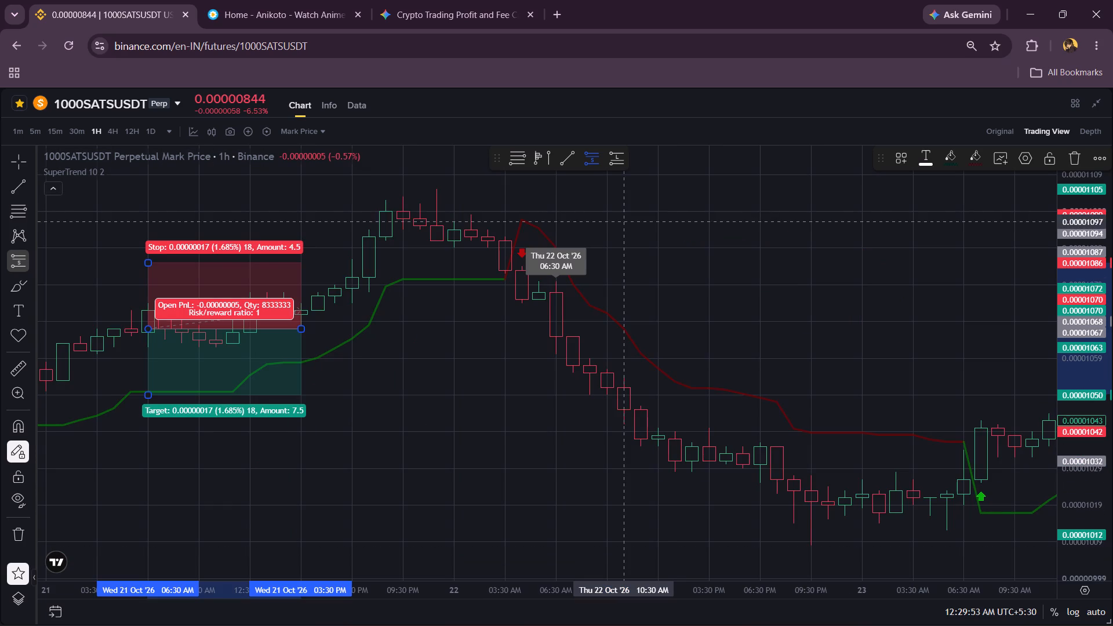
{"action": "left_click", "coordinate": [557, 340]}
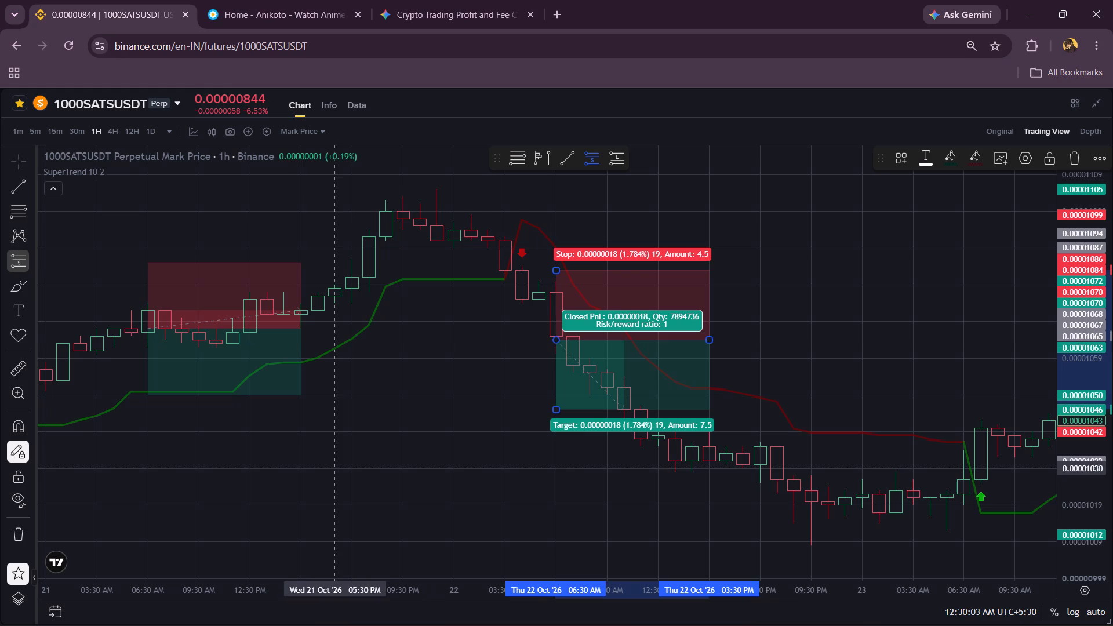
Go to 23 October 2026 and place a short position starting at 07:30 AM with entry 0.00001042.
{"action": "left_click", "coordinate": [63, 606]}
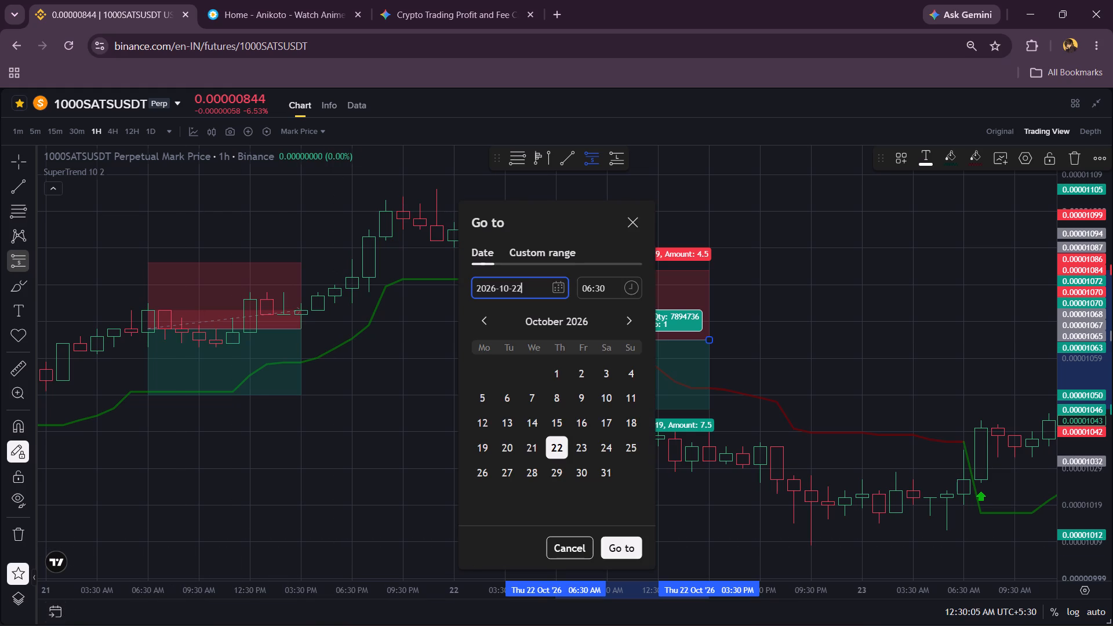
{"action": "left_click", "coordinate": [581, 446]}
{"action": "left_click", "coordinate": [624, 552]}
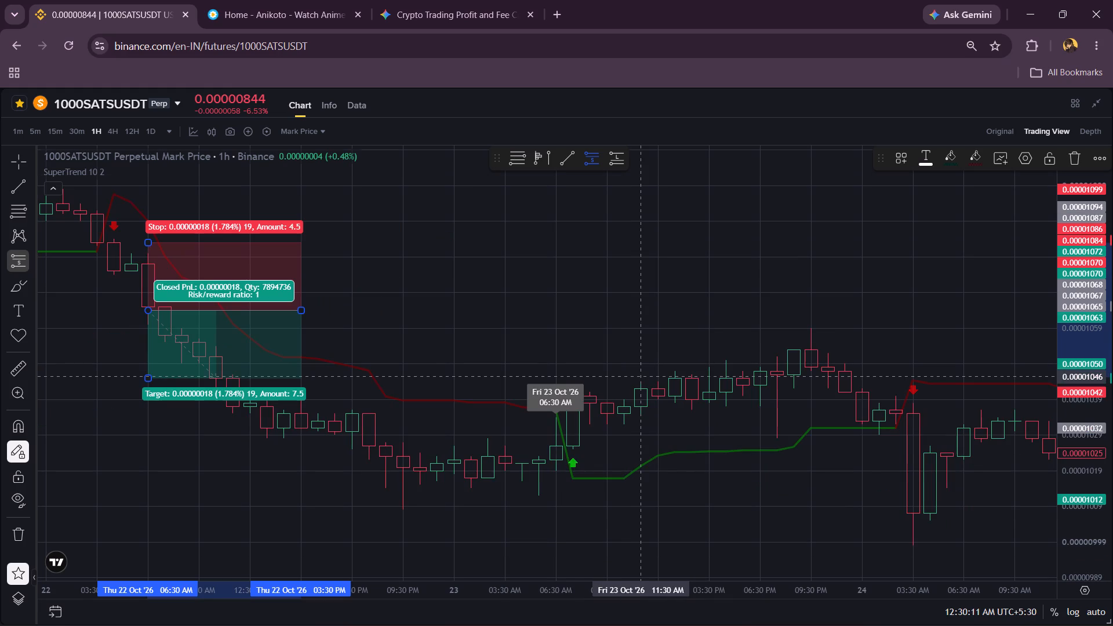
{"action": "left_click", "coordinate": [642, 325]}
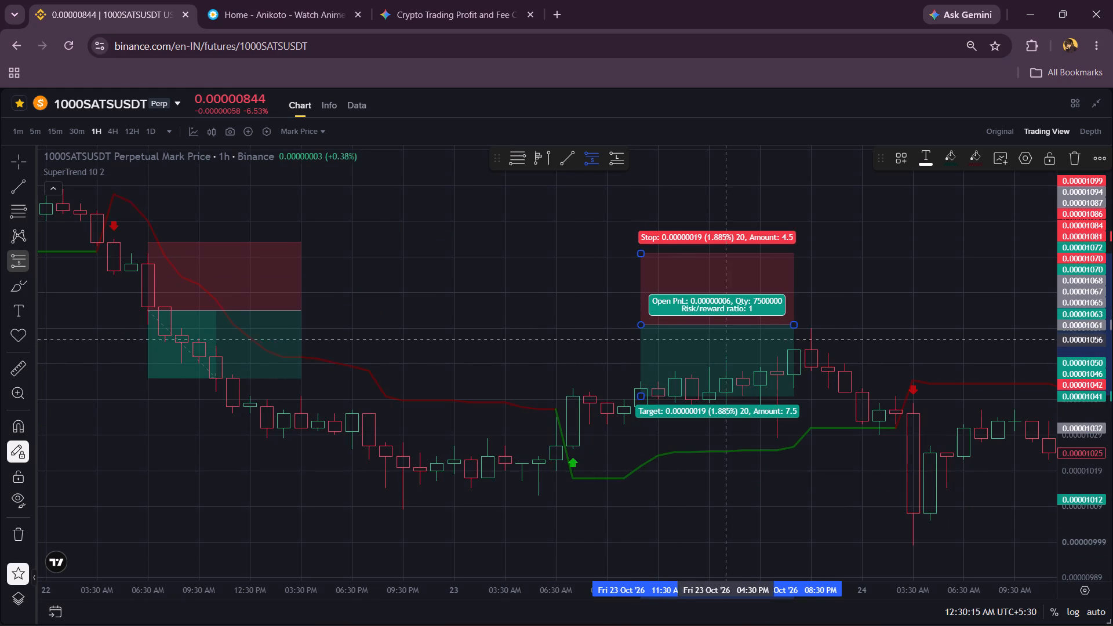
{"action": "right_click", "coordinate": [850, 294]}
{"action": "left_click_drag", "start_coordinate": [733, 356], "coordinate": [728, 360]}
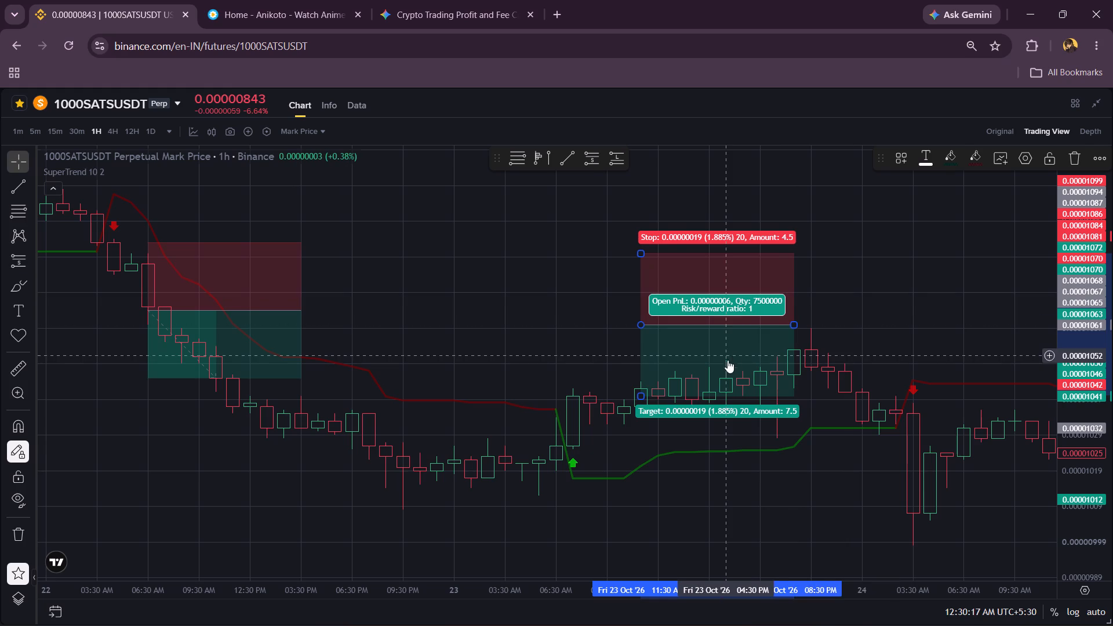
{"action": "left_click_drag", "start_coordinate": [728, 360], "coordinate": [656, 421]}
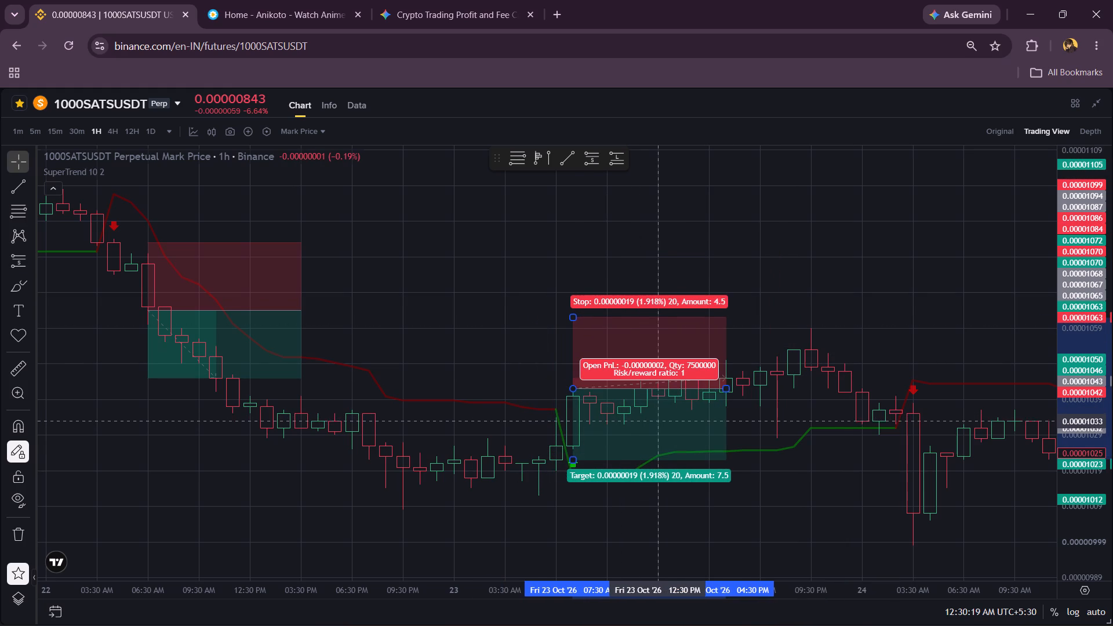
{"action": "left_click_drag", "start_coordinate": [656, 421], "coordinate": [657, 423]}
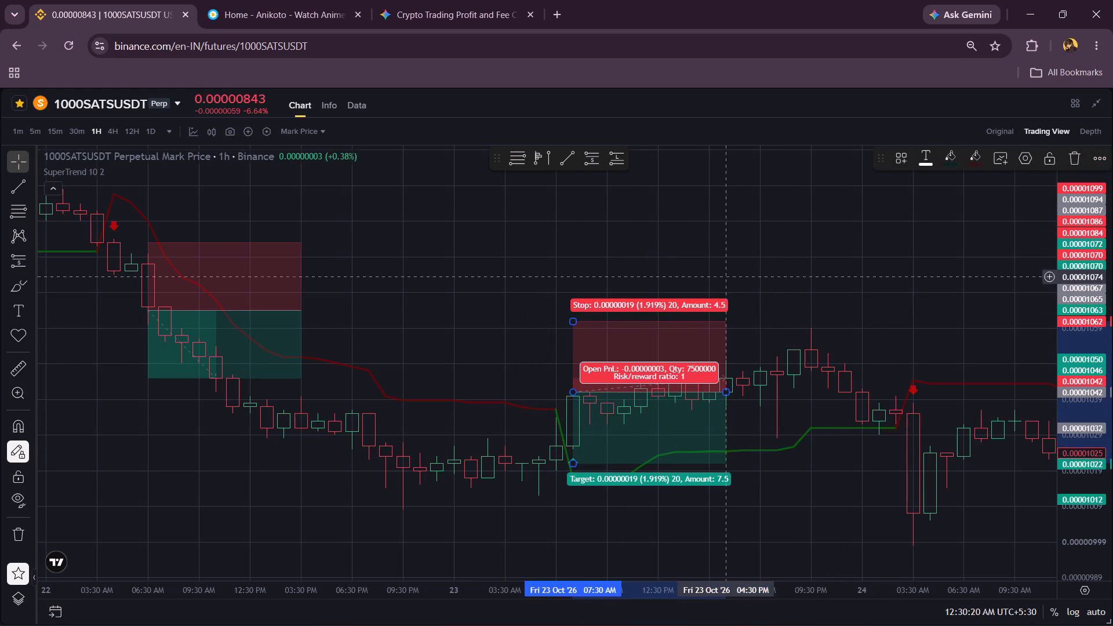
Tighten the 23 October short position's stop to about 1.06% at 0.00001053.
{"action": "left_click_drag", "start_coordinate": [573, 318], "coordinate": [605, 352]}
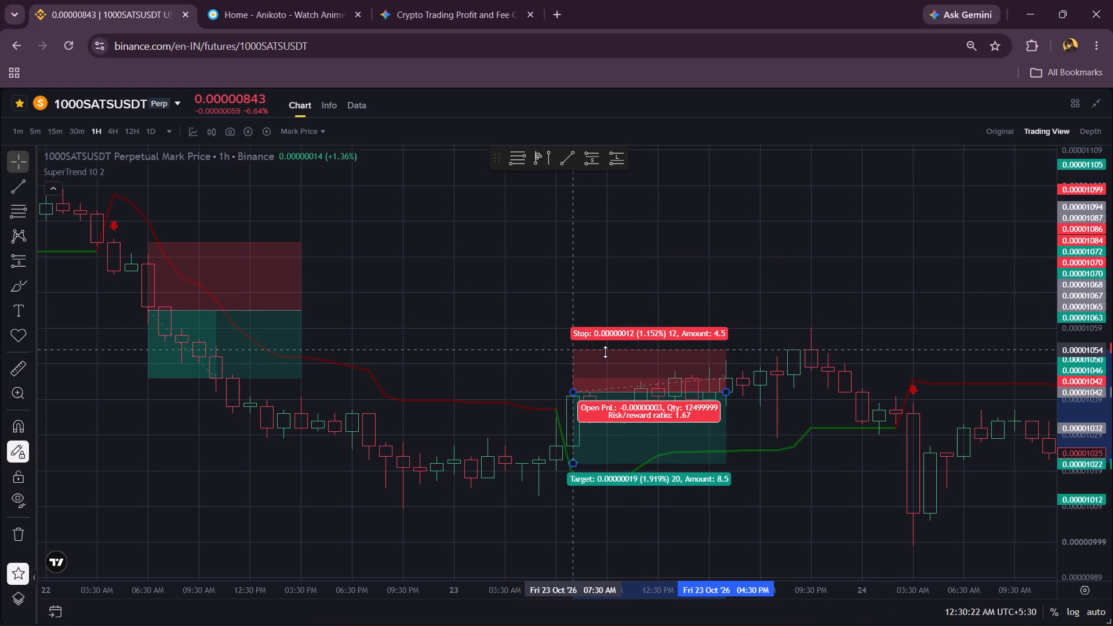
{"action": "left_click_drag", "start_coordinate": [605, 352], "coordinate": [606, 352]}
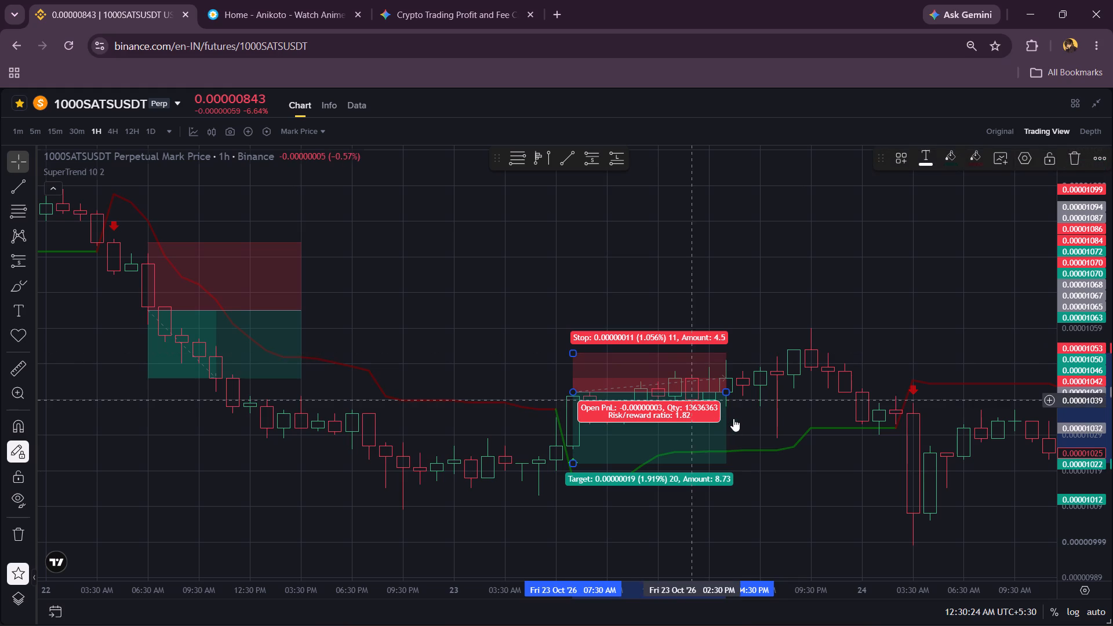
Go to 26 October 2026 and place a short position at 06:30 AM with entry 0.00000988.
{"action": "left_click", "coordinate": [60, 618]}
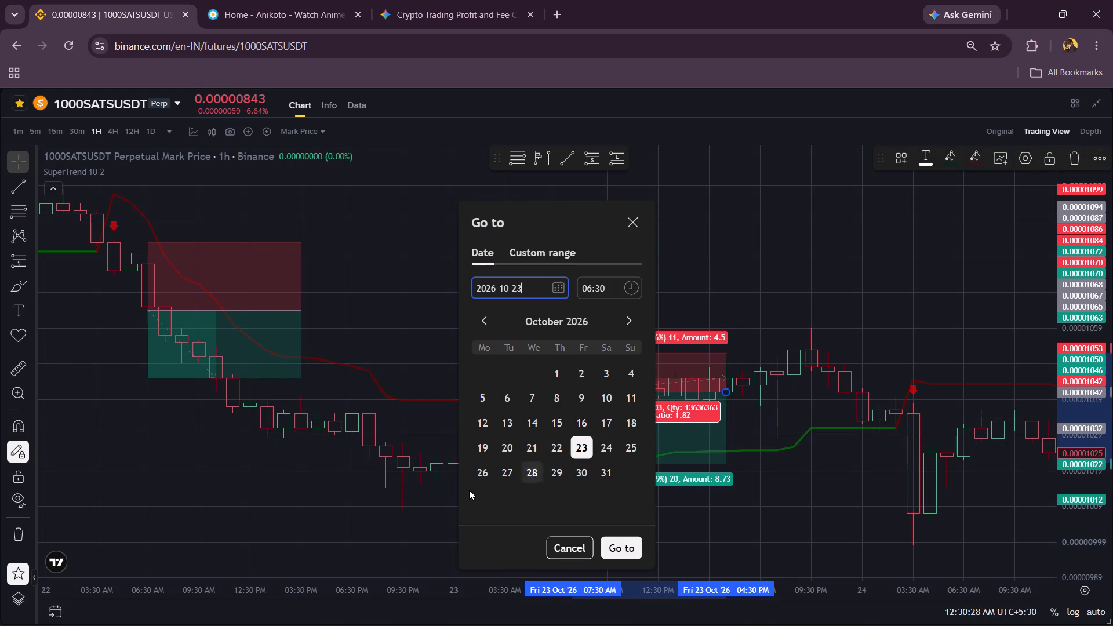
{"action": "left_click", "coordinate": [486, 464]}
{"action": "left_click", "coordinate": [624, 545]}
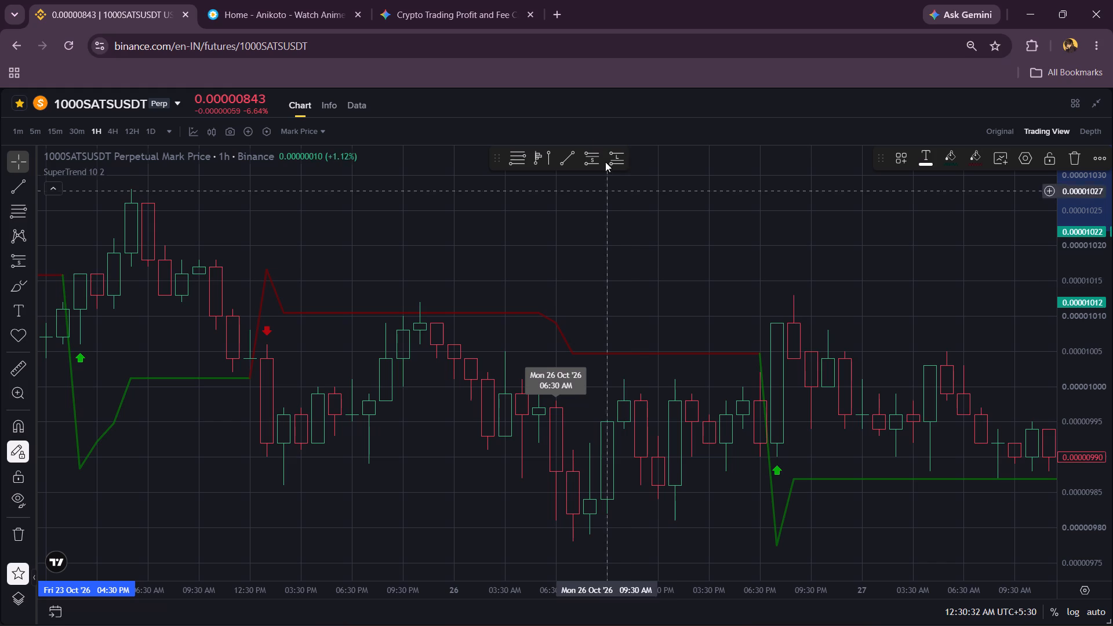
{"action": "left_click", "coordinate": [594, 159]}
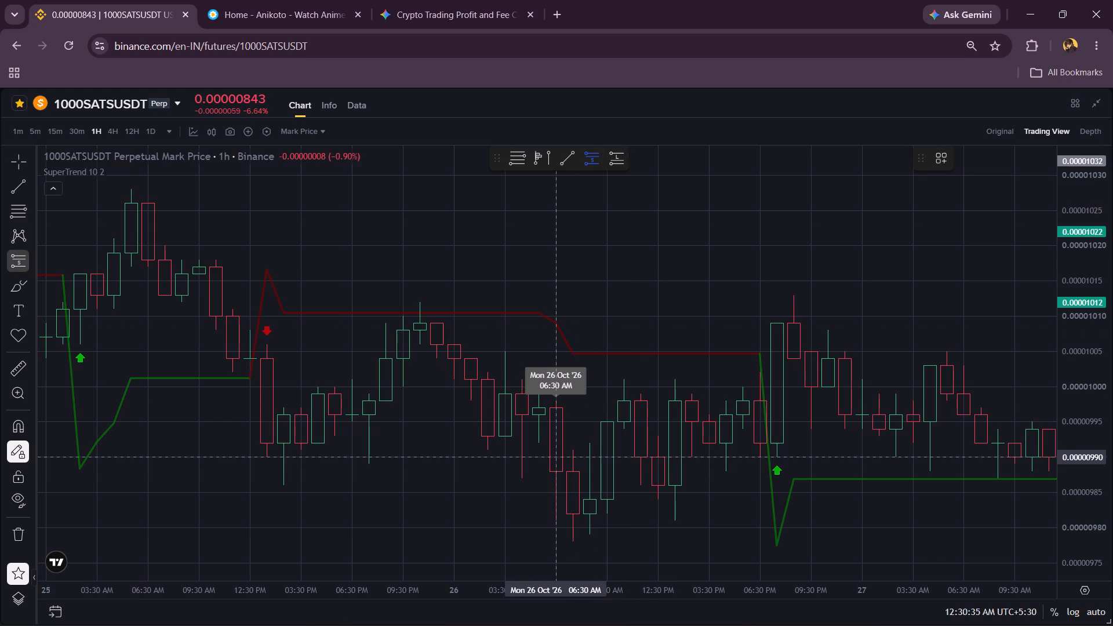
{"action": "left_click", "coordinate": [556, 469]}
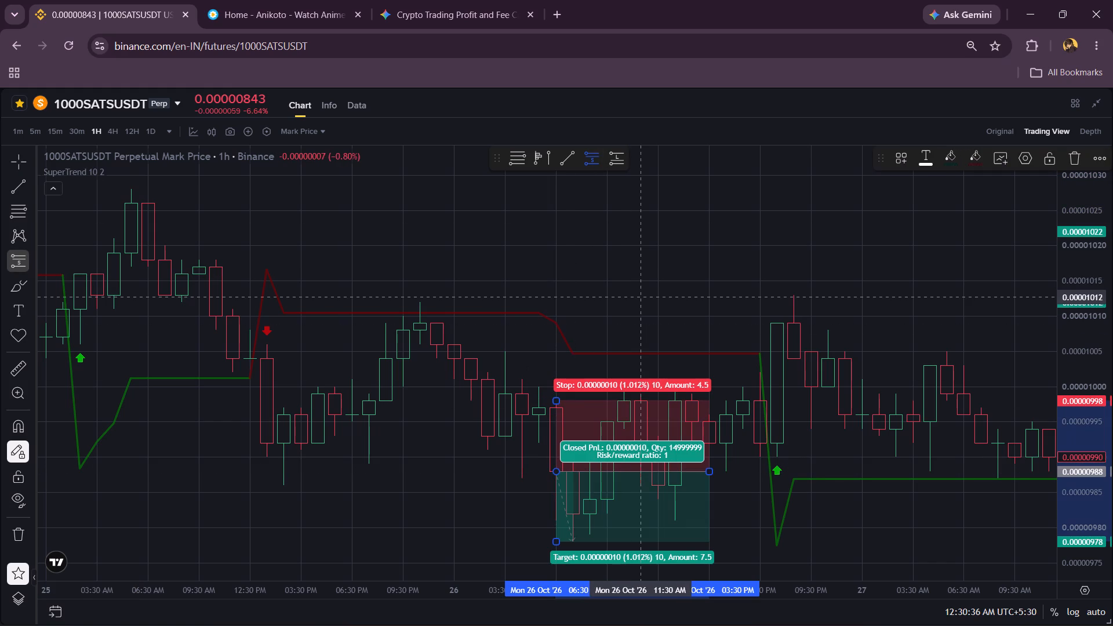
{"action": "right_click", "coordinate": [638, 297]}
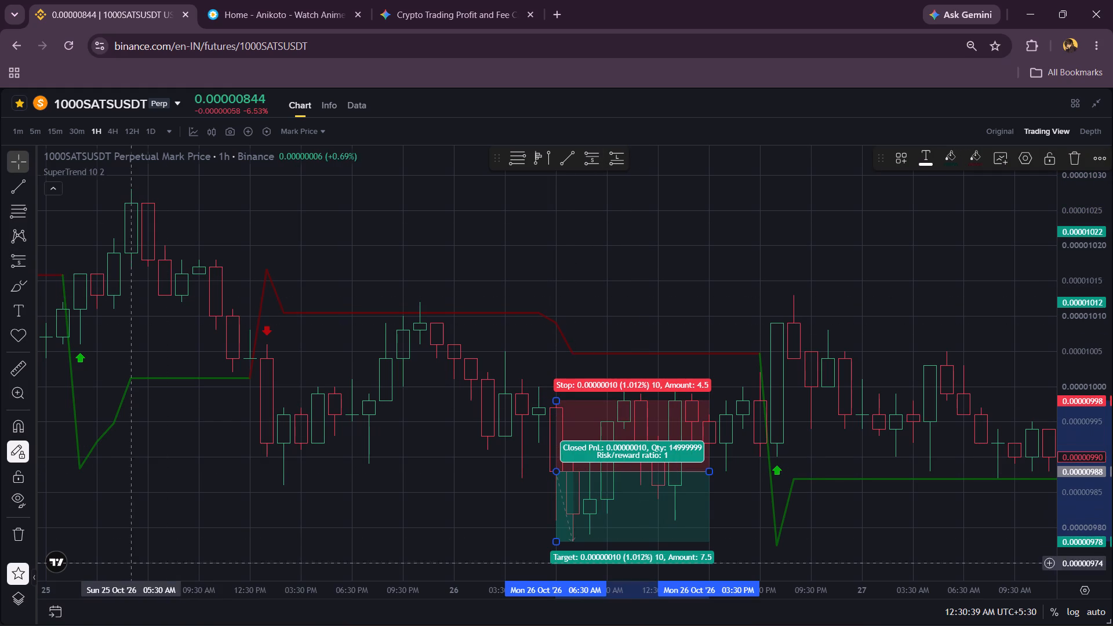
Go to 27 October 2026 and place a short position at 06:30 AM with entry 0.00000996.
{"action": "left_click", "coordinate": [59, 621]}
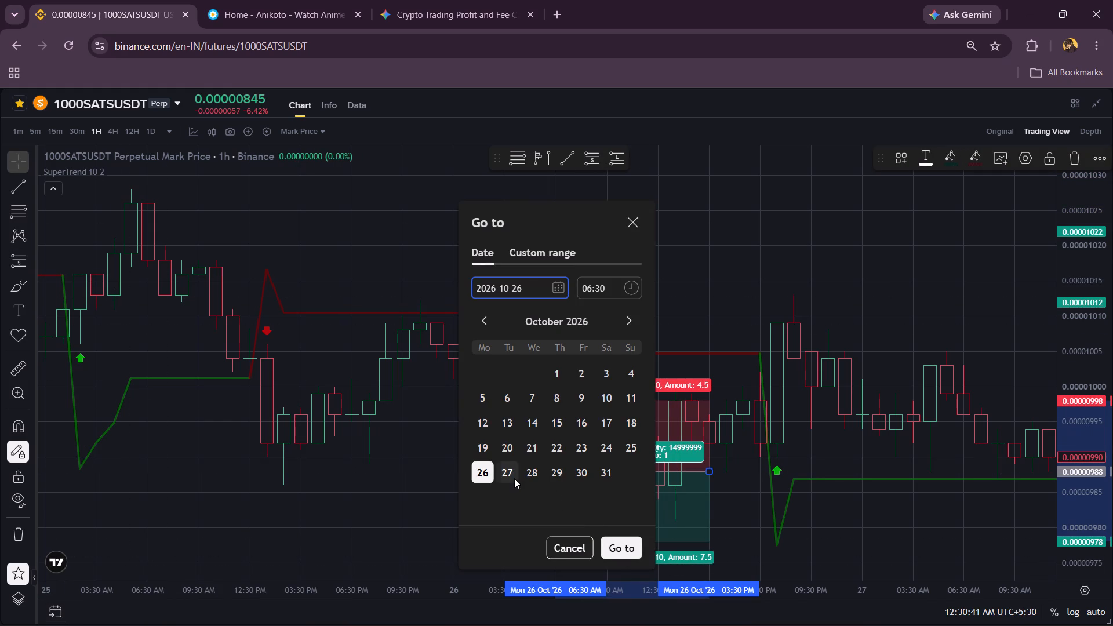
{"action": "left_click", "coordinate": [514, 478]}
{"action": "left_click", "coordinate": [633, 555]}
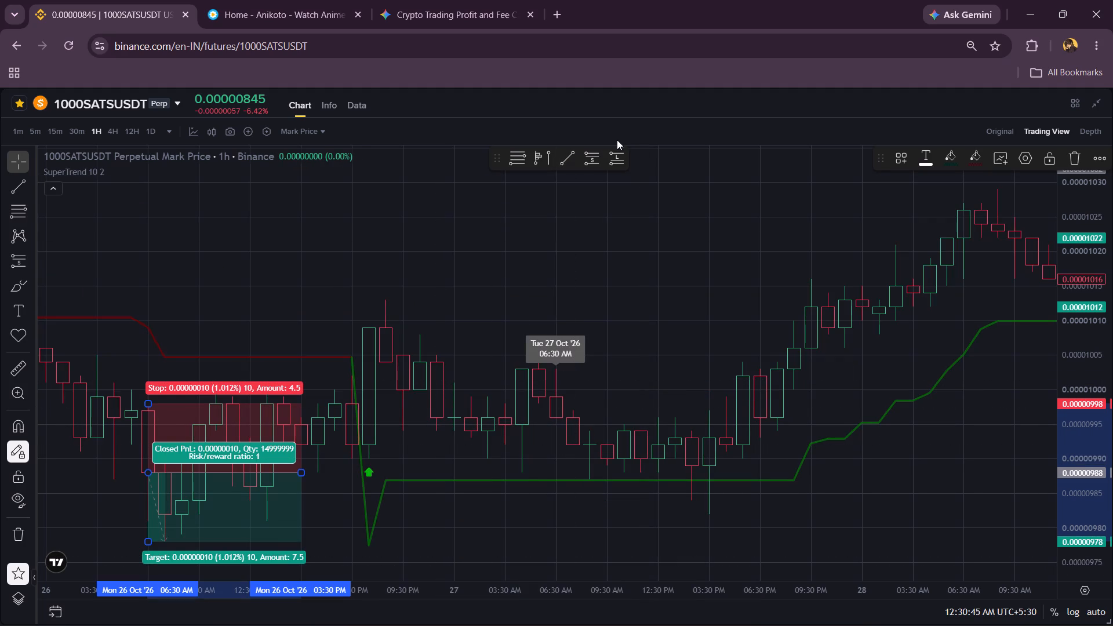
{"action": "left_click", "coordinate": [595, 154]}
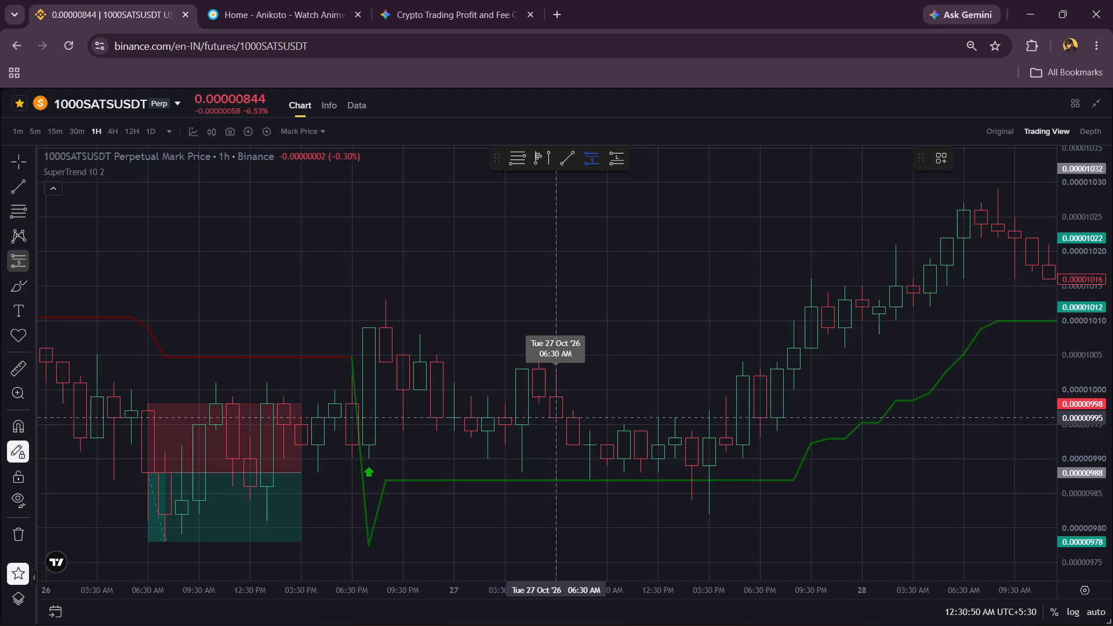
{"action": "left_click", "coordinate": [555, 416]}
{"action": "right_click", "coordinate": [667, 258]}
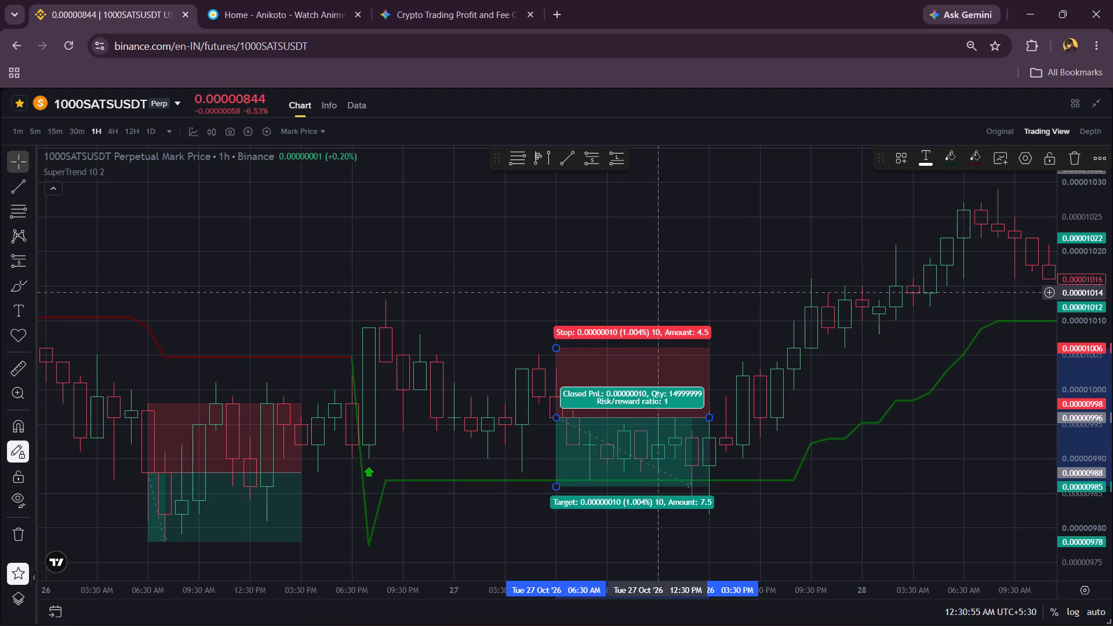
Go to 28 October 2026 and place a short position at 06:30 AM with entry about 0.00001026.
{"action": "left_click", "coordinate": [52, 607]}
{"action": "left_click", "coordinate": [538, 476]}
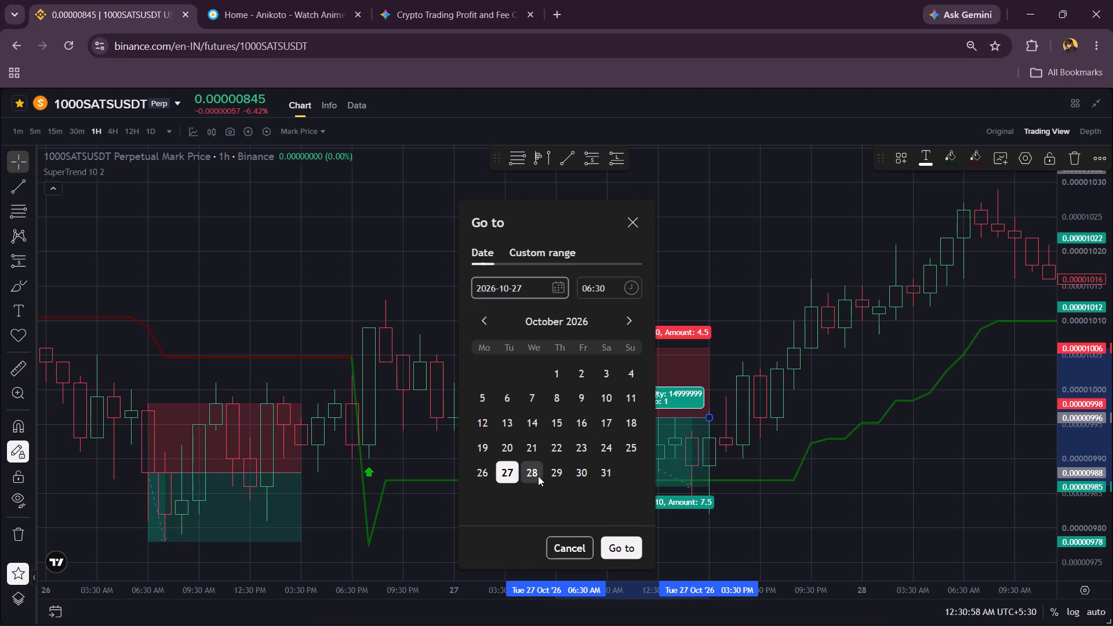
{"action": "left_click", "coordinate": [629, 547]}
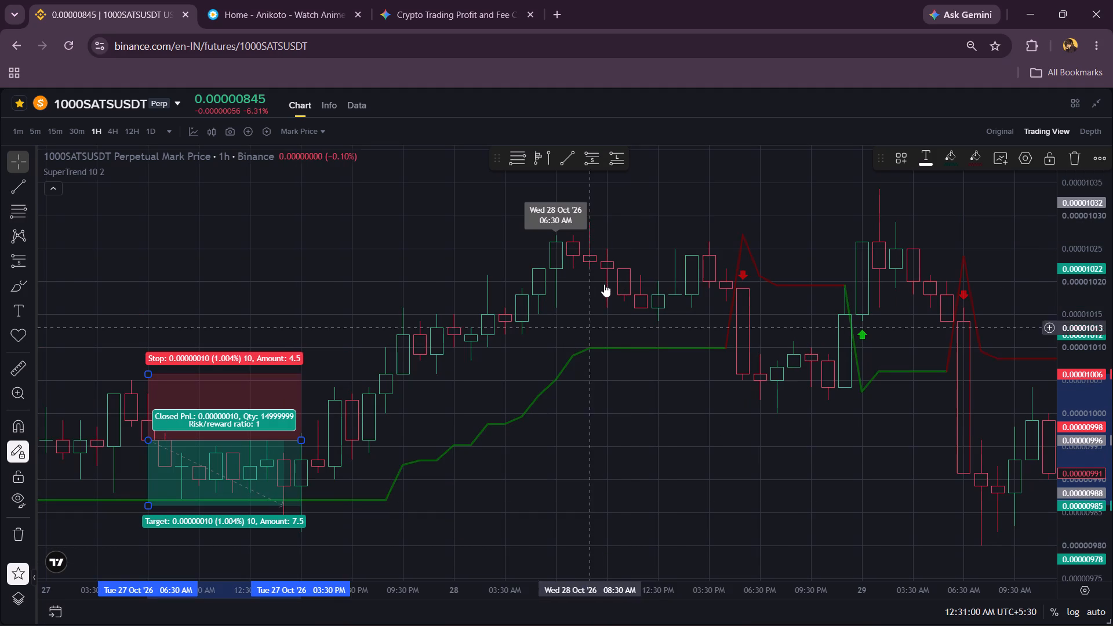
{"action": "left_click", "coordinate": [592, 148]}
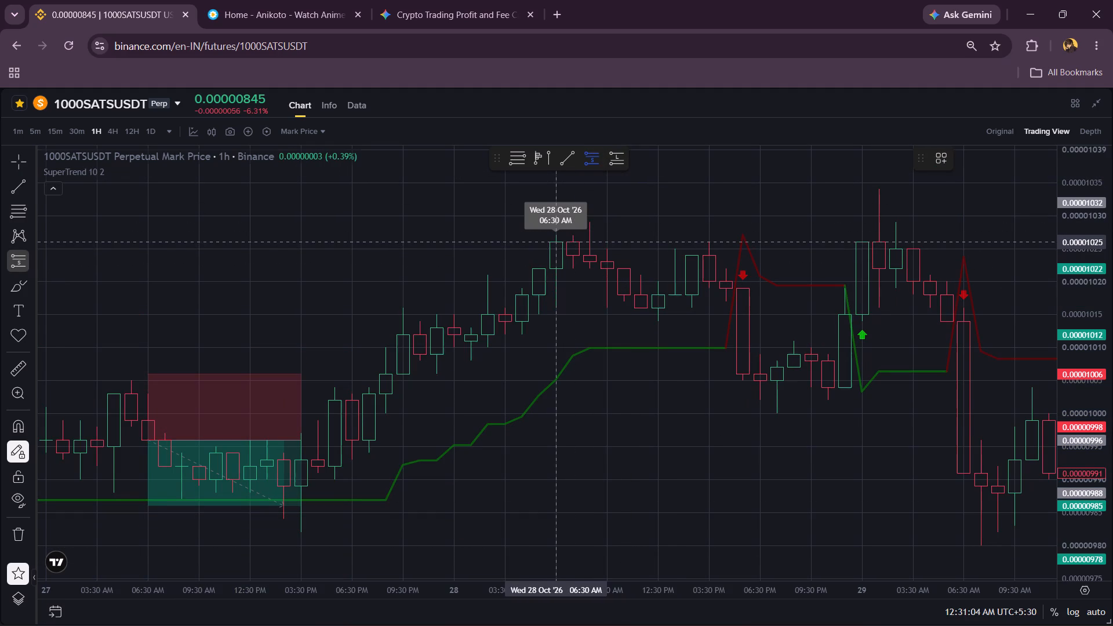
{"action": "left_click", "coordinate": [558, 242]}
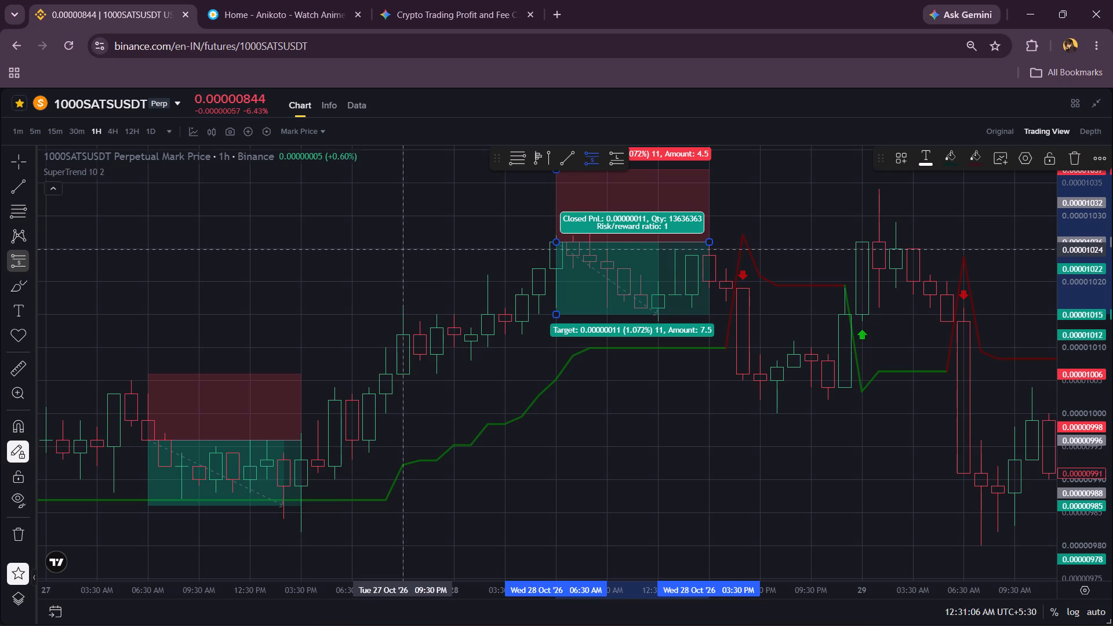
Extend the 28 October short position's target to about 2.05% at 0.00001005.
{"action": "right_click", "coordinate": [401, 249]}
{"action": "left_click_drag", "start_coordinate": [557, 312], "coordinate": [573, 355]}
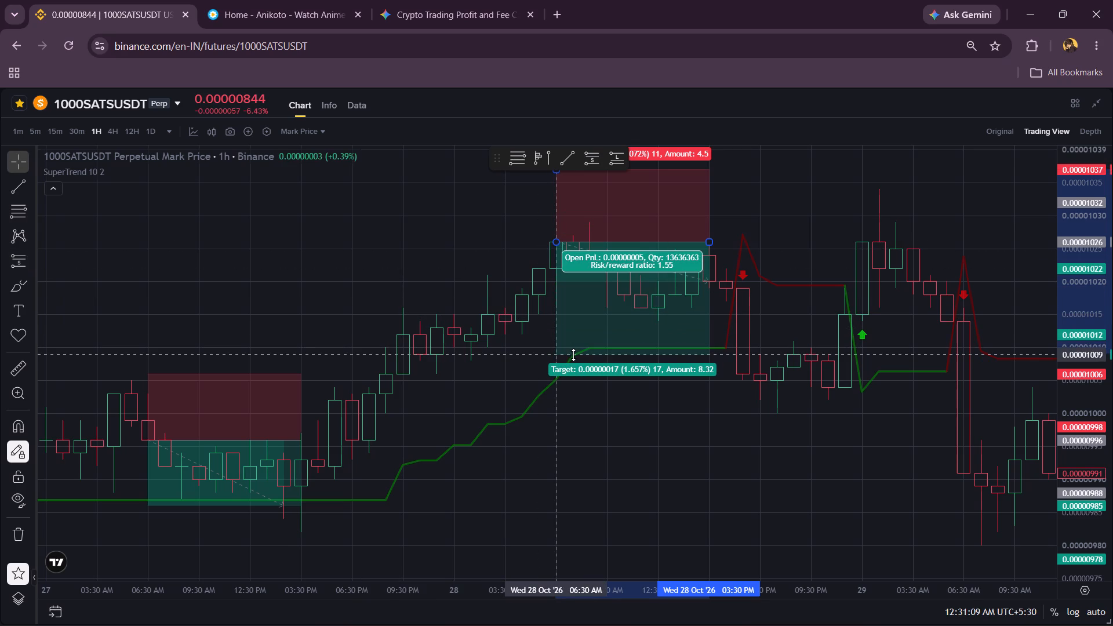
{"action": "left_click_drag", "start_coordinate": [573, 355], "coordinate": [590, 376]}
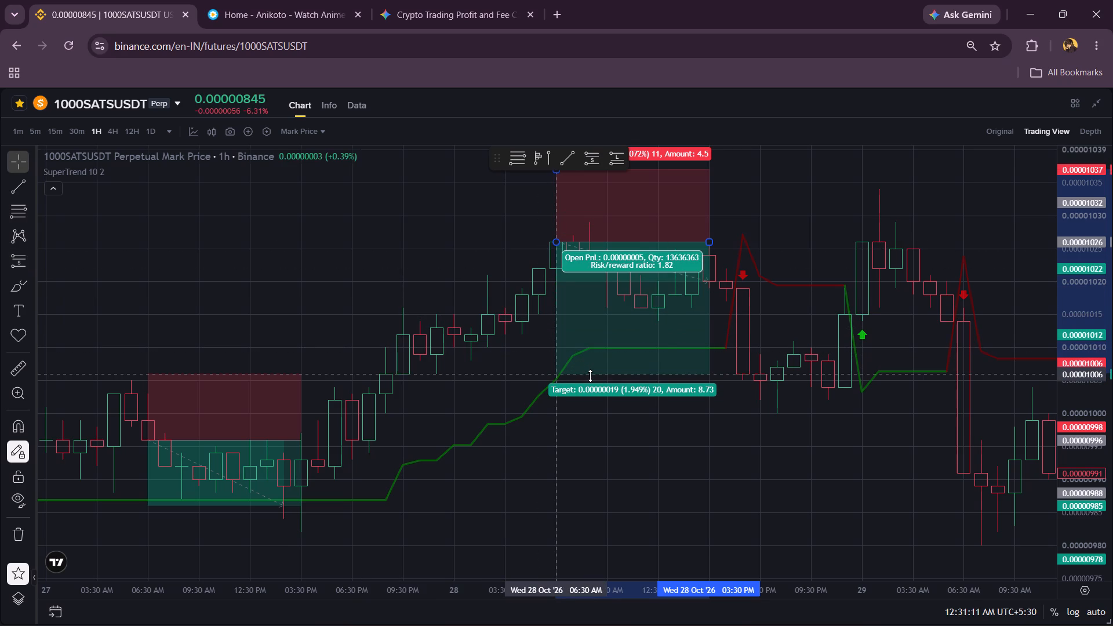
{"action": "left_click_drag", "start_coordinate": [590, 376], "coordinate": [588, 382]}
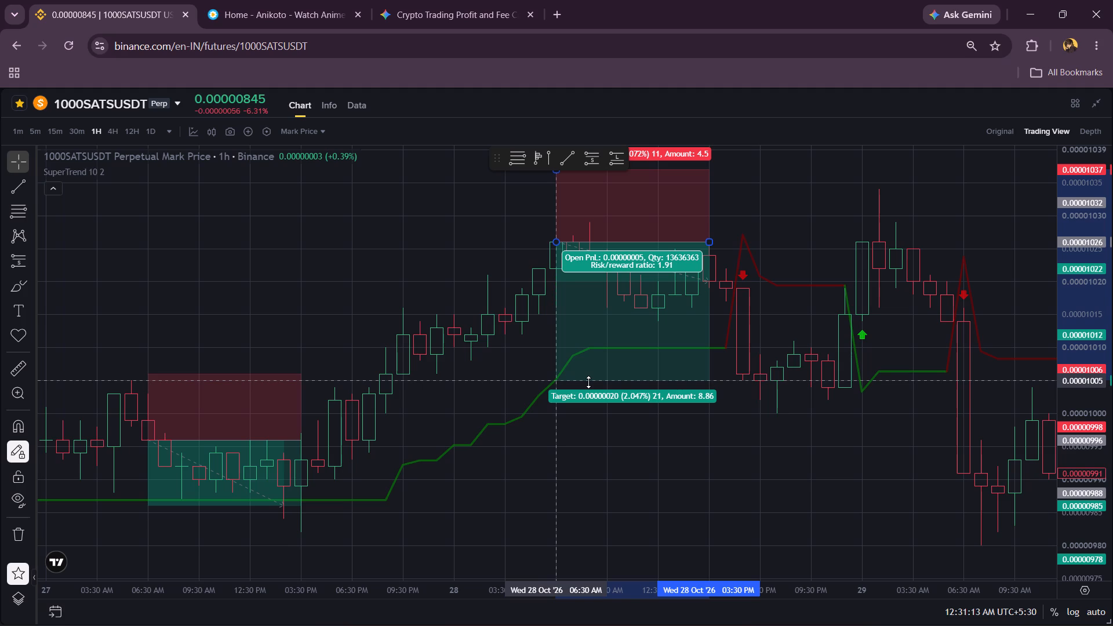
{"action": "left_click_drag", "start_coordinate": [588, 382], "coordinate": [587, 382]}
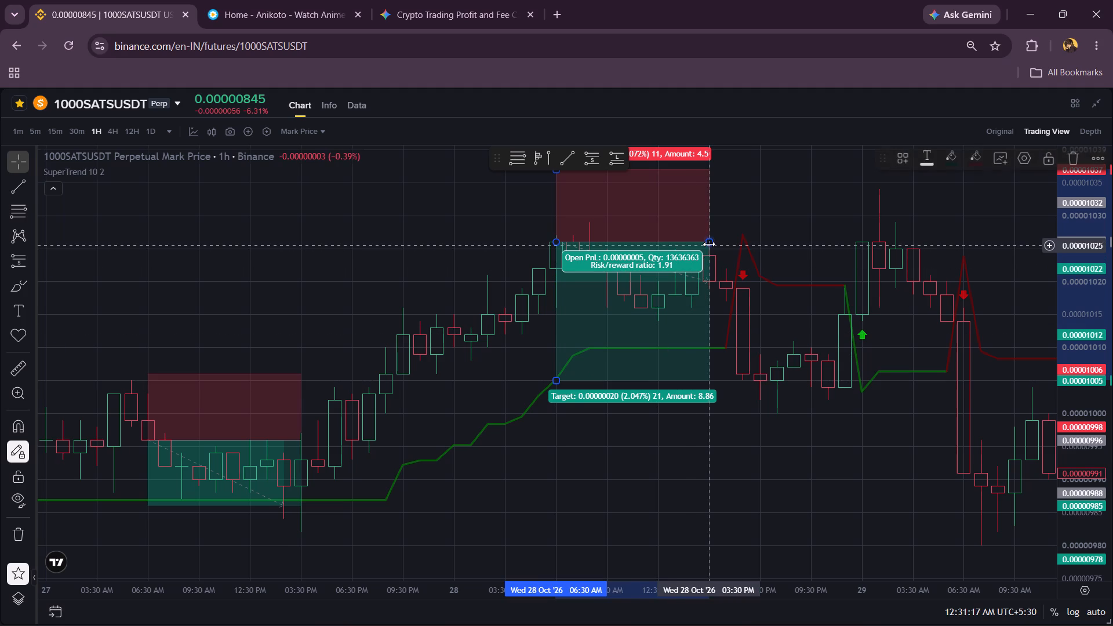
Extend the 28 October short position's end time to 06:30 PM the same day.
{"action": "left_click_drag", "start_coordinate": [709, 244], "coordinate": [758, 251]}
{"action": "left_click", "coordinate": [809, 243]}
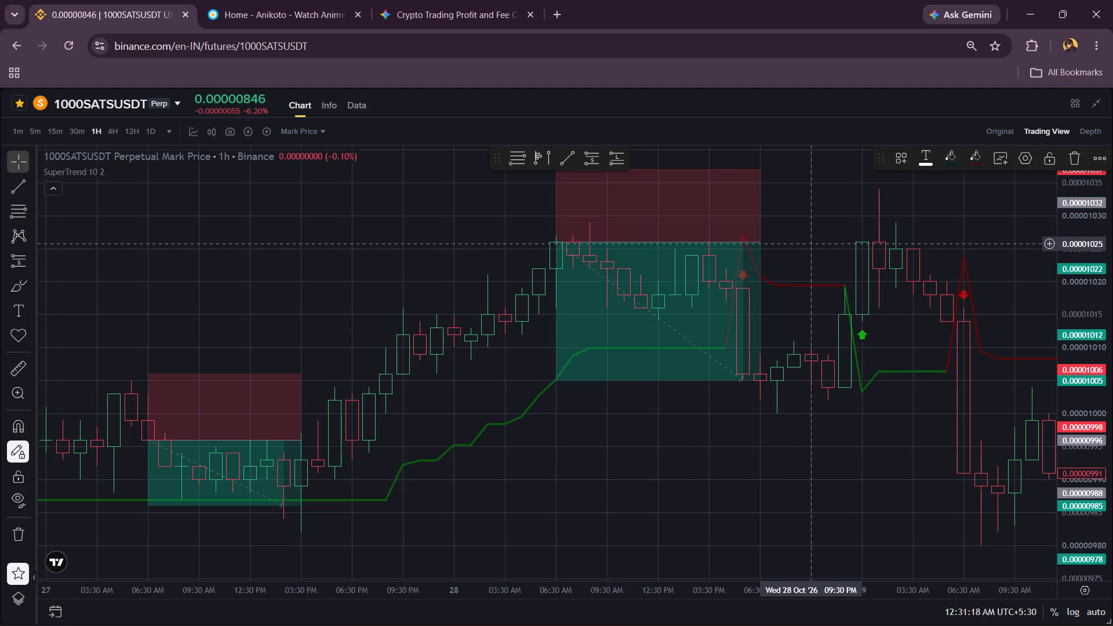
Go to 29 October 2026 and place a short position at 06:30 AM with entry 0.00000991.
{"action": "scroll", "coordinate": [809, 243], "scroll_direction": "left", "scroll_amount": 1}
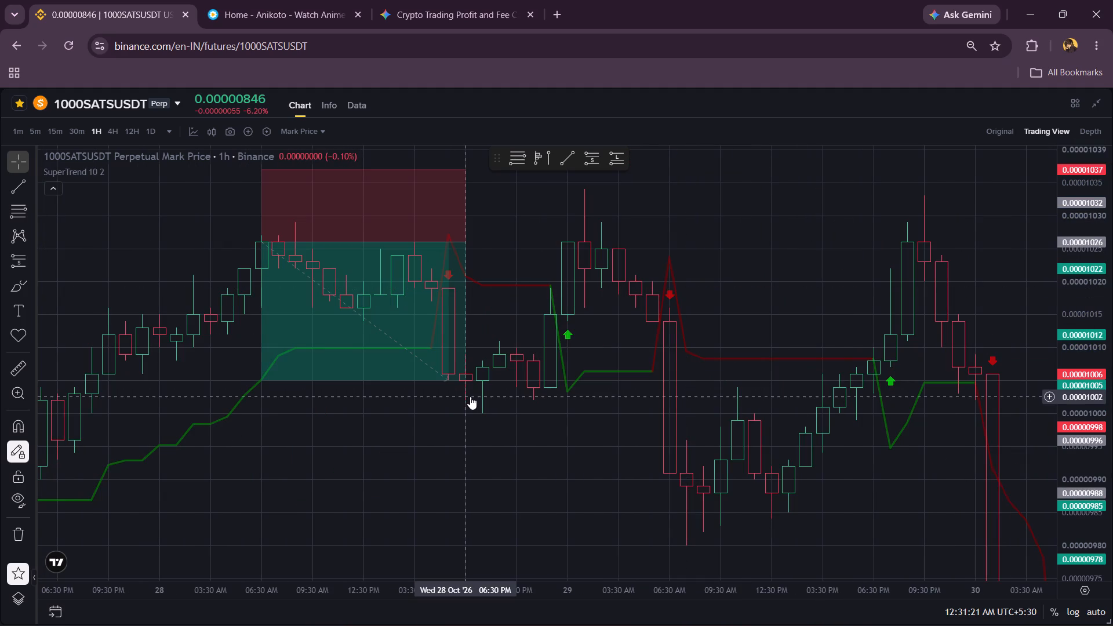
{"action": "scroll", "coordinate": [470, 396], "scroll_direction": "left", "scroll_amount": 2}
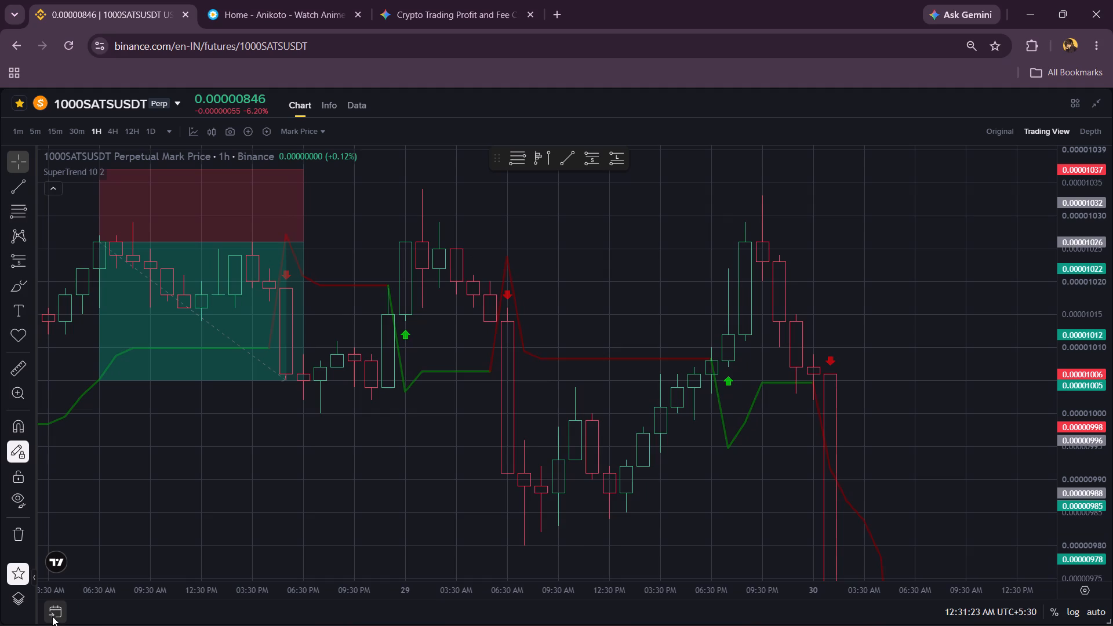
{"action": "left_click", "coordinate": [52, 616]}
{"action": "left_click", "coordinate": [559, 479]}
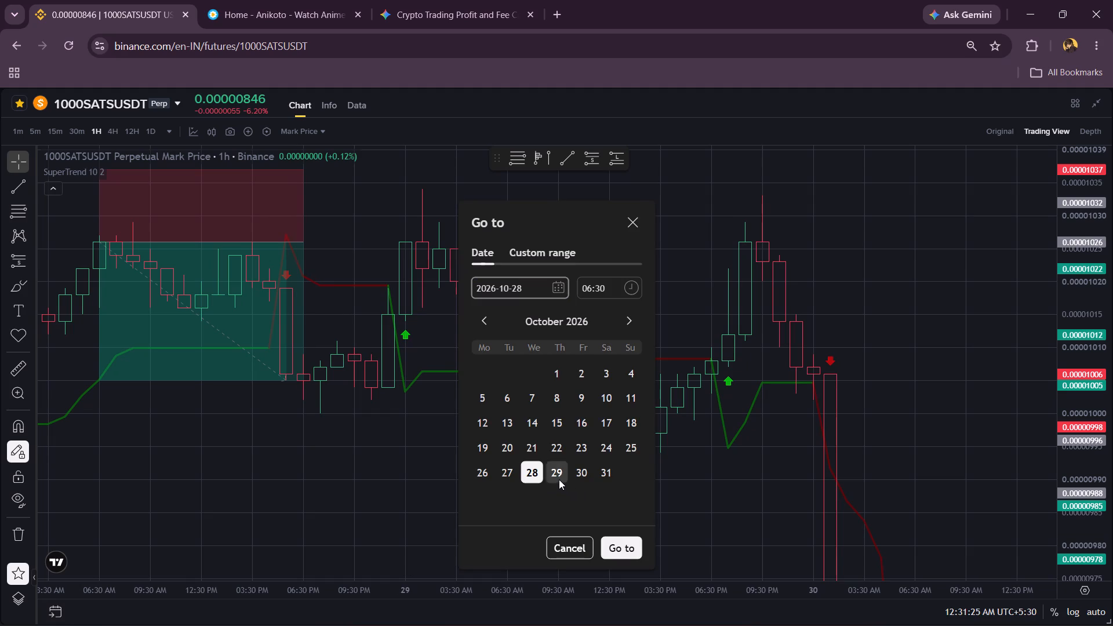
{"action": "left_click", "coordinate": [625, 549]}
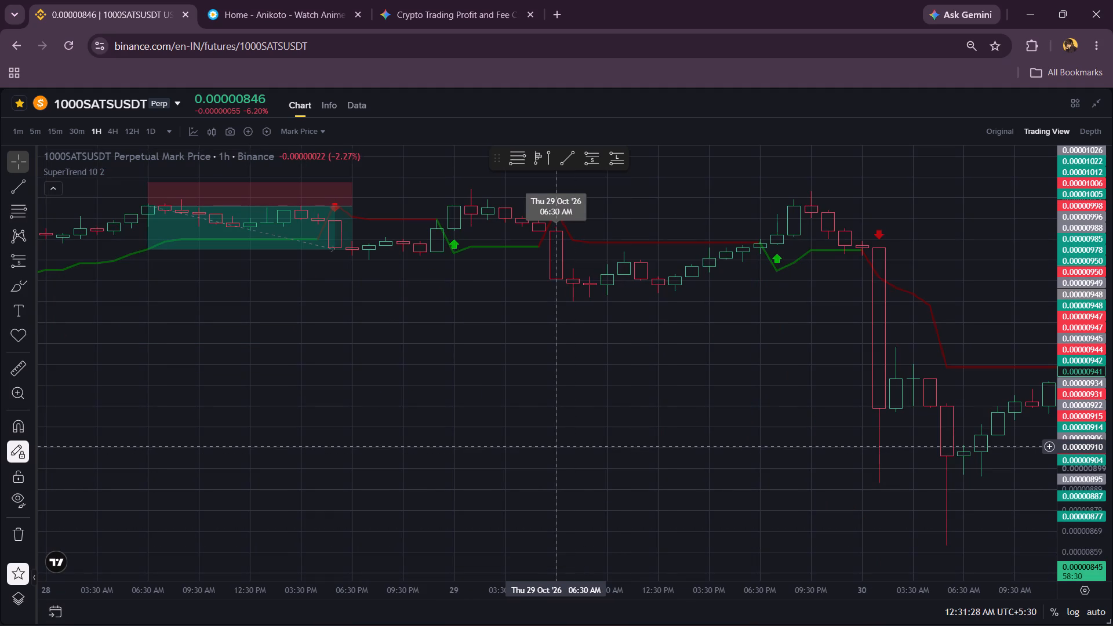
{"action": "left_click_drag", "start_coordinate": [548, 379], "coordinate": [491, 472]}
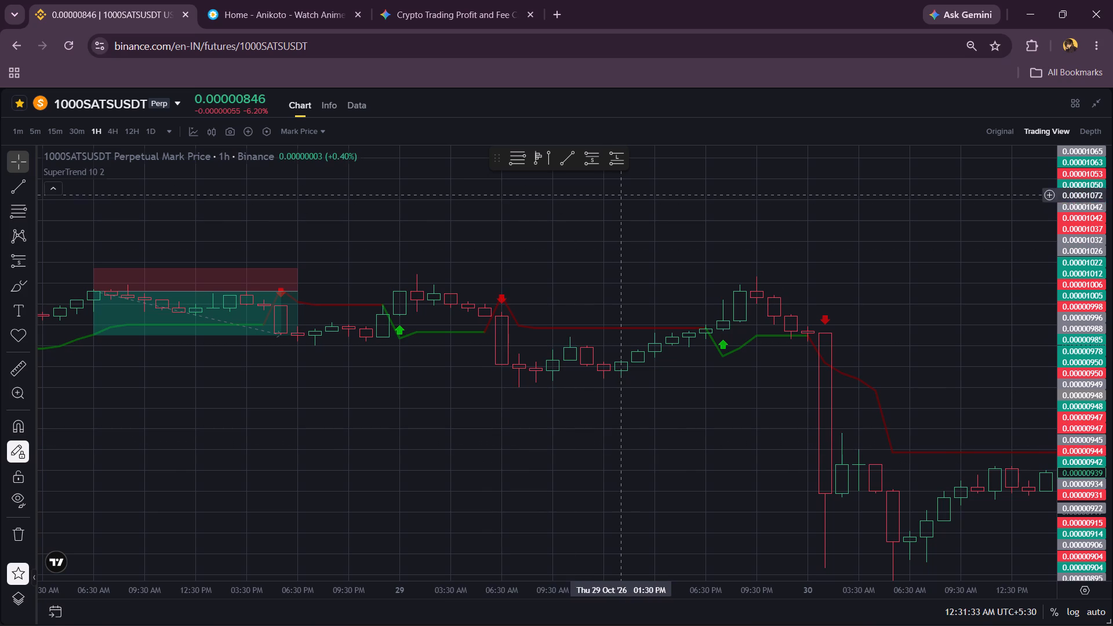
{"action": "left_click", "coordinate": [596, 156]}
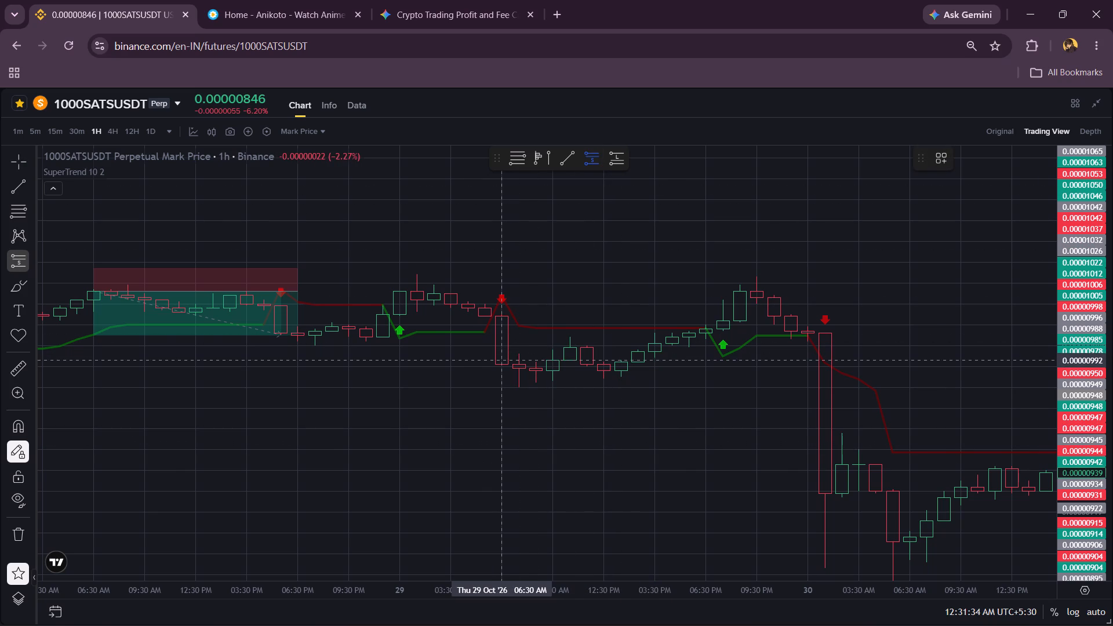
{"action": "left_click", "coordinate": [504, 364]}
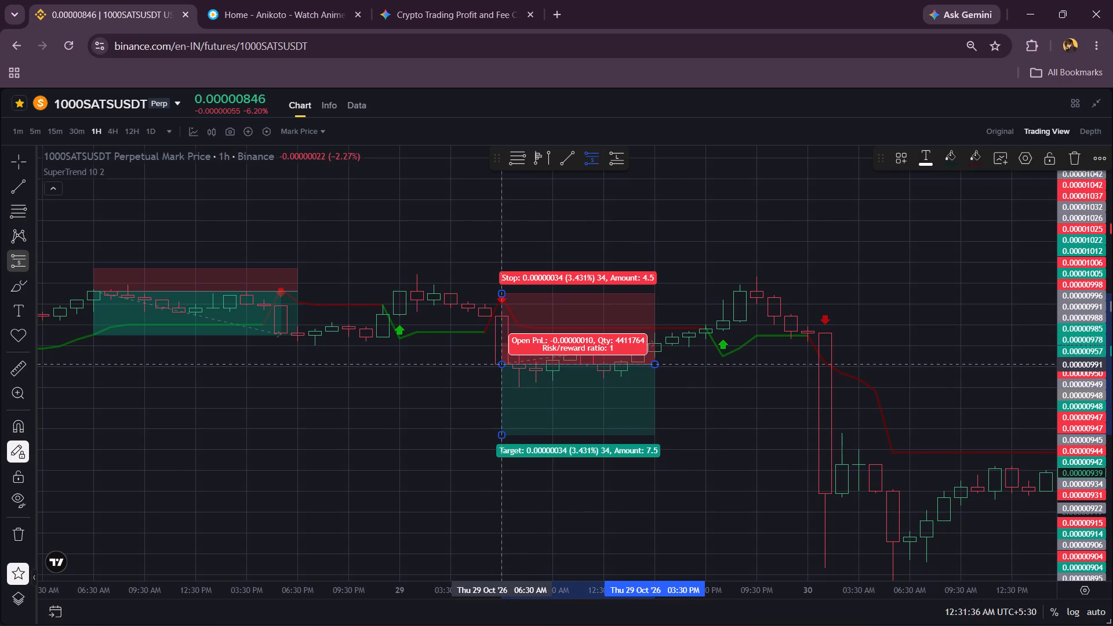
{"action": "right_click", "coordinate": [682, 231]}
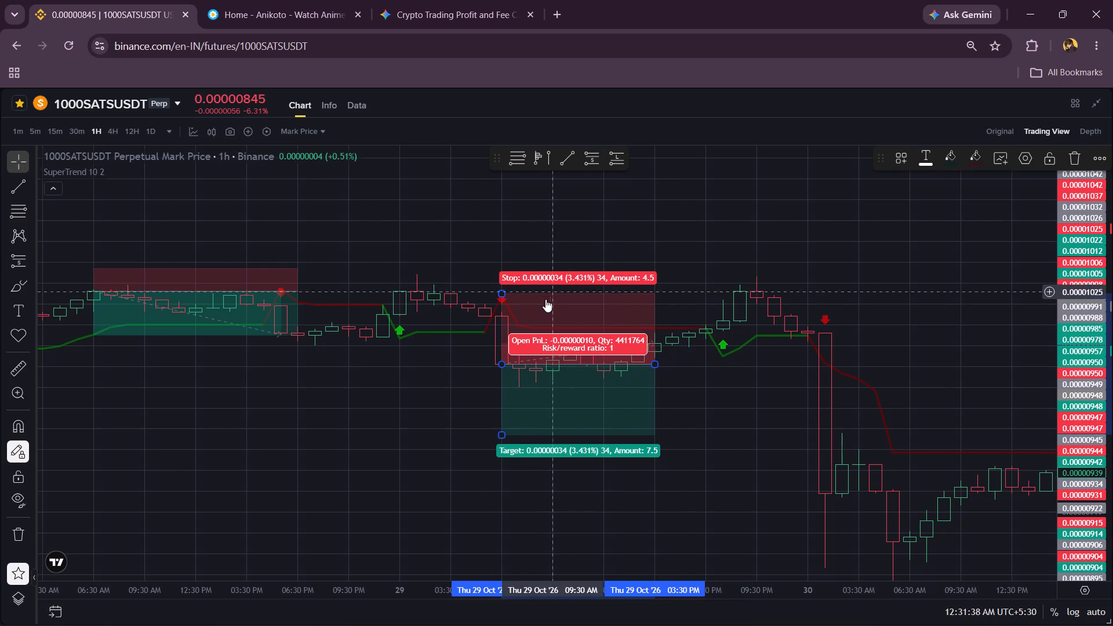
Tighten the 29 October short position's stop to about 1.11% at 0.00001002.
{"action": "left_click_drag", "start_coordinate": [504, 295], "coordinate": [523, 346]}
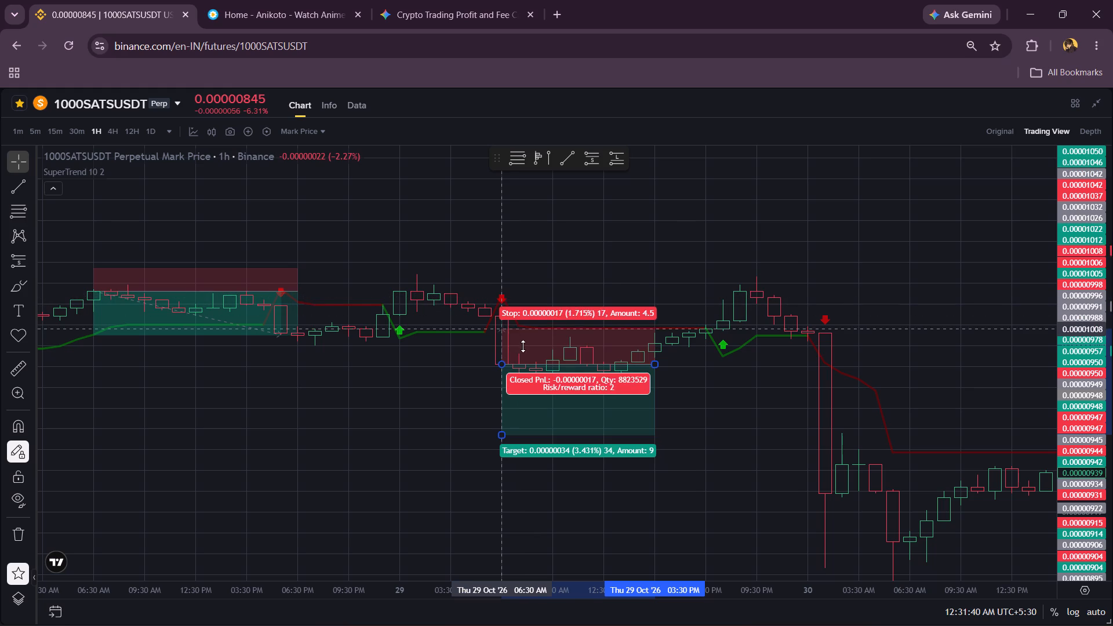
{"action": "left_click_drag", "start_coordinate": [523, 346], "coordinate": [536, 343]}
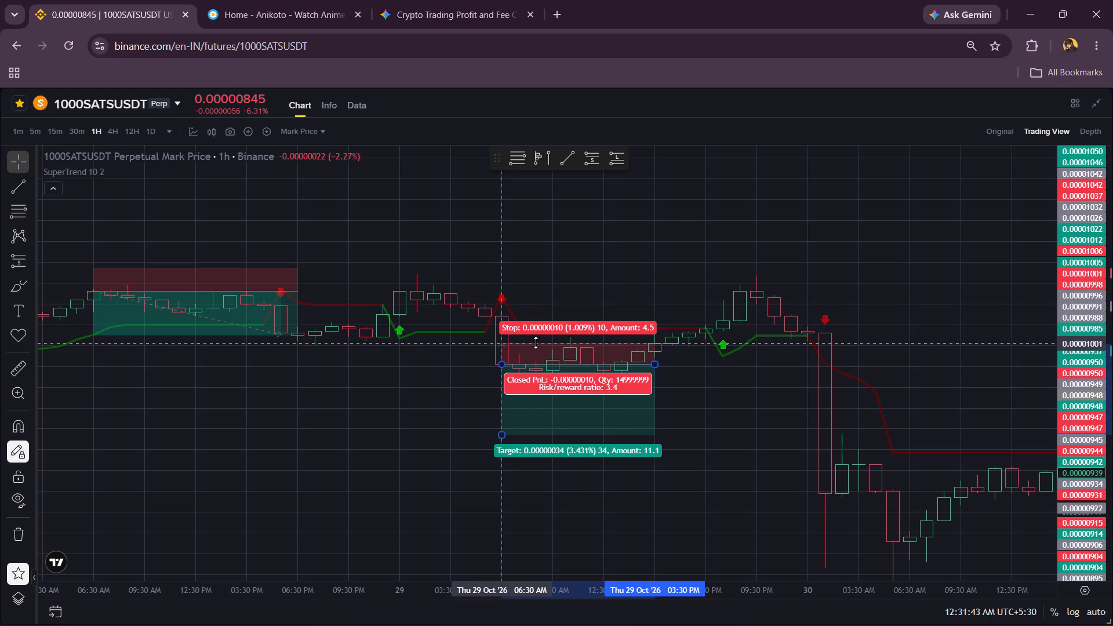
{"action": "left_click_drag", "start_coordinate": [536, 343], "coordinate": [536, 341]}
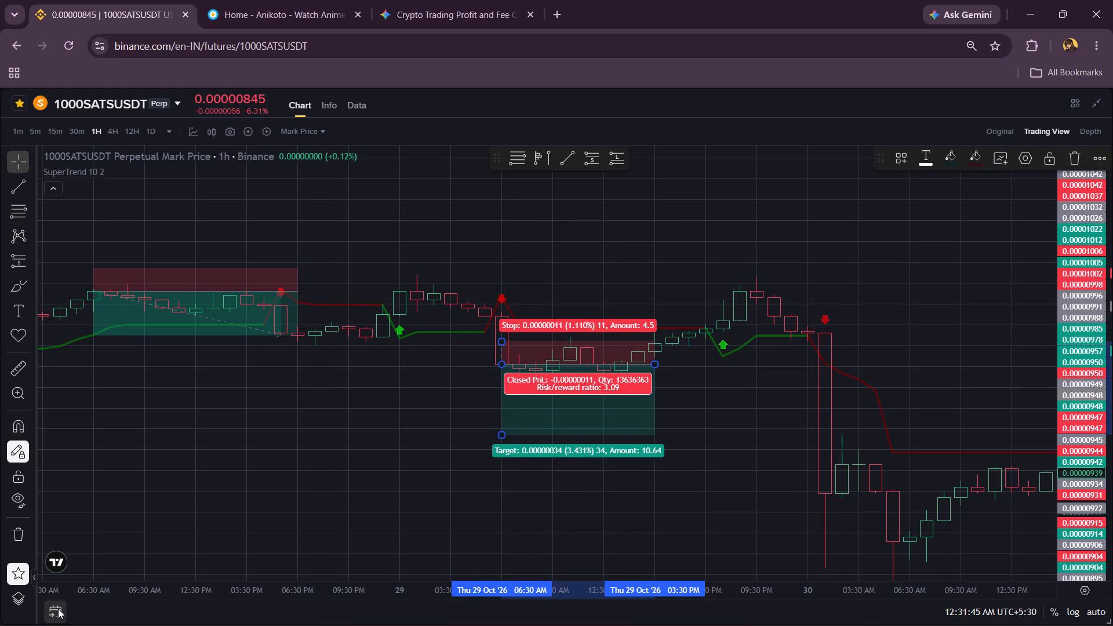
Go to 30 October 2026 and place a short position at 06:30 AM with entry 0.00000907.
{"action": "left_click", "coordinate": [57, 608]}
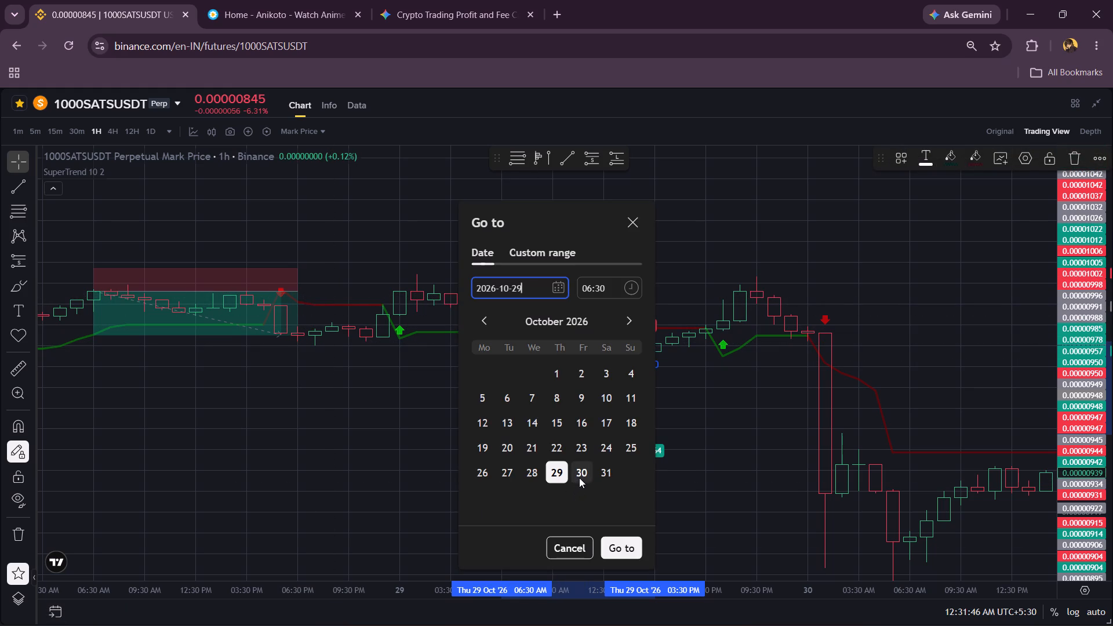
{"action": "left_click", "coordinate": [579, 478]}
{"action": "left_click", "coordinate": [631, 551]}
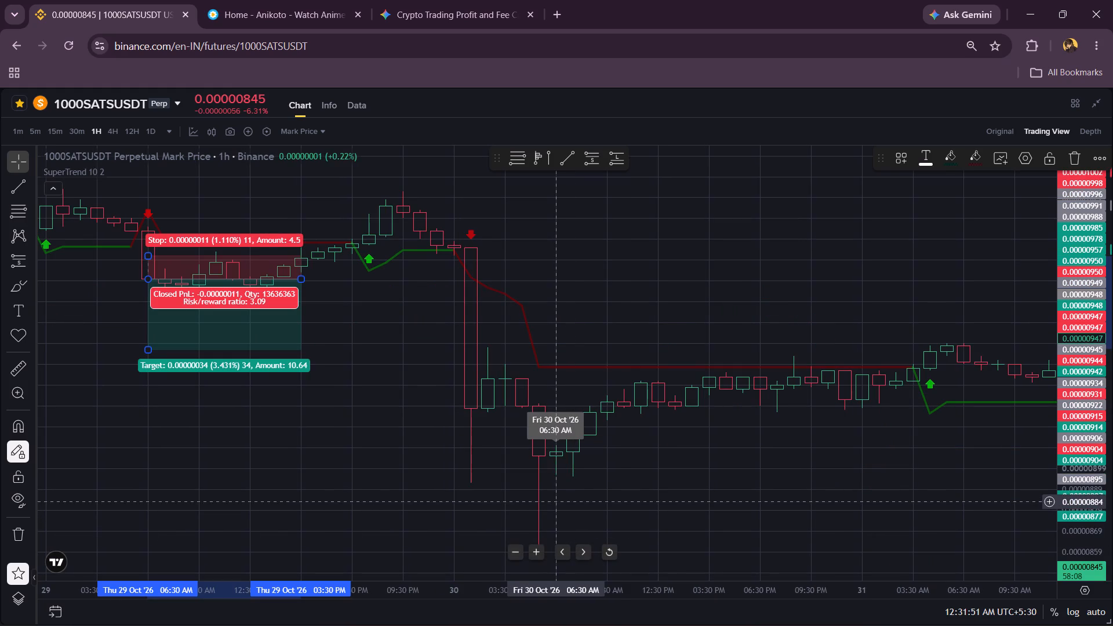
{"action": "left_click", "coordinate": [590, 159]}
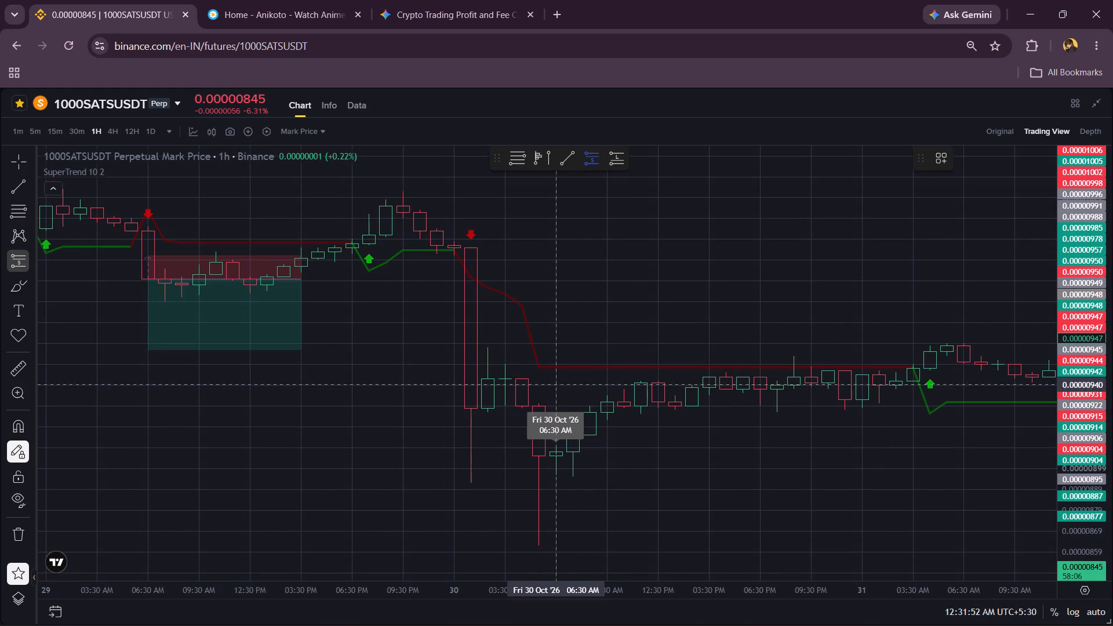
{"action": "left_click", "coordinate": [556, 453]}
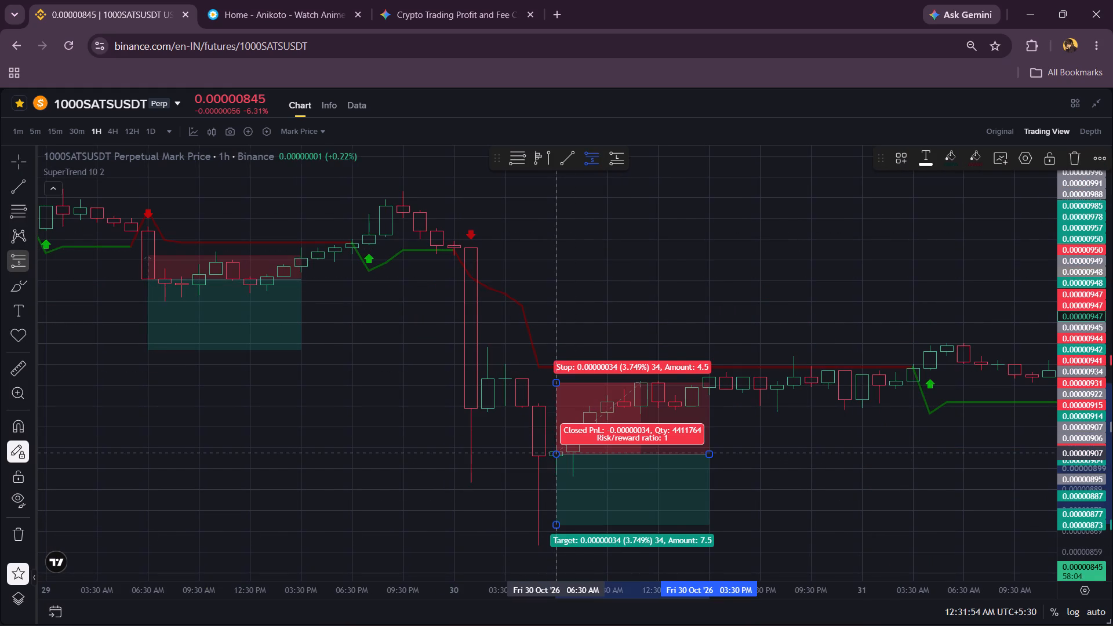
{"action": "right_click", "coordinate": [676, 216]}
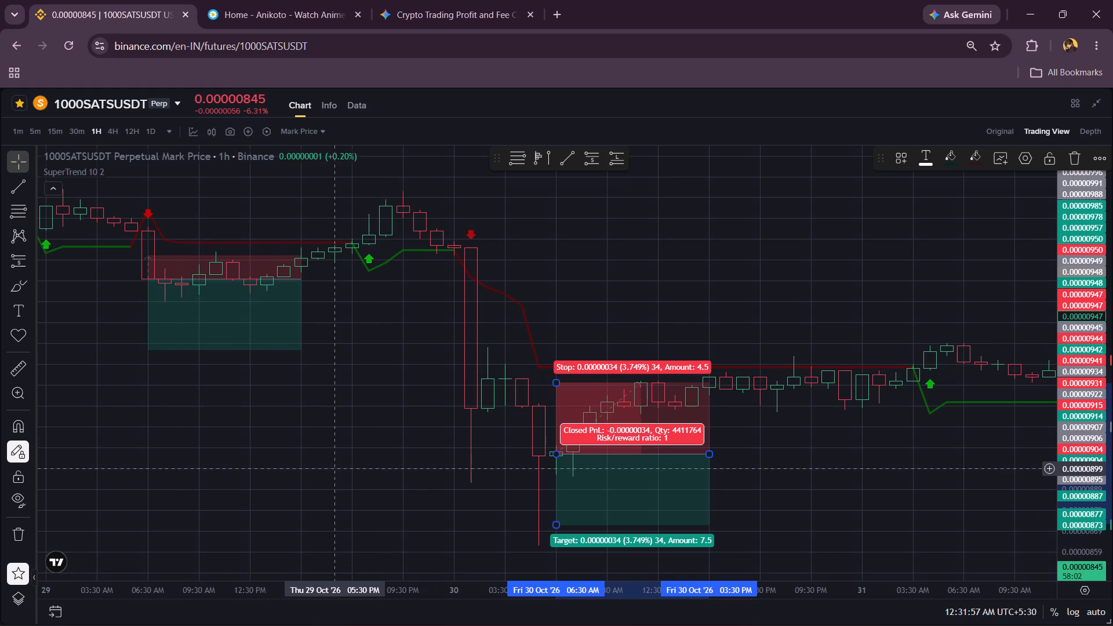
Review the placed short positions backwards from 30 October 2026 to the first days of October.
{"action": "scroll", "coordinate": [330, 468], "scroll_direction": "down", "scroll_amount": 2}
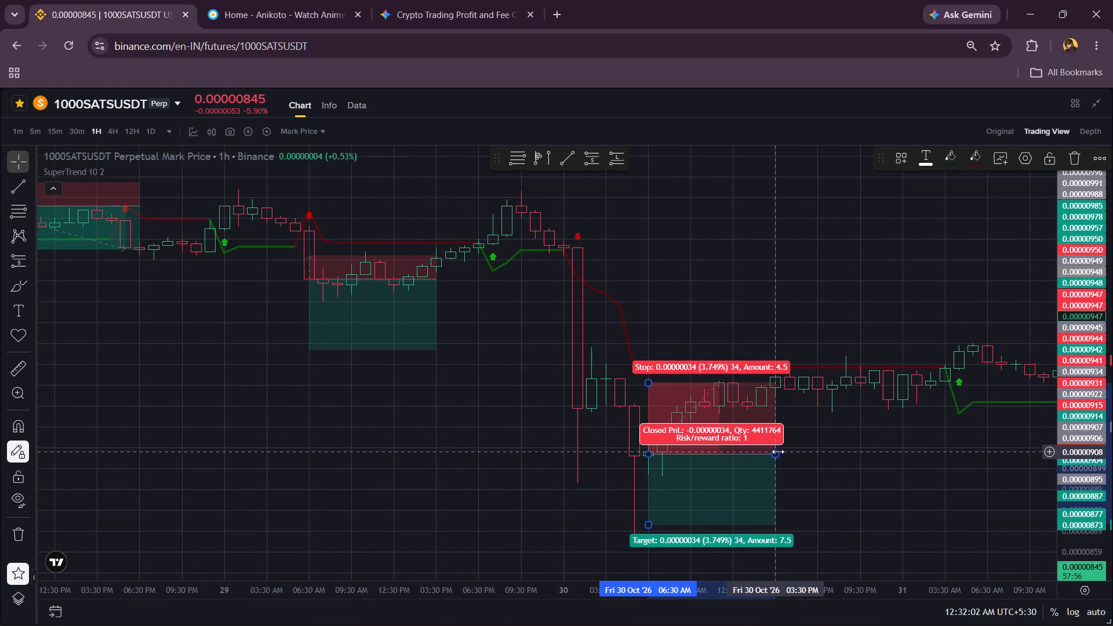
{"action": "scroll", "coordinate": [402, 466], "scroll_direction": "right", "scroll_amount": 6}
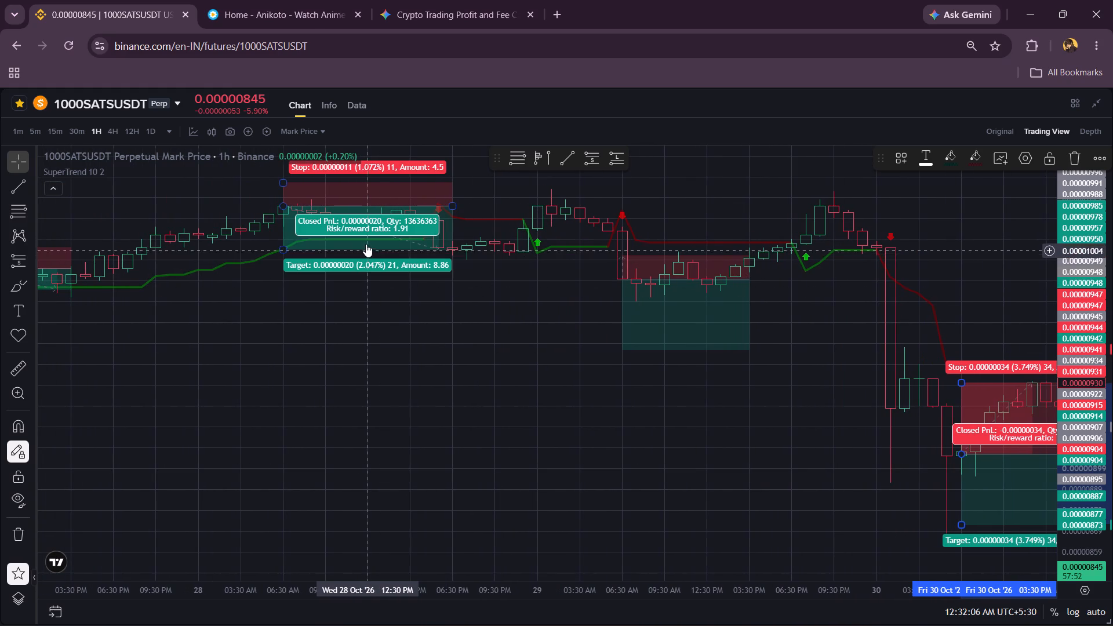
{"action": "scroll", "coordinate": [331, 433], "scroll_direction": "down", "scroll_amount": 3}
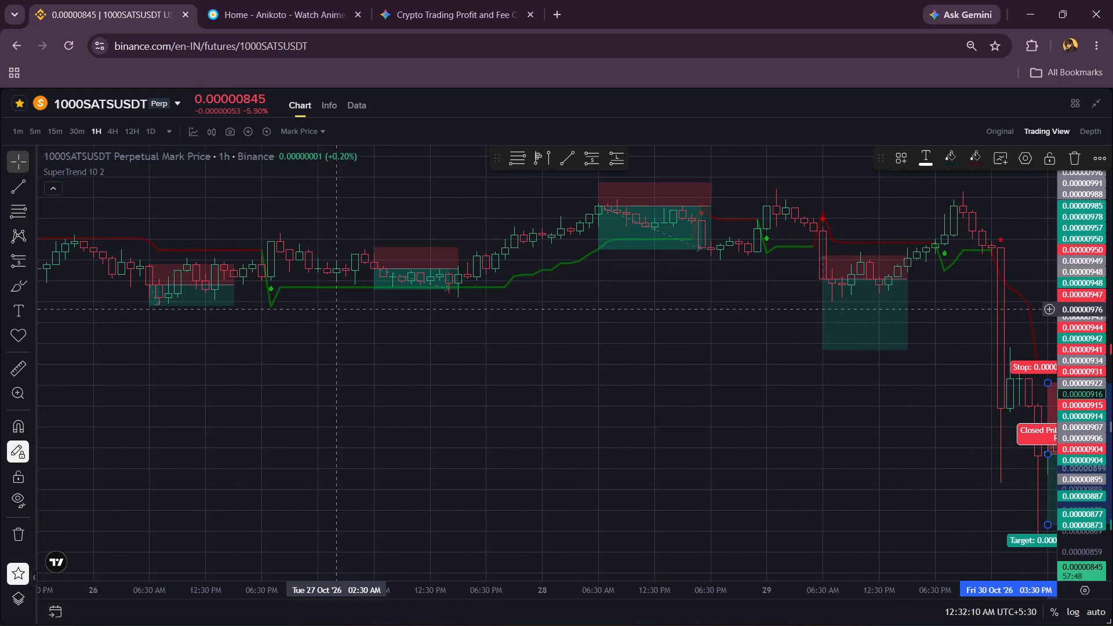
{"action": "scroll", "coordinate": [336, 310], "scroll_direction": "right", "scroll_amount": 4}
{"action": "scroll", "coordinate": [402, 296], "scroll_direction": "right", "scroll_amount": 4}
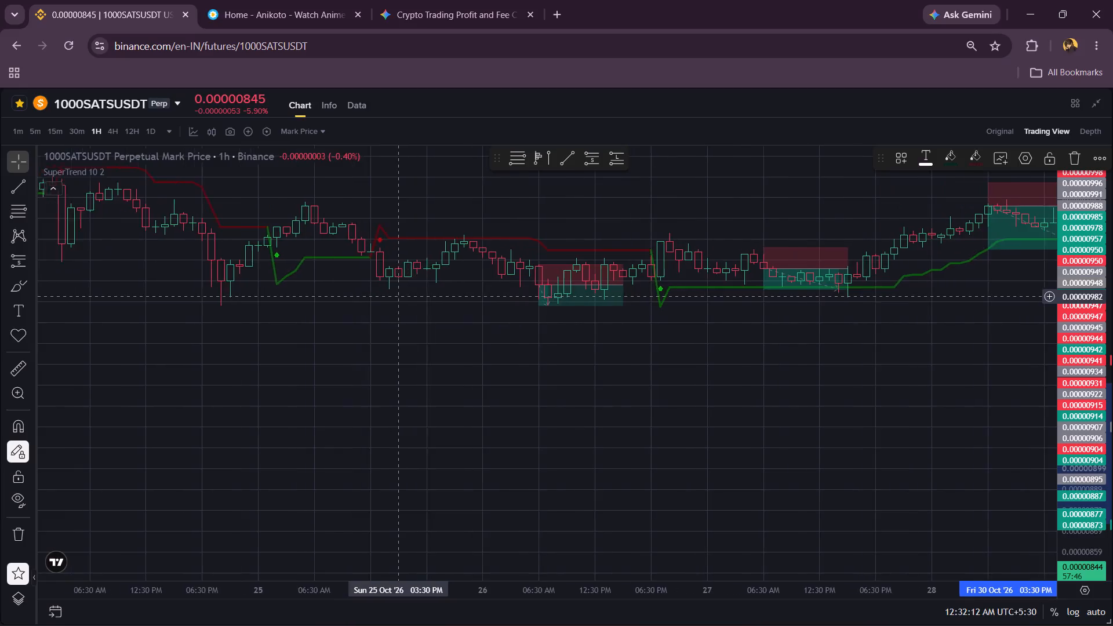
{"action": "scroll", "coordinate": [402, 296], "scroll_direction": "right", "scroll_amount": 4}
{"action": "left_click_drag", "start_coordinate": [434, 254], "coordinate": [346, 485]}
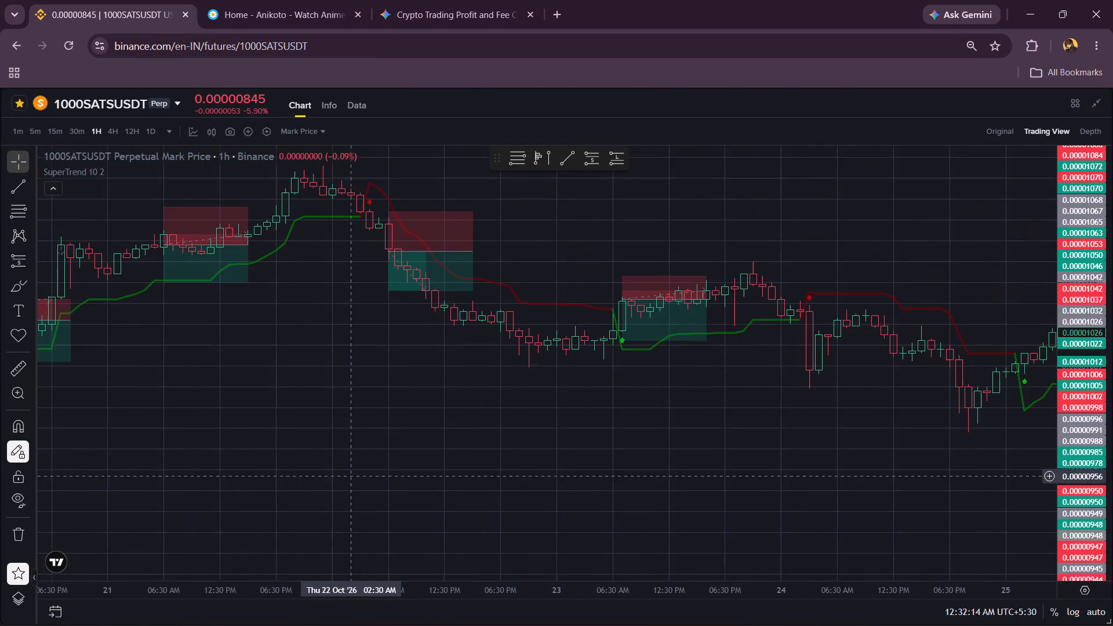
{"action": "left_click_drag", "start_coordinate": [346, 485], "coordinate": [344, 497]}
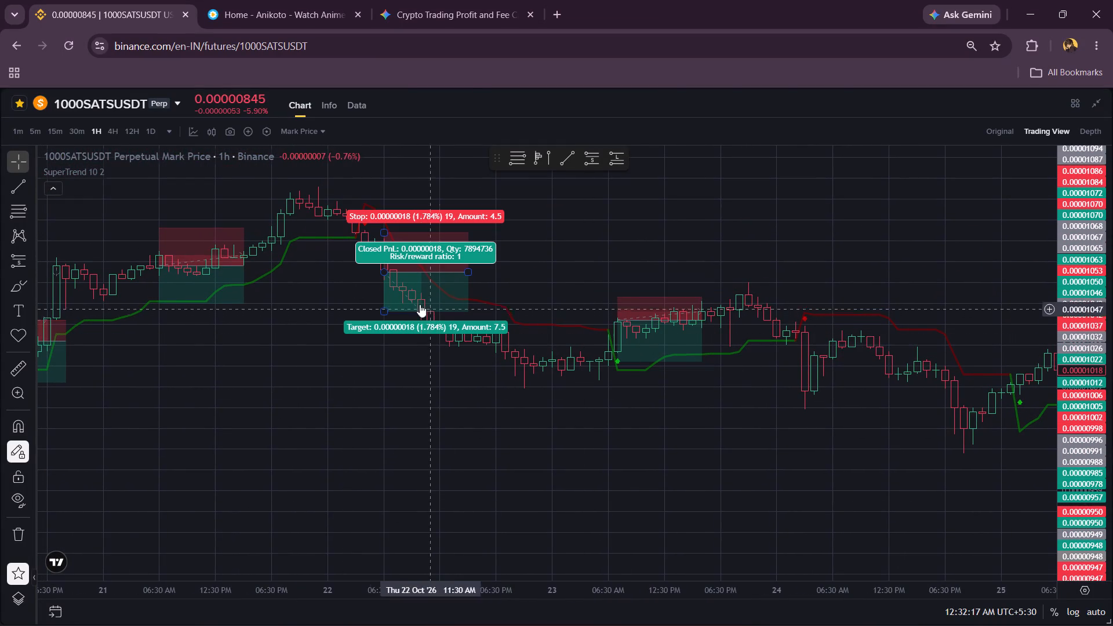
{"action": "scroll", "coordinate": [353, 395], "scroll_direction": "right", "scroll_amount": 4}
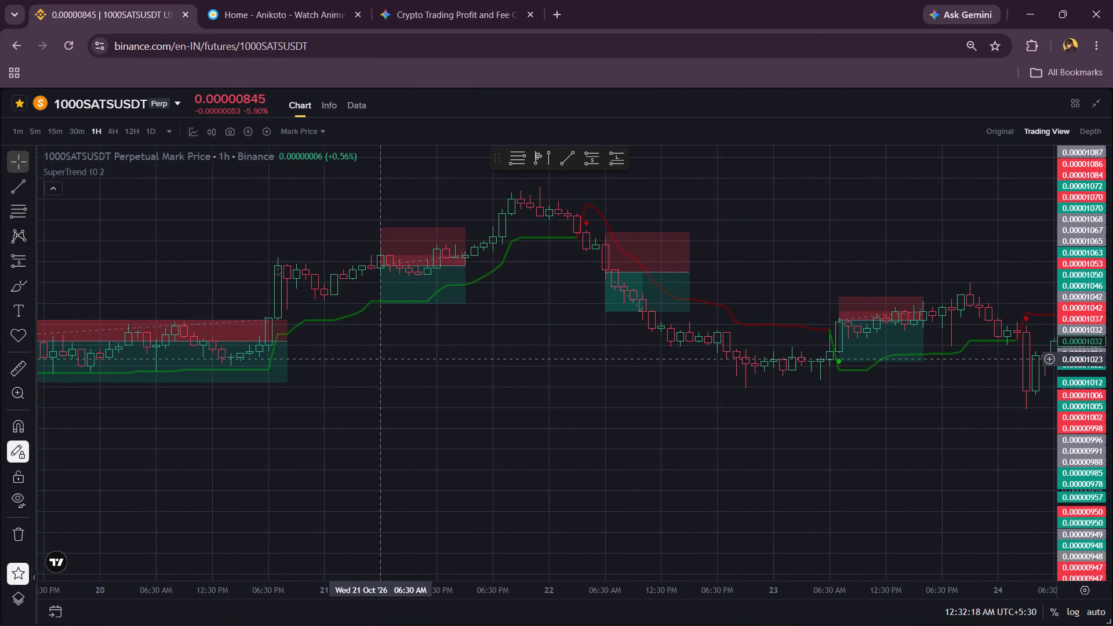
{"action": "scroll", "coordinate": [169, 366], "scroll_direction": "right", "scroll_amount": 8}
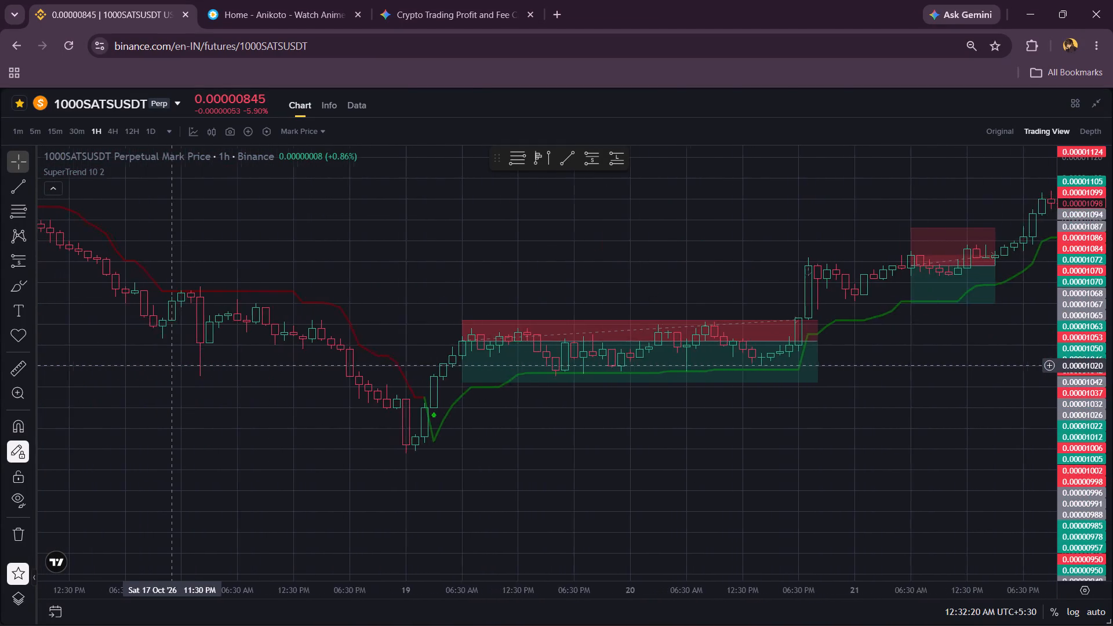
{"action": "scroll", "coordinate": [169, 366], "scroll_direction": "right", "scroll_amount": 3}
{"action": "left_click_drag", "start_coordinate": [202, 337], "coordinate": [270, 477]}
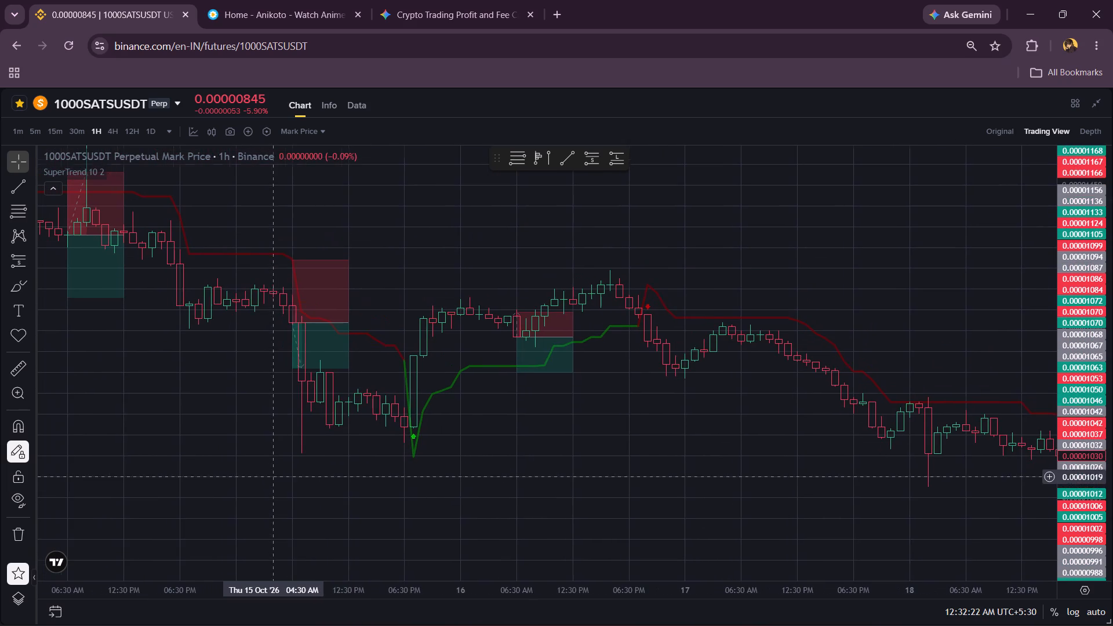
{"action": "left_click_drag", "start_coordinate": [160, 398], "coordinate": [454, 532]}
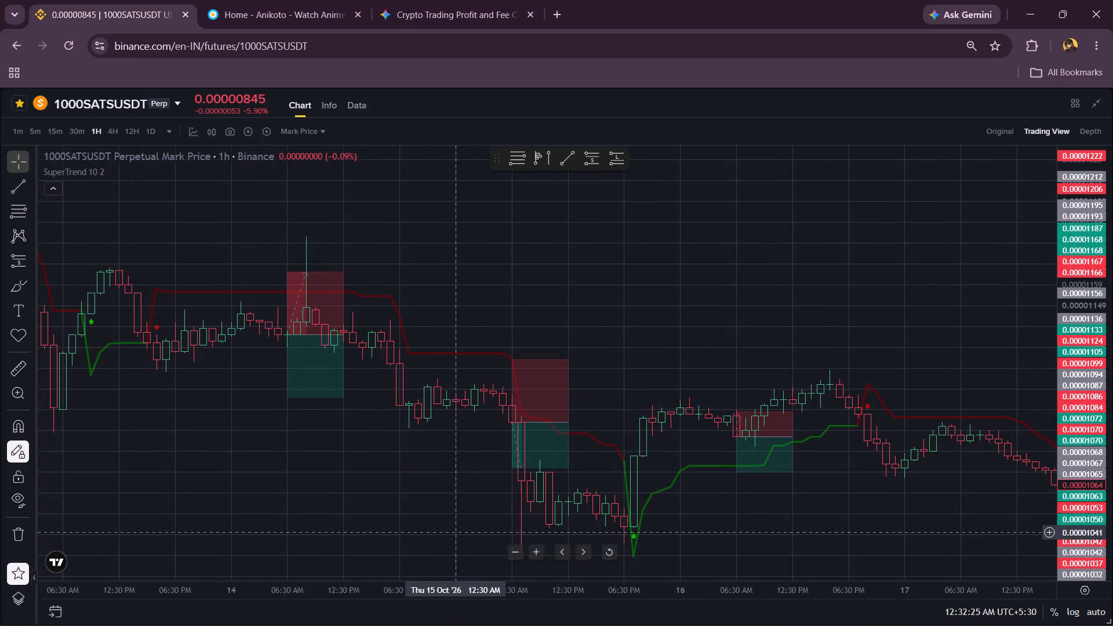
{"action": "scroll", "coordinate": [239, 449], "scroll_direction": "right", "scroll_amount": 6}
{"action": "left_click_drag", "start_coordinate": [201, 368], "coordinate": [333, 501]}
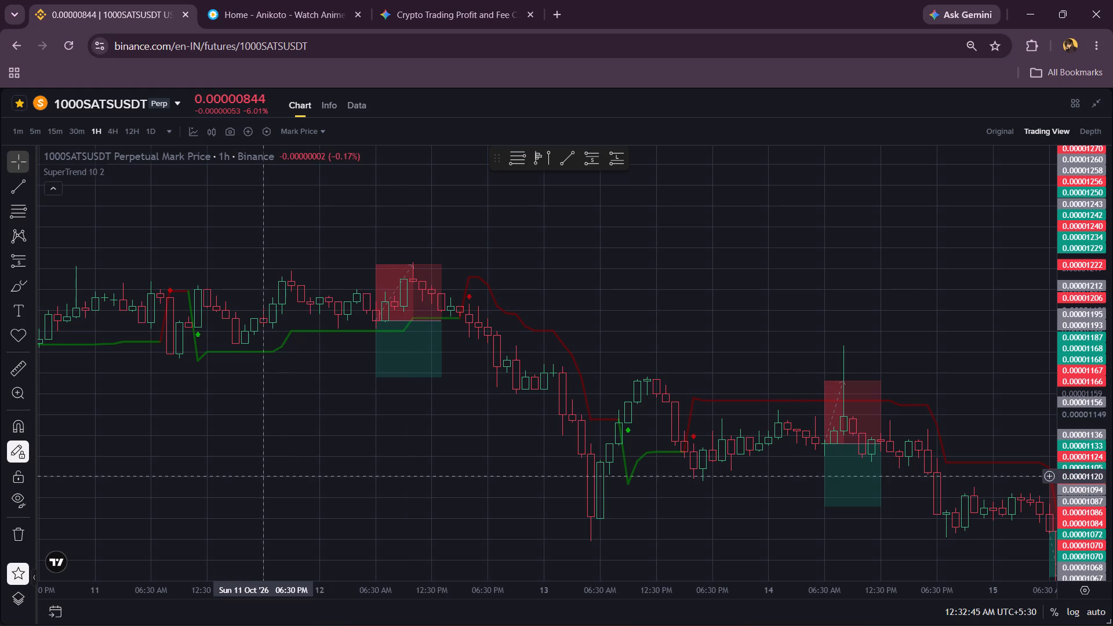
{"action": "scroll", "coordinate": [268, 476], "scroll_direction": "down", "scroll_amount": 2}
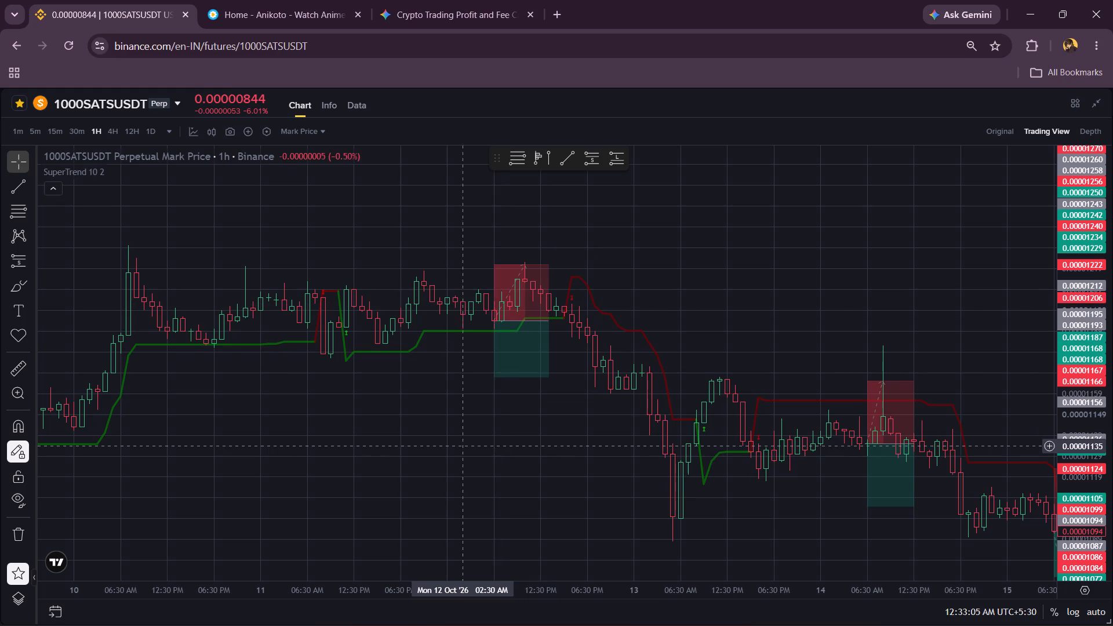
{"action": "scroll", "coordinate": [459, 445], "scroll_direction": "down", "scroll_amount": 4}
Review the placed short positions forward from 13 October to 30 October 2026.
{"action": "scroll", "coordinate": [407, 442], "scroll_direction": "up", "scroll_amount": 4}
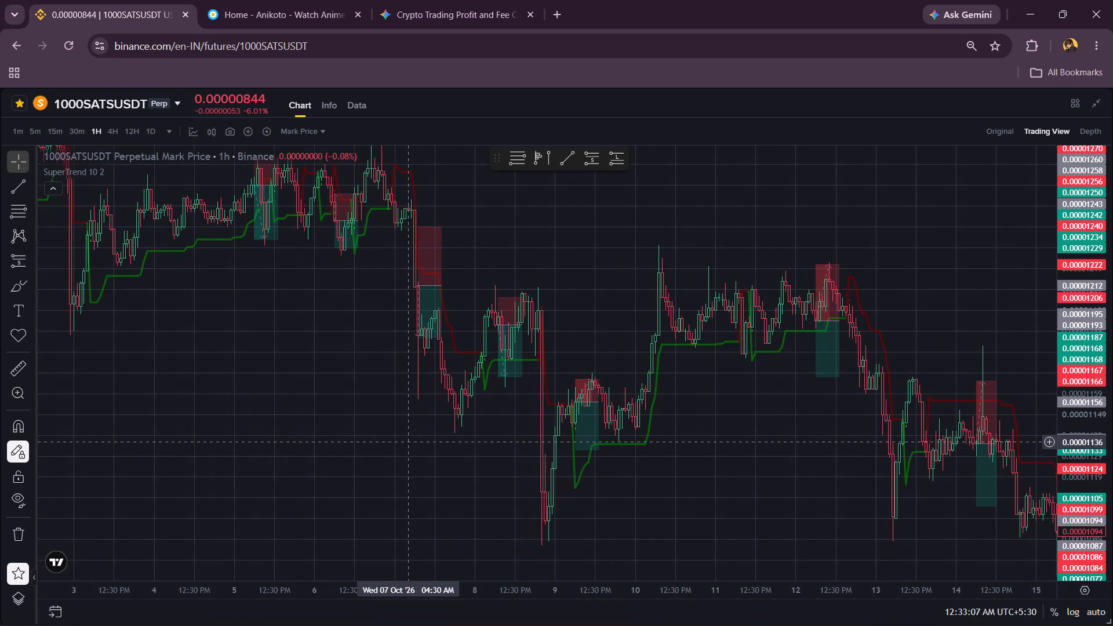
{"action": "scroll", "coordinate": [407, 442], "scroll_direction": "up", "scroll_amount": 5}
{"action": "scroll", "coordinate": [407, 442], "scroll_direction": "down", "scroll_amount": 3}
{"action": "scroll", "coordinate": [407, 442], "scroll_direction": "left", "scroll_amount": 2}
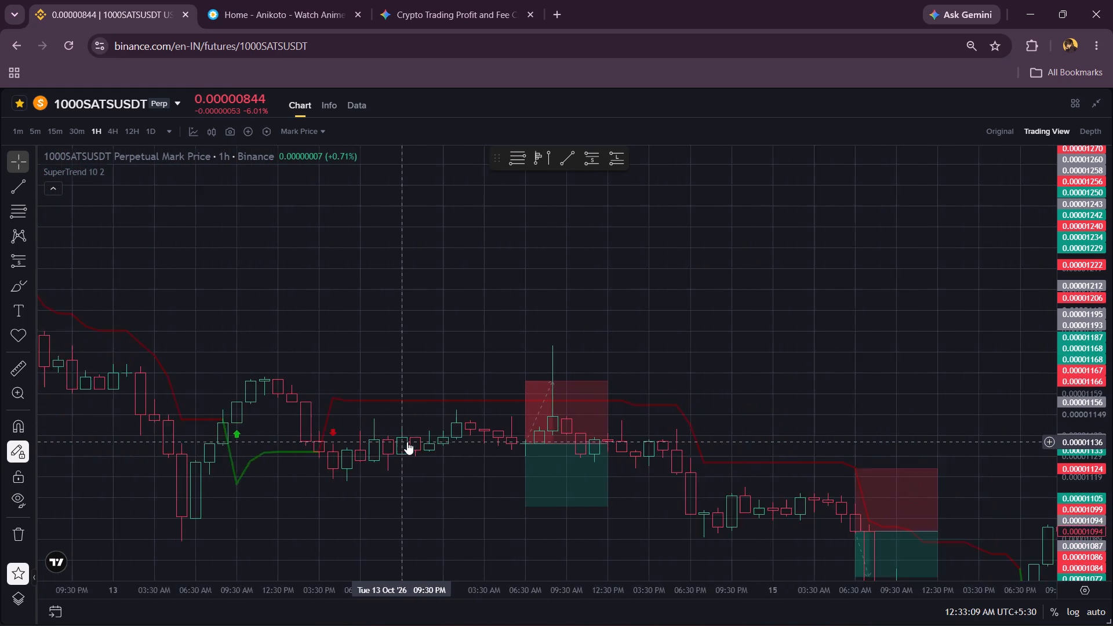
{"action": "scroll", "coordinate": [407, 442], "scroll_direction": "left", "scroll_amount": 2}
{"action": "left_click_drag", "start_coordinate": [542, 415], "coordinate": [356, 325]}
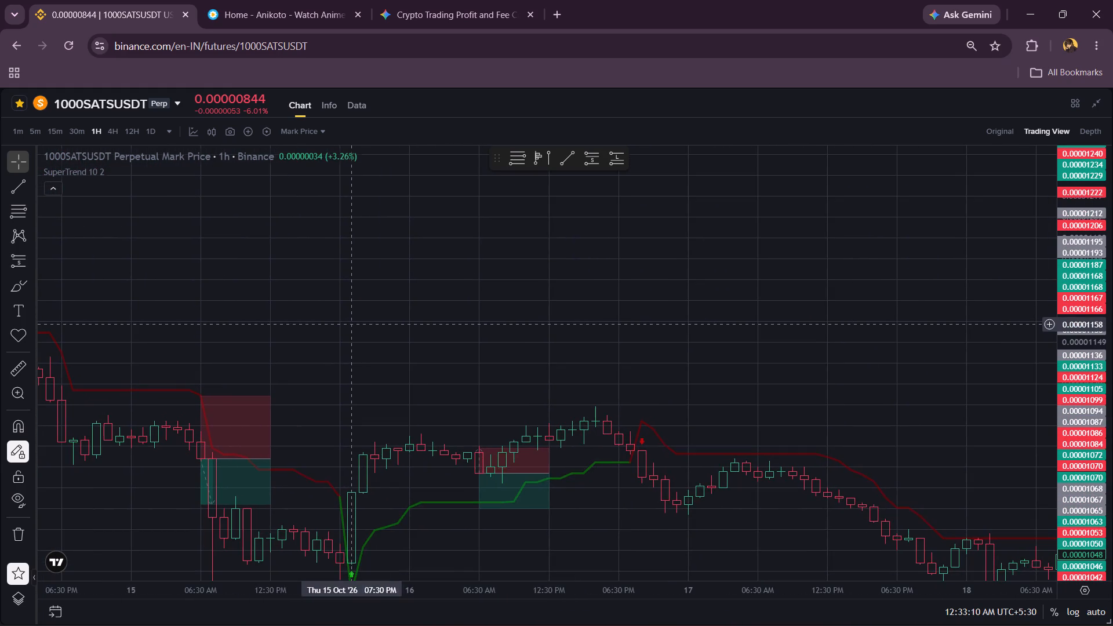
{"action": "scroll", "coordinate": [356, 325], "scroll_direction": "up", "scroll_amount": 6}
{"action": "scroll", "coordinate": [356, 325], "scroll_direction": "left", "scroll_amount": 9}
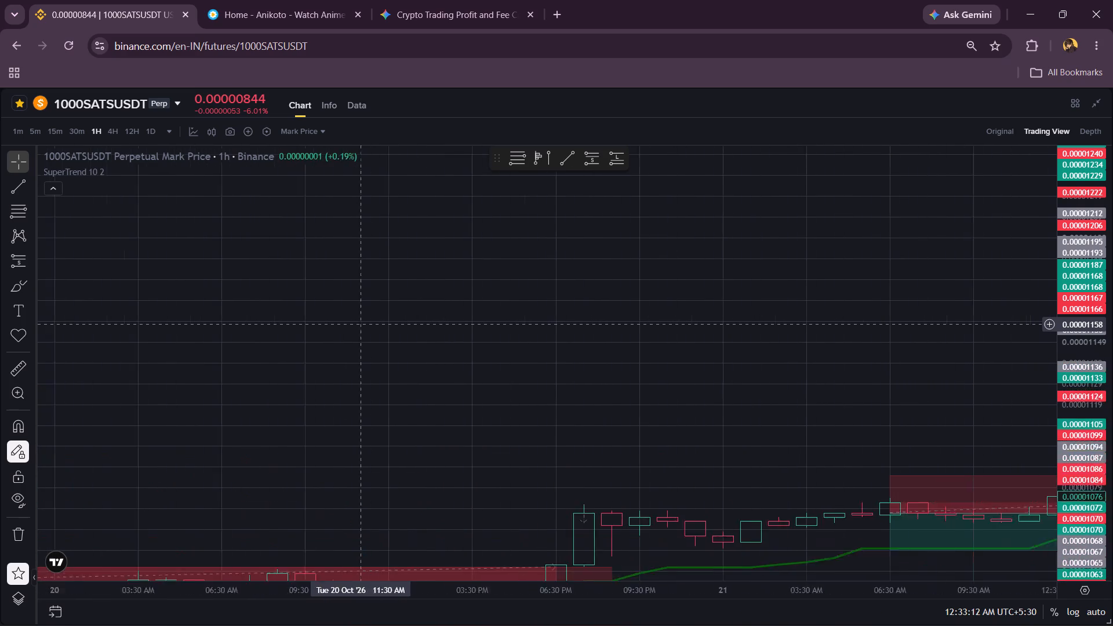
{"action": "scroll", "coordinate": [356, 325], "scroll_direction": "left", "scroll_amount": 3}
{"action": "left_click_drag", "start_coordinate": [443, 406], "coordinate": [259, 204]}
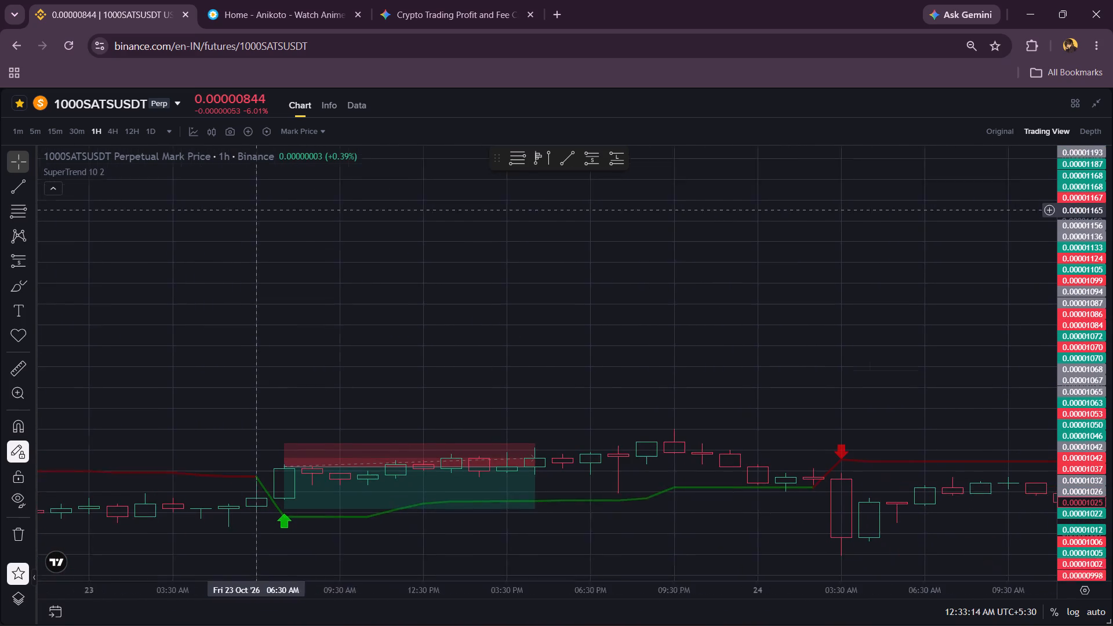
{"action": "left_click_drag", "start_coordinate": [259, 204], "coordinate": [253, 198]}
{"action": "scroll", "coordinate": [573, 388], "scroll_direction": "left", "scroll_amount": 4}
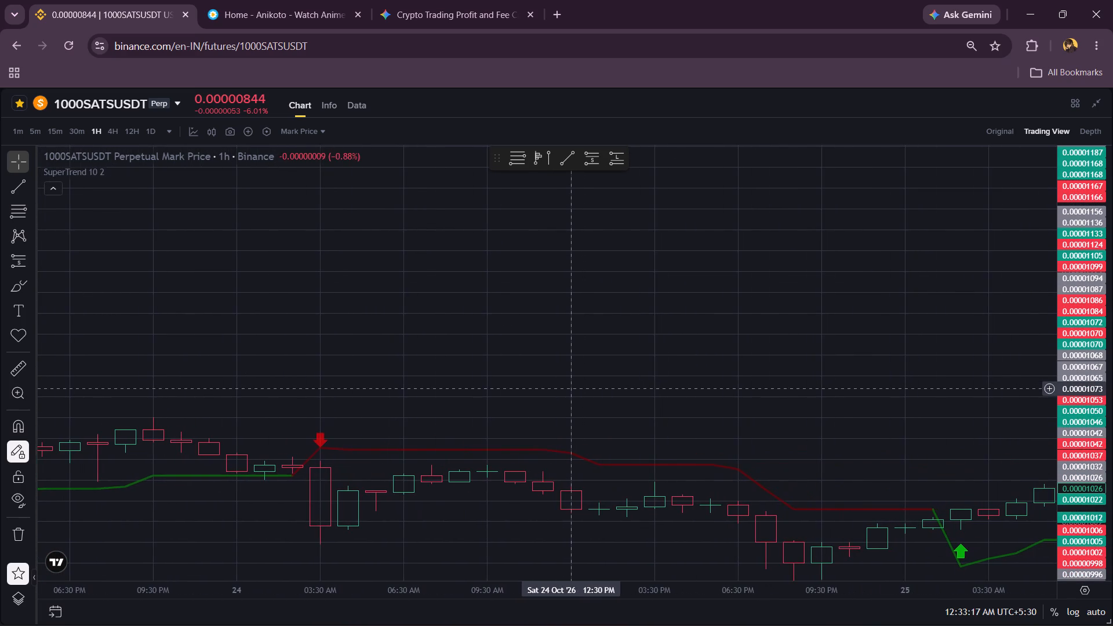
{"action": "scroll", "coordinate": [573, 388], "scroll_direction": "left", "scroll_amount": 3}
{"action": "scroll", "coordinate": [573, 388], "scroll_direction": "down", "scroll_amount": 12}
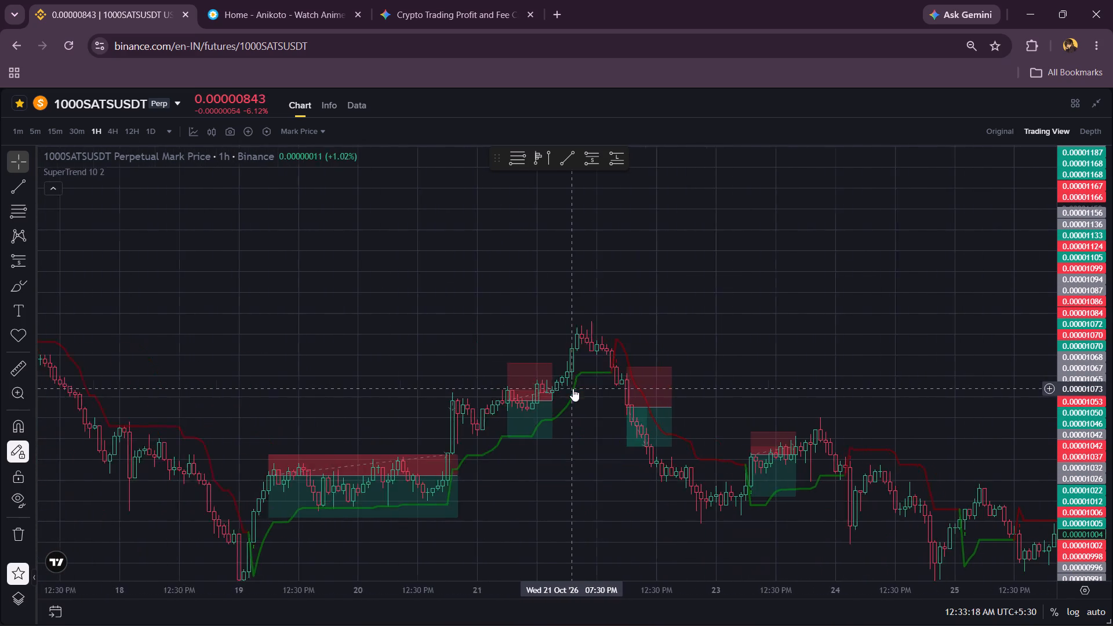
{"action": "scroll", "coordinate": [573, 388], "scroll_direction": "left", "scroll_amount": 5}
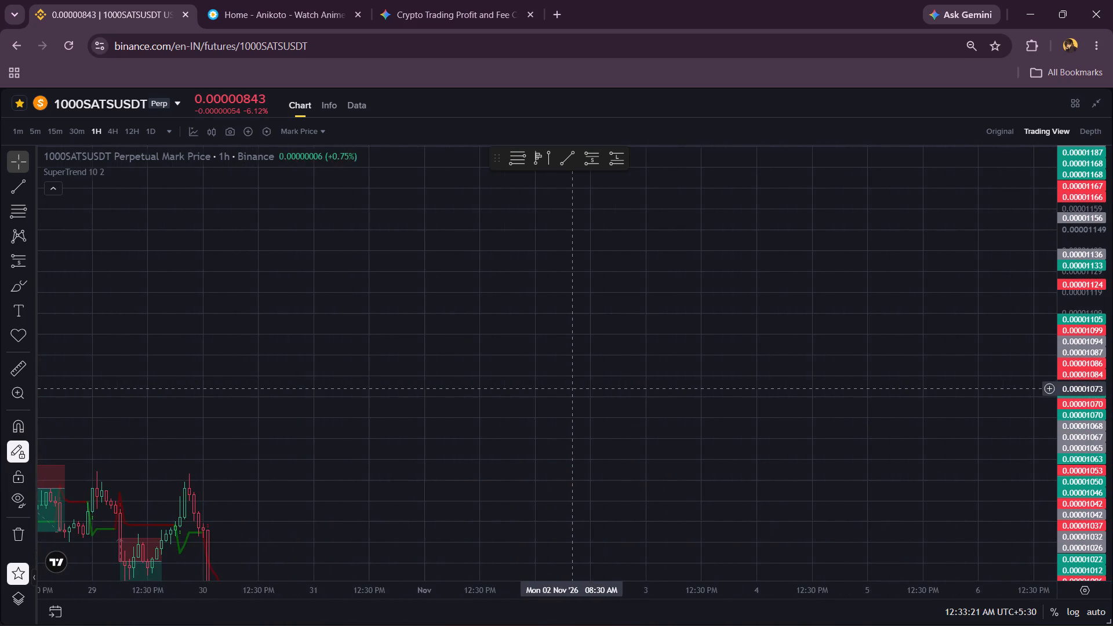
{"action": "left_click_drag", "start_coordinate": [441, 540], "coordinate": [484, 293]}
{"action": "left_click_drag", "start_coordinate": [425, 407], "coordinate": [560, 303]}
{"action": "scroll", "coordinate": [560, 303], "scroll_direction": "right", "scroll_amount": 13}
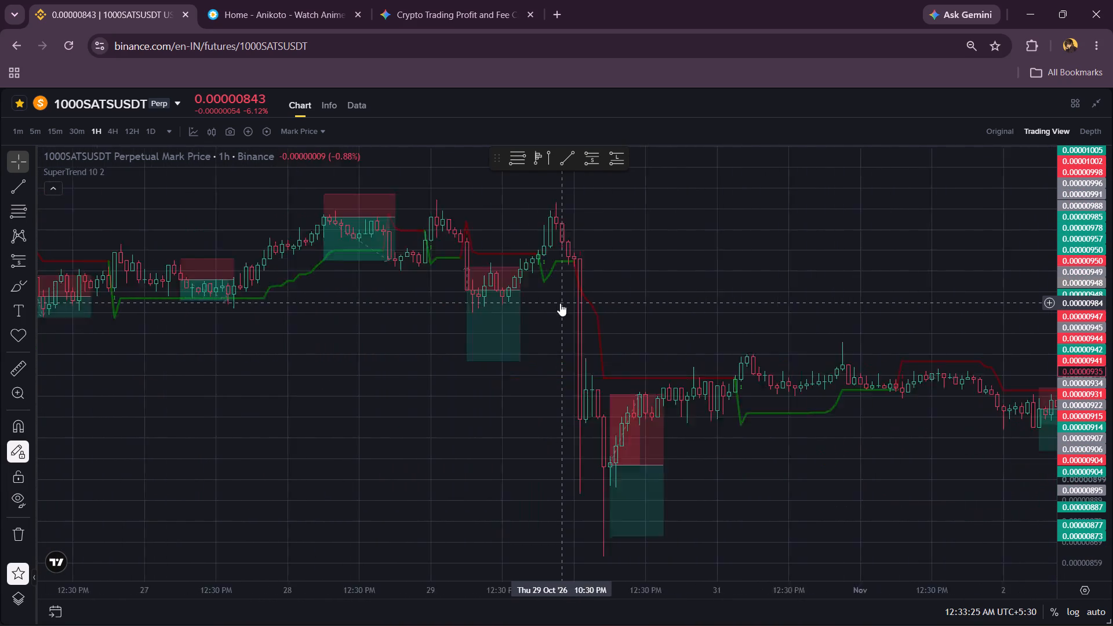
{"action": "scroll", "coordinate": [560, 303], "scroll_direction": "right", "scroll_amount": 1}
Shorten the 30 October short position's end time to 07:30 AM the same day.
{"action": "scroll", "coordinate": [560, 303], "scroll_direction": "up", "scroll_amount": 9}
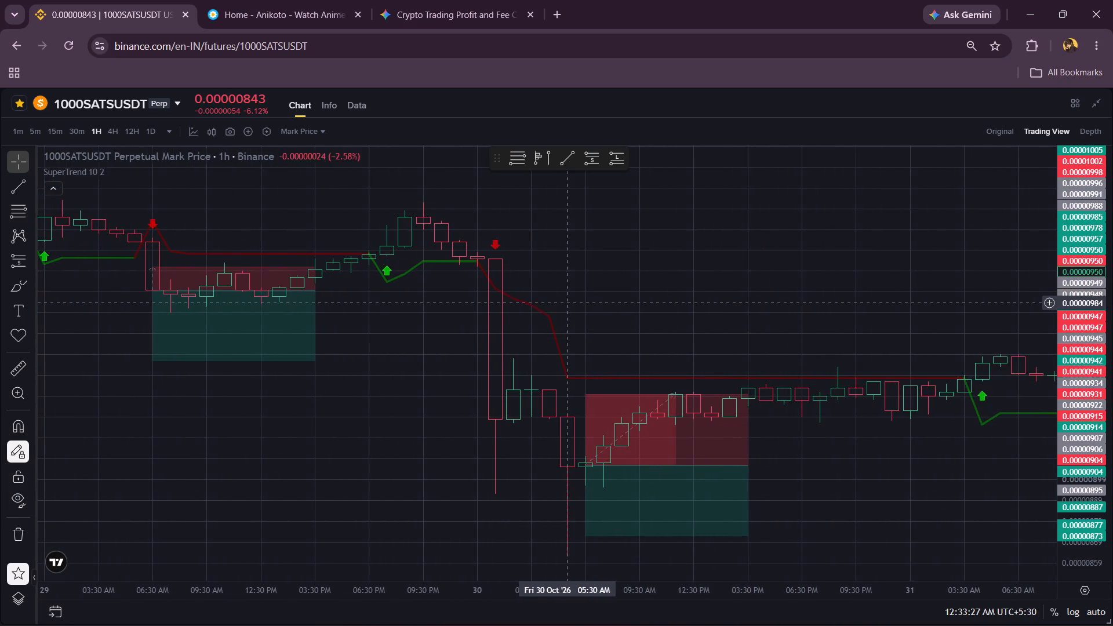
{"action": "left_click_drag", "start_coordinate": [689, 322], "coordinate": [461, 287]}
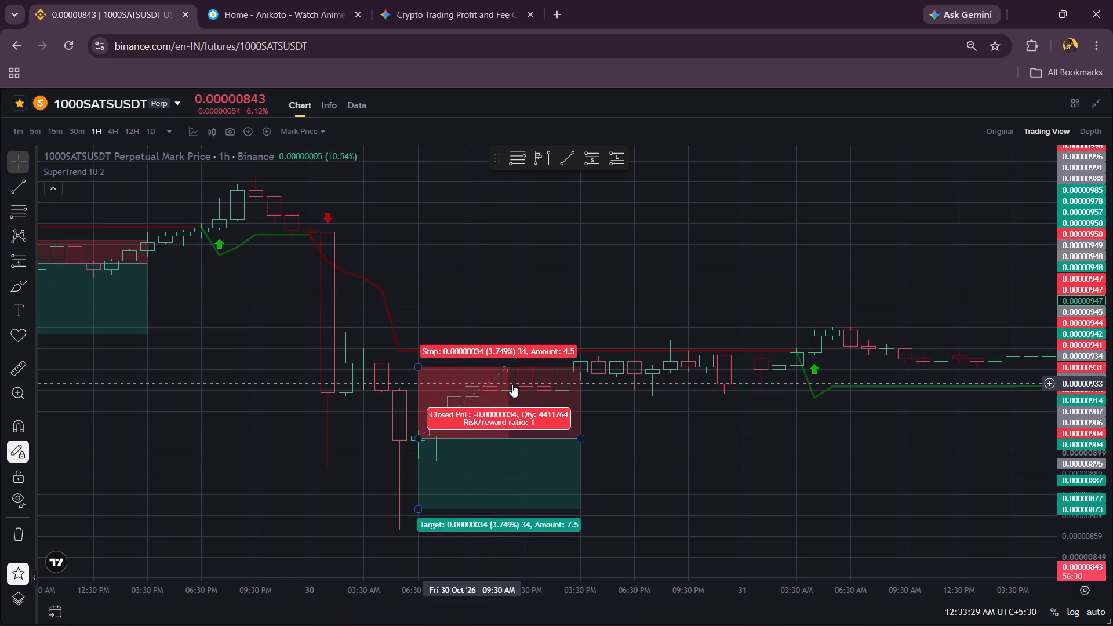
{"action": "left_click_drag", "start_coordinate": [632, 305], "coordinate": [636, 214]}
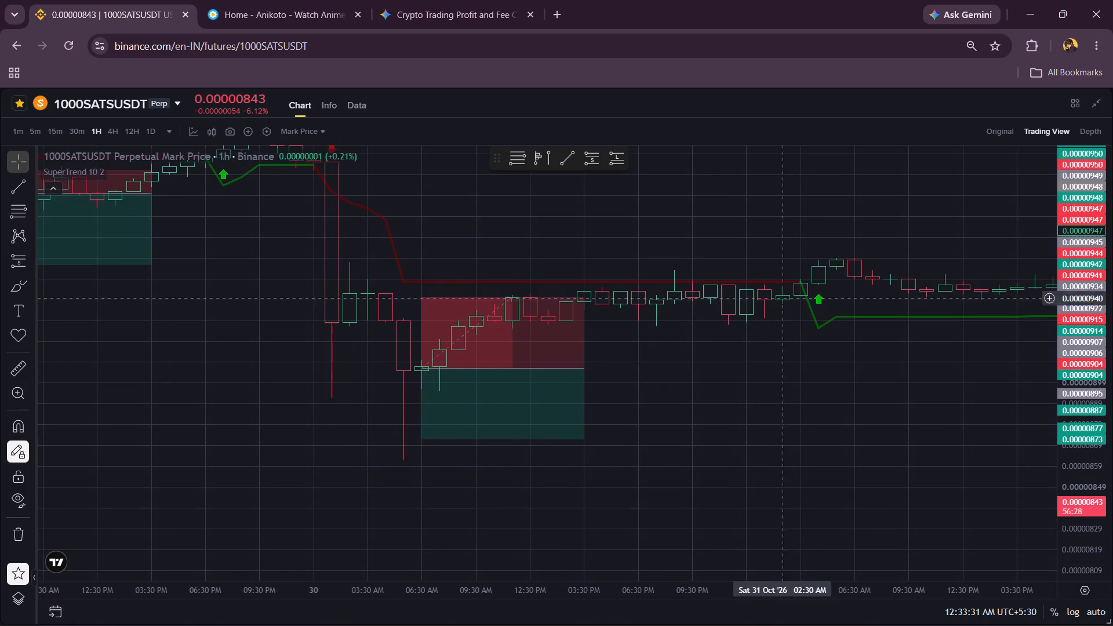
{"action": "scroll", "coordinate": [1081, 364], "scroll_direction": "up", "scroll_amount": 8}
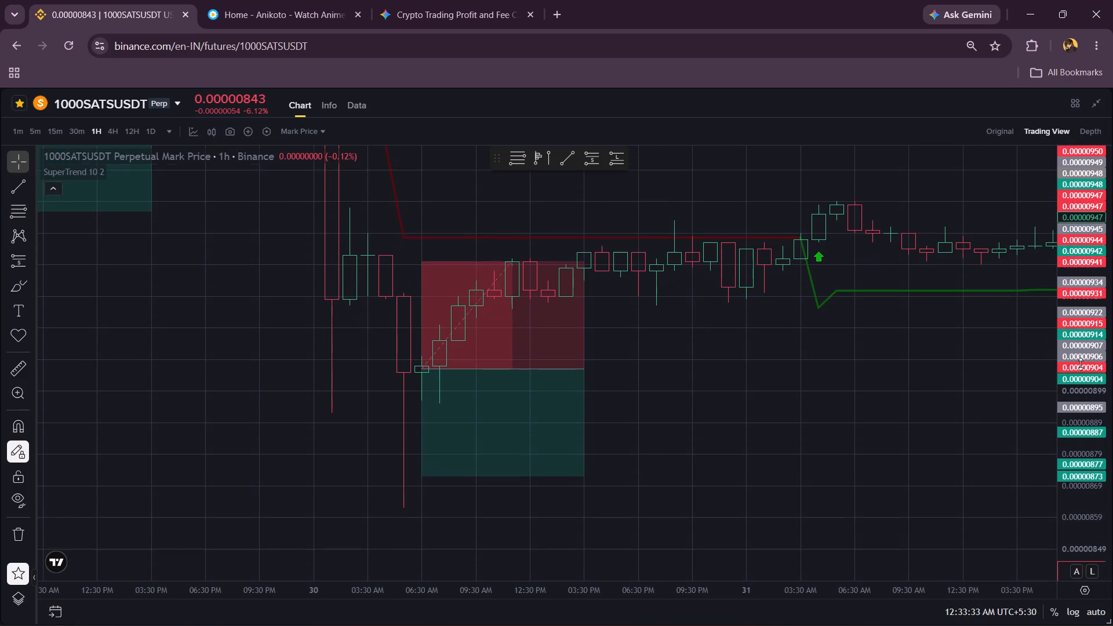
{"action": "scroll", "coordinate": [1081, 364], "scroll_direction": "up", "scroll_amount": 1}
{"action": "left_click_drag", "start_coordinate": [581, 365], "coordinate": [526, 377]}
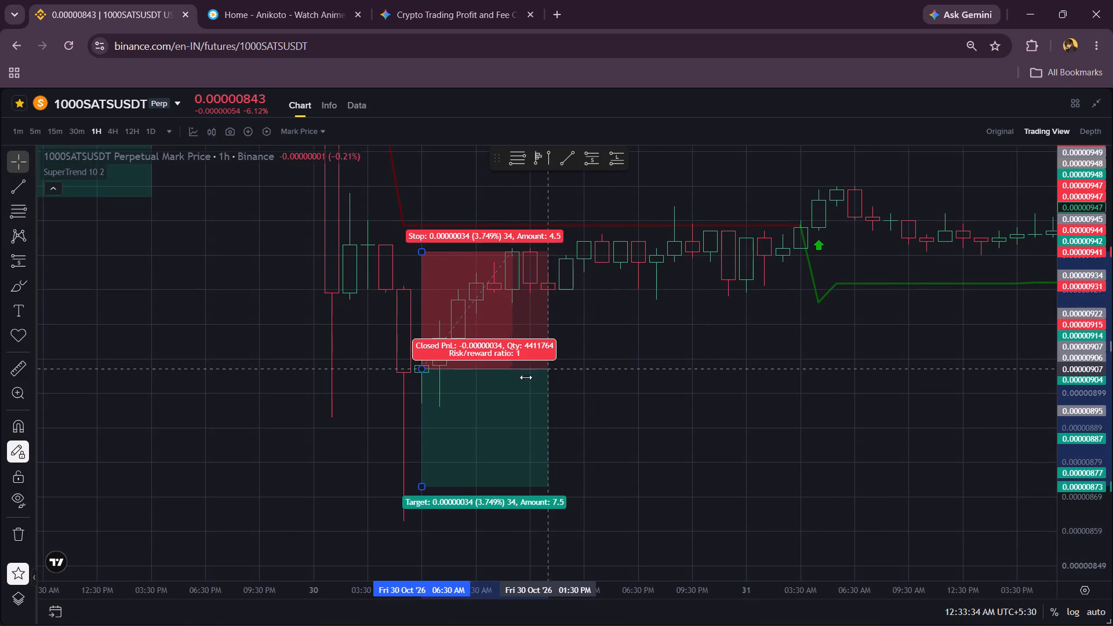
{"action": "left_click_drag", "start_coordinate": [526, 377], "coordinate": [446, 374]}
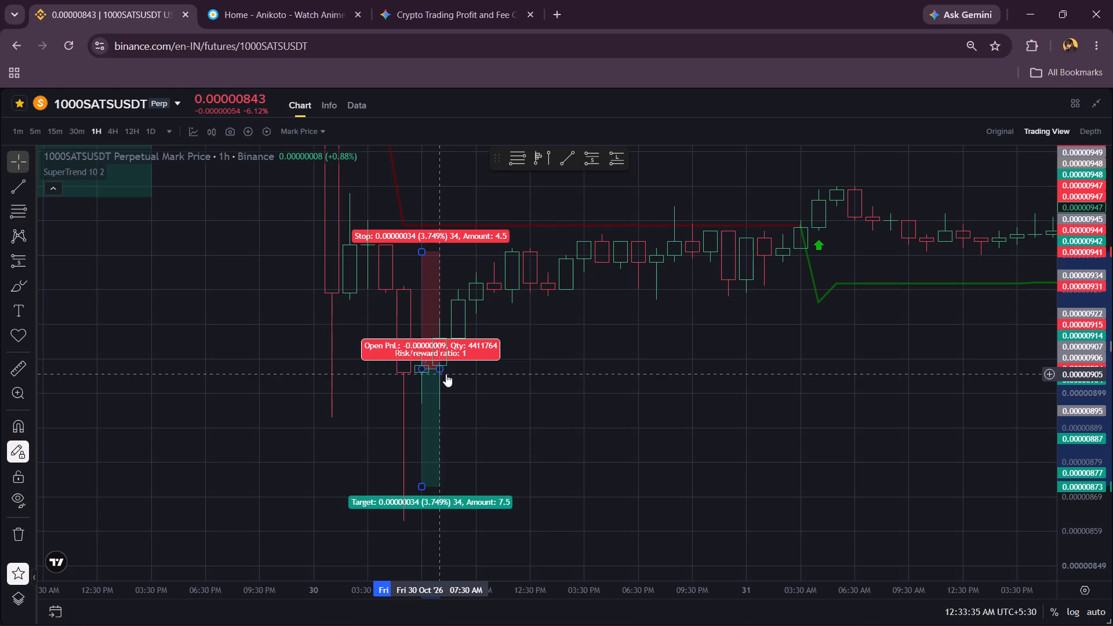
{"action": "left_click", "coordinate": [586, 372]}
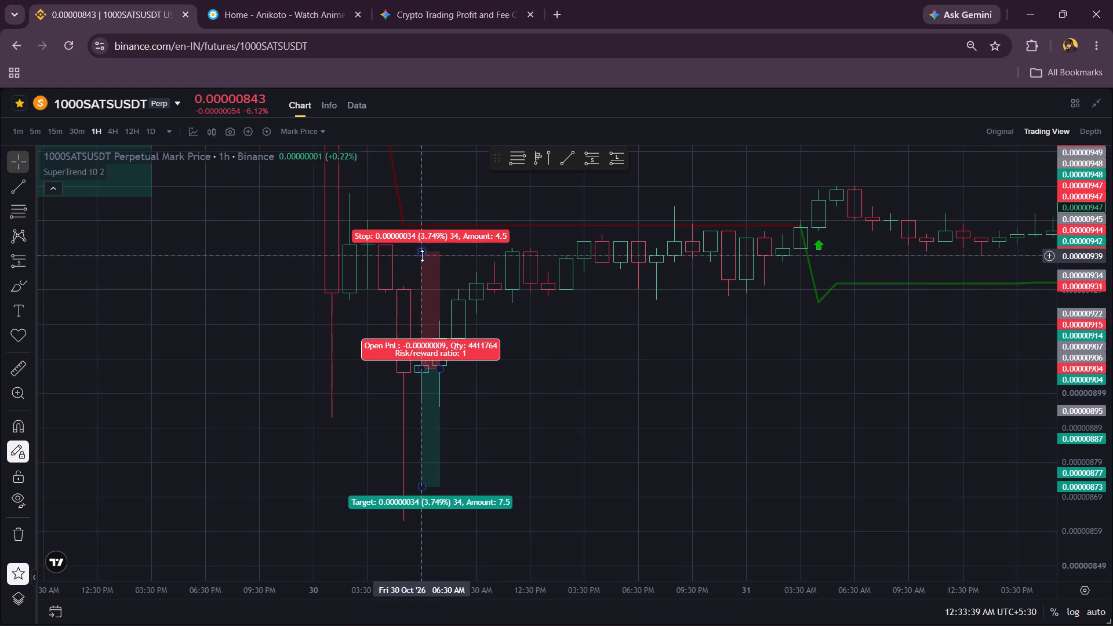
Tighten the 30 October short position's stop to about 0.99% at 0.00000916.
{"action": "left_click_drag", "start_coordinate": [422, 252], "coordinate": [430, 327]}
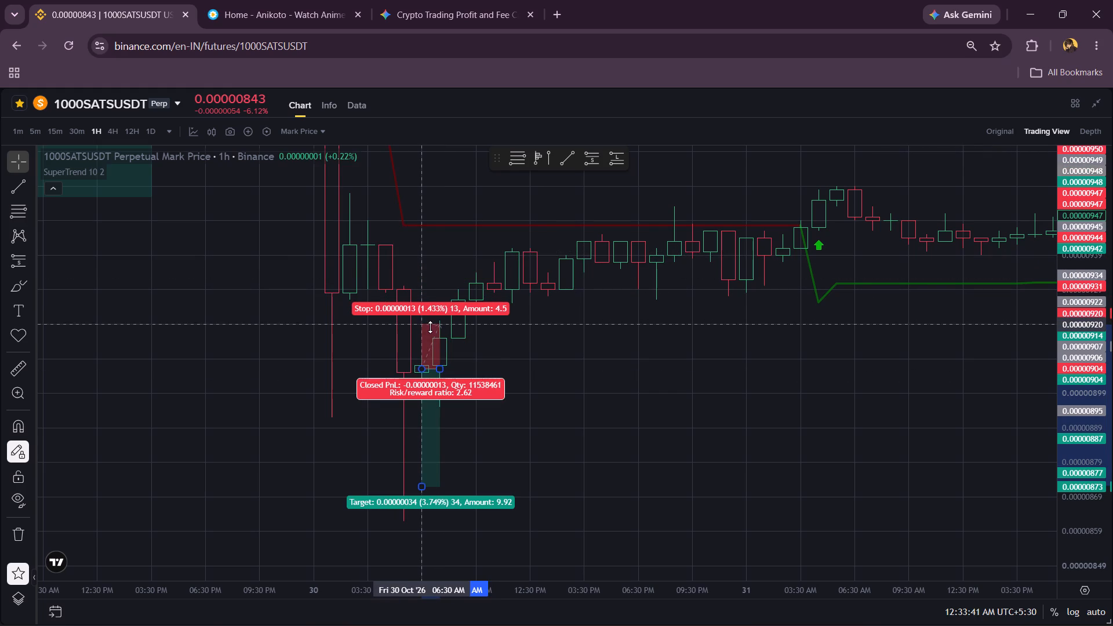
{"action": "left_click_drag", "start_coordinate": [430, 327], "coordinate": [443, 337]}
{"action": "left_click", "coordinate": [526, 363]}
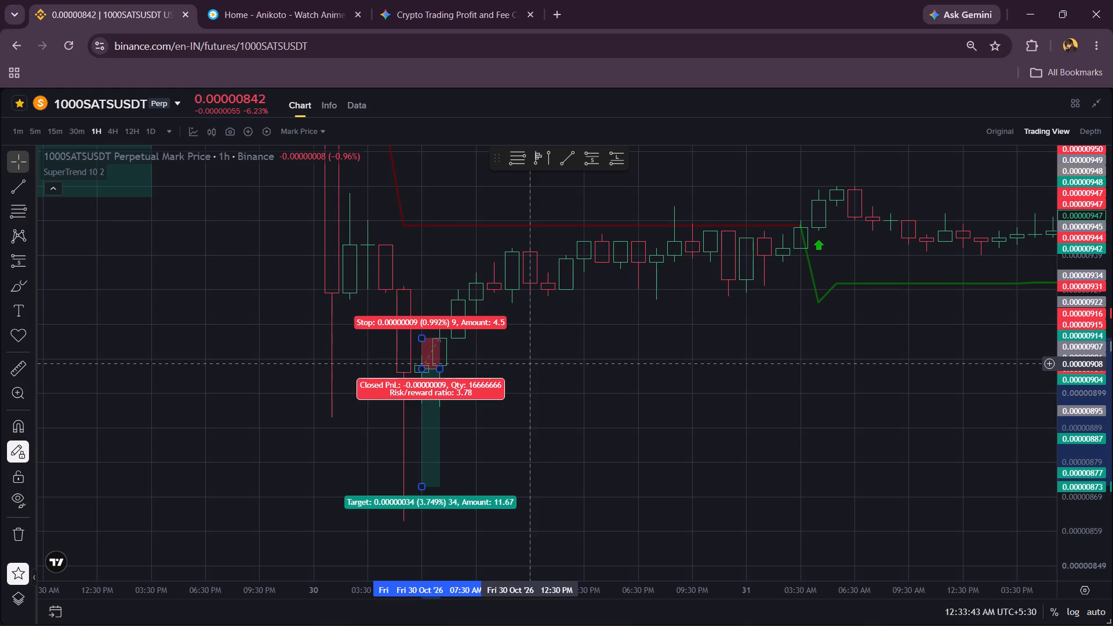
Place a long position at 08:30 AM on 30 October with entry 0.00000907 and a target of about 2.2% at 0.00000927.
{"action": "left_click", "coordinate": [617, 158]}
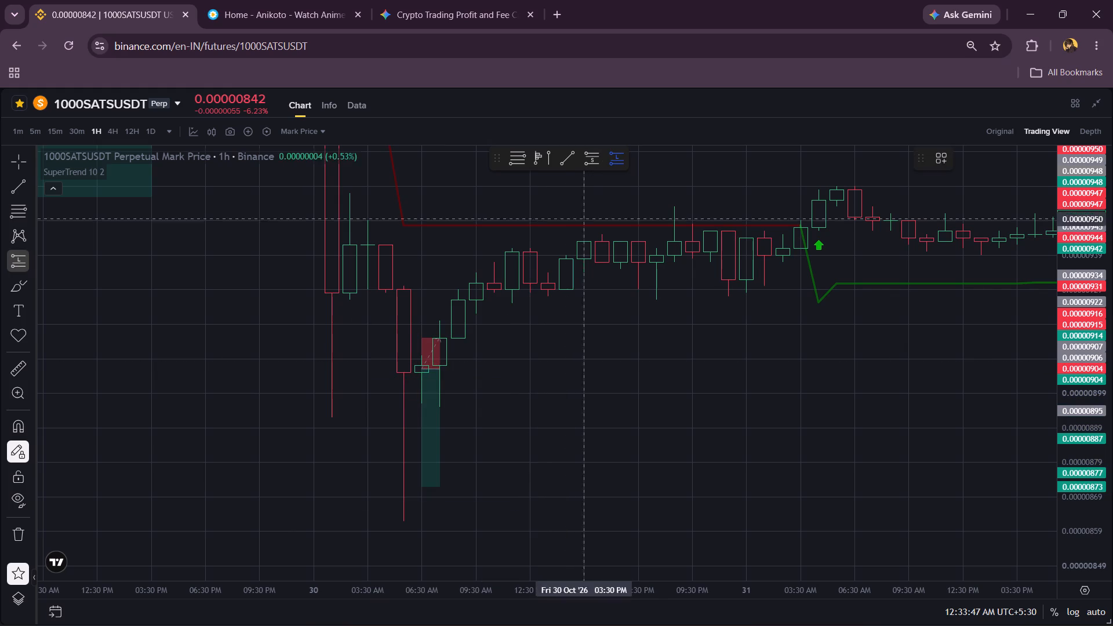
{"action": "left_click", "coordinate": [453, 369]}
{"action": "right_click", "coordinate": [737, 344]}
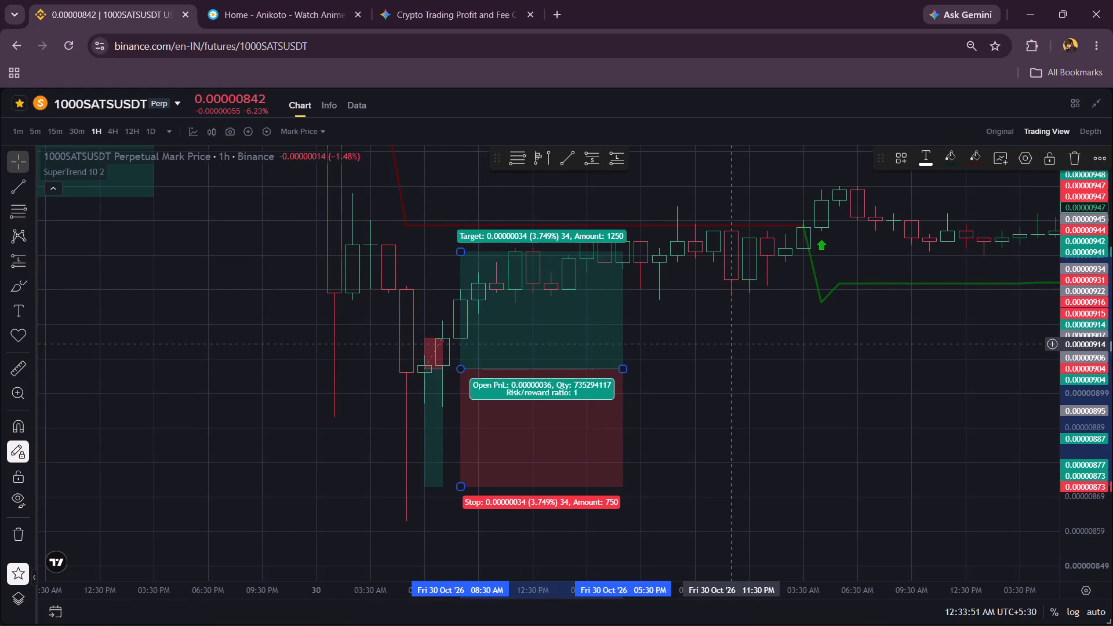
{"action": "left_click_drag", "start_coordinate": [460, 254], "coordinate": [464, 299]}
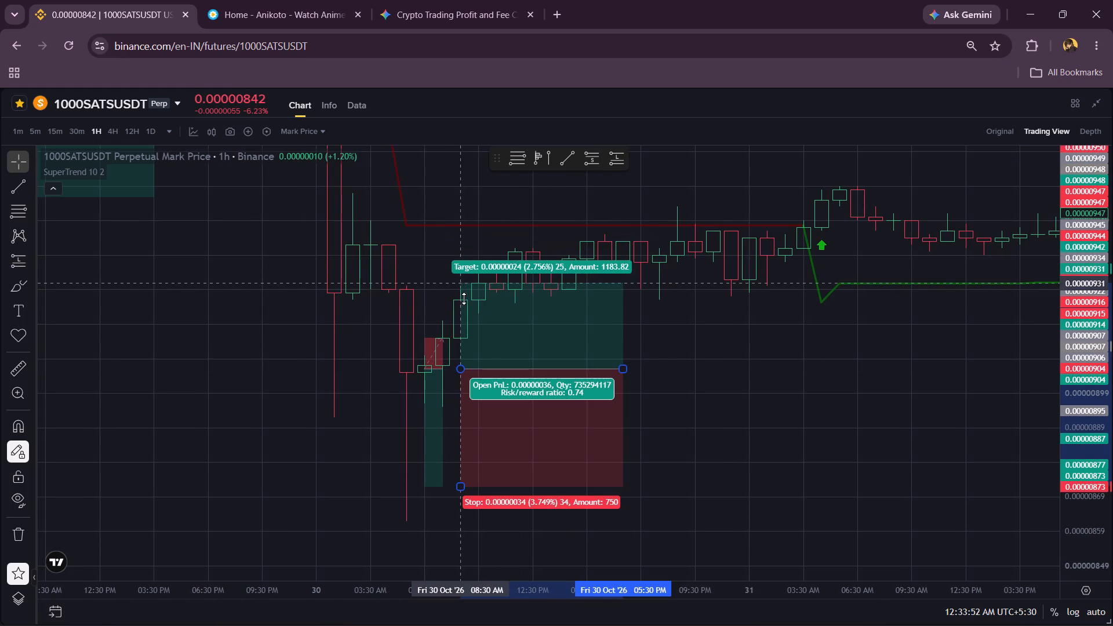
{"action": "left_click_drag", "start_coordinate": [464, 299], "coordinate": [474, 304]}
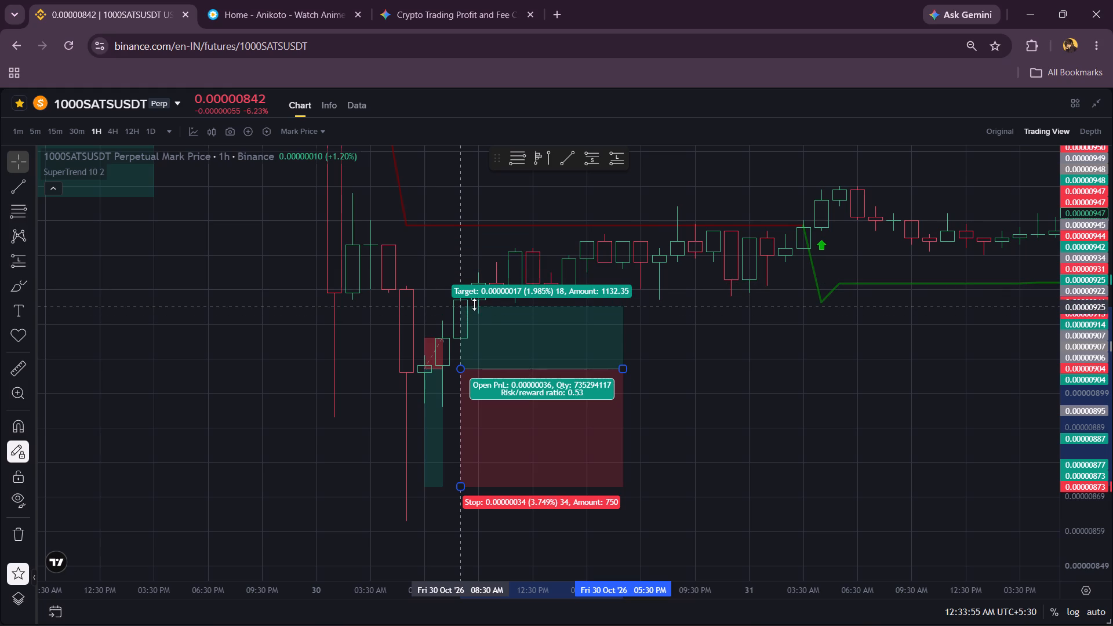
{"action": "left_click_drag", "start_coordinate": [474, 304], "coordinate": [479, 299]}
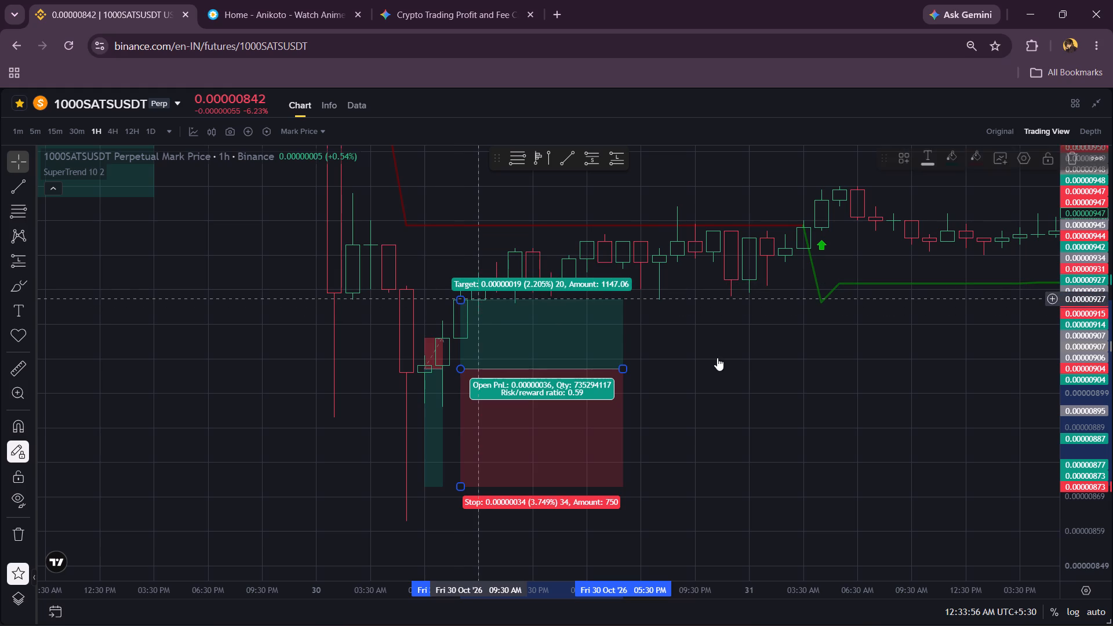
{"action": "left_click", "coordinate": [747, 361]}
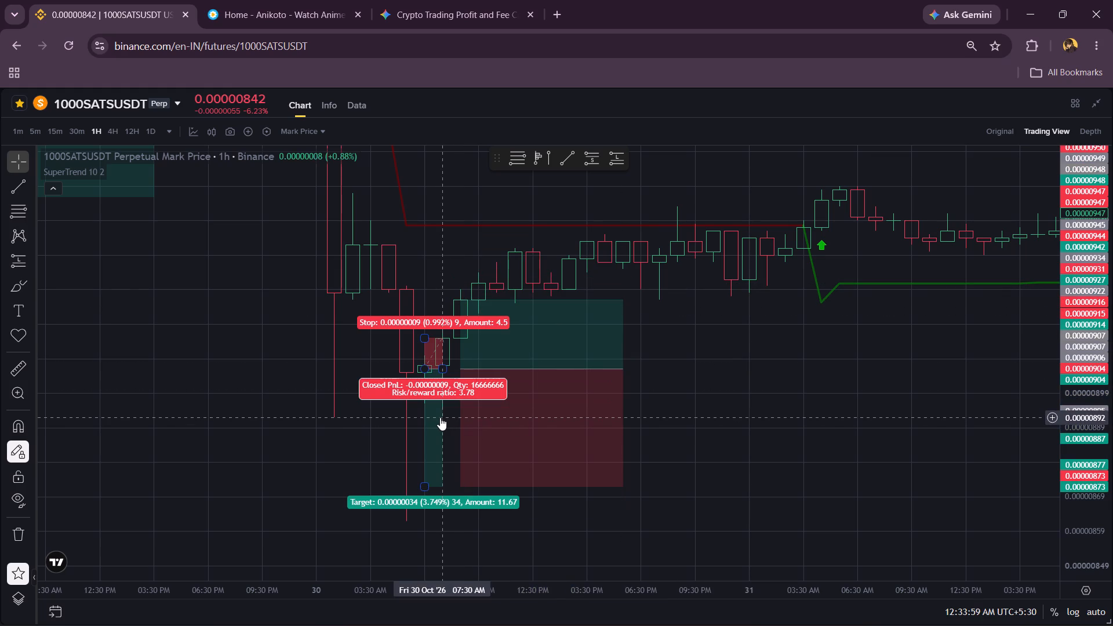
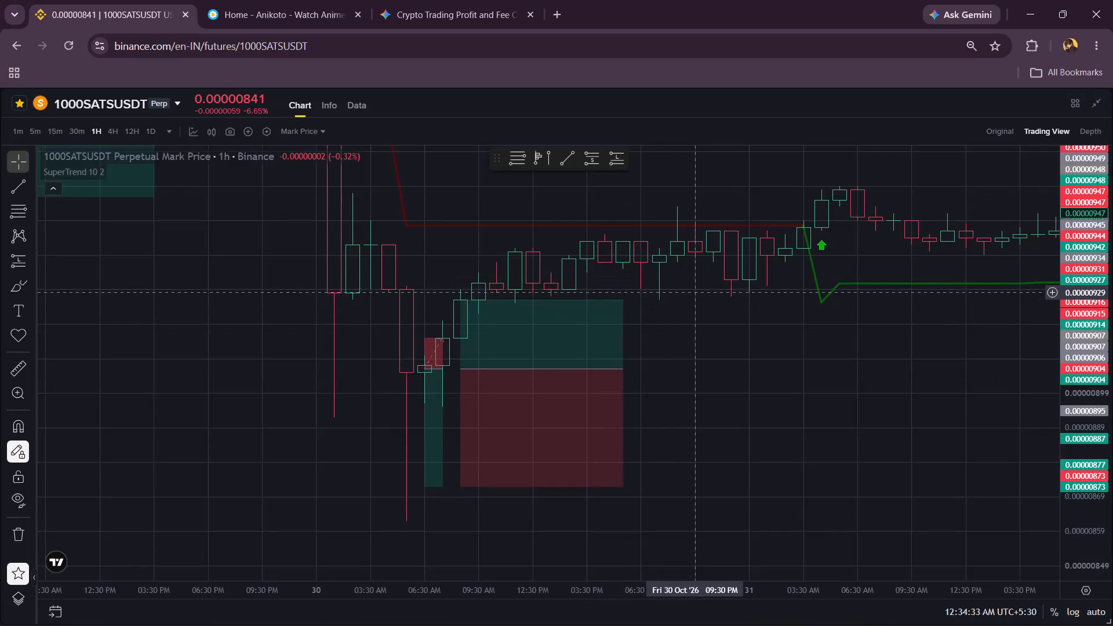
Place a long position at 04:30 PM on 29 October 2026 with entry 0.00000991.
{"action": "scroll", "coordinate": [627, 391], "scroll_direction": "down", "scroll_amount": 1}
{"action": "left_click_drag", "start_coordinate": [373, 293], "coordinate": [486, 475]}
{"action": "left_click_drag", "start_coordinate": [698, 291], "coordinate": [870, 431]}
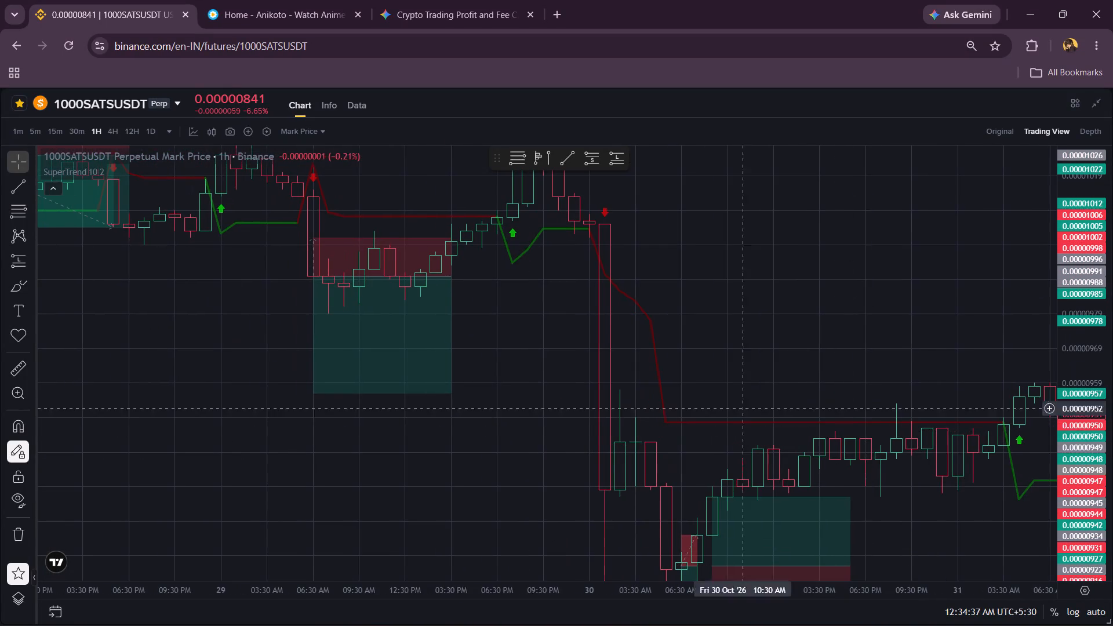
{"action": "scroll", "coordinate": [454, 319], "scroll_direction": "right", "scroll_amount": 2}
{"action": "left_click_drag", "start_coordinate": [477, 311], "coordinate": [657, 518]}
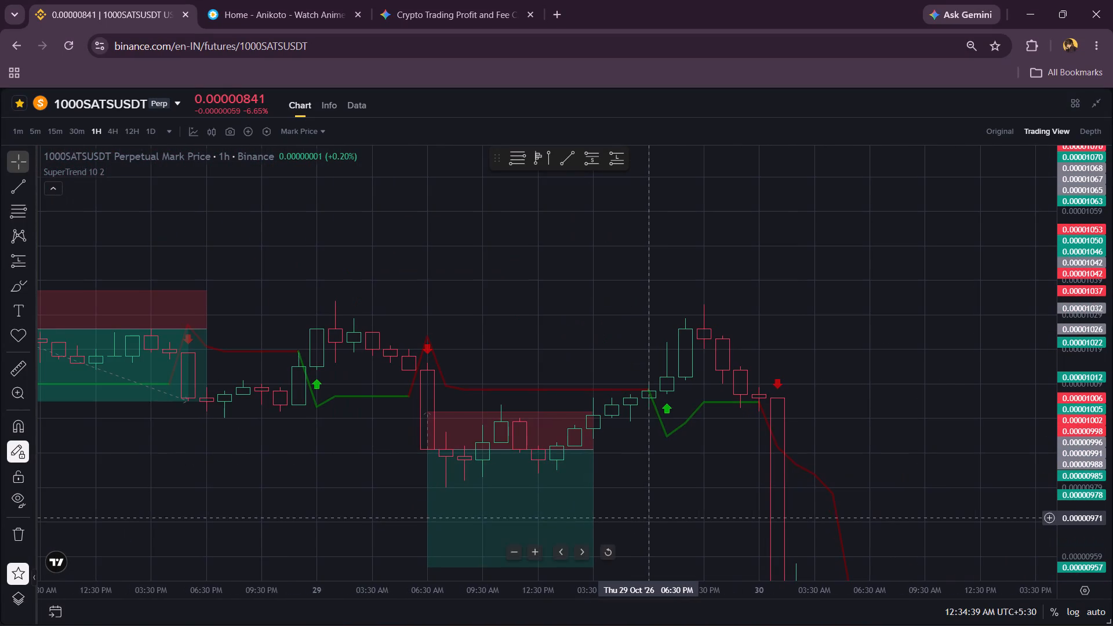
{"action": "scroll", "coordinate": [527, 384], "scroll_direction": "up", "scroll_amount": 3}
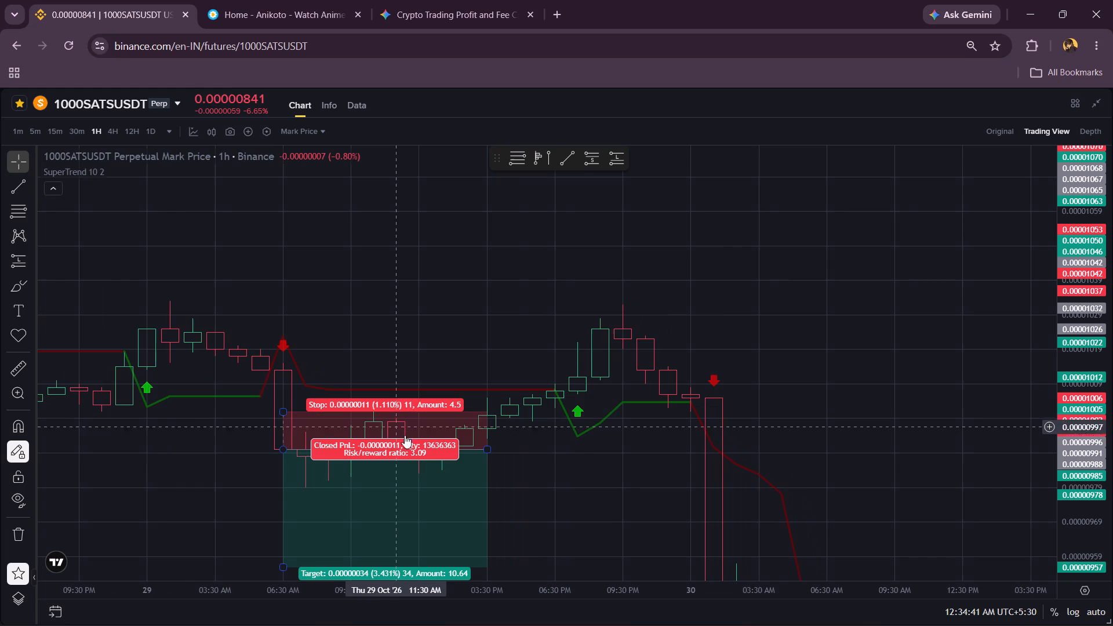
{"action": "left_click", "coordinate": [614, 162]}
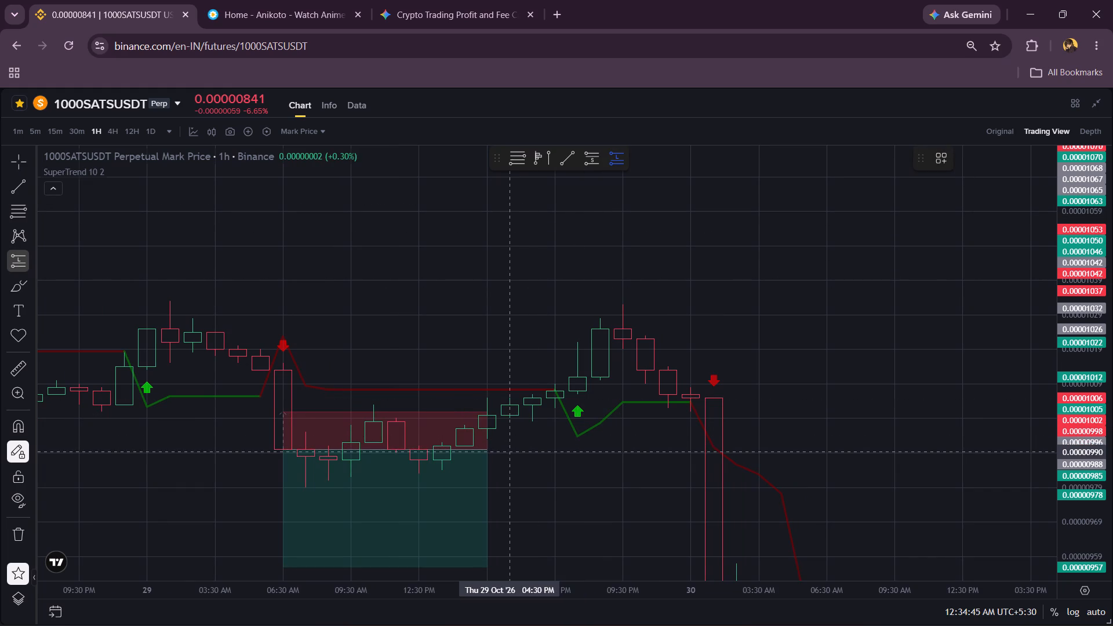
{"action": "left_click", "coordinate": [505, 450]}
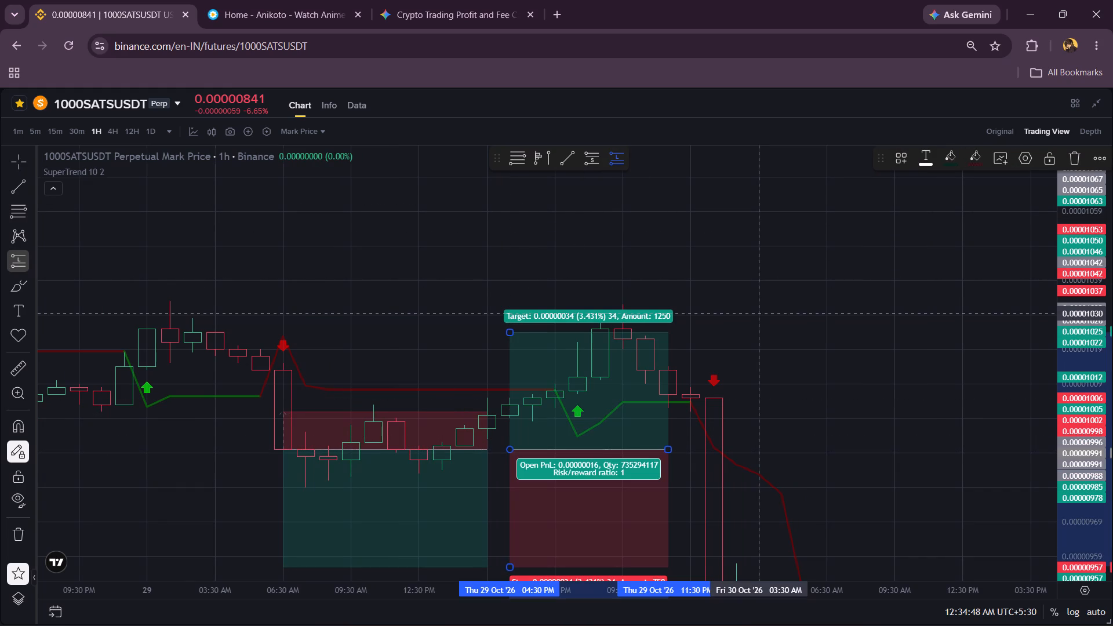
{"action": "right_click", "coordinate": [766, 314]}
{"action": "left_click_drag", "start_coordinate": [766, 314], "coordinate": [643, 289]}
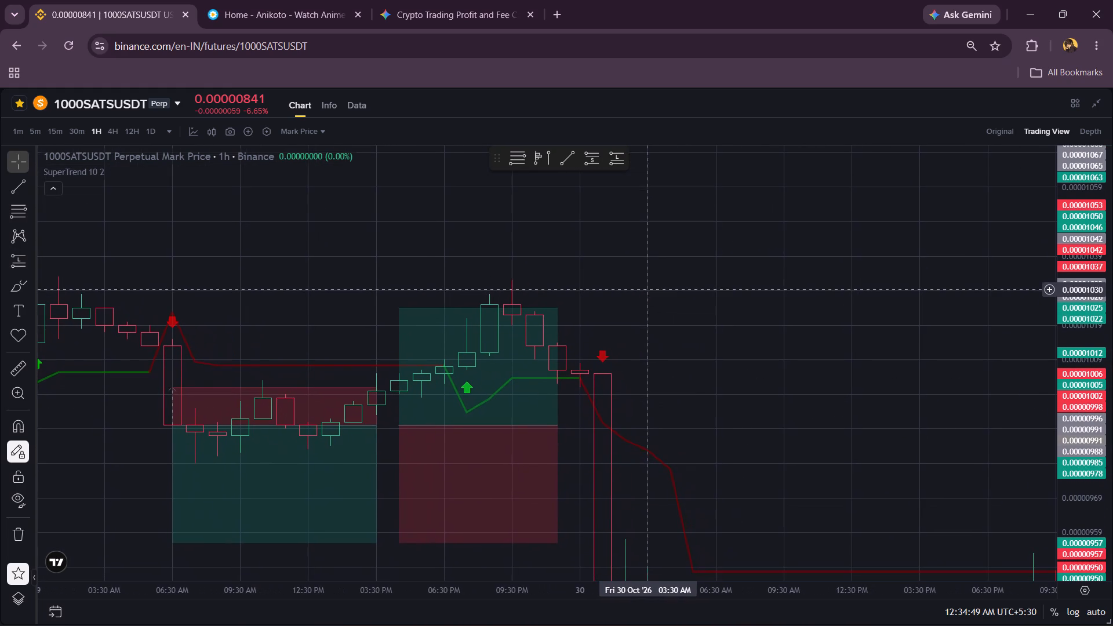
Lower the 29 October long position's target to about 2.02% at 0.00001011.
{"action": "left_click_drag", "start_coordinate": [397, 310], "coordinate": [428, 331]}
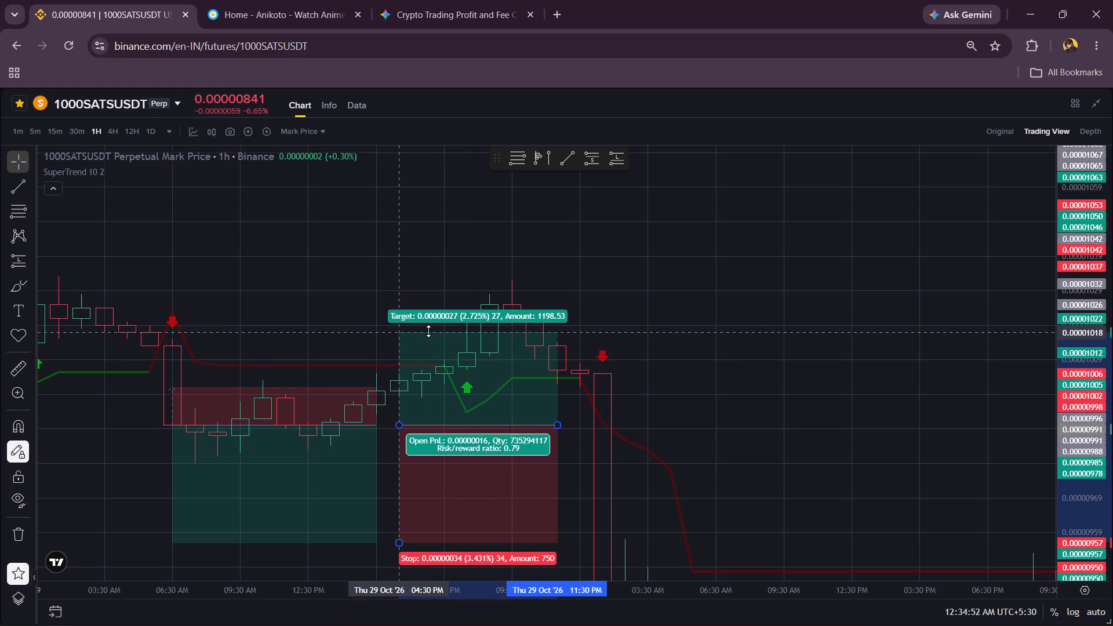
{"action": "left_click_drag", "start_coordinate": [428, 331], "coordinate": [449, 340]}
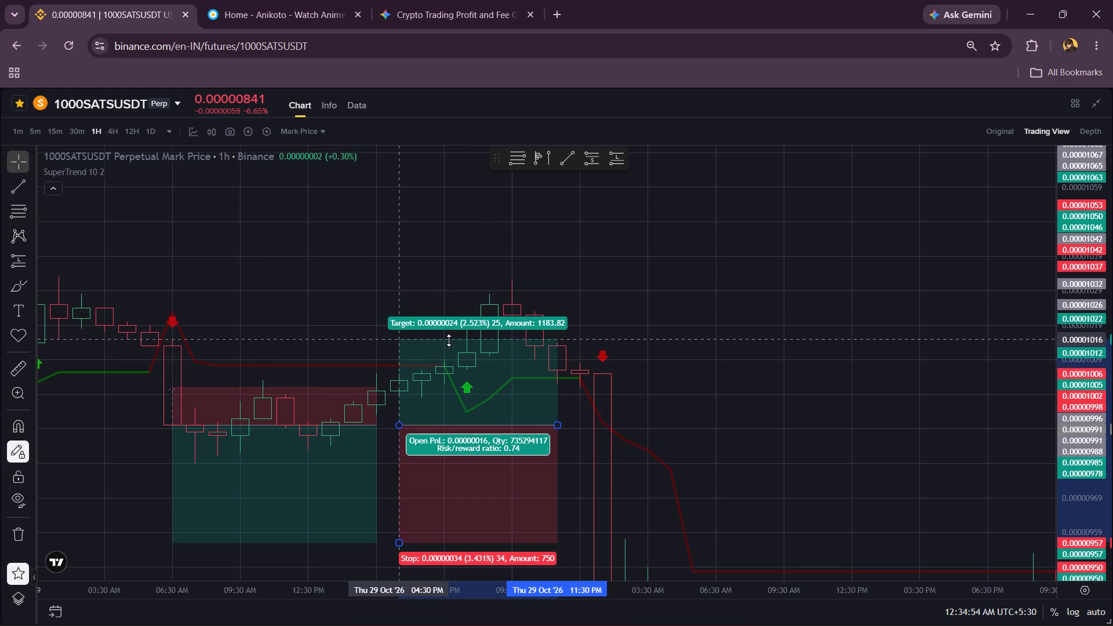
{"action": "left_click_drag", "start_coordinate": [449, 340], "coordinate": [460, 345]}
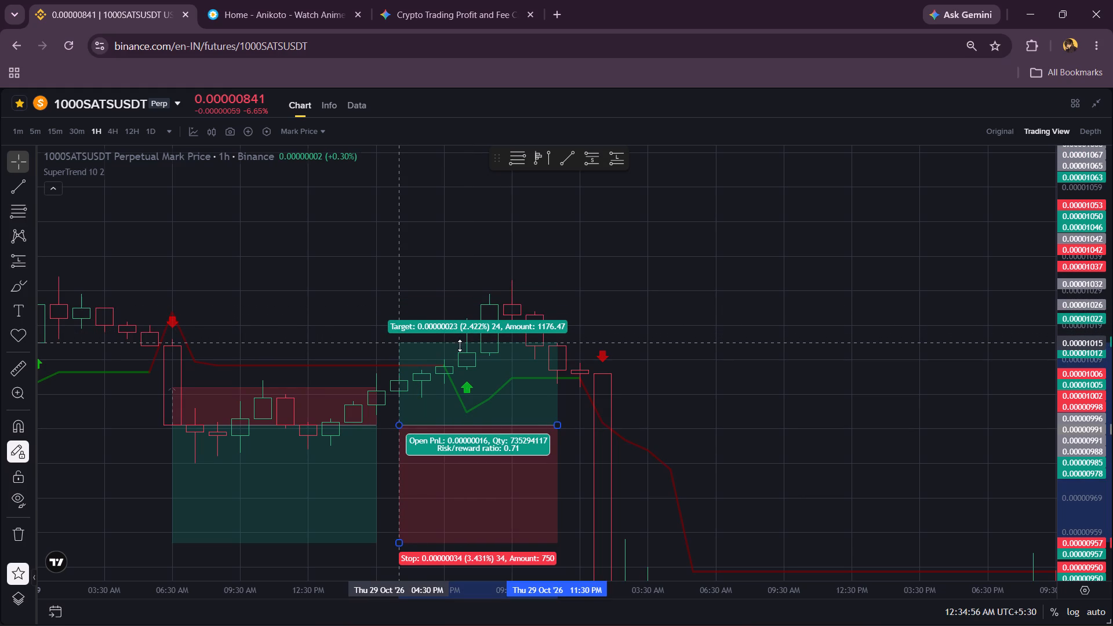
{"action": "left_click_drag", "start_coordinate": [460, 345], "coordinate": [463, 353]}
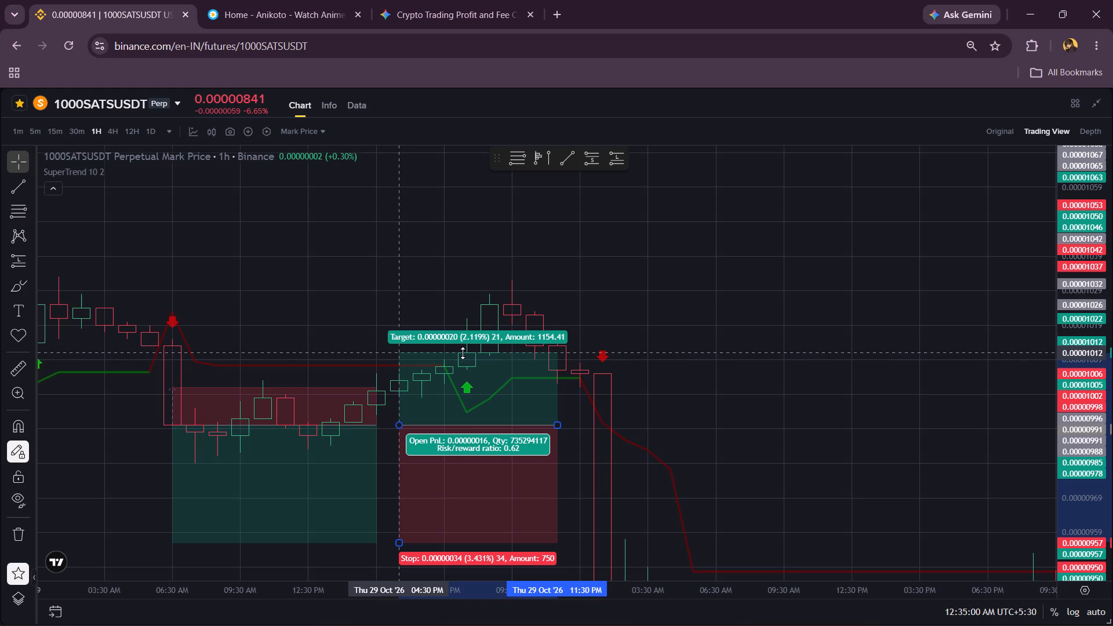
{"action": "left_click_drag", "start_coordinate": [463, 353], "coordinate": [464, 355]}
{"action": "left_click", "coordinate": [670, 331]}
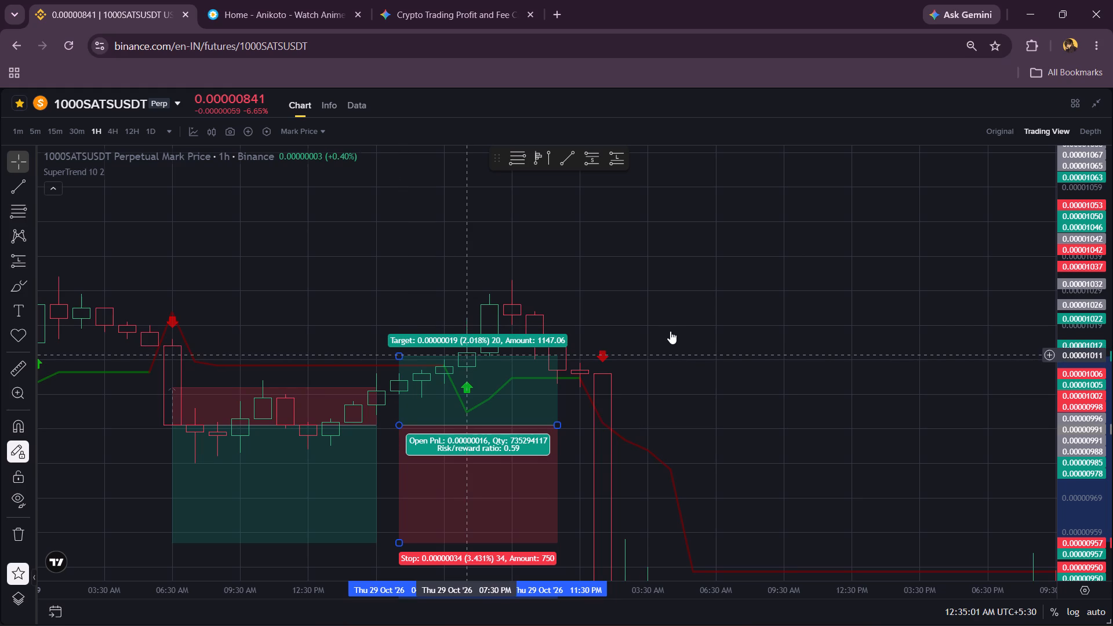
Tighten the 29 October long position's stop to about 1.01% at 0.00000981.
{"action": "left_click_drag", "start_coordinate": [402, 540], "coordinate": [408, 532]}
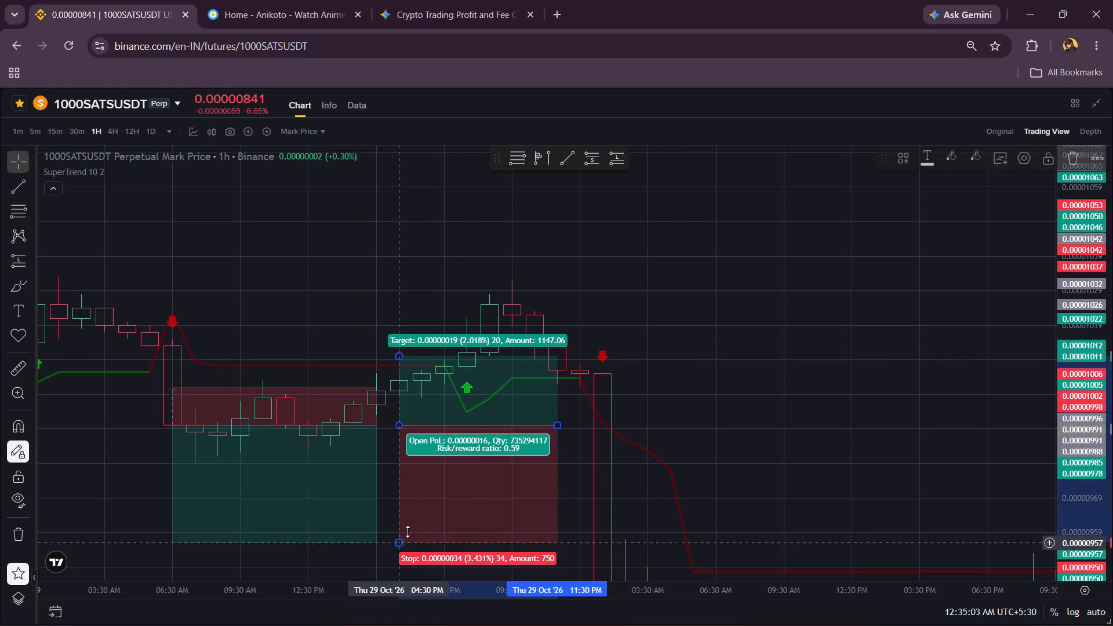
{"action": "left_click_drag", "start_coordinate": [408, 532], "coordinate": [446, 466]}
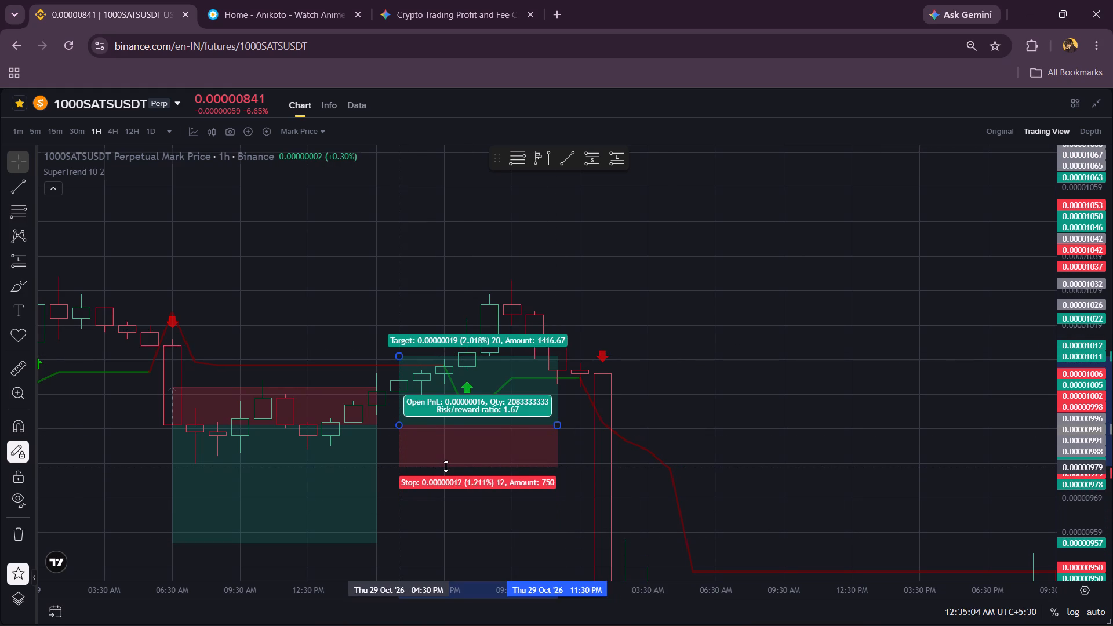
{"action": "left_click_drag", "start_coordinate": [446, 466], "coordinate": [454, 459]}
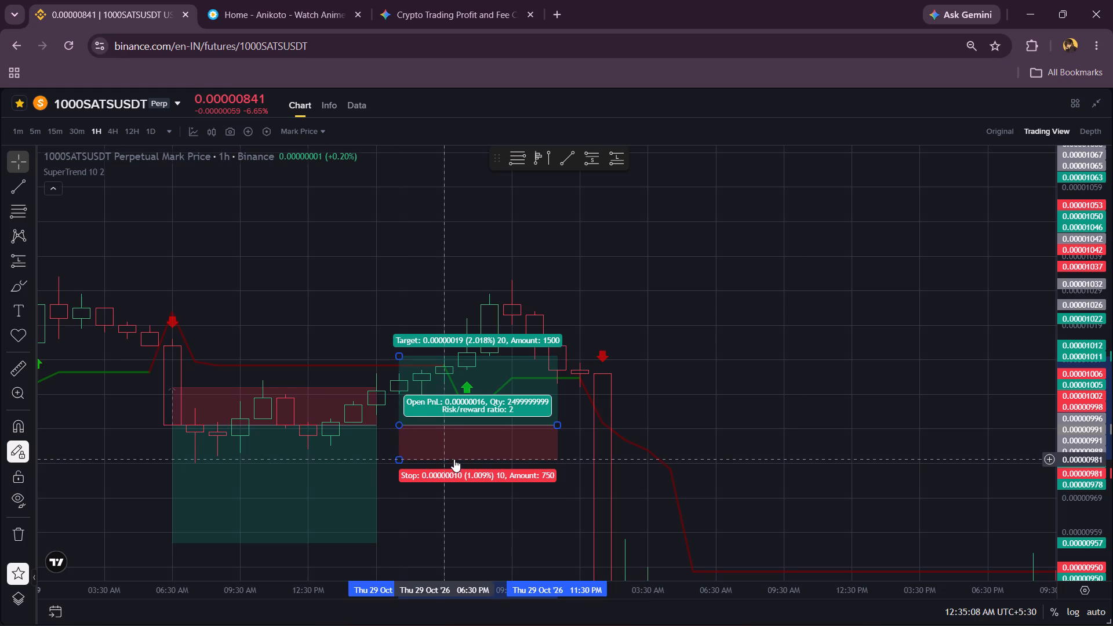
{"action": "left_click", "coordinate": [718, 358]}
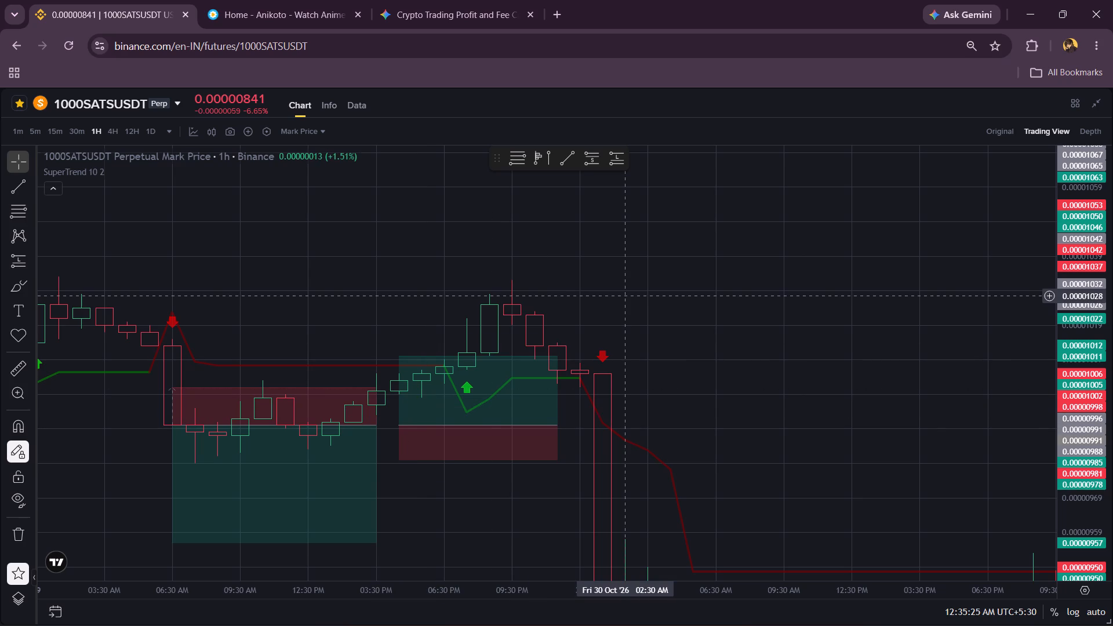
{"action": "scroll", "coordinate": [360, 294], "scroll_direction": "right", "scroll_amount": 4}
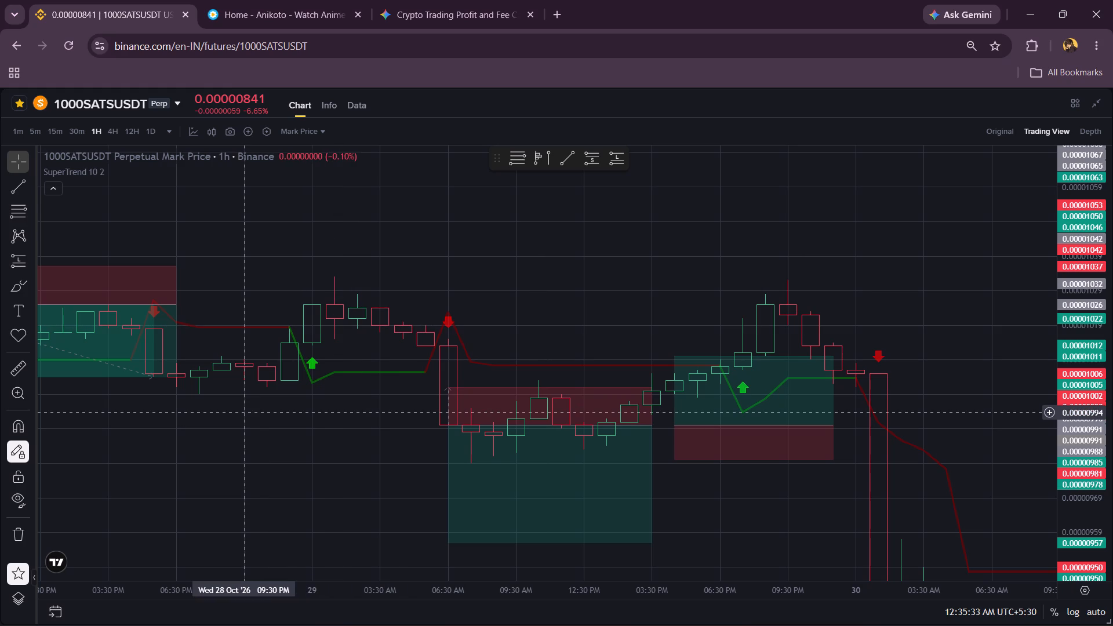
{"action": "scroll", "coordinate": [243, 412], "scroll_direction": "down", "scroll_amount": 1}
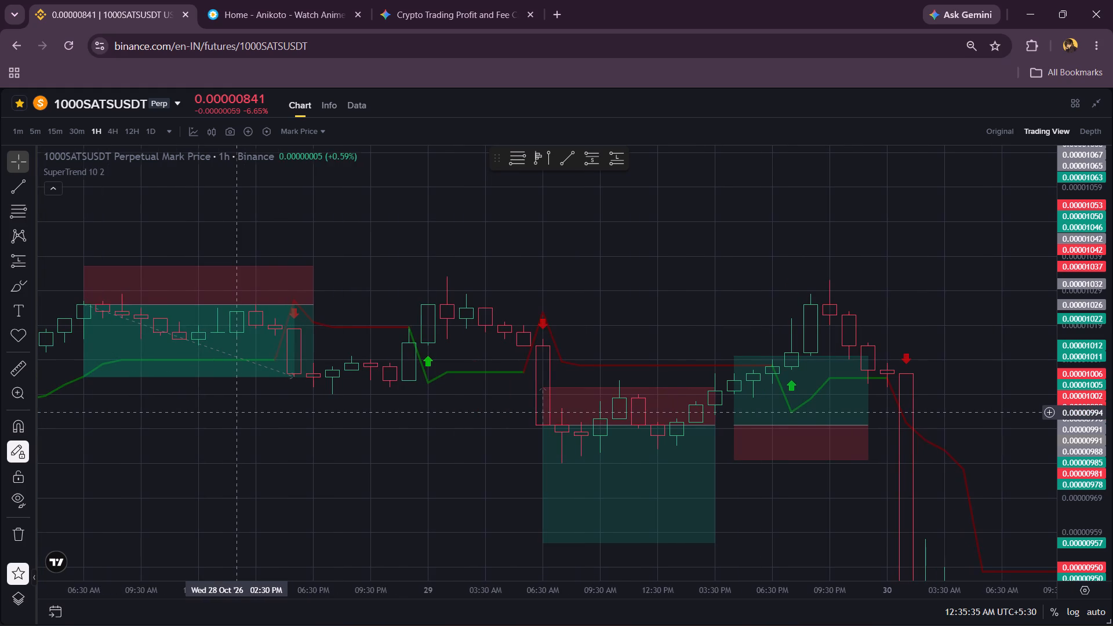
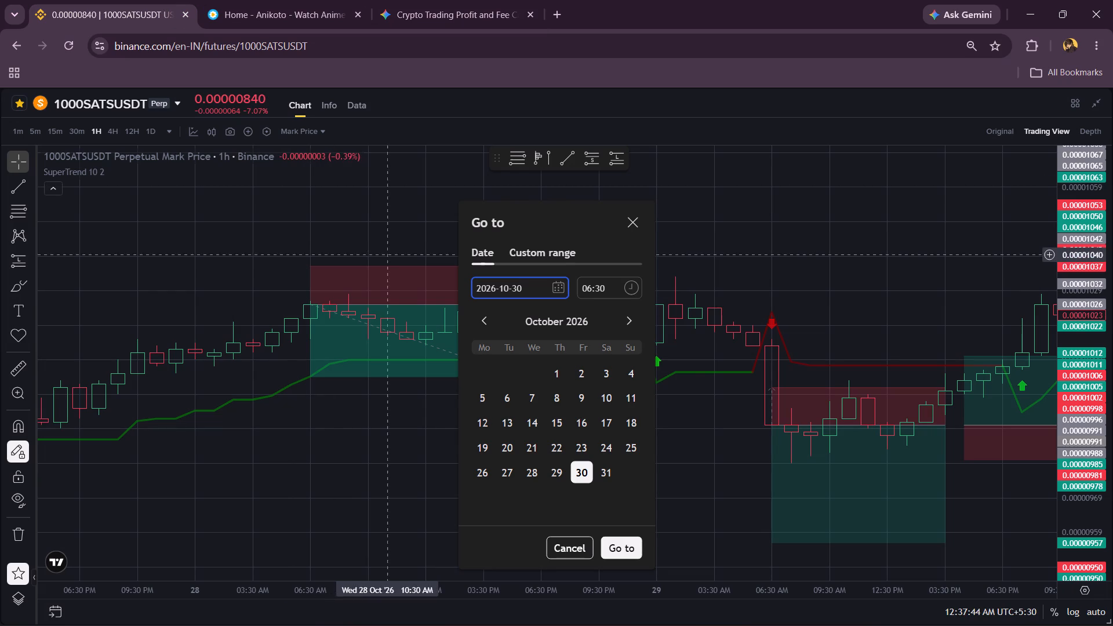
{"action": "left_click", "coordinate": [639, 233]}
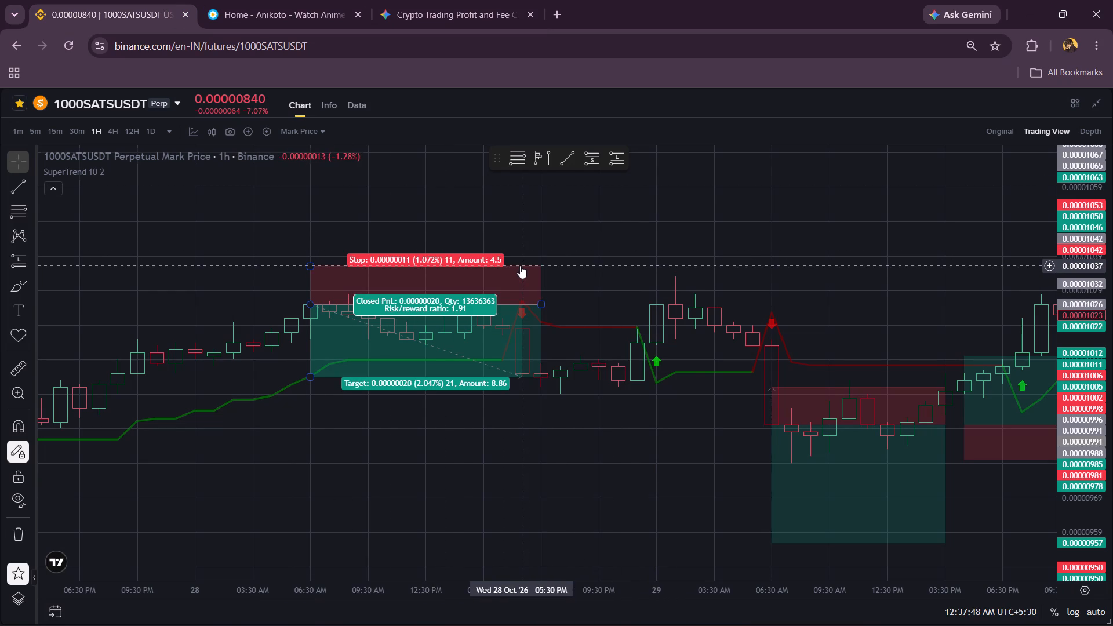
Lower the target of the short position starting 27 Oct 06:30 AM to about 0.00000982.
{"action": "scroll", "coordinate": [268, 469], "scroll_direction": "down", "scroll_amount": 2}
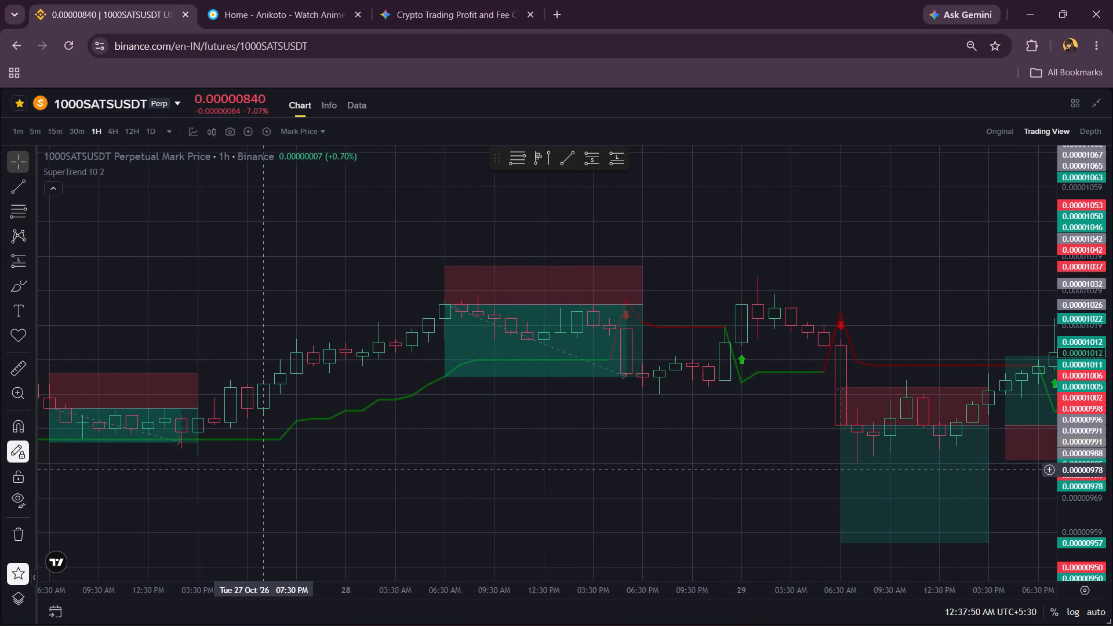
{"action": "scroll", "coordinate": [268, 469], "scroll_direction": "down", "scroll_amount": 1}
{"action": "left_click_drag", "start_coordinate": [399, 311], "coordinate": [392, 282]}
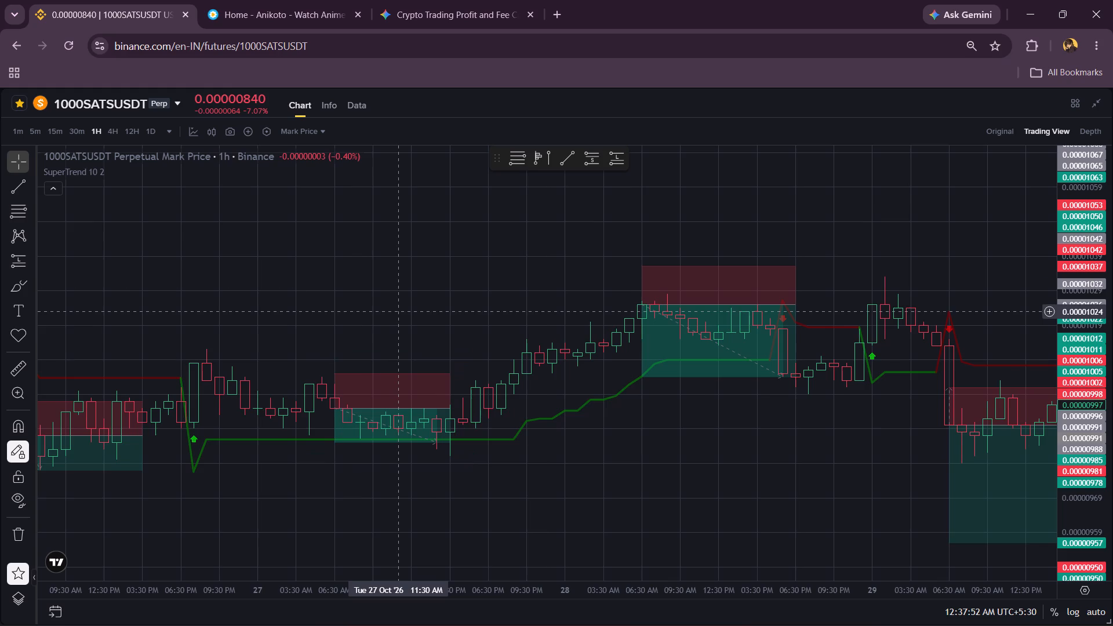
{"action": "left_click_drag", "start_coordinate": [392, 282], "coordinate": [392, 206]}
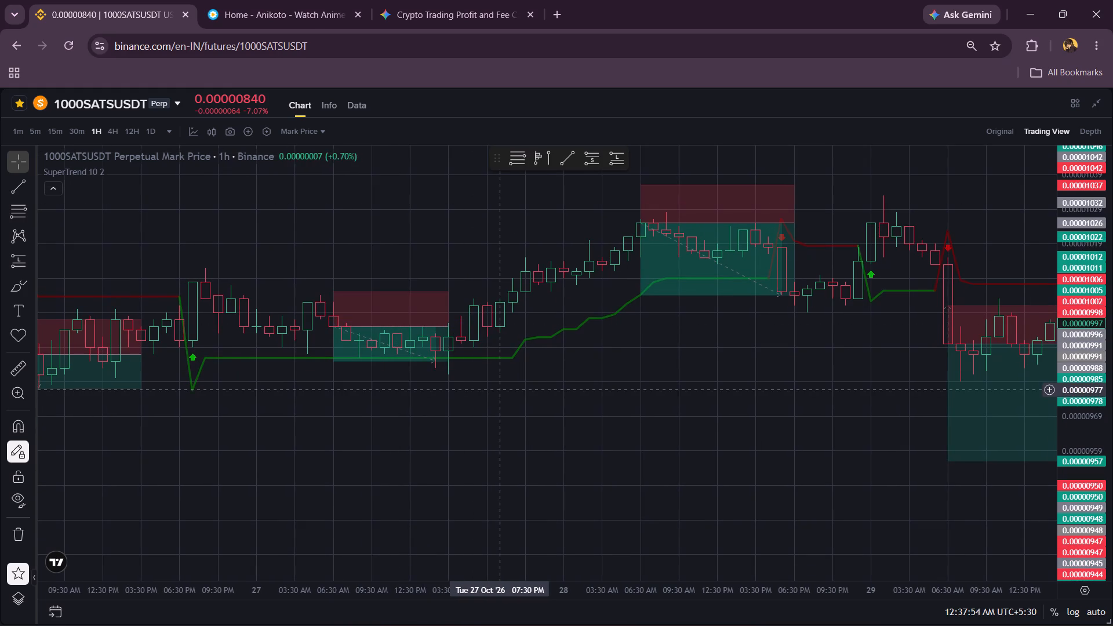
{"action": "left_click_drag", "start_coordinate": [495, 390], "coordinate": [552, 431]}
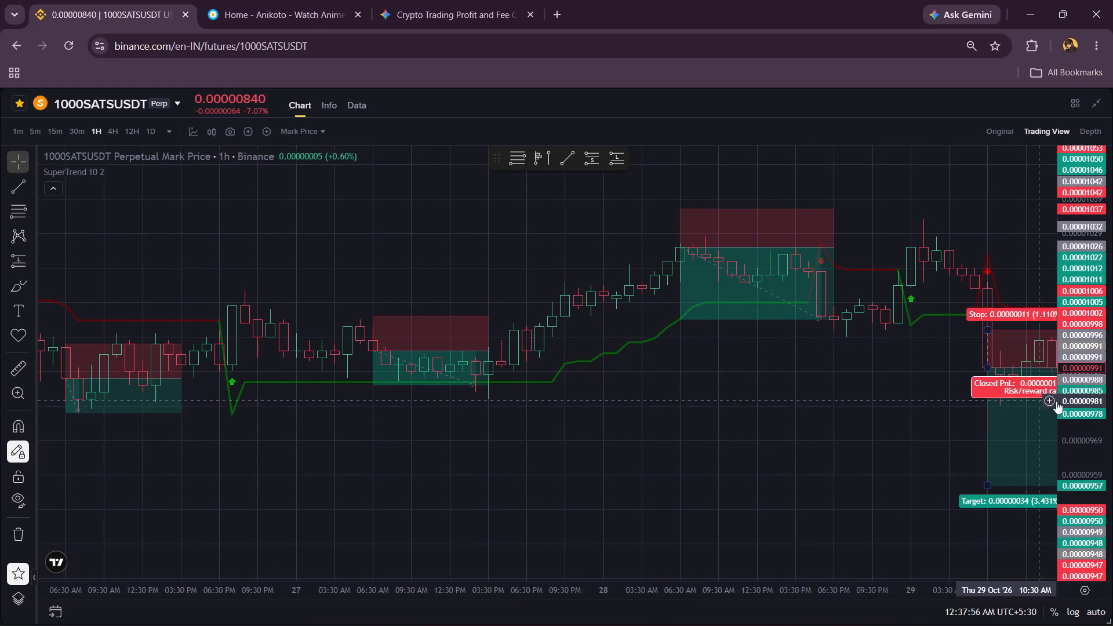
{"action": "scroll", "coordinate": [1078, 406], "scroll_direction": "up", "scroll_amount": 5}
{"action": "left_click_drag", "start_coordinate": [646, 393], "coordinate": [659, 446]}
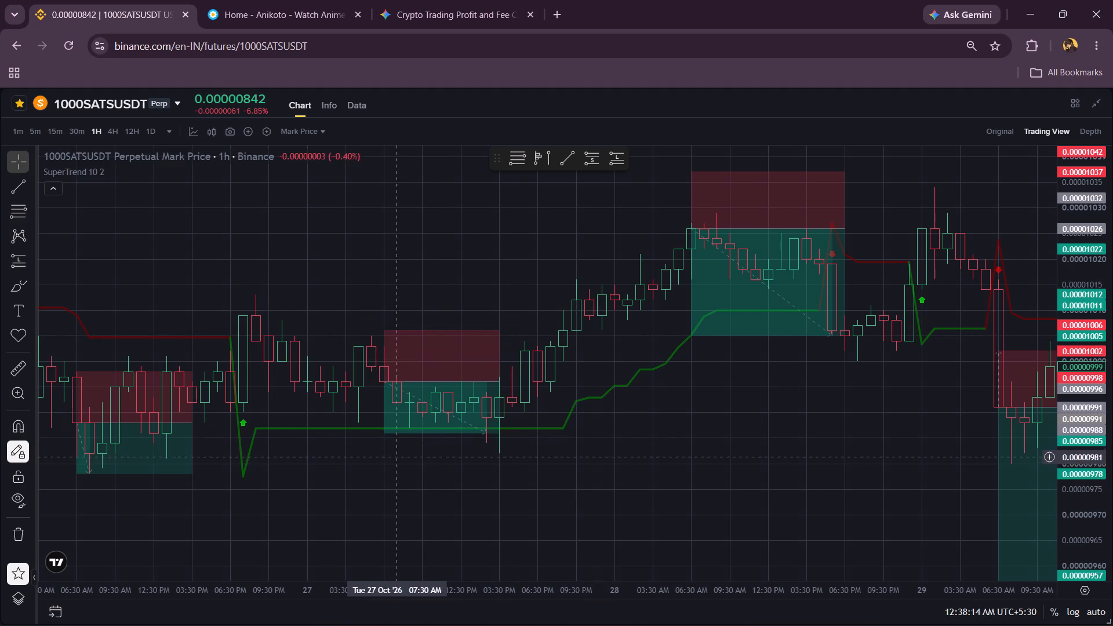
{"action": "left_click_drag", "start_coordinate": [385, 432], "coordinate": [395, 442]}
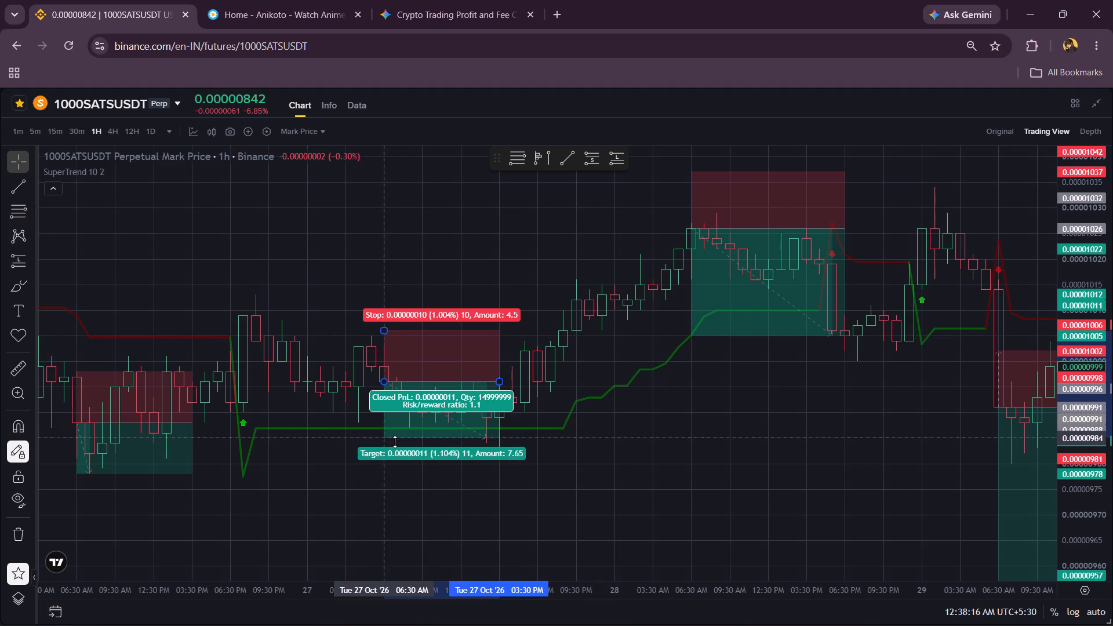
{"action": "left_click_drag", "start_coordinate": [395, 442], "coordinate": [416, 453]}
{"action": "left_click", "coordinate": [536, 279]}
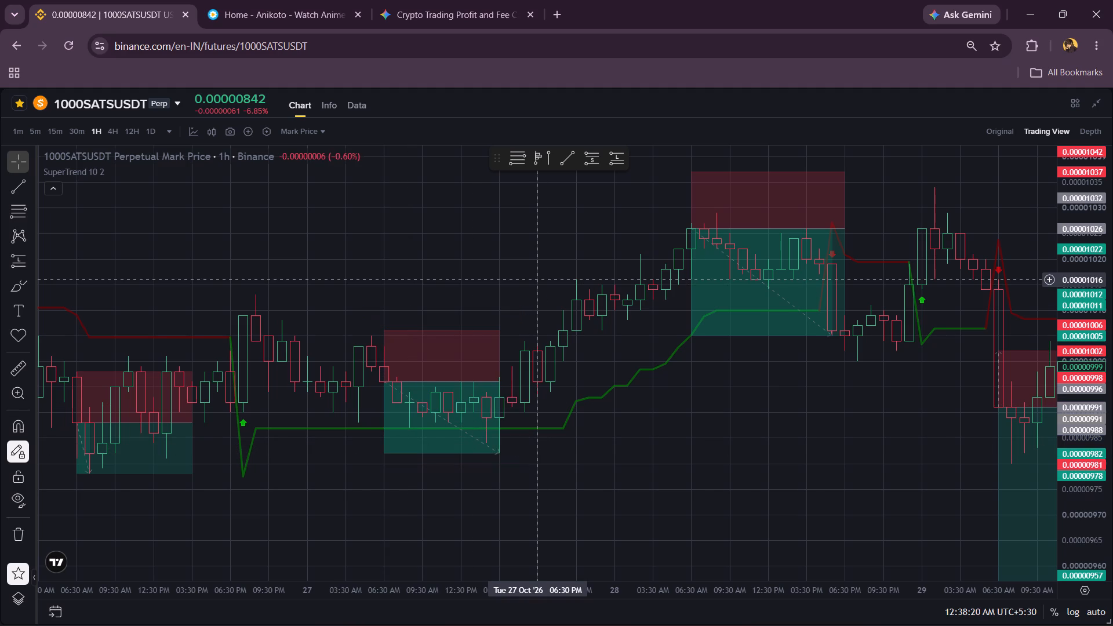
{"action": "left_click", "coordinate": [498, 316]}
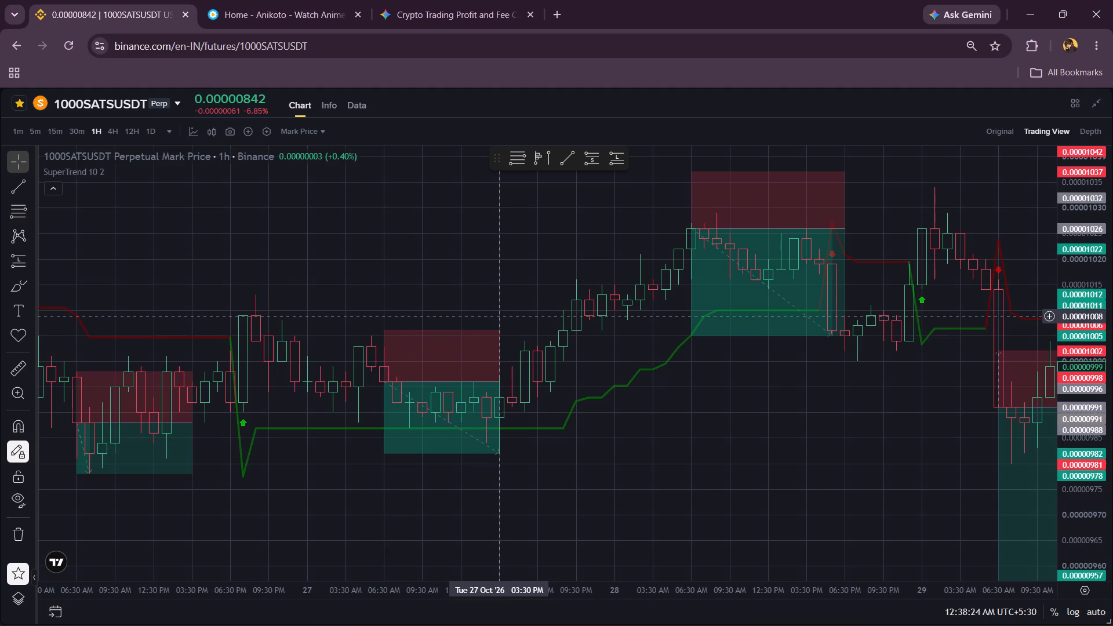
Raise the stop of the short position starting 26 Oct 06:30 AM to about 0.00001008, roughly 2.02% above entry.
{"action": "scroll", "coordinate": [601, 452], "scroll_direction": "down", "scroll_amount": 1}
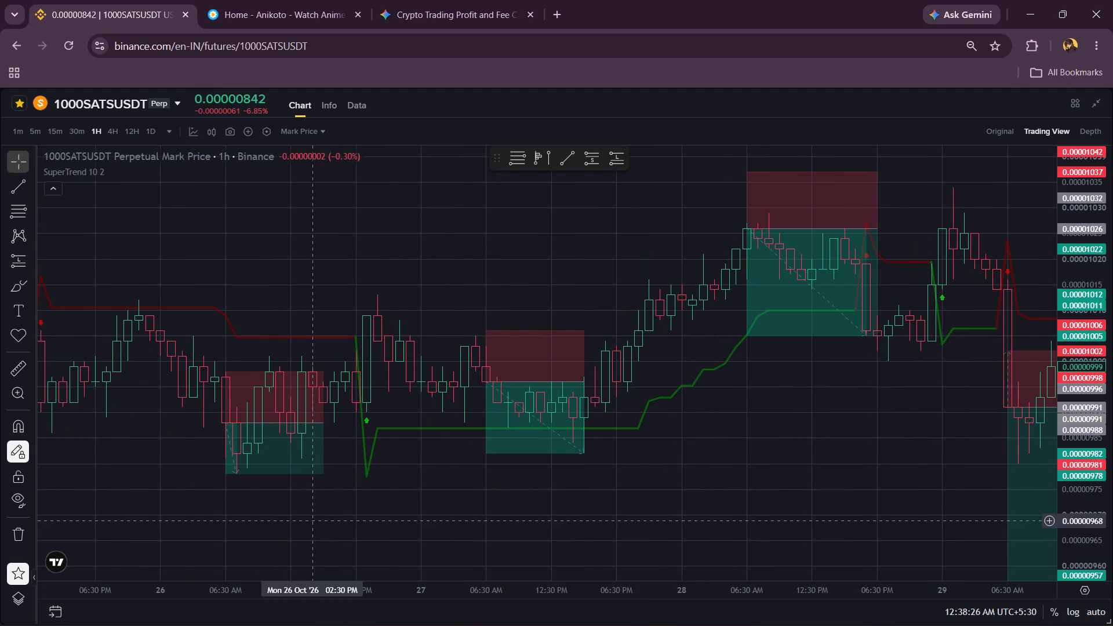
{"action": "scroll", "coordinate": [312, 521], "scroll_direction": "right", "scroll_amount": 5}
{"action": "scroll", "coordinate": [312, 521], "scroll_direction": "up", "scroll_amount": 4}
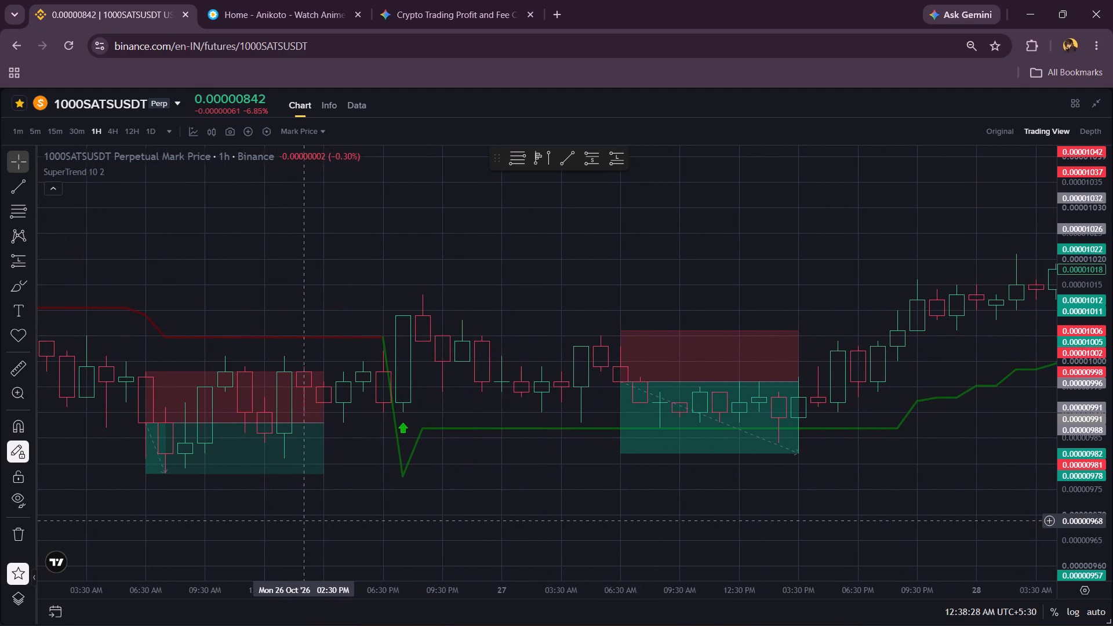
{"action": "scroll", "coordinate": [357, 518], "scroll_direction": "right", "scroll_amount": 3}
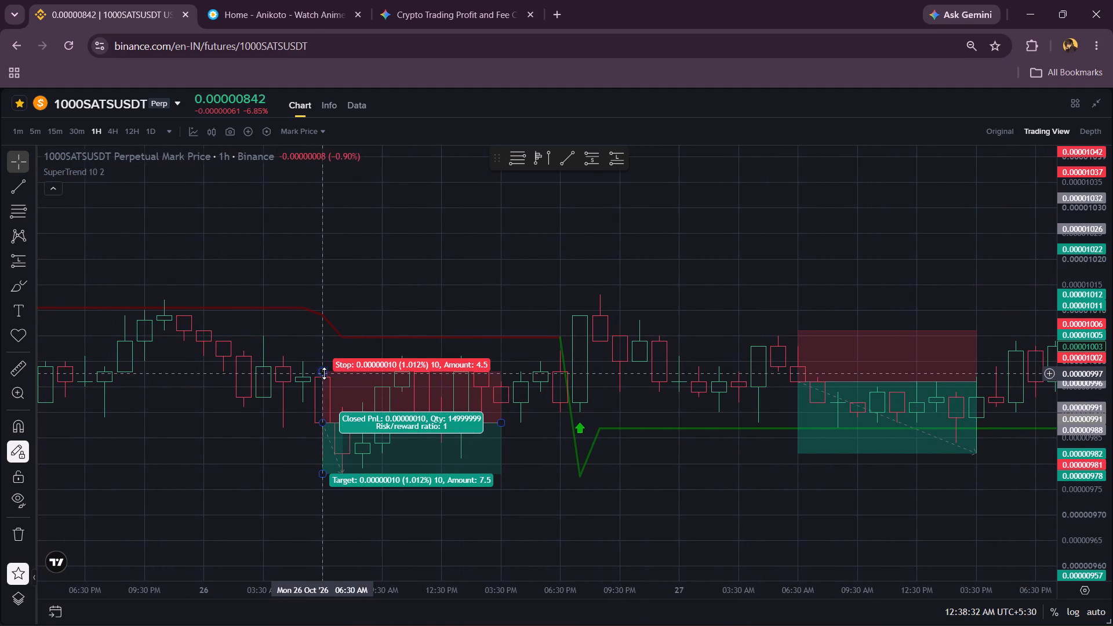
{"action": "left_click_drag", "start_coordinate": [324, 373], "coordinate": [351, 345]}
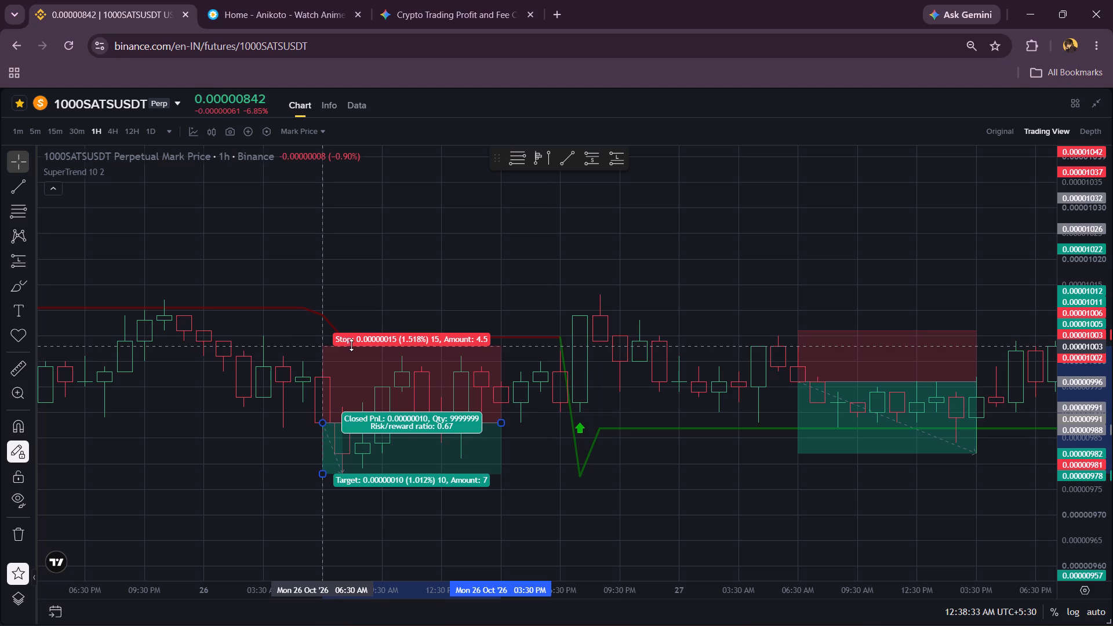
{"action": "left_click_drag", "start_coordinate": [351, 345], "coordinate": [361, 308]}
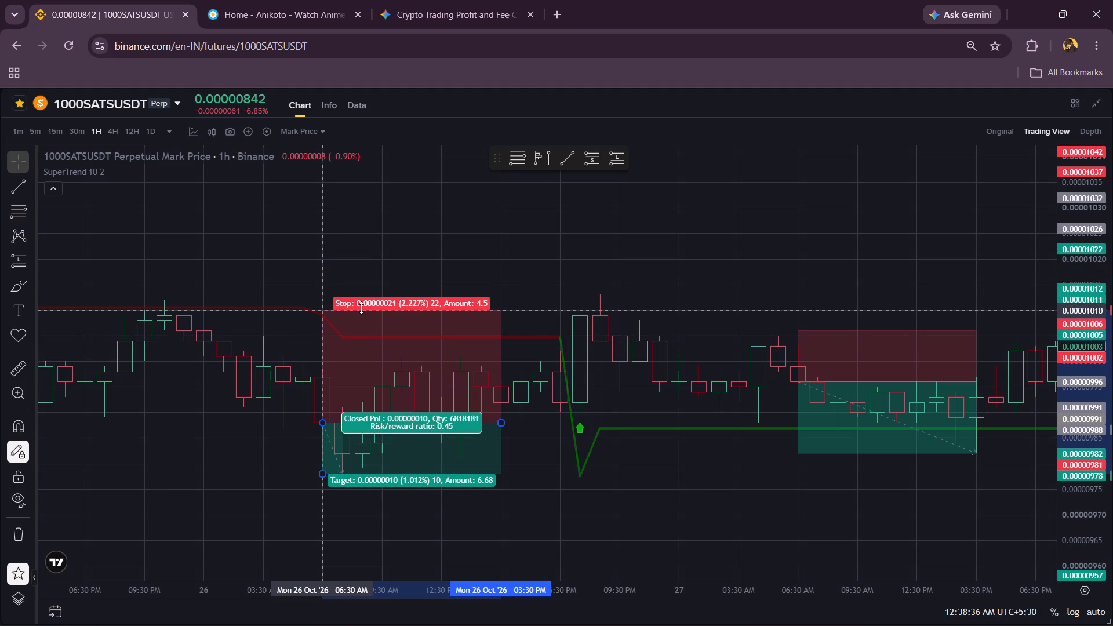
{"action": "left_click_drag", "start_coordinate": [361, 308], "coordinate": [368, 320]}
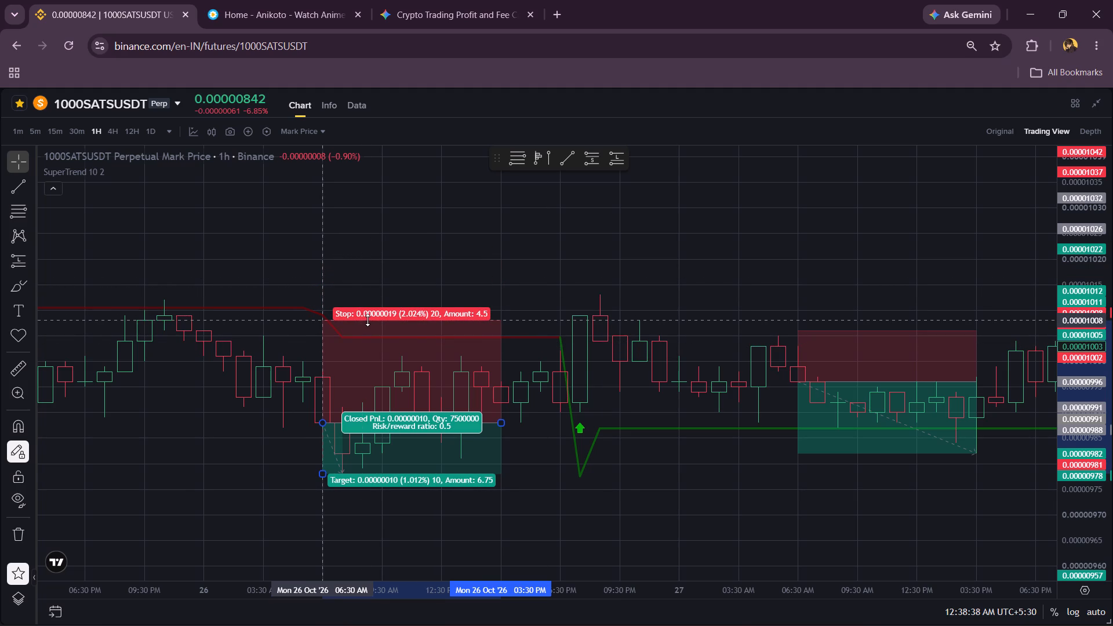
{"action": "left_click", "coordinate": [490, 249]}
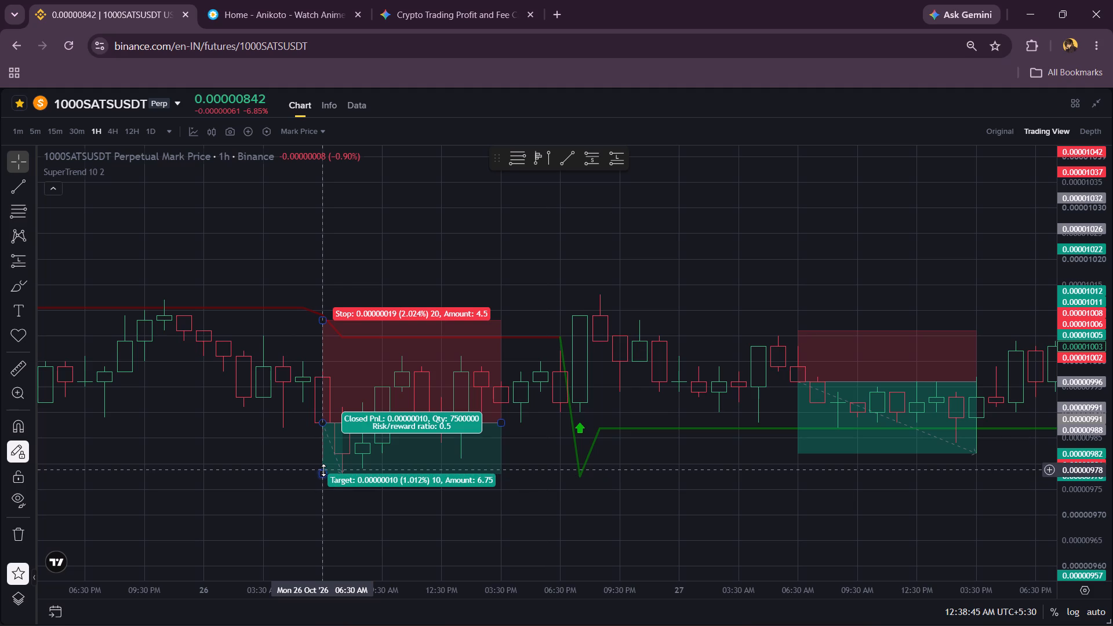
Lower the target of the short position starting 26 Oct 06:30 AM to about 0.00000972, roughly 1.62% below entry.
{"action": "left_click_drag", "start_coordinate": [368, 509], "coordinate": [394, 462]}
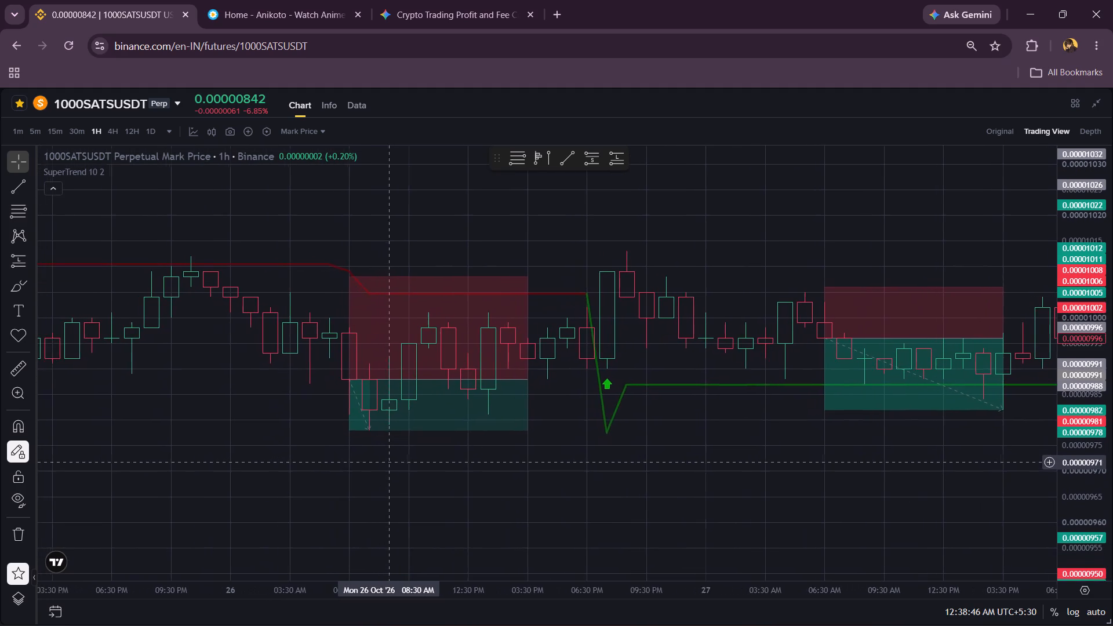
{"action": "left_click_drag", "start_coordinate": [394, 462], "coordinate": [409, 475]}
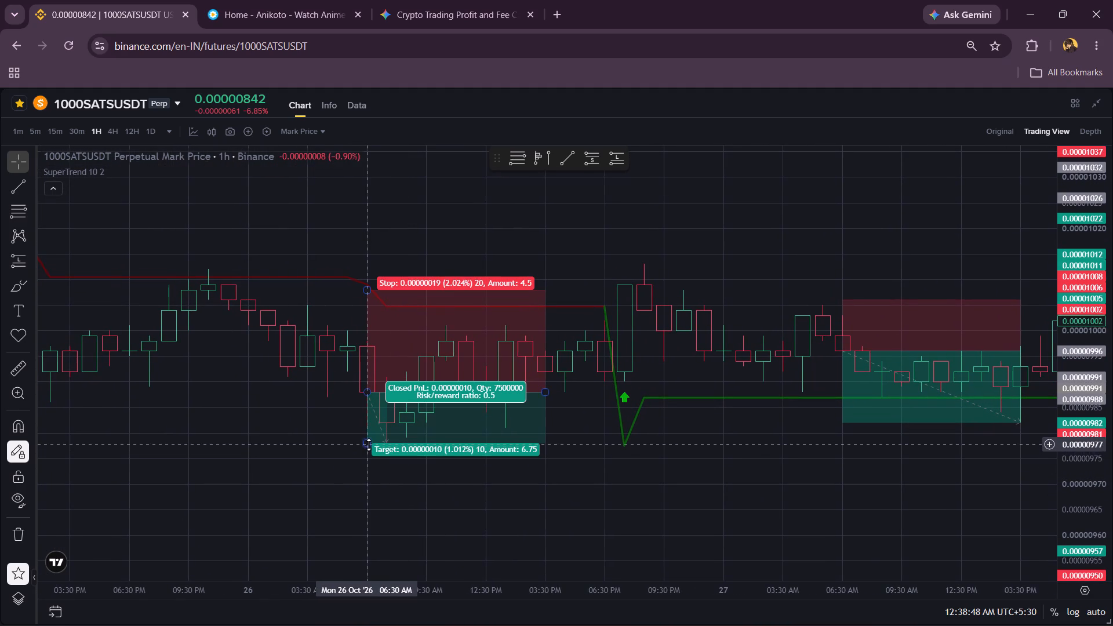
{"action": "left_click", "coordinate": [369, 445]}
{"action": "left_click", "coordinate": [420, 491]}
{"action": "left_click_drag", "start_coordinate": [371, 445], "coordinate": [399, 464]}
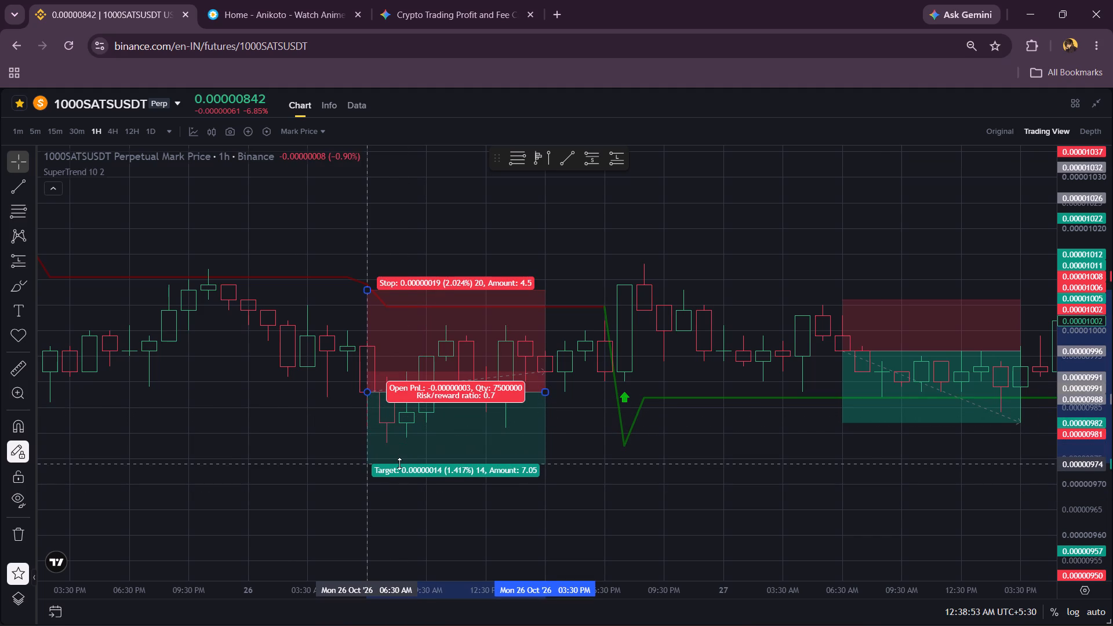
{"action": "left_click_drag", "start_coordinate": [399, 464], "coordinate": [409, 472]}
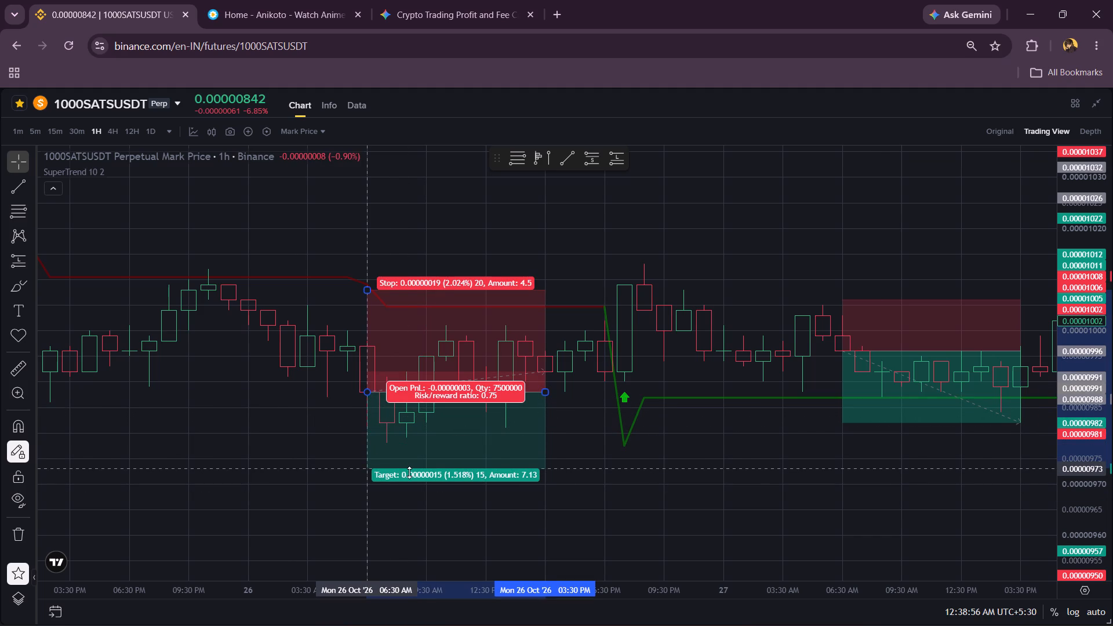
{"action": "left_click_drag", "start_coordinate": [409, 472], "coordinate": [410, 478]}
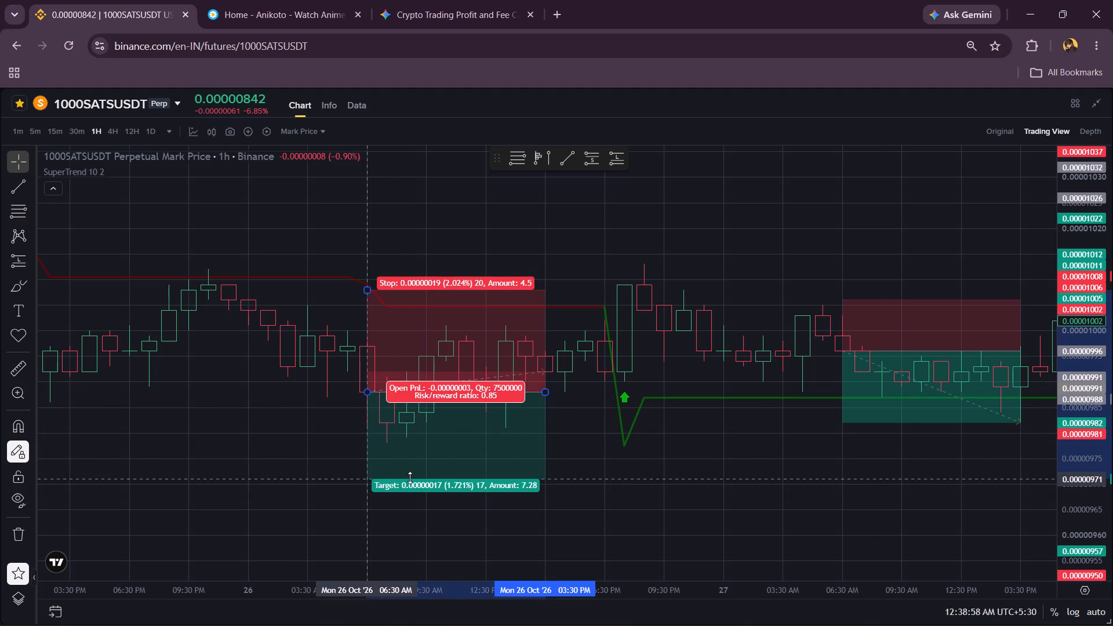
{"action": "left_click_drag", "start_coordinate": [410, 478], "coordinate": [410, 476]}
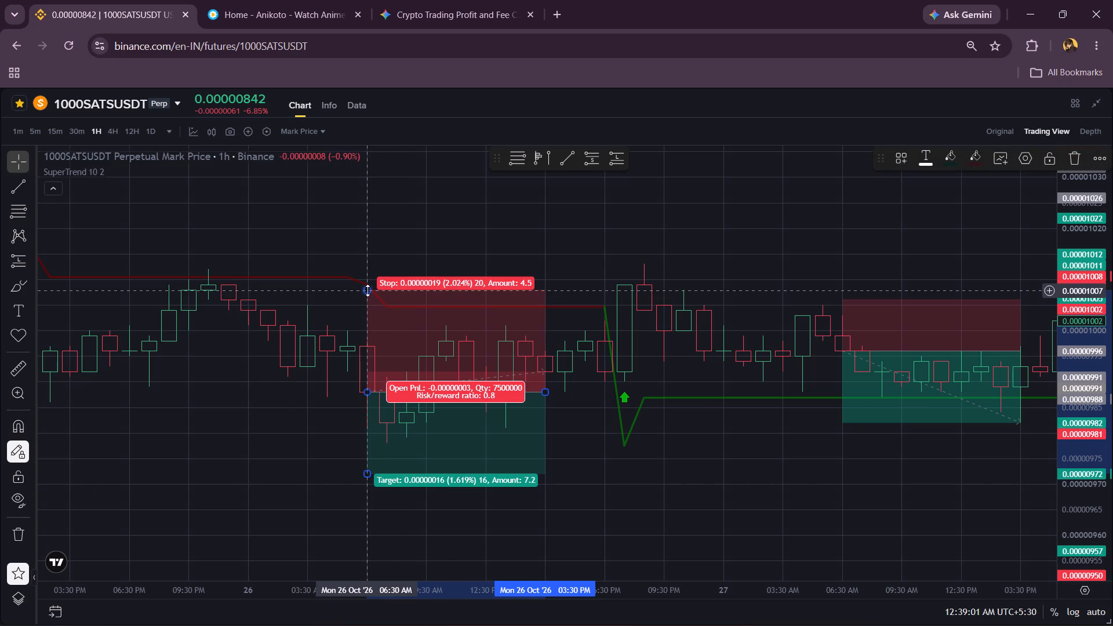
Lower the stop of the short position starting 26 Oct 06:30 AM to about 0.00000997 and deselect it.
{"action": "left_click_drag", "start_coordinate": [368, 290], "coordinate": [368, 340]}
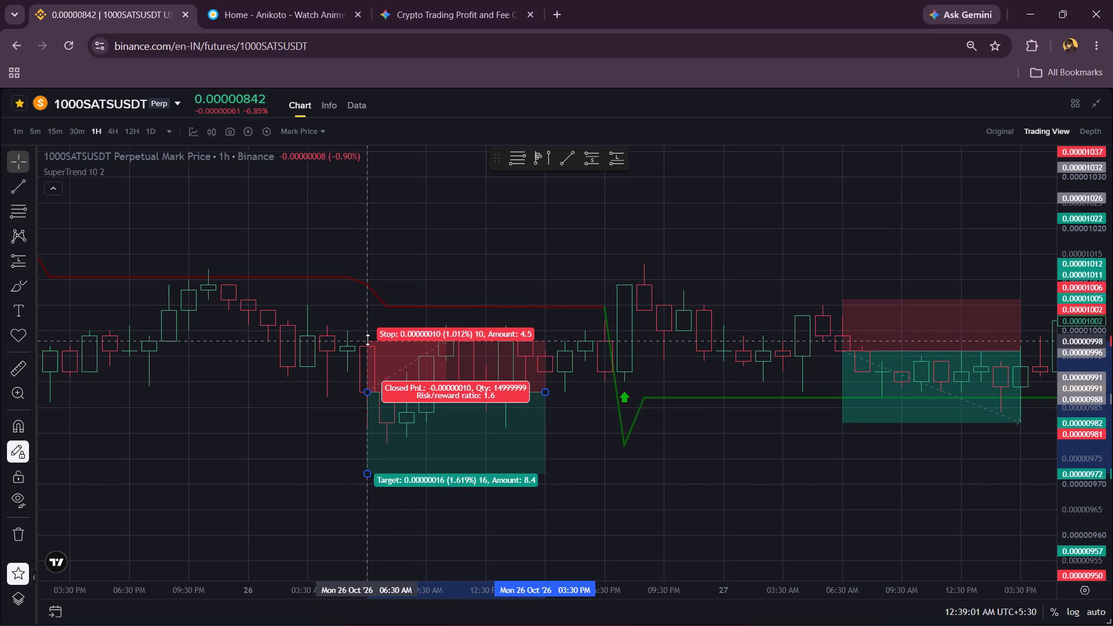
{"action": "left_click_drag", "start_coordinate": [368, 340], "coordinate": [372, 344]}
{"action": "left_click_drag", "start_coordinate": [372, 344], "coordinate": [373, 345]}
{"action": "left_click", "coordinate": [473, 292]}
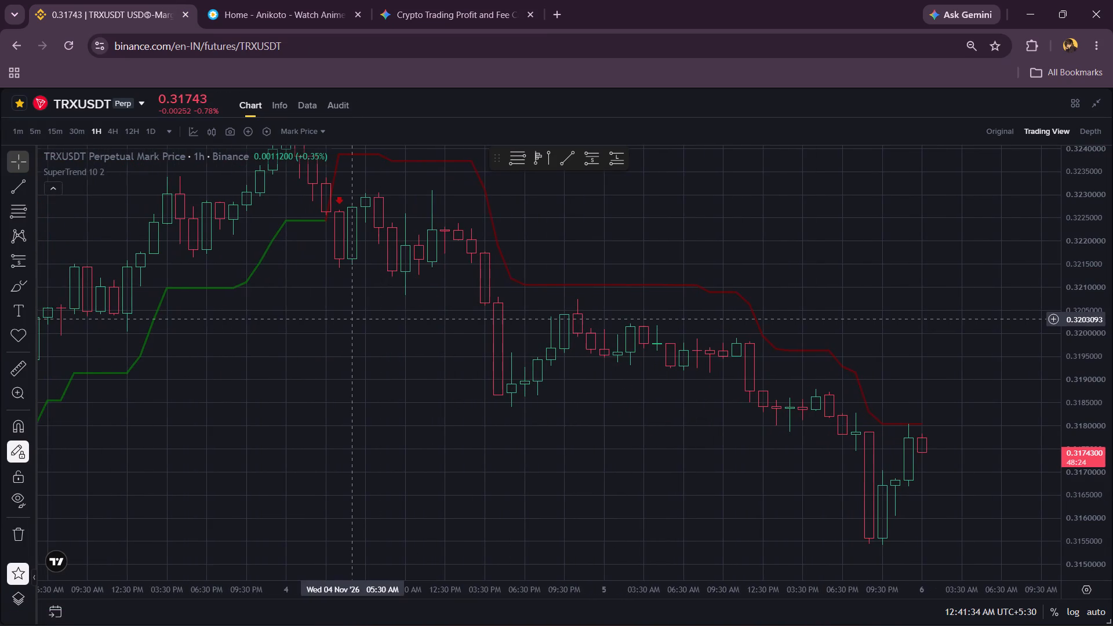
{"action": "left_click_drag", "start_coordinate": [358, 319], "coordinate": [434, 379]}
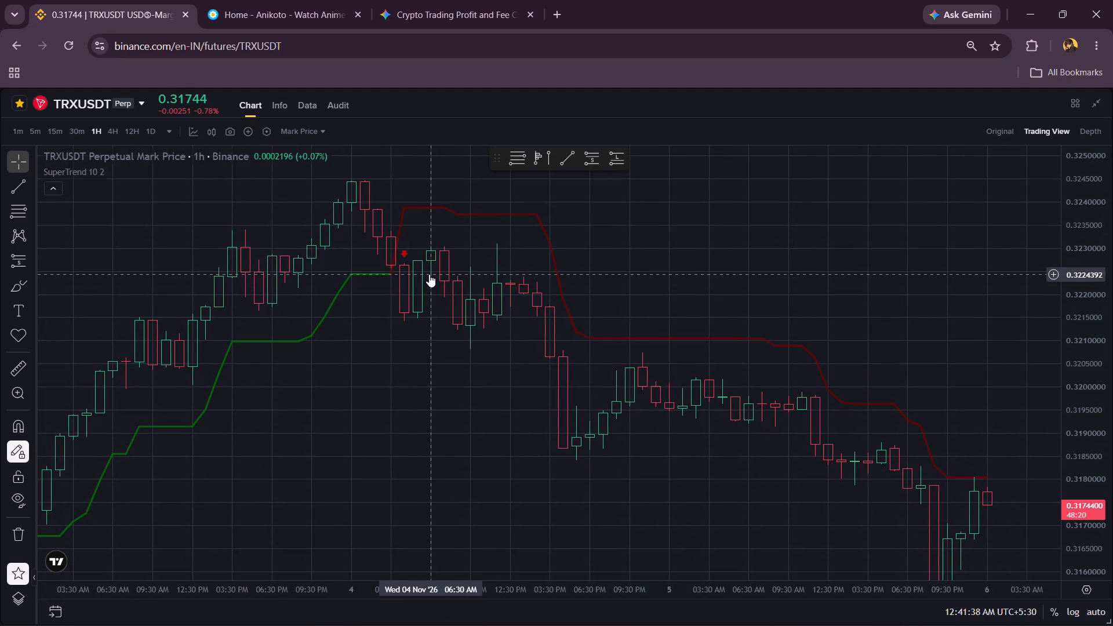
Examine the hourly TRXUSDT price history from 6 Nov back to mid-October, concentrating on the SuperTrend signals of 24–29 Oct.
{"action": "scroll", "coordinate": [432, 242], "scroll_direction": "down", "scroll_amount": 2}
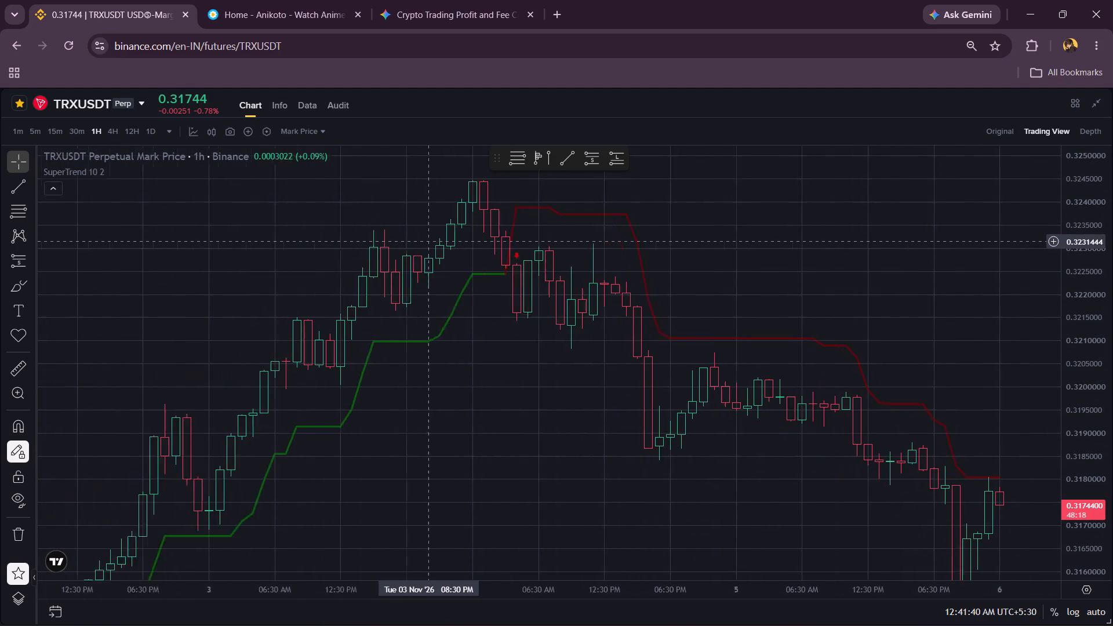
{"action": "left_click_drag", "start_coordinate": [311, 240], "coordinate": [438, 92]}
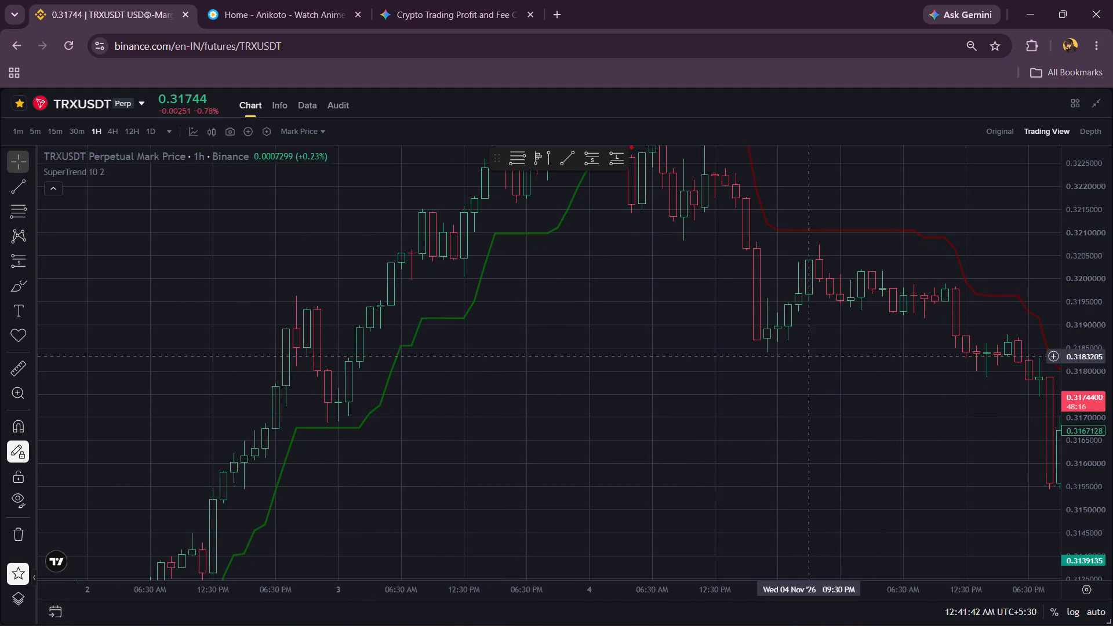
{"action": "scroll", "coordinate": [1078, 318], "scroll_direction": "down", "scroll_amount": 4}
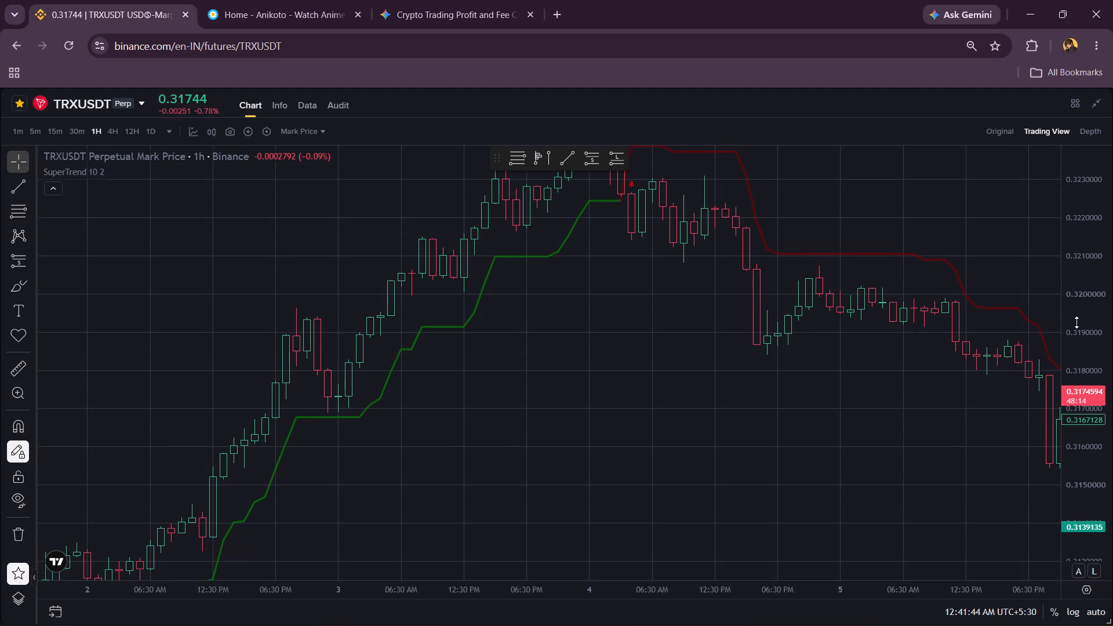
{"action": "scroll", "coordinate": [1076, 323], "scroll_direction": "down", "scroll_amount": 4}
{"action": "scroll", "coordinate": [782, 381], "scroll_direction": "down", "scroll_amount": 4}
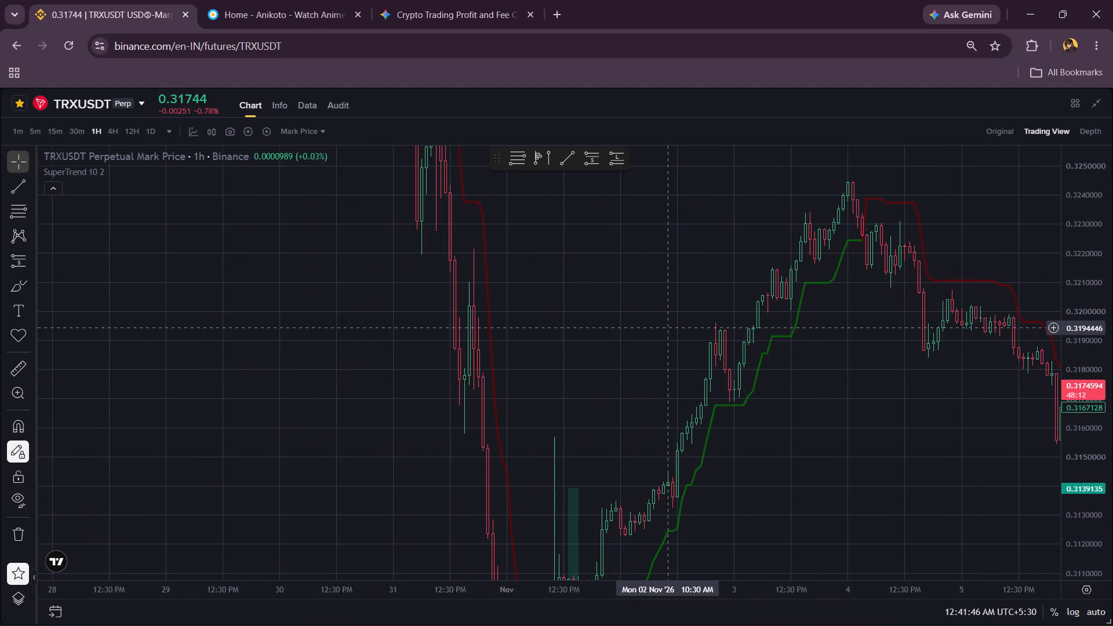
{"action": "left_click_drag", "start_coordinate": [737, 265], "coordinate": [1052, 465]}
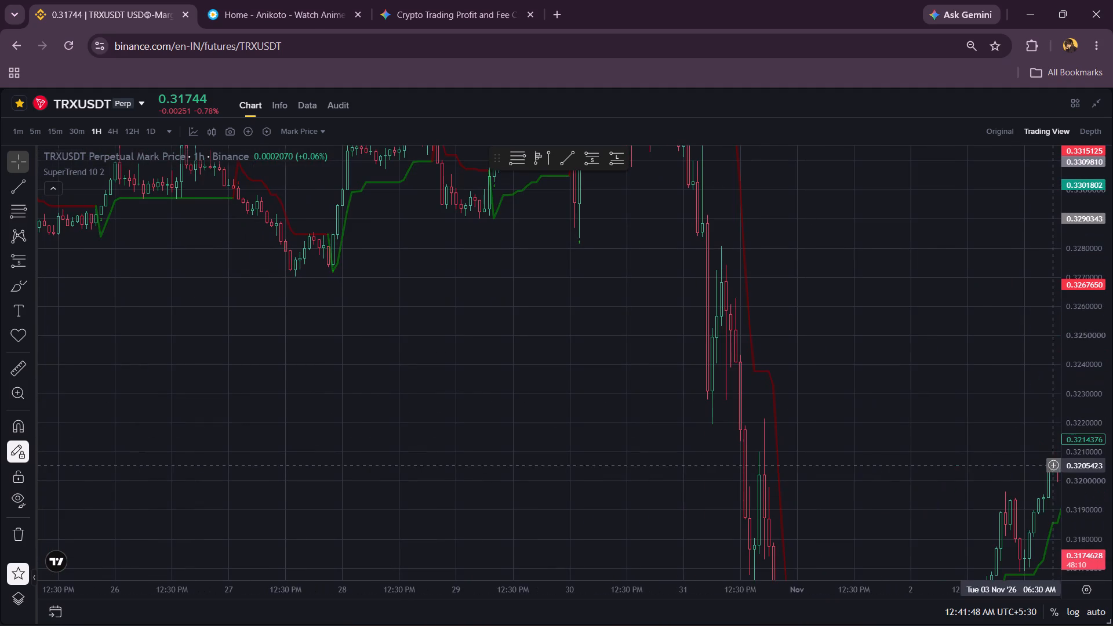
{"action": "left_click_drag", "start_coordinate": [726, 336], "coordinate": [683, 530]}
{"action": "left_click_drag", "start_coordinate": [594, 361], "coordinate": [593, 421]}
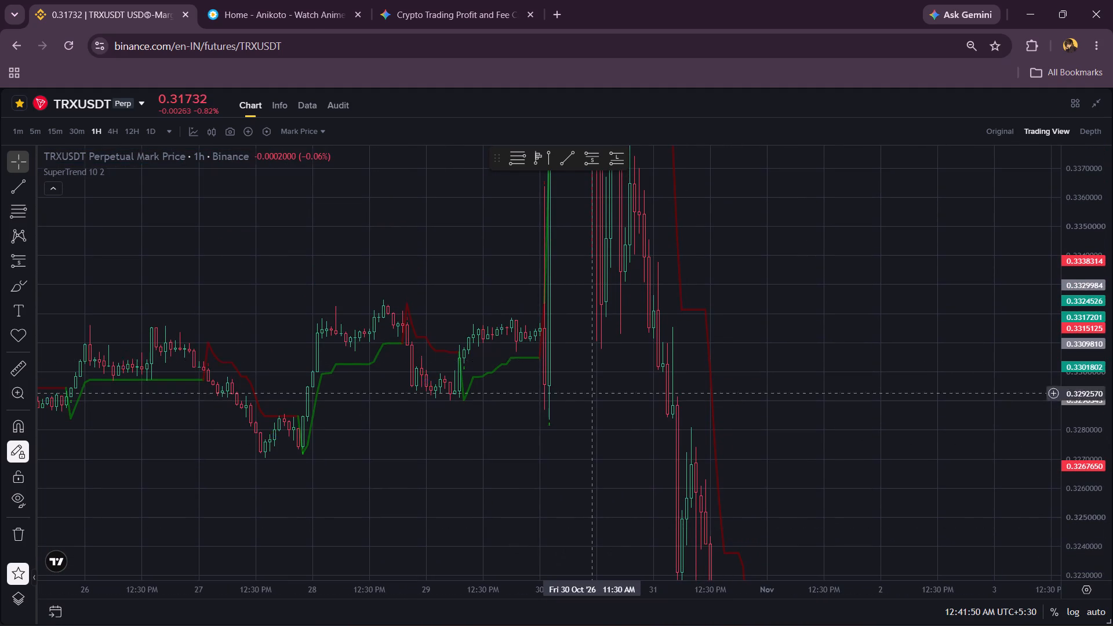
{"action": "left_click_drag", "start_coordinate": [593, 421], "coordinate": [599, 501]}
{"action": "scroll", "coordinate": [1080, 453], "scroll_direction": "down", "scroll_amount": 5}
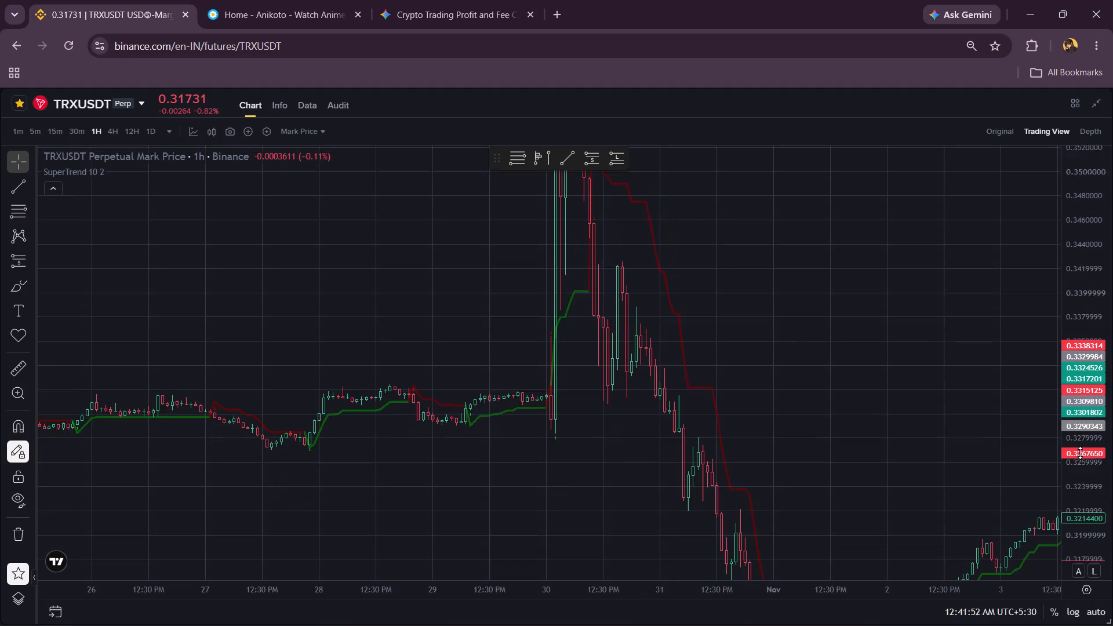
{"action": "scroll", "coordinate": [1080, 453], "scroll_direction": "down", "scroll_amount": 3}
{"action": "scroll", "coordinate": [758, 239], "scroll_direction": "right", "scroll_amount": 1}
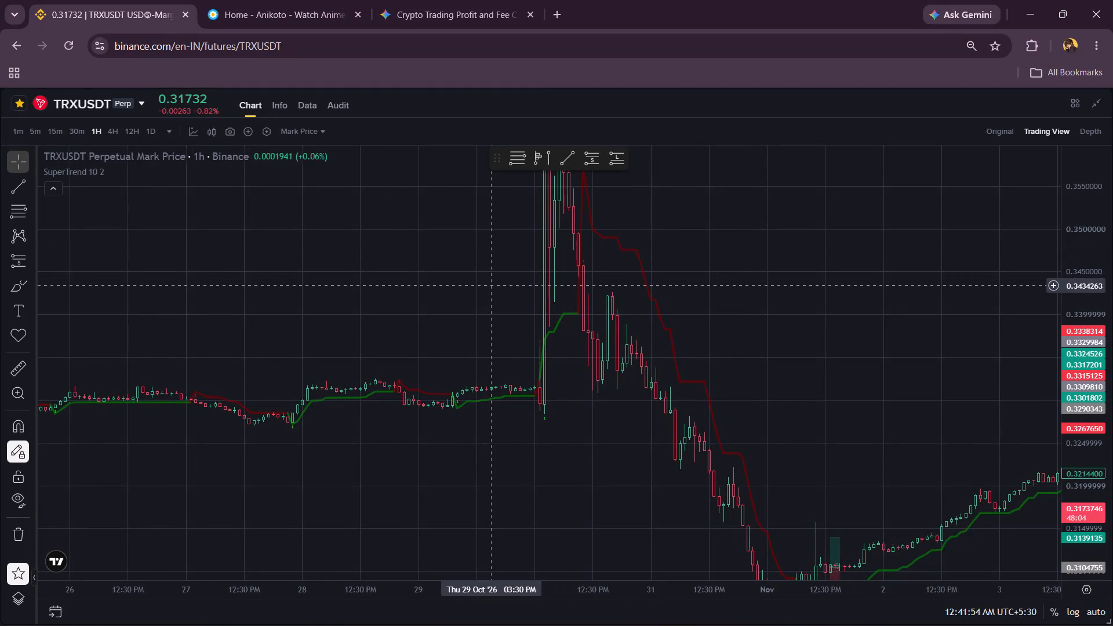
{"action": "scroll", "coordinate": [491, 285], "scroll_direction": "right", "scroll_amount": 4}
{"action": "scroll", "coordinate": [491, 285], "scroll_direction": "down", "scroll_amount": 5}
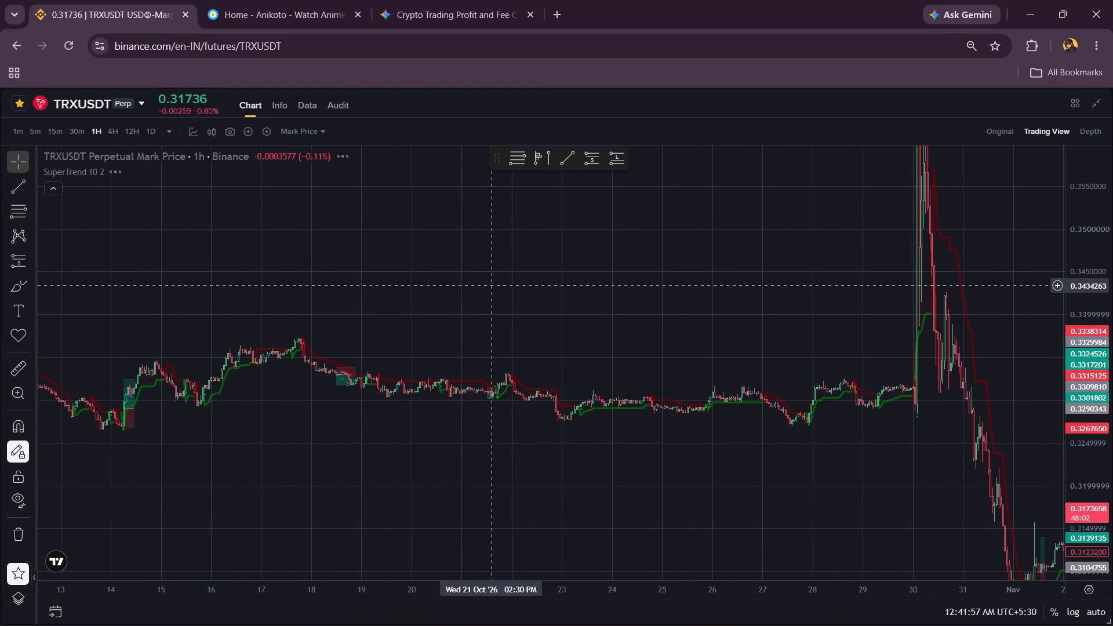
{"action": "scroll", "coordinate": [491, 285], "scroll_direction": "up", "scroll_amount": 5}
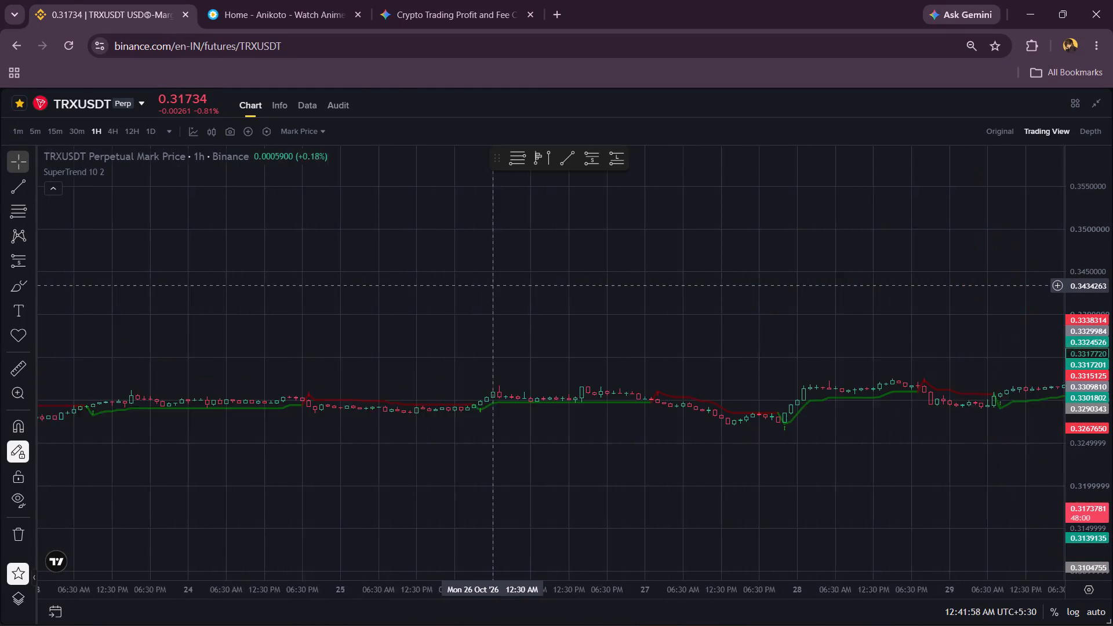
{"action": "scroll", "coordinate": [491, 285], "scroll_direction": "right", "scroll_amount": 1}
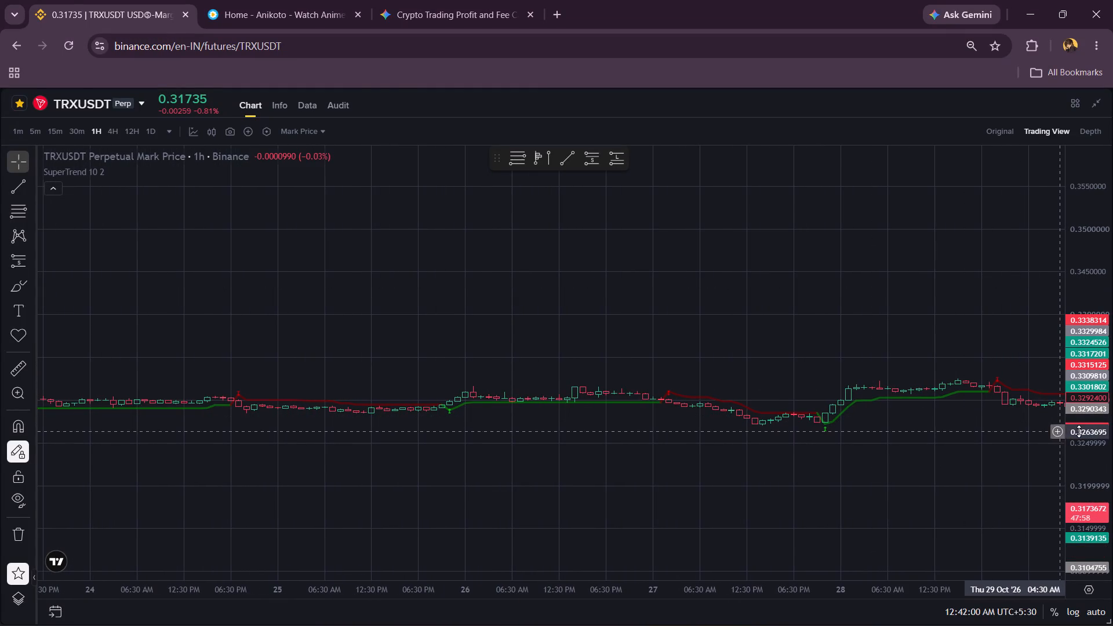
{"action": "scroll", "coordinate": [1081, 431], "scroll_direction": "up", "scroll_amount": 9}
{"action": "left_click_drag", "start_coordinate": [786, 362], "coordinate": [642, 261]}
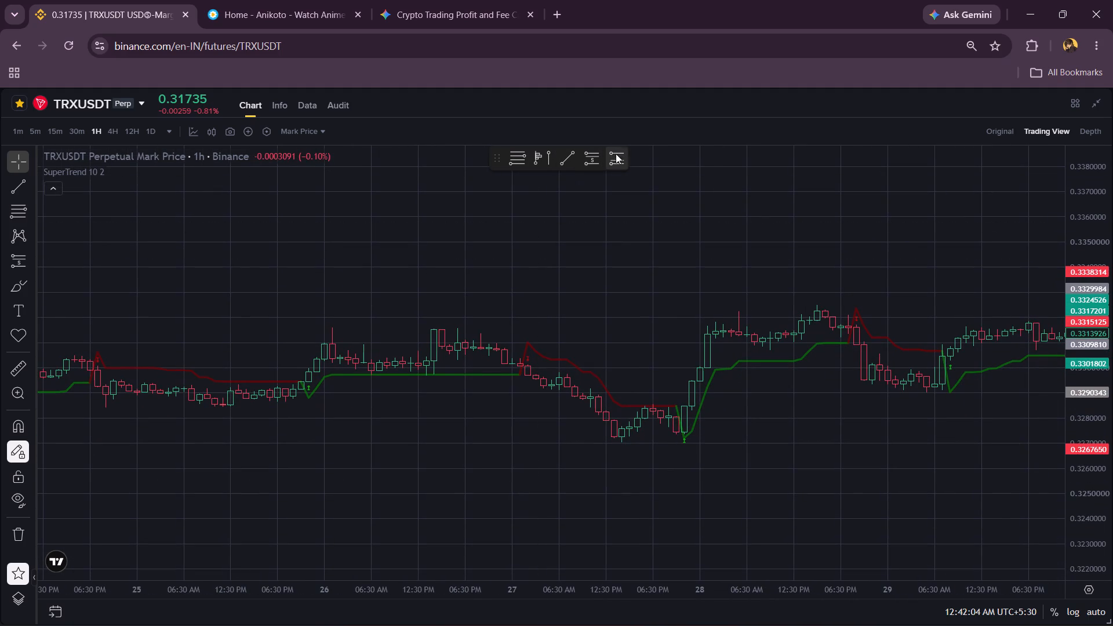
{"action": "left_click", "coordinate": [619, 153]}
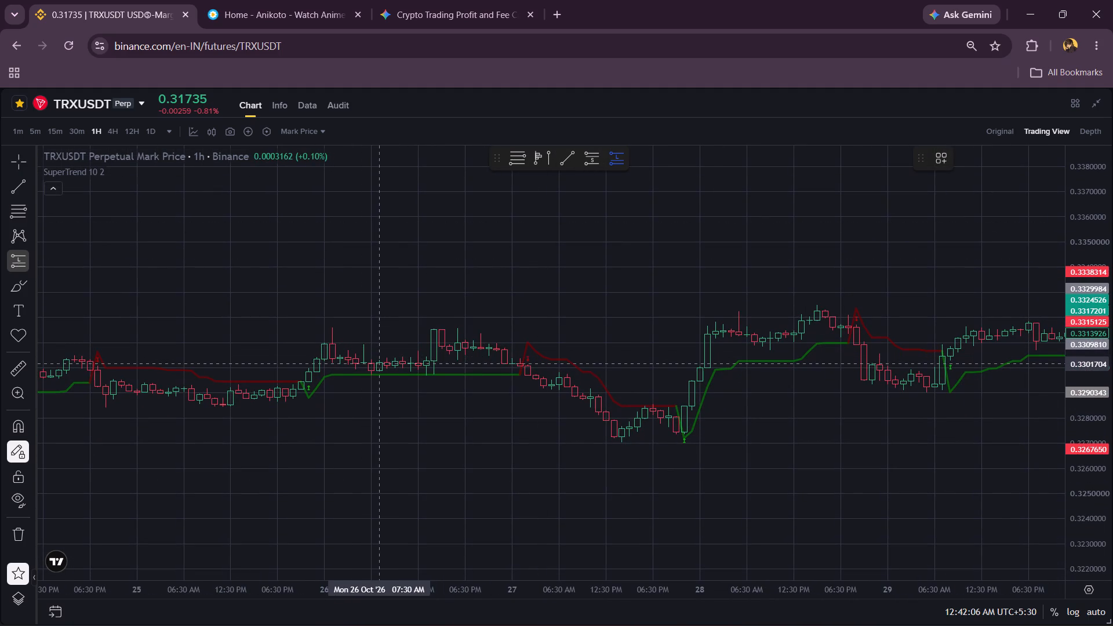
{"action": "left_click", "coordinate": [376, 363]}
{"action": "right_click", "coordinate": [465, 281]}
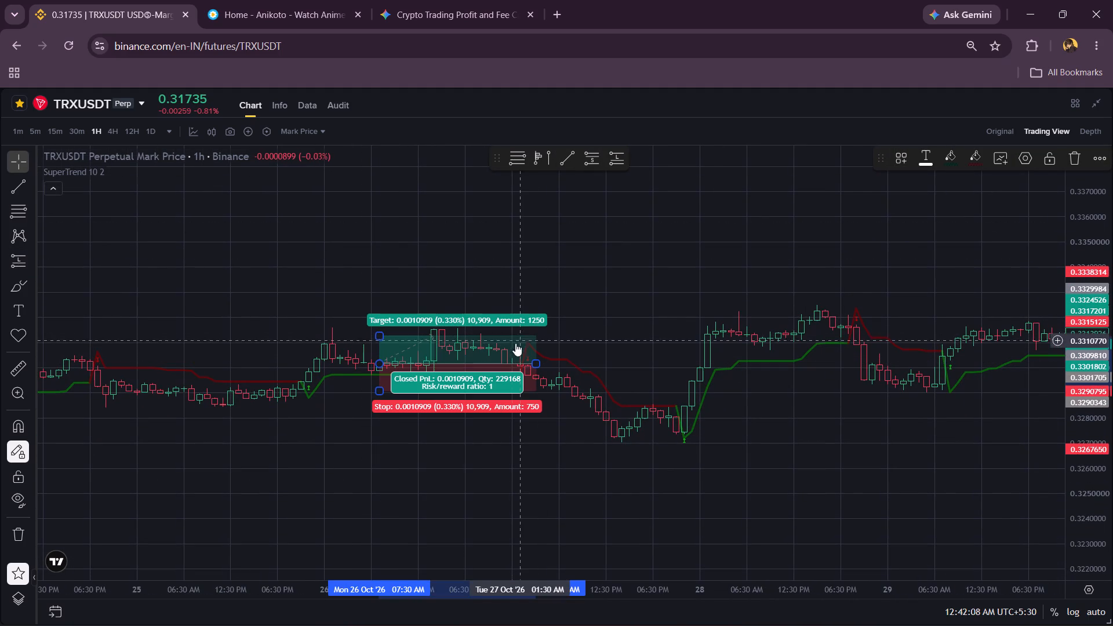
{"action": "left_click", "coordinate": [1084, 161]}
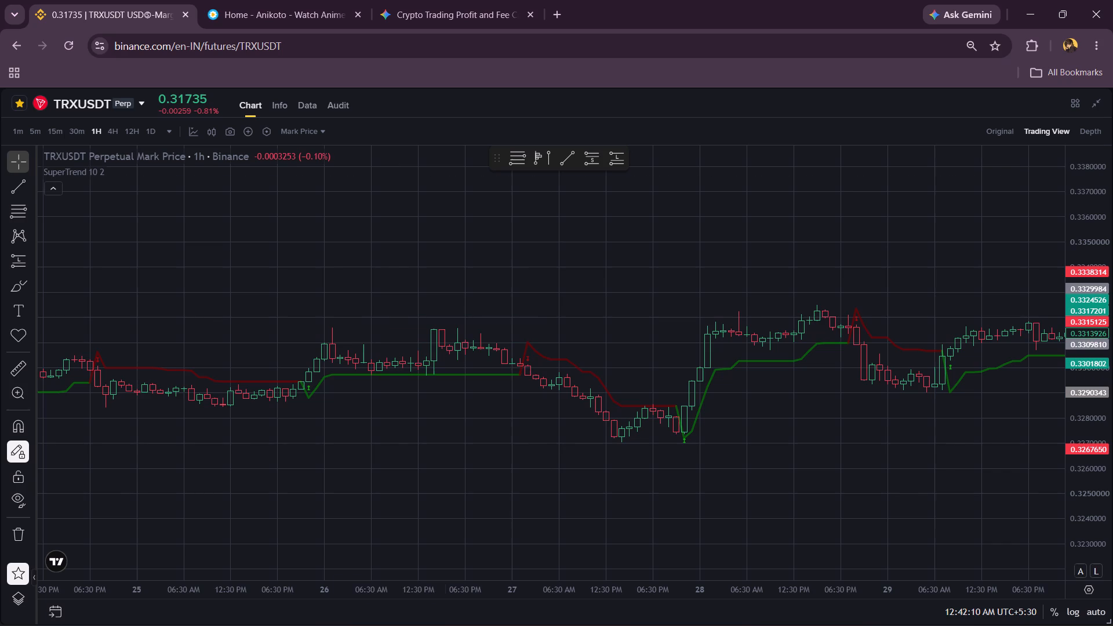
Search the futures symbols for "xa" and change the chart to the XAUUSDT perpetual.
{"action": "left_click", "coordinate": [68, 101]}
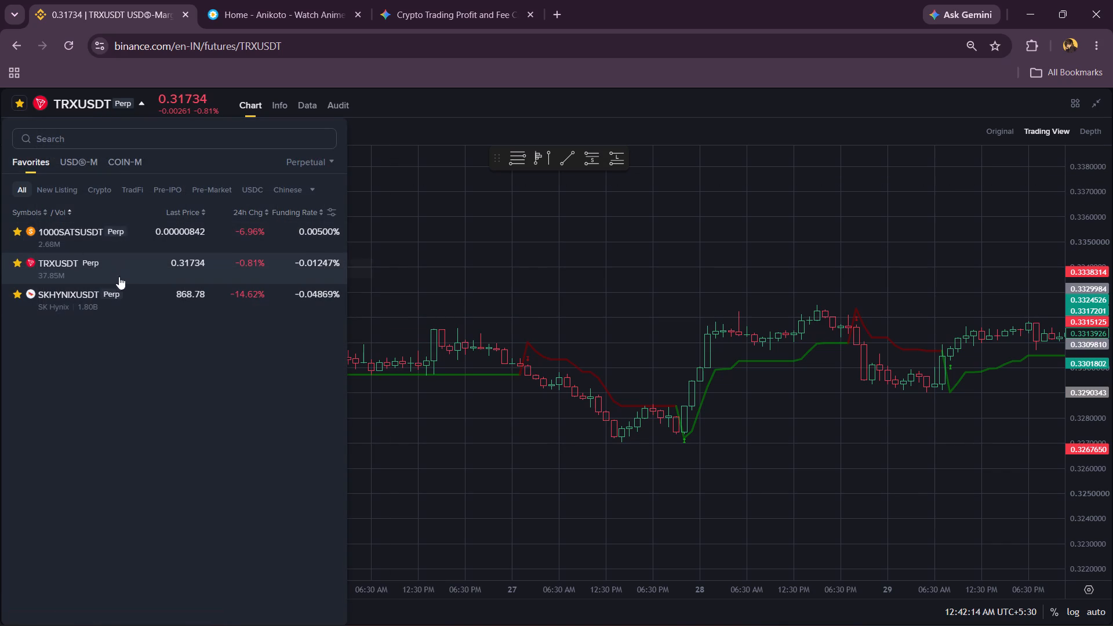
{"action": "left_click", "coordinate": [103, 142]}
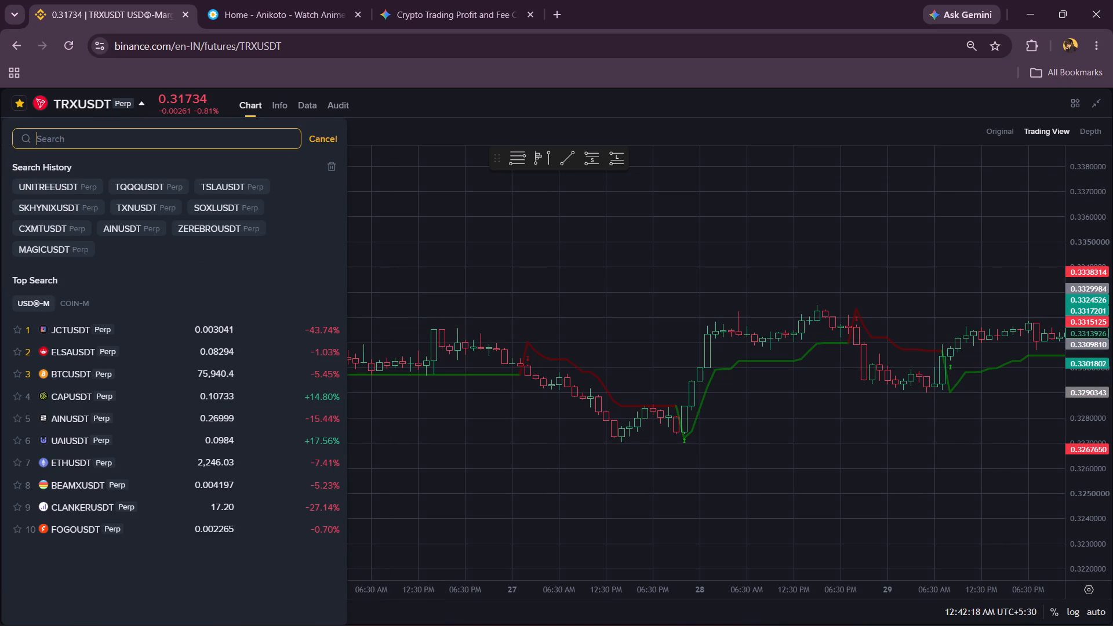
{"action": "key", "text": "g"}
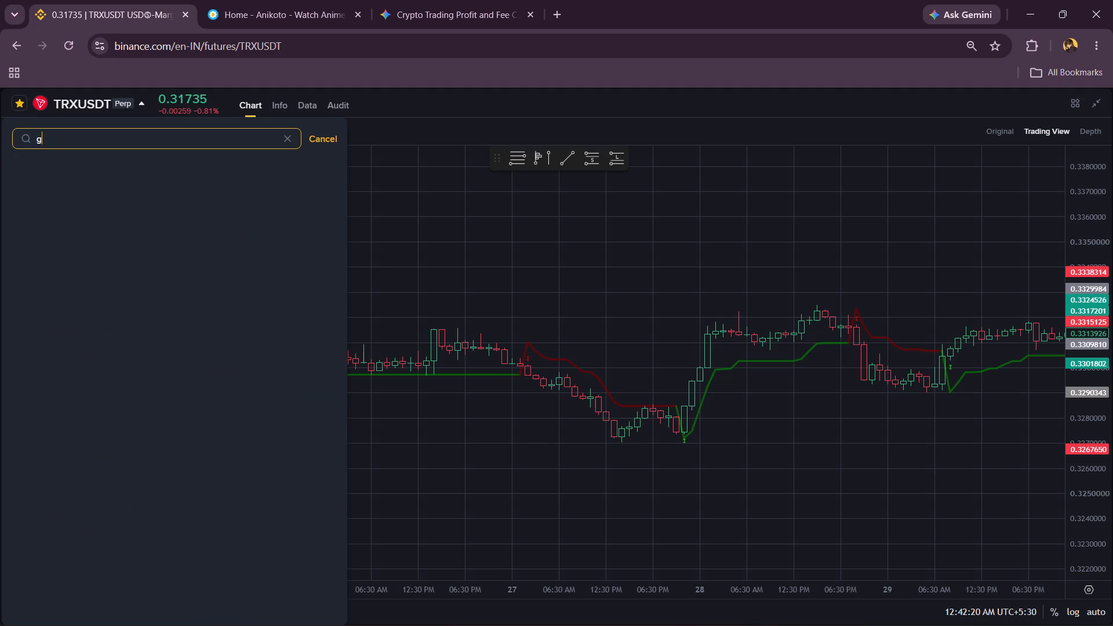
{"action": "key", "text": "BackSpace"}
{"action": "key", "text": "BackSpace"}
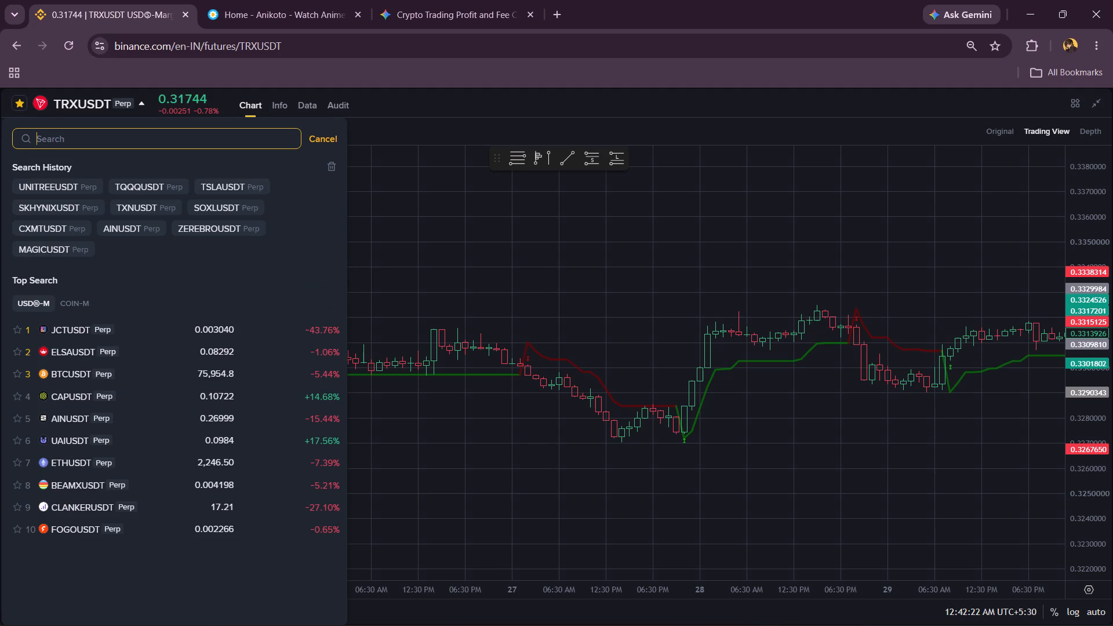
{"action": "type", "text": "xa"}
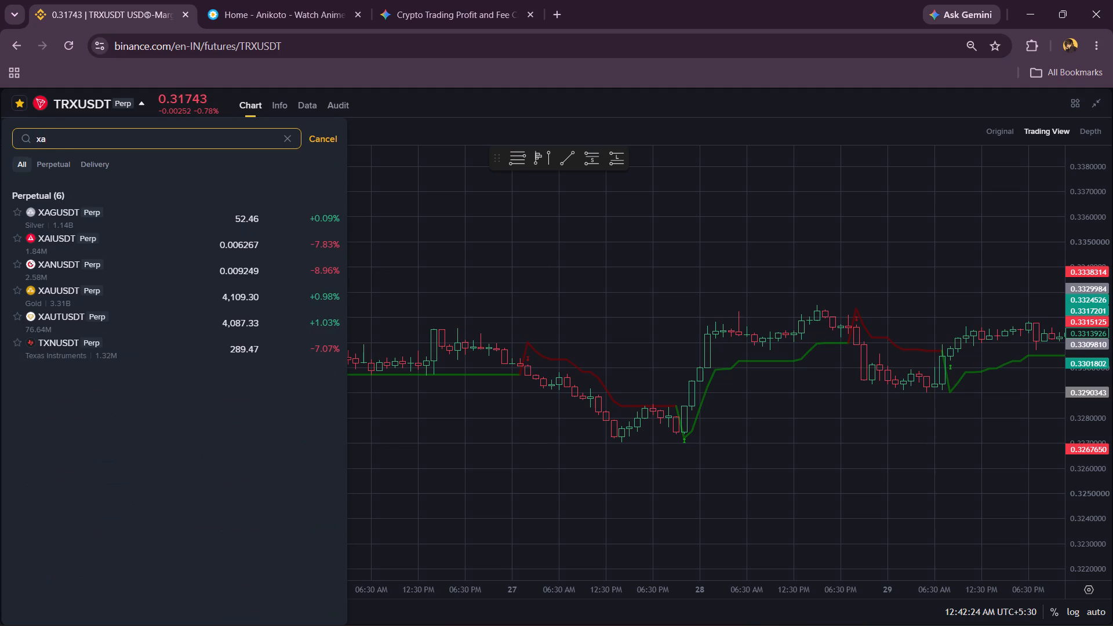
{"action": "left_click", "coordinate": [106, 283]}
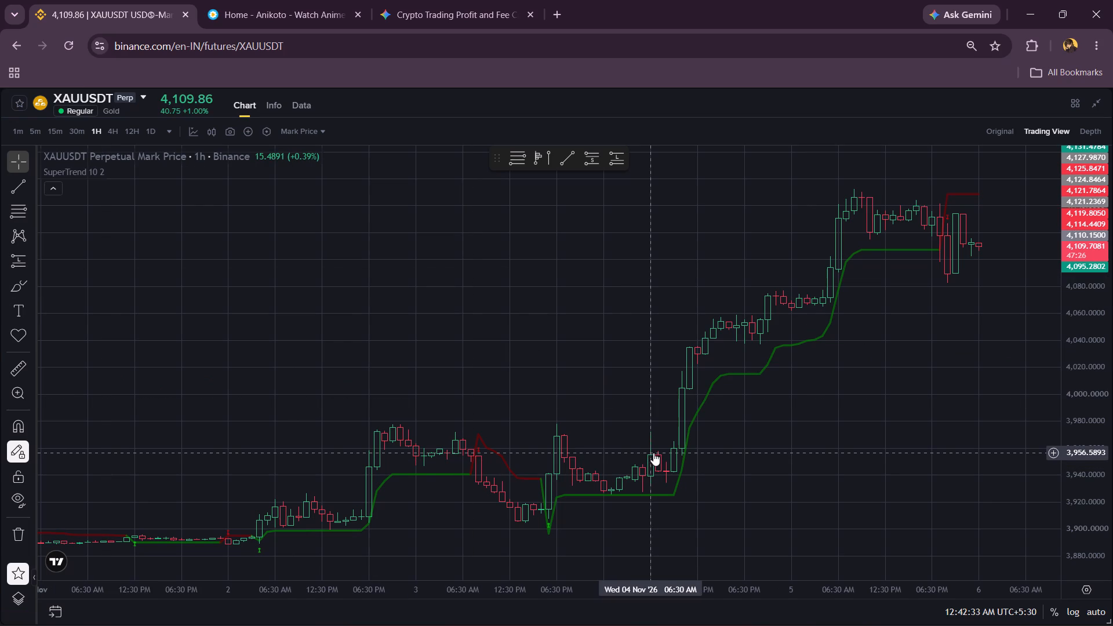
Place a long position on the 4 Nov 06:30 AM candle of XAUUSDT with the entry at about 3,955.62.
{"action": "left_click_drag", "start_coordinate": [717, 451], "coordinate": [627, 398]}
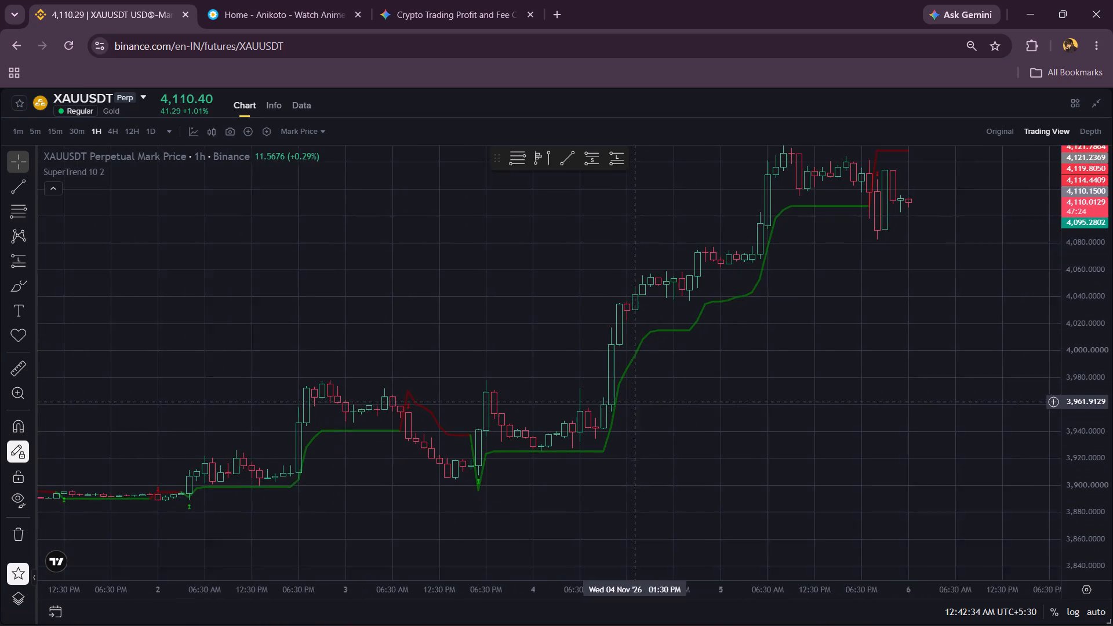
{"action": "left_click_drag", "start_coordinate": [627, 398], "coordinate": [624, 397]}
{"action": "left_click", "coordinate": [612, 161]}
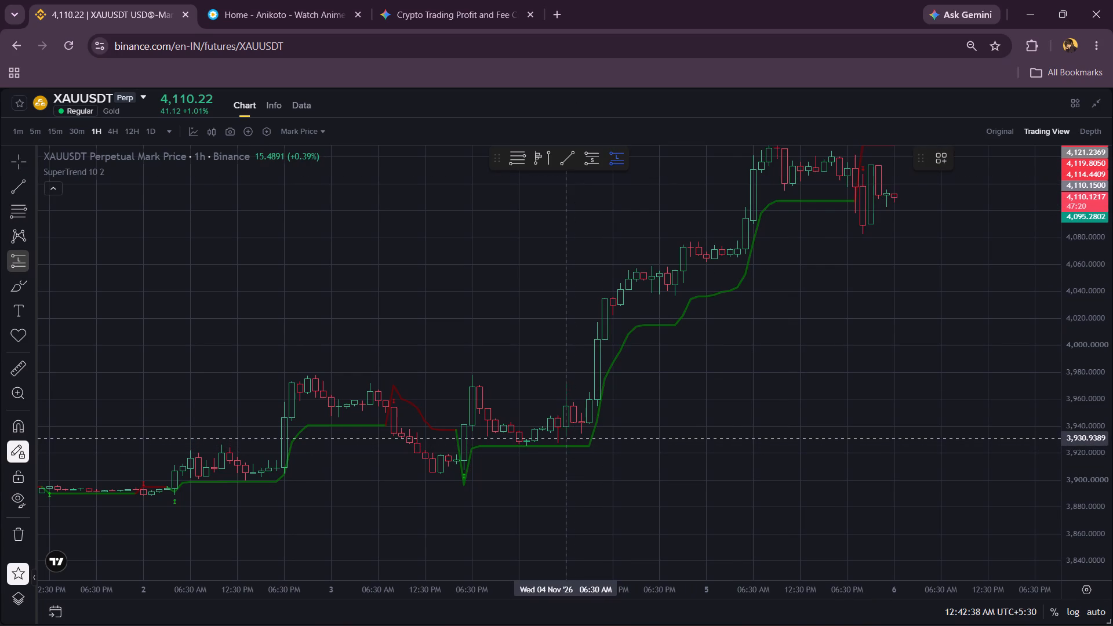
{"action": "left_click", "coordinate": [568, 405]}
{"action": "right_click", "coordinate": [761, 410]}
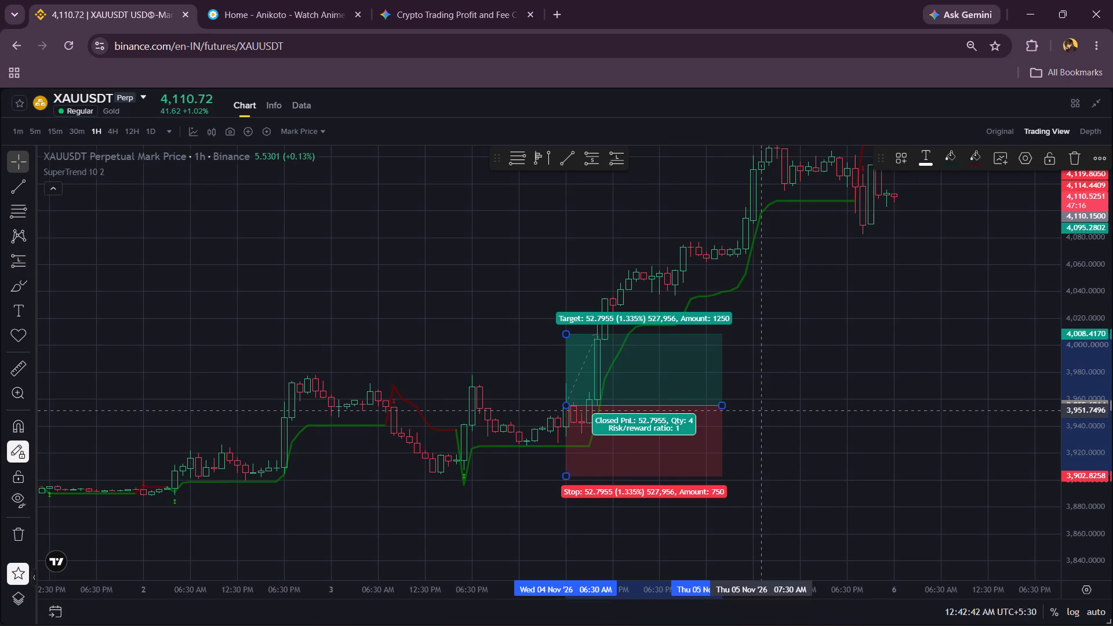
Raise the 4 Nov long position's stop to about 3,925.6 (0.76%), near the SuperTrend line.
{"action": "scroll", "coordinate": [761, 410], "scroll_direction": "up", "scroll_amount": 3}
{"action": "scroll", "coordinate": [761, 410], "scroll_direction": "right", "scroll_amount": 2}
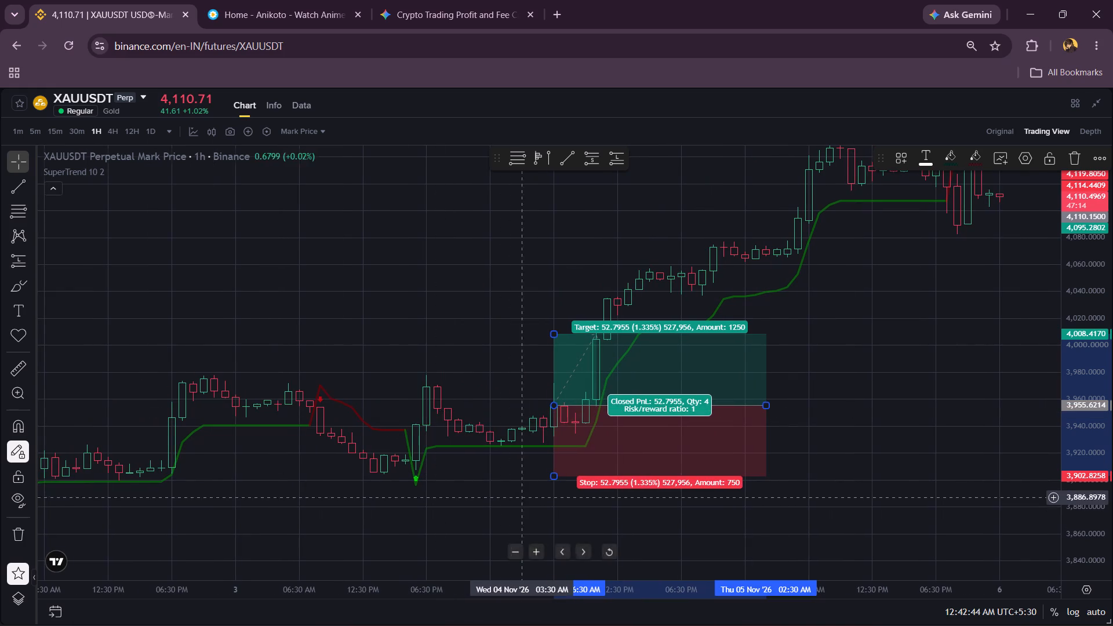
{"action": "left_click_drag", "start_coordinate": [556, 476], "coordinate": [573, 443]}
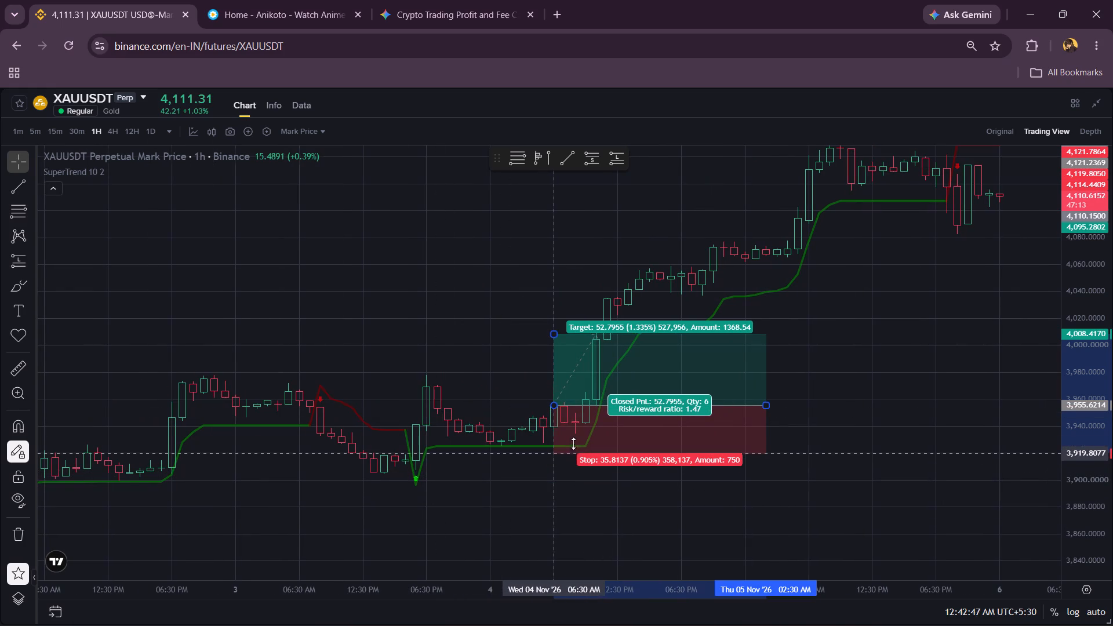
{"action": "left_click_drag", "start_coordinate": [573, 443], "coordinate": [574, 445]}
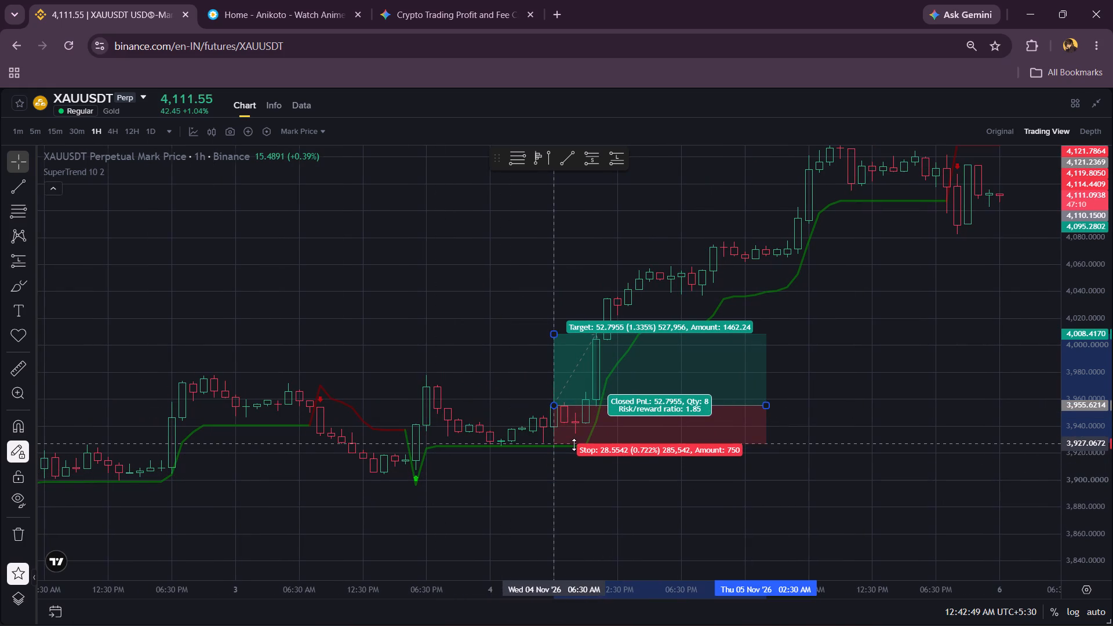
{"action": "left_click_drag", "start_coordinate": [574, 445], "coordinate": [574, 446]}
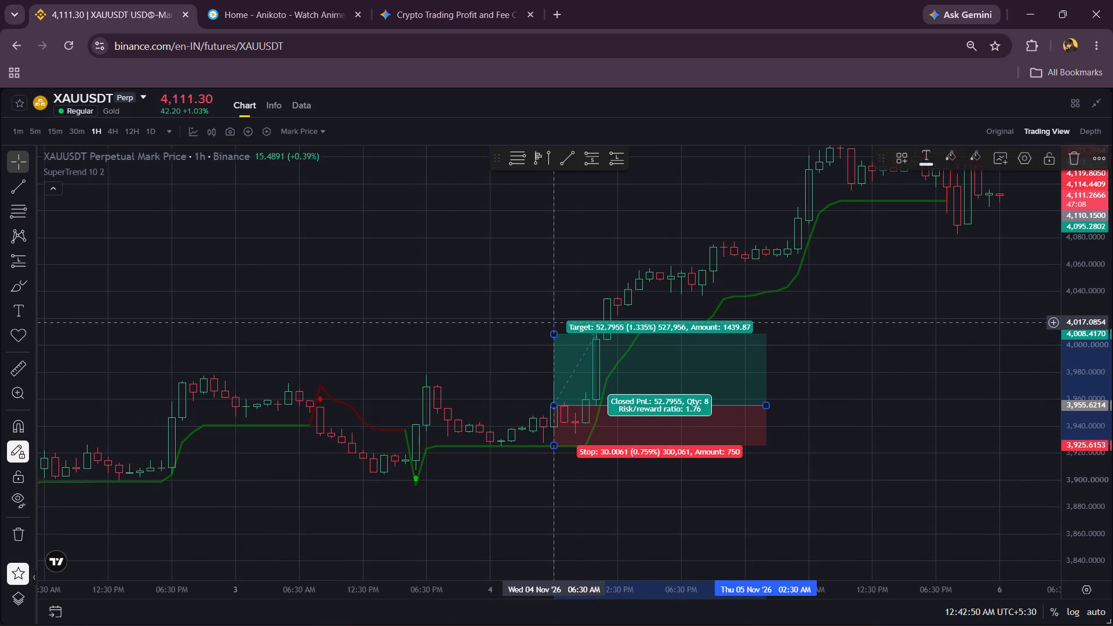
Raise the 4 Nov long position's target to about 4,035.96 and deselect the position.
{"action": "left_click_drag", "start_coordinate": [552, 333], "coordinate": [563, 305]}
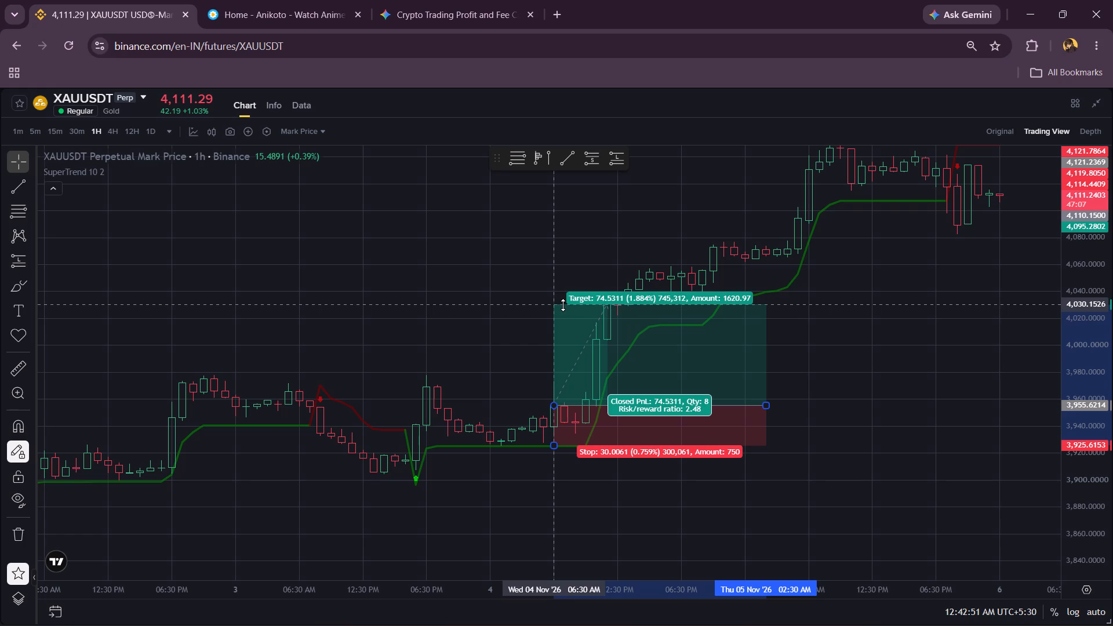
{"action": "left_click_drag", "start_coordinate": [563, 305], "coordinate": [577, 300]}
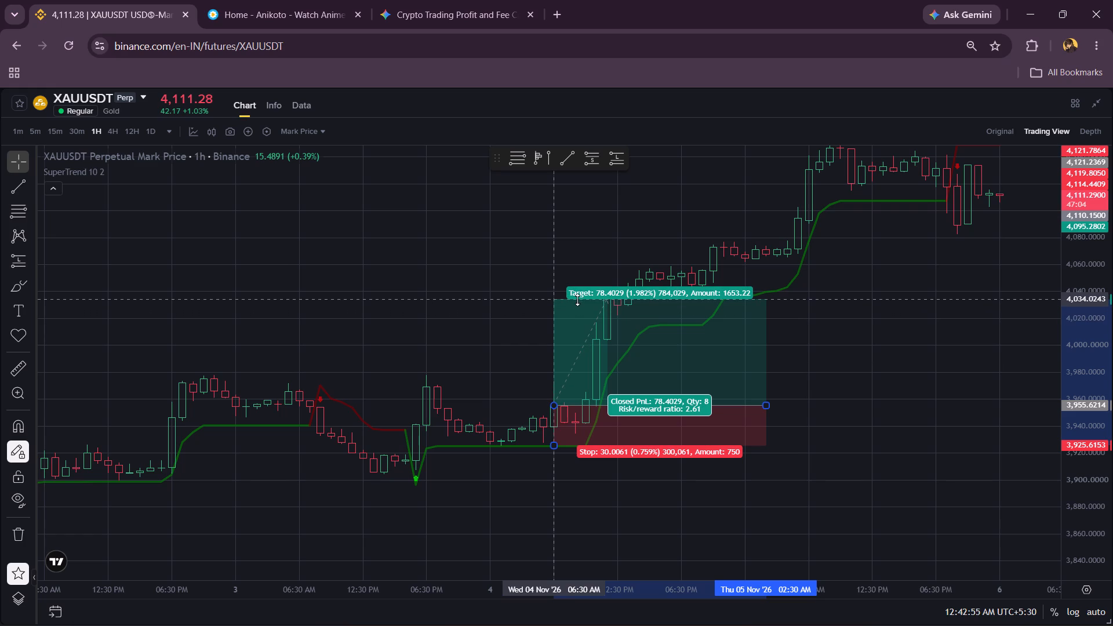
{"action": "left_click_drag", "start_coordinate": [577, 300], "coordinate": [584, 299]}
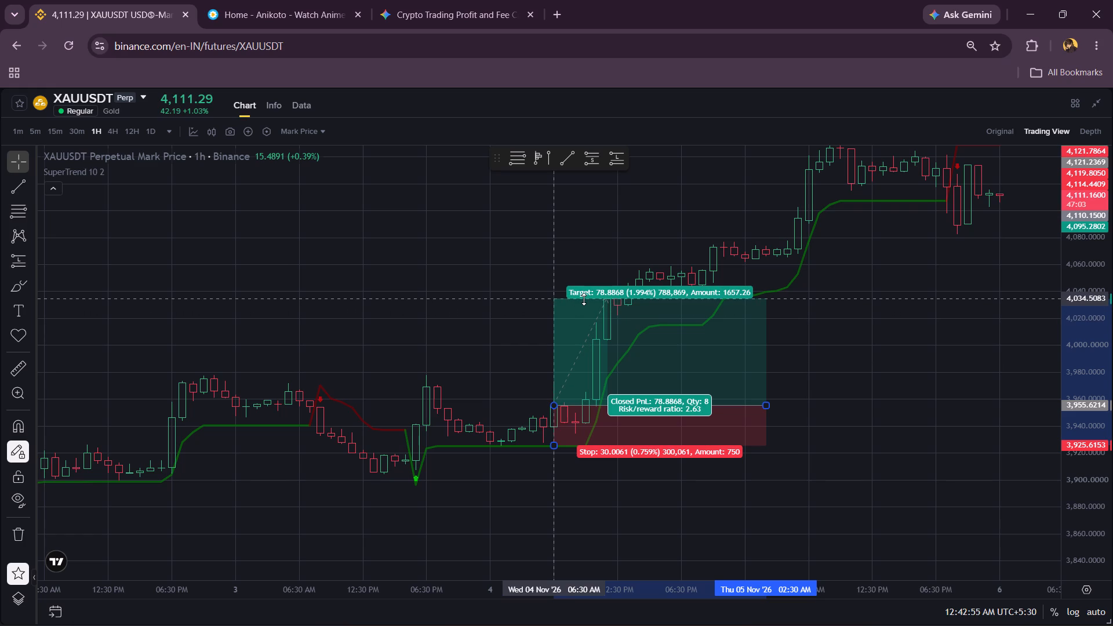
{"action": "left_click_drag", "start_coordinate": [584, 299], "coordinate": [590, 297]}
{"action": "left_click", "coordinate": [554, 248]}
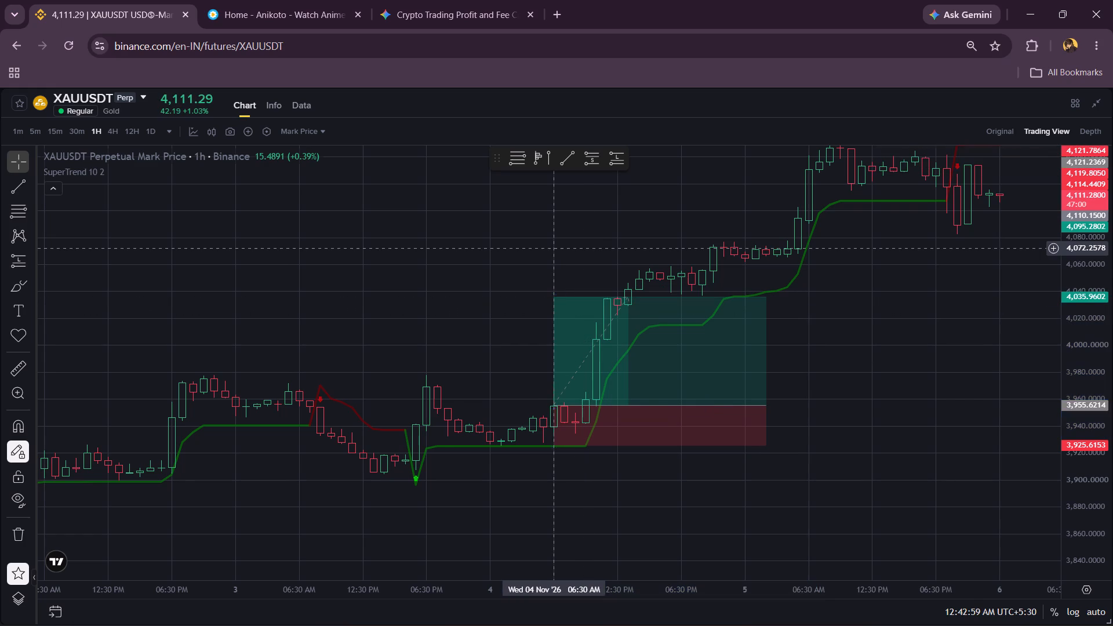
Place a short position on the 3 Nov 06:30 AM candle of XAUUSDT with the entry at about 3,959.98.
{"action": "scroll", "coordinate": [432, 406], "scroll_direction": "down", "scroll_amount": 3}
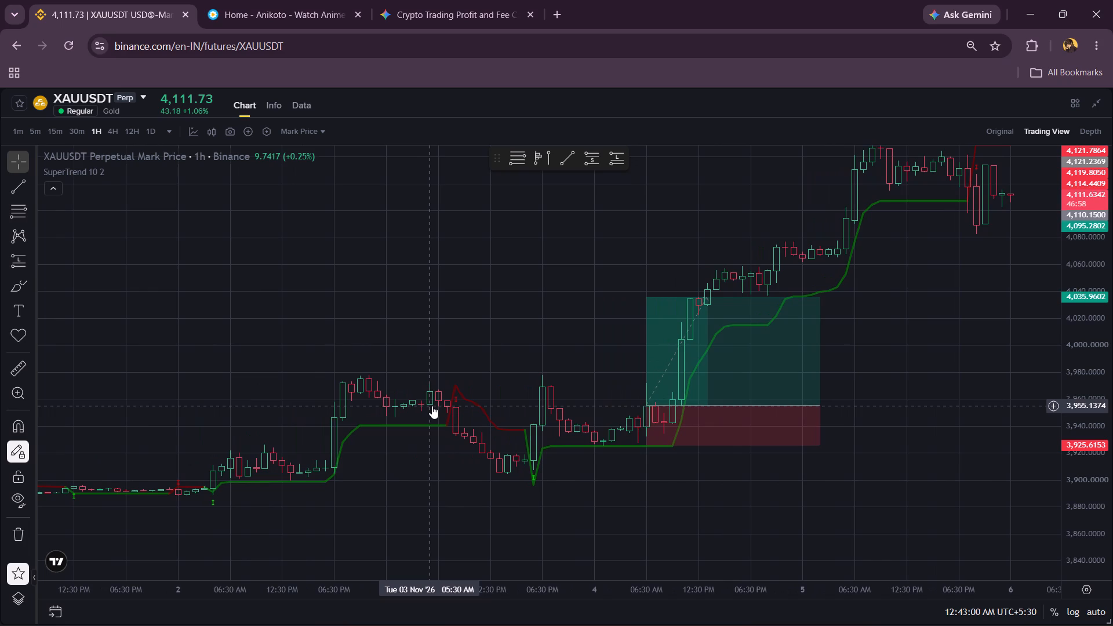
{"action": "scroll", "coordinate": [432, 406], "scroll_direction": "up", "scroll_amount": 1}
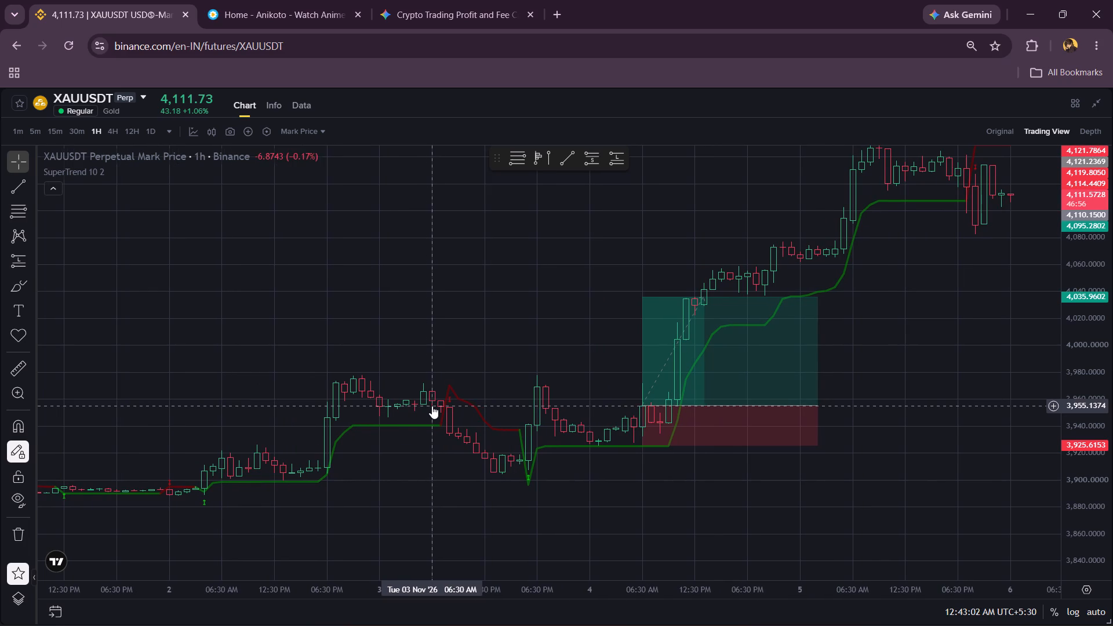
{"action": "scroll", "coordinate": [430, 414], "scroll_direction": "right", "scroll_amount": 3}
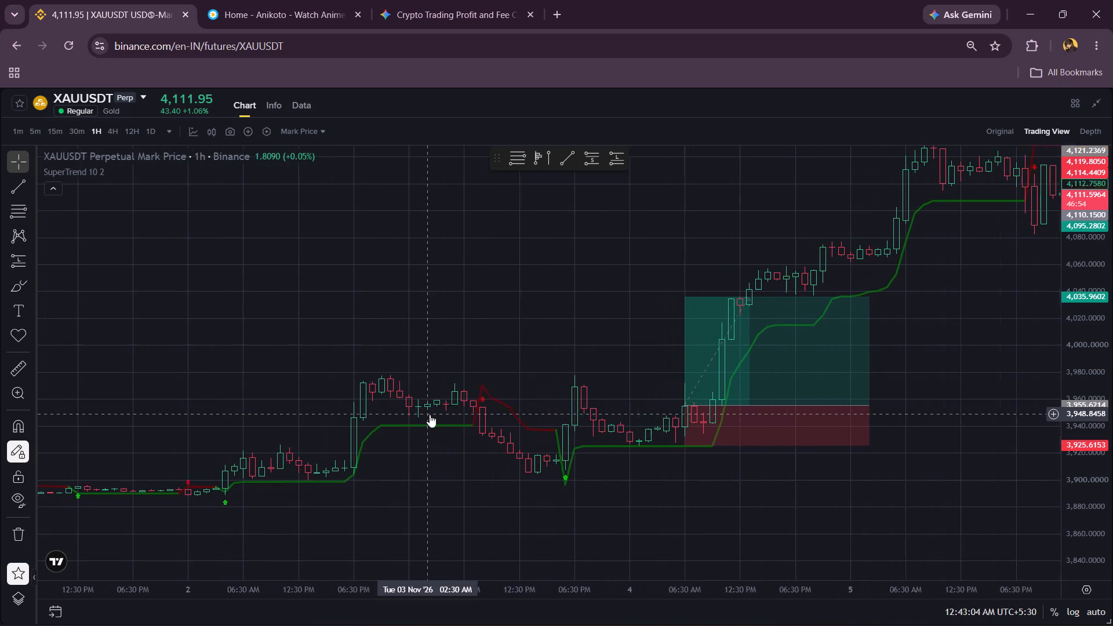
{"action": "scroll", "coordinate": [430, 414], "scroll_direction": "right", "scroll_amount": 1}
{"action": "scroll", "coordinate": [430, 414], "scroll_direction": "up", "scroll_amount": 4}
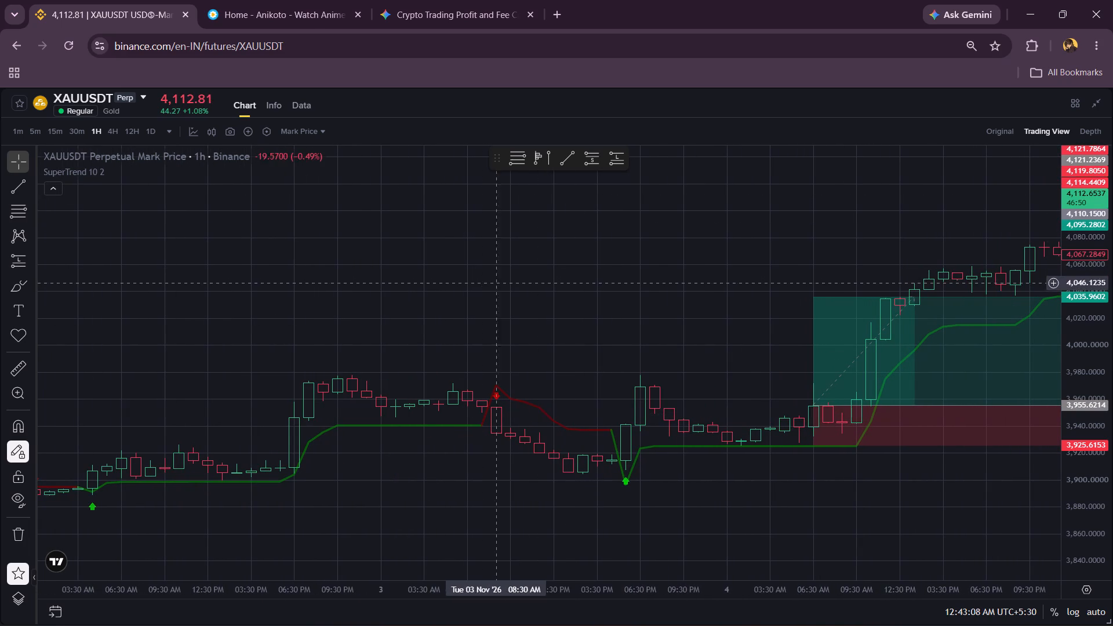
{"action": "left_click", "coordinate": [589, 166]}
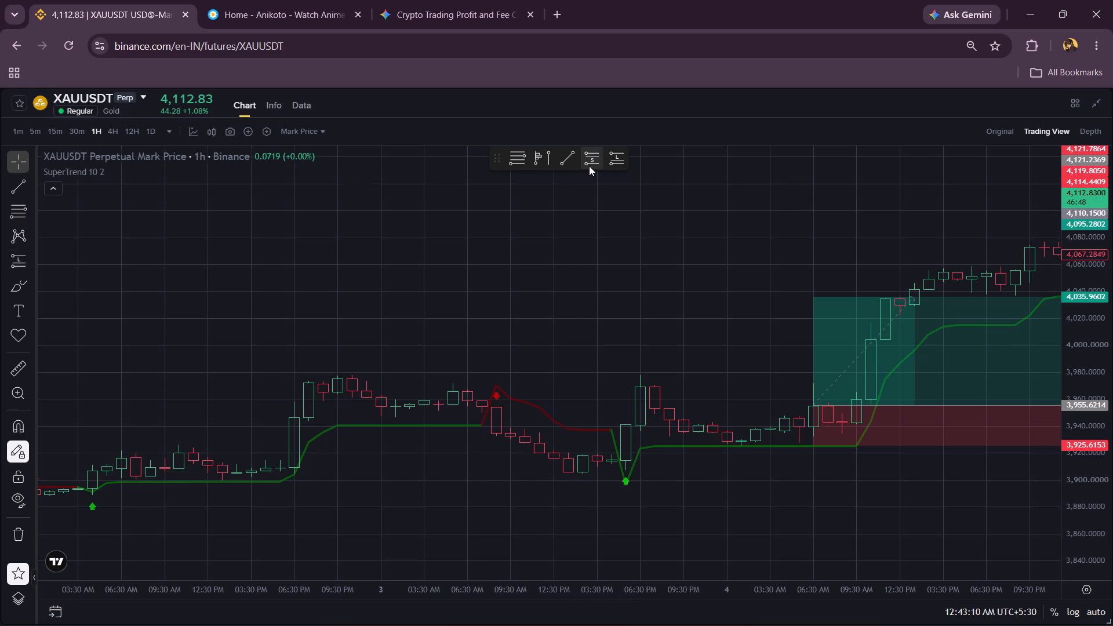
{"action": "left_click", "coordinate": [467, 399]}
{"action": "right_click", "coordinate": [456, 277]}
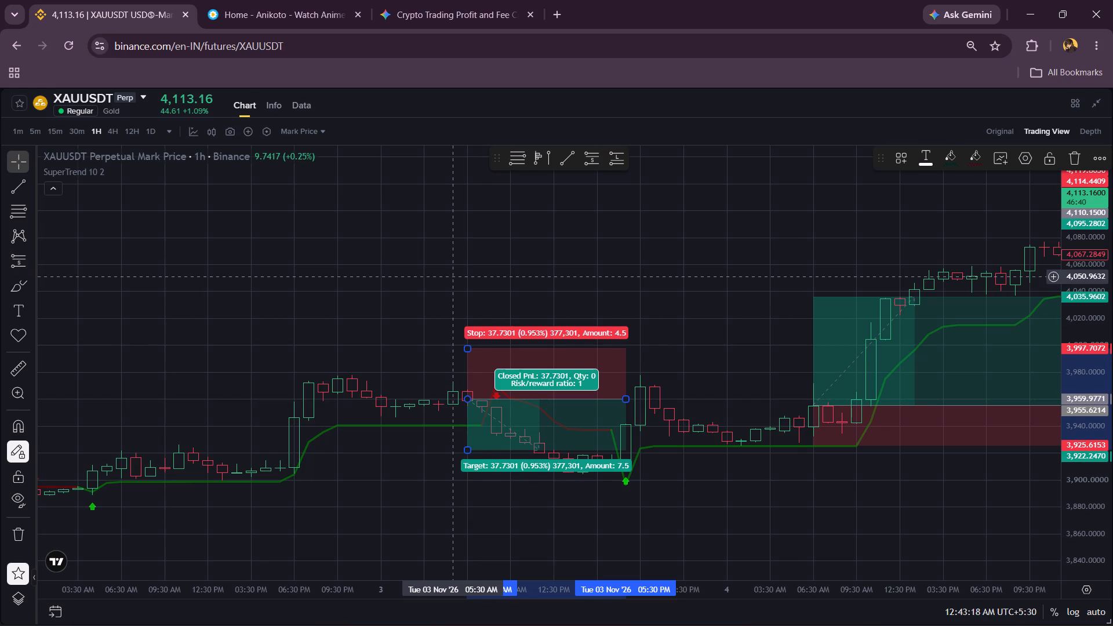
Lower the 3 Nov short position's target to about 3,905.29 (1.381%) and deselect the position.
{"action": "left_click_drag", "start_coordinate": [467, 450], "coordinate": [493, 467]}
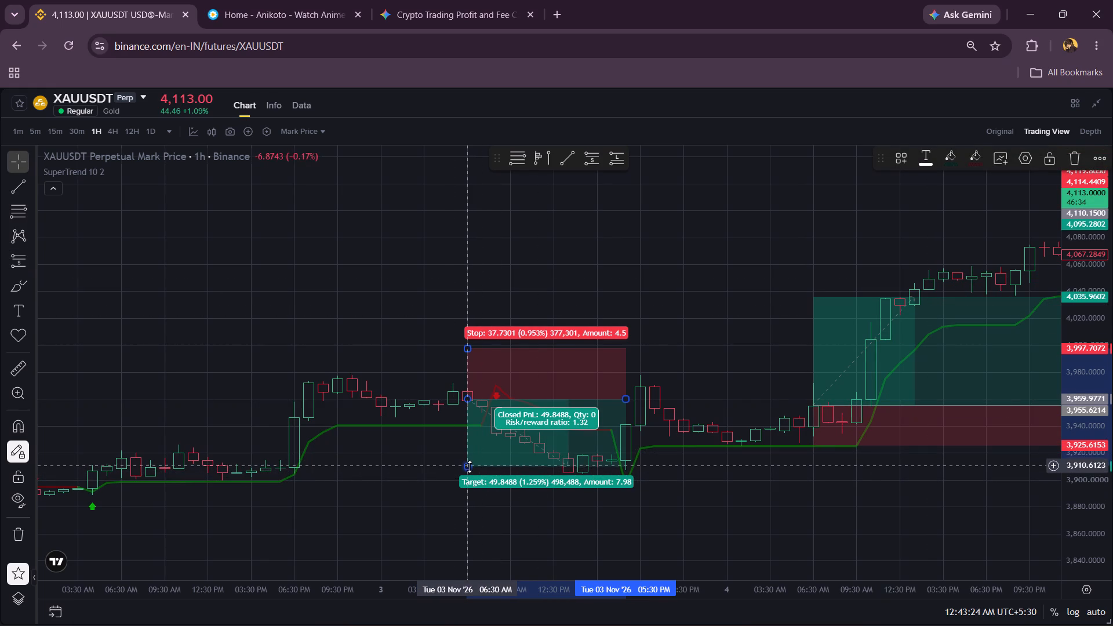
{"action": "left_click_drag", "start_coordinate": [469, 467], "coordinate": [489, 473]}
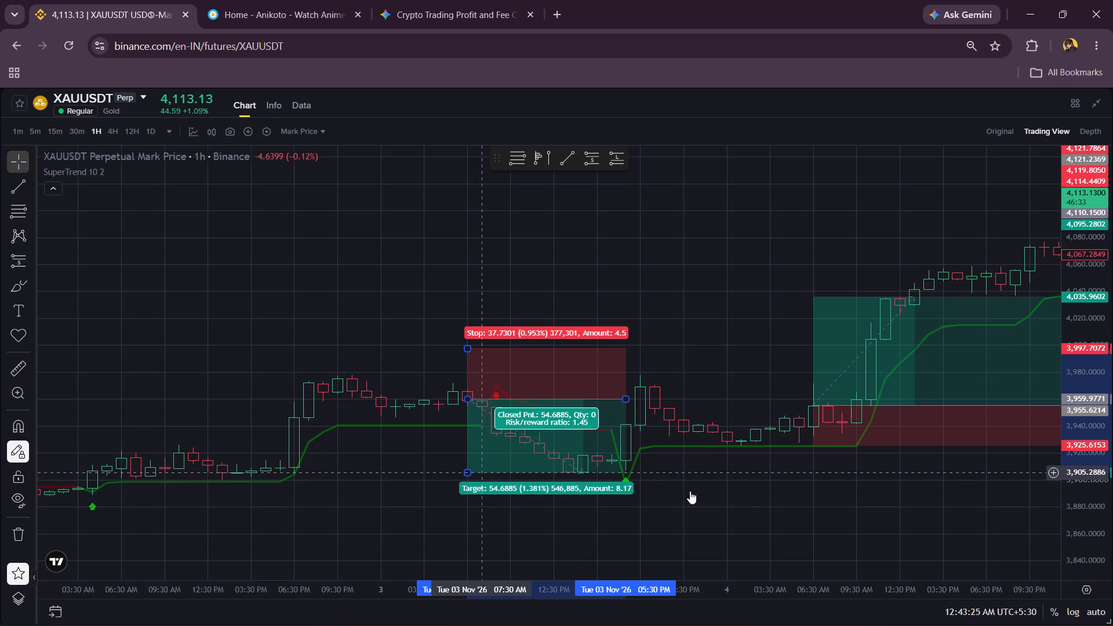
{"action": "left_click", "coordinate": [751, 512]}
Place a long position on the 21 Oct 06:30 AM candle of XAUUSDT with the entry at about 4,126.69.
{"action": "scroll", "coordinate": [431, 523], "scroll_direction": "down", "scroll_amount": 3}
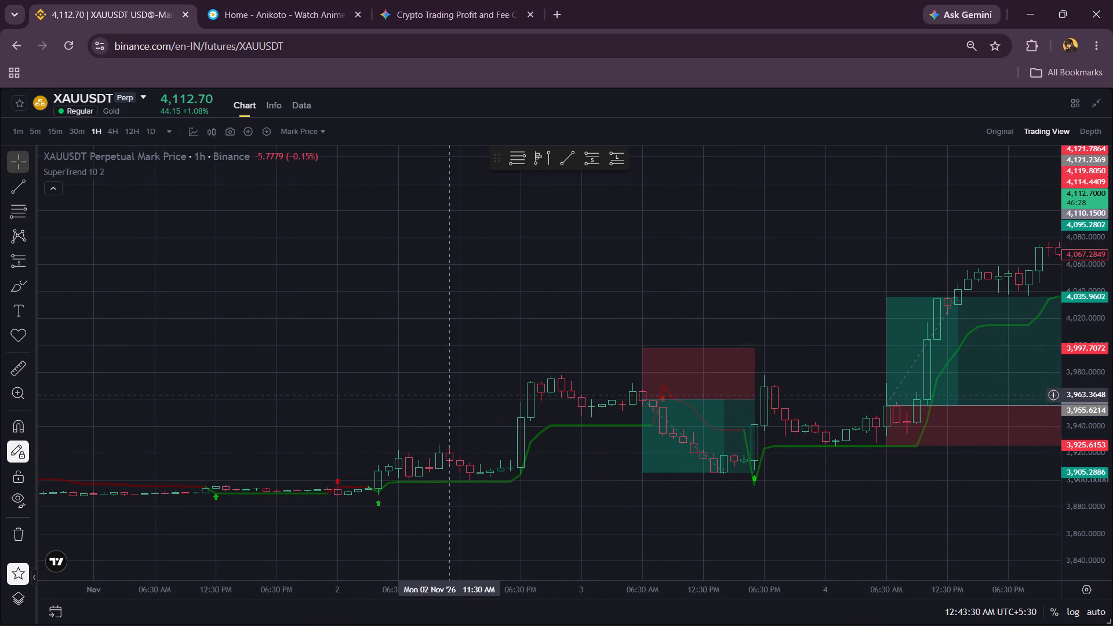
{"action": "scroll", "coordinate": [454, 395], "scroll_direction": "down", "scroll_amount": 8}
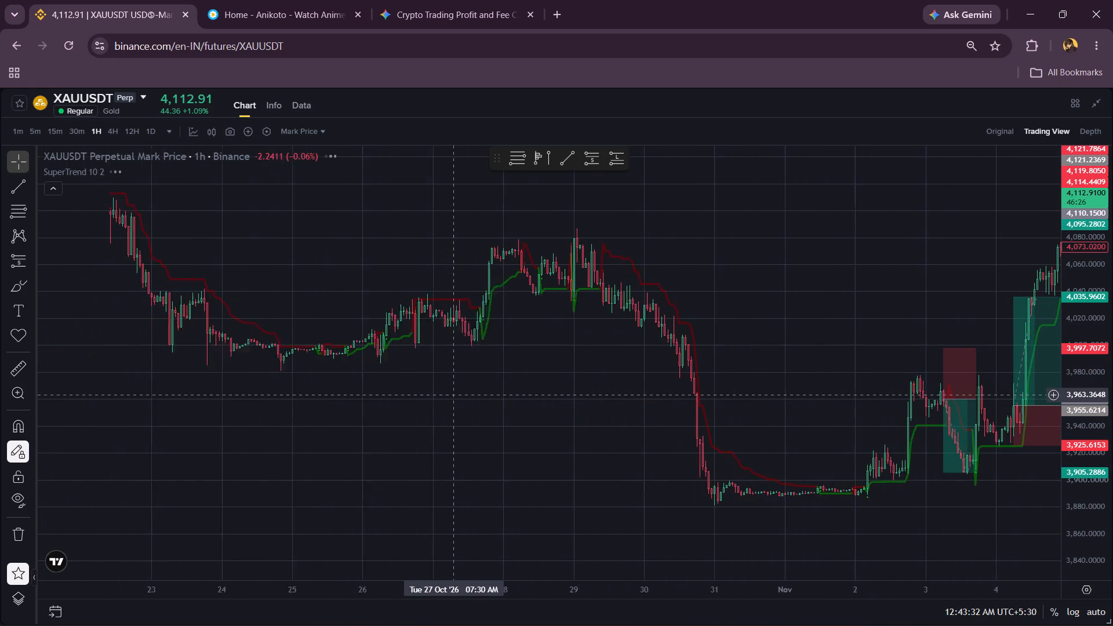
{"action": "scroll", "coordinate": [394, 398], "scroll_direction": "right", "scroll_amount": 4}
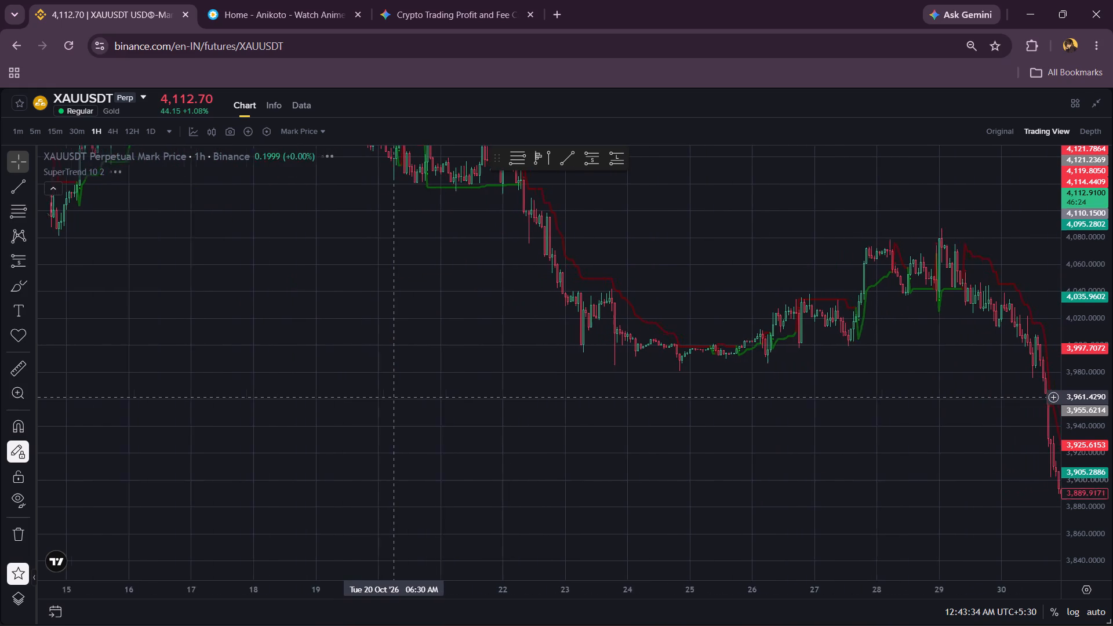
{"action": "left_click_drag", "start_coordinate": [450, 344], "coordinate": [463, 458]}
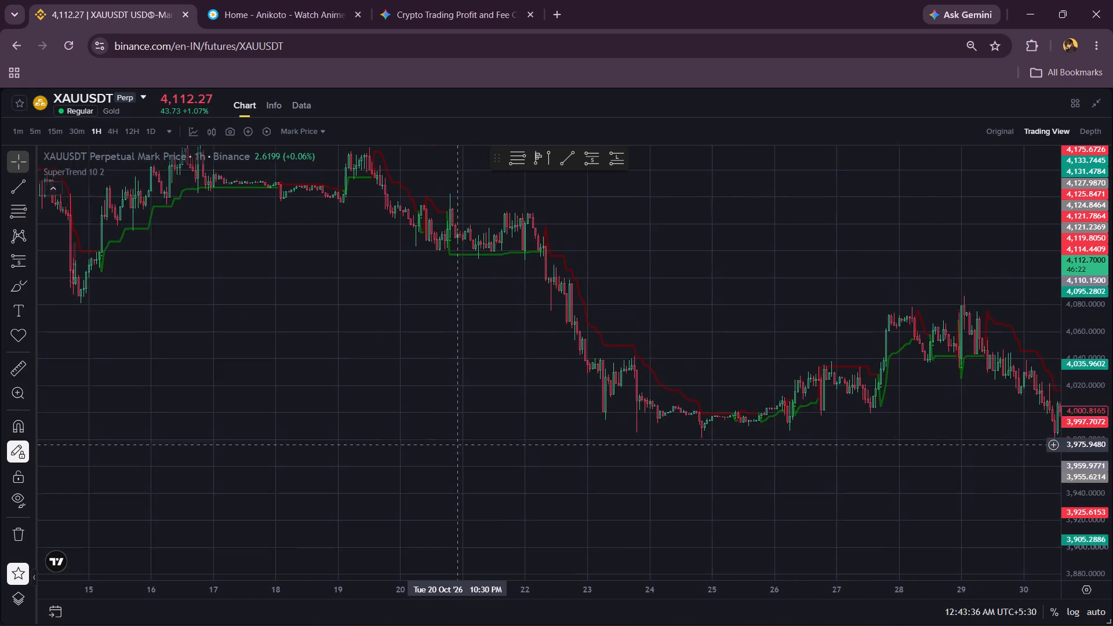
{"action": "left_click_drag", "start_coordinate": [463, 458], "coordinate": [499, 493]}
{"action": "scroll", "coordinate": [511, 307], "scroll_direction": "up", "scroll_amount": 2}
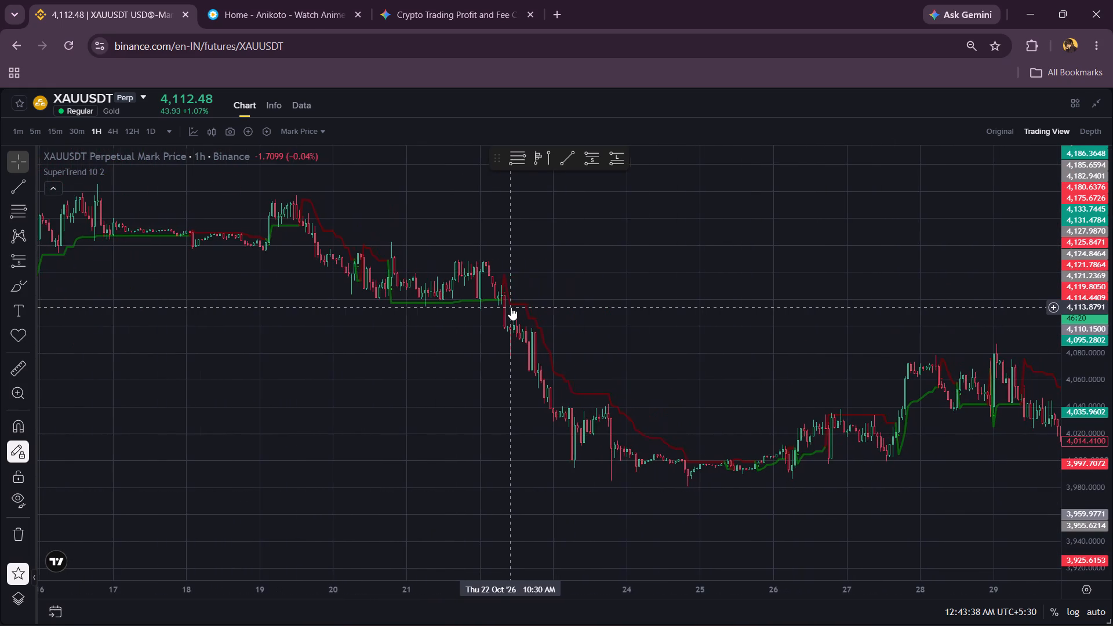
{"action": "scroll", "coordinate": [511, 307], "scroll_direction": "right", "scroll_amount": 2}
{"action": "scroll", "coordinate": [511, 307], "scroll_direction": "up", "scroll_amount": 3}
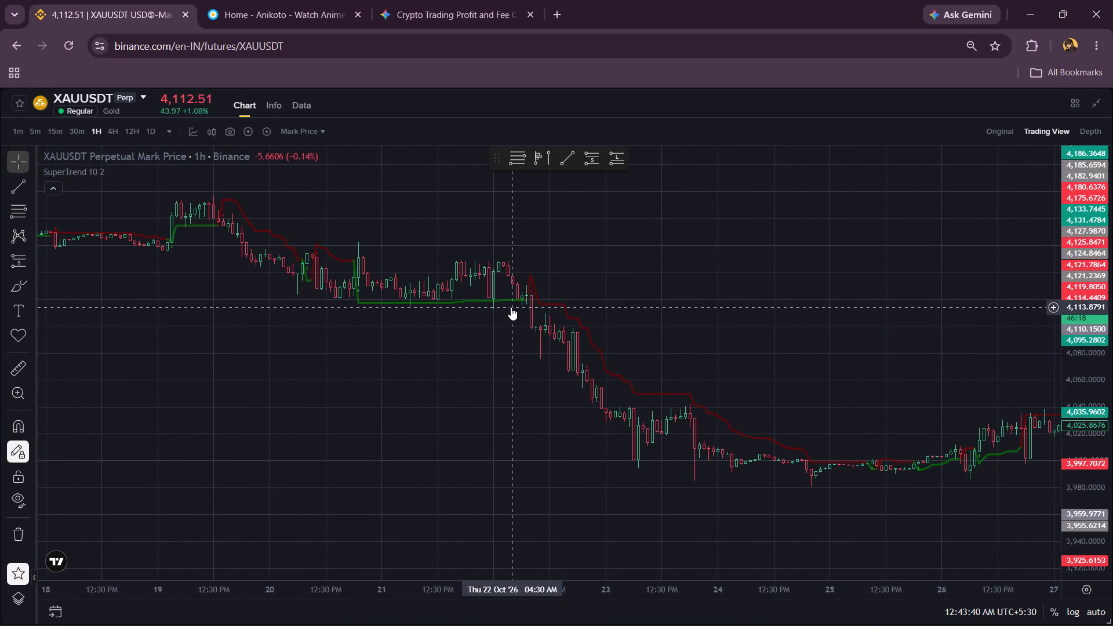
{"action": "scroll", "coordinate": [511, 307], "scroll_direction": "right", "scroll_amount": 4}
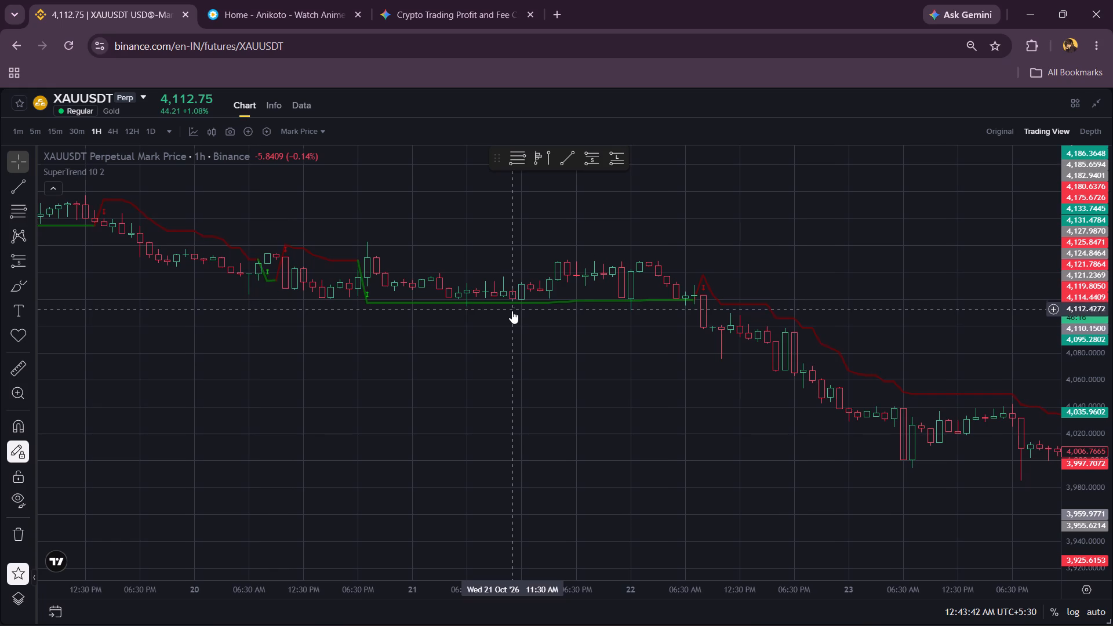
{"action": "left_click_drag", "start_coordinate": [511, 311], "coordinate": [515, 471]}
{"action": "left_click", "coordinate": [531, 356]}
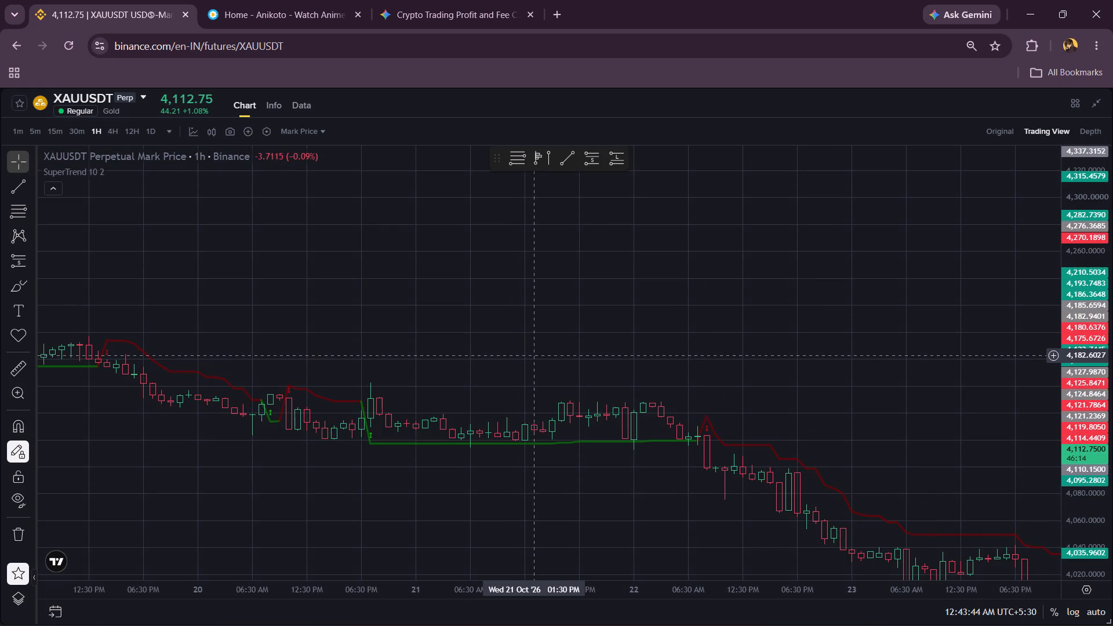
{"action": "scroll", "coordinate": [1073, 413], "scroll_direction": "up", "scroll_amount": 7}
{"action": "left_click_drag", "start_coordinate": [789, 432], "coordinate": [800, 247]}
{"action": "scroll", "coordinate": [800, 247], "scroll_direction": "right", "scroll_amount": 5}
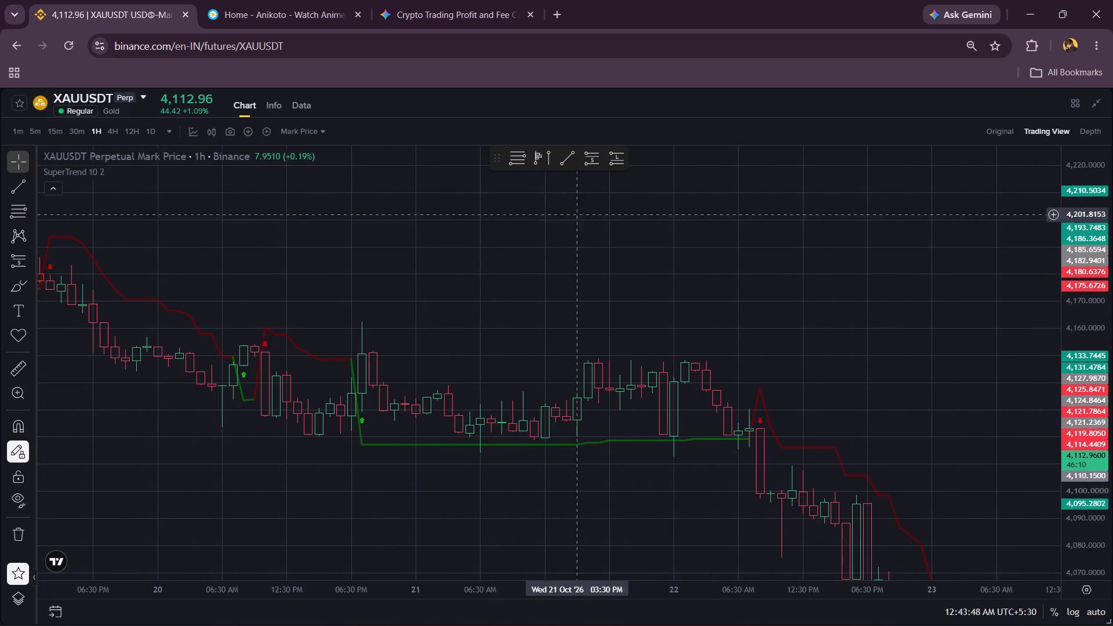
{"action": "left_click", "coordinate": [610, 155]}
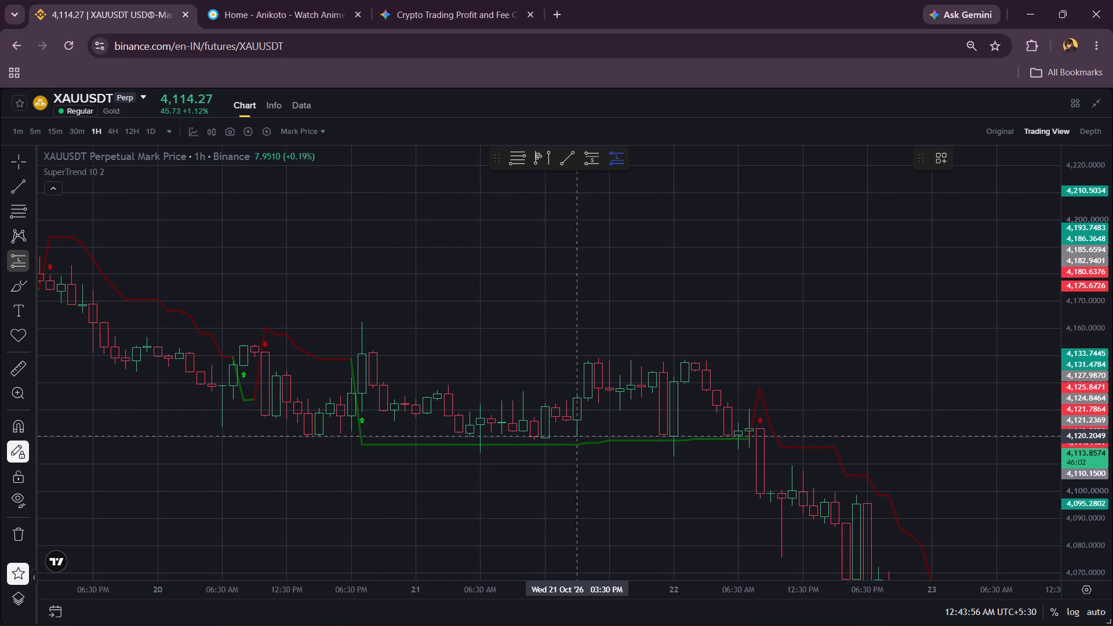
{"action": "left_click", "coordinate": [481, 419]}
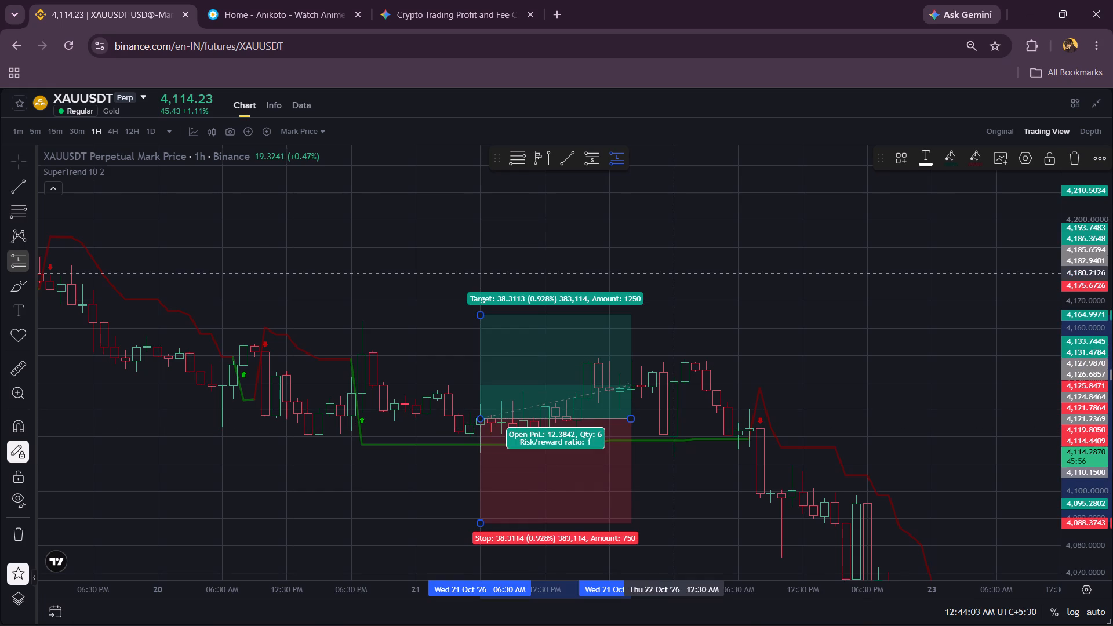
{"action": "right_click", "coordinate": [676, 274]}
Set the 21 Oct long position's target to about 4,159.33 (0.791%) and its stop to about 4,097.16 (0.715%), then deselect it.
{"action": "left_click_drag", "start_coordinate": [478, 312], "coordinate": [490, 320]}
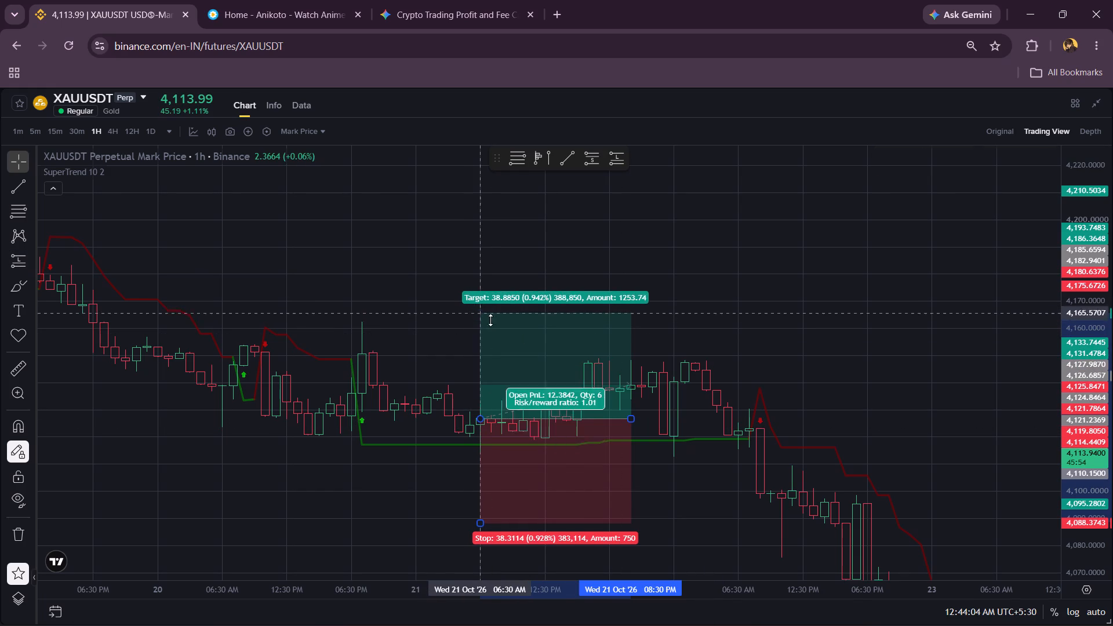
{"action": "left_click_drag", "start_coordinate": [490, 320], "coordinate": [511, 330]}
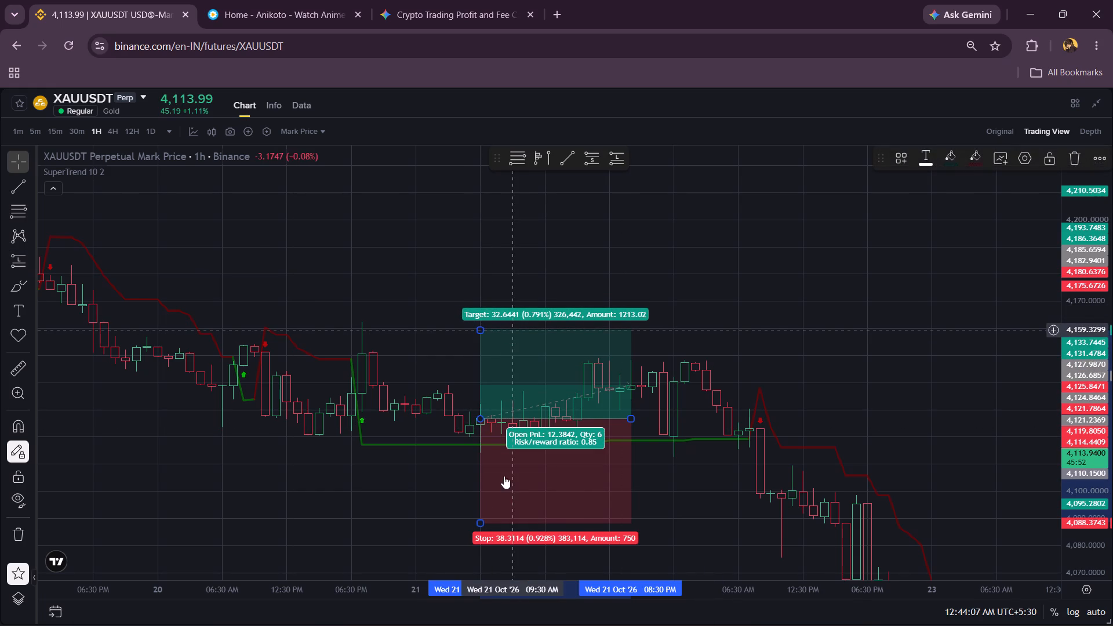
{"action": "left_click_drag", "start_coordinate": [479, 522], "coordinate": [489, 511]}
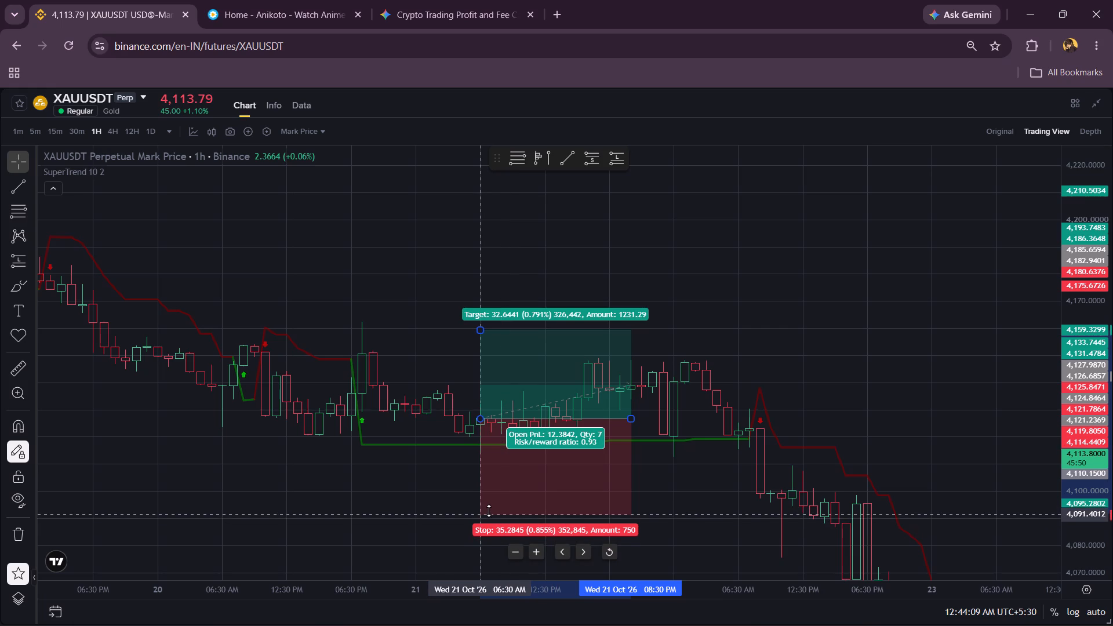
{"action": "left_click_drag", "start_coordinate": [489, 511], "coordinate": [496, 499]}
{"action": "left_click", "coordinate": [785, 285]}
Lower the 21 Oct long position's target to about 4,148.05 (0.518%) and nudge its stop to about 4,097.40 (0.710%).
{"action": "left_click_drag", "start_coordinate": [785, 285], "coordinate": [638, 264]}
{"action": "left_click_drag", "start_coordinate": [614, 265], "coordinate": [459, 276]}
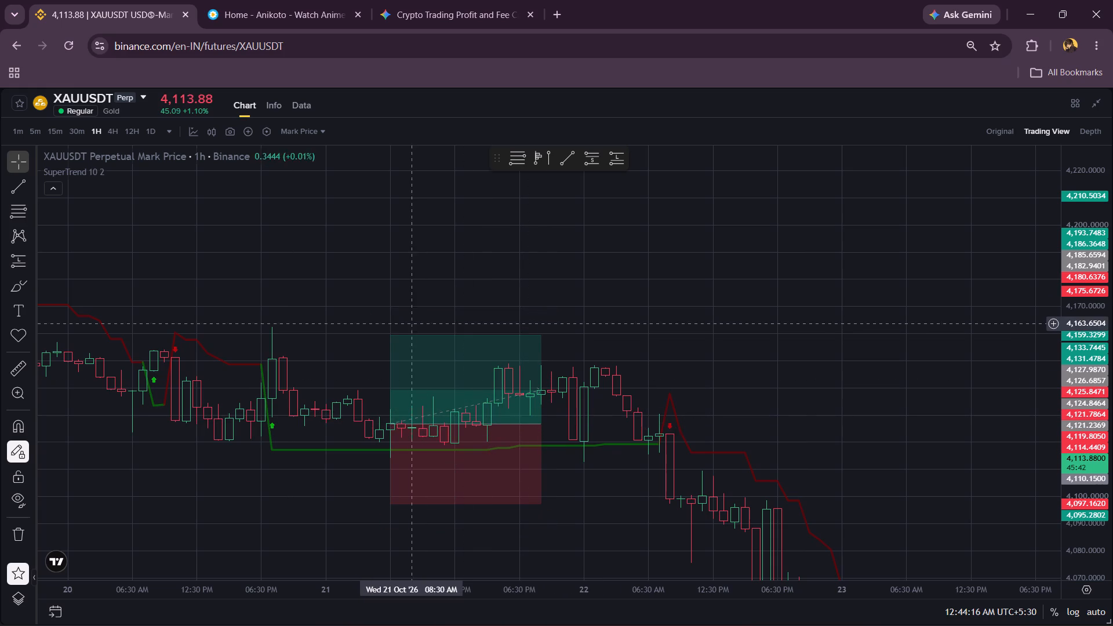
{"action": "left_click_drag", "start_coordinate": [393, 336], "coordinate": [425, 356]}
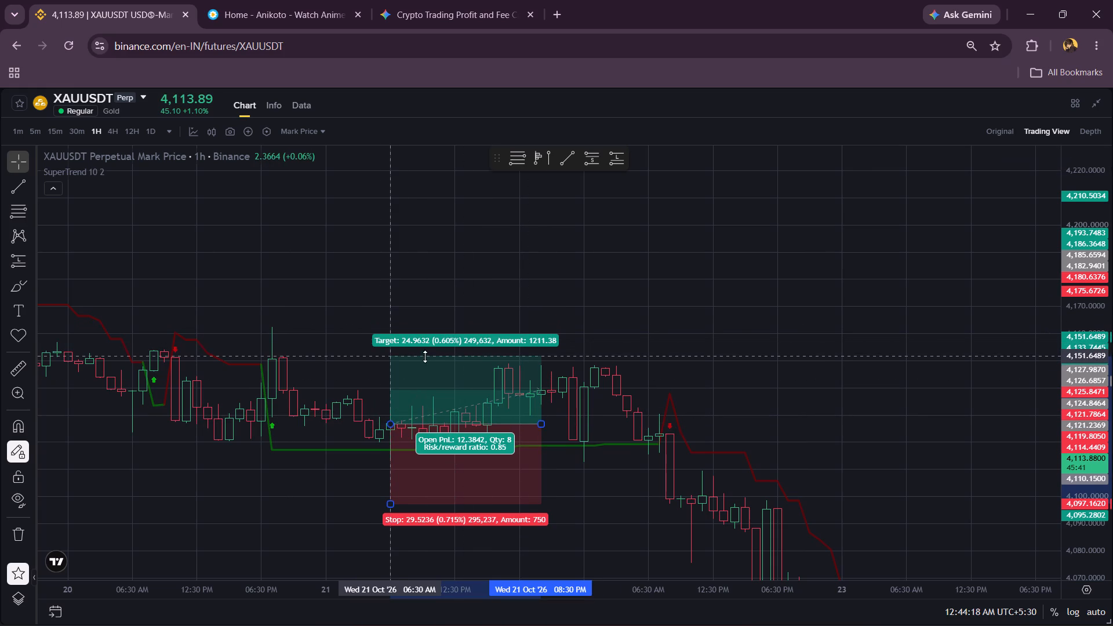
{"action": "left_click_drag", "start_coordinate": [425, 356], "coordinate": [437, 361]}
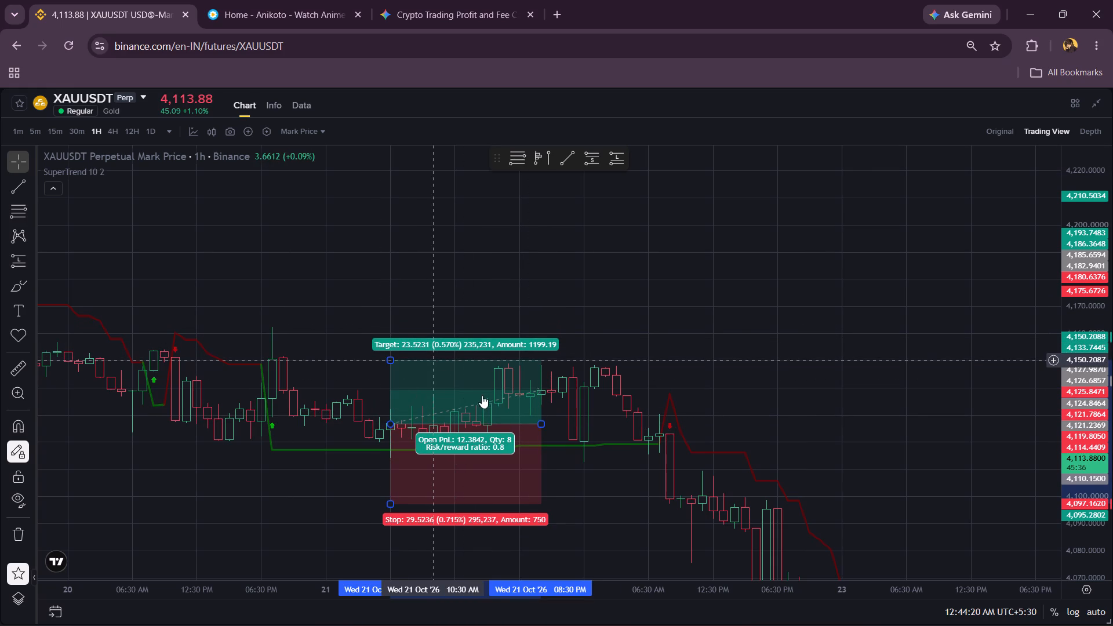
{"action": "left_click_drag", "start_coordinate": [387, 358], "coordinate": [392, 363]}
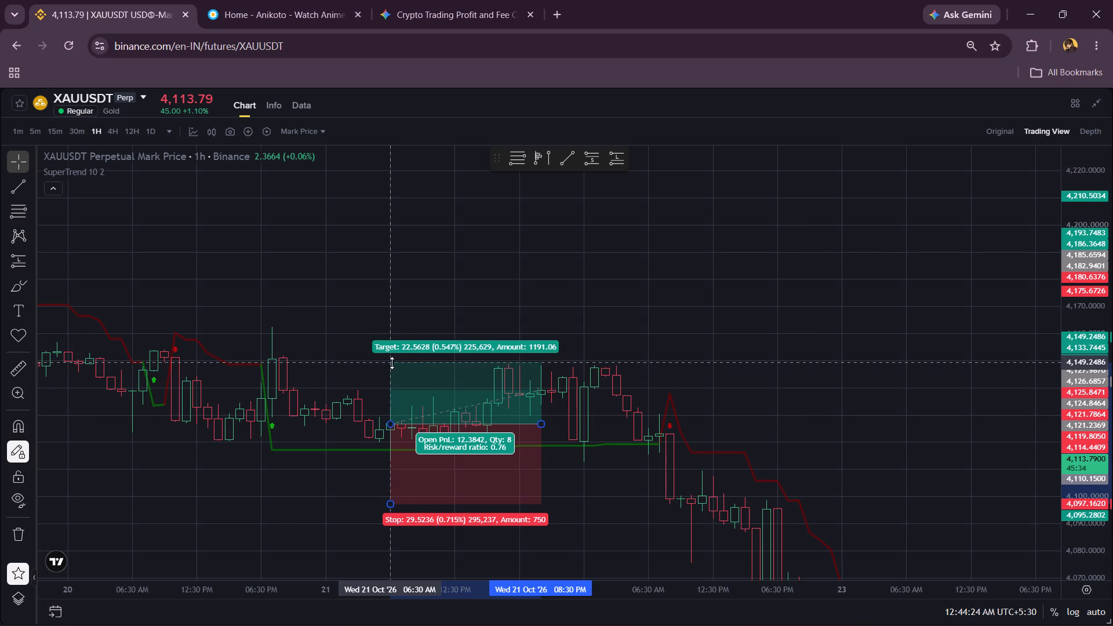
{"action": "left_click_drag", "start_coordinate": [392, 363], "coordinate": [394, 366]}
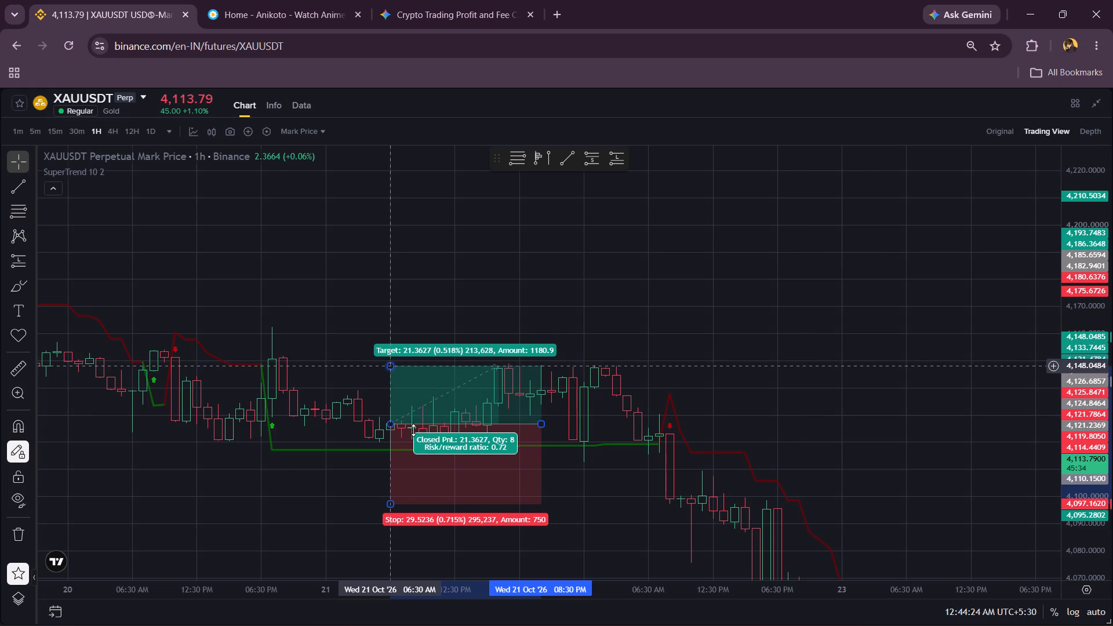
{"action": "left_click", "coordinate": [392, 501]}
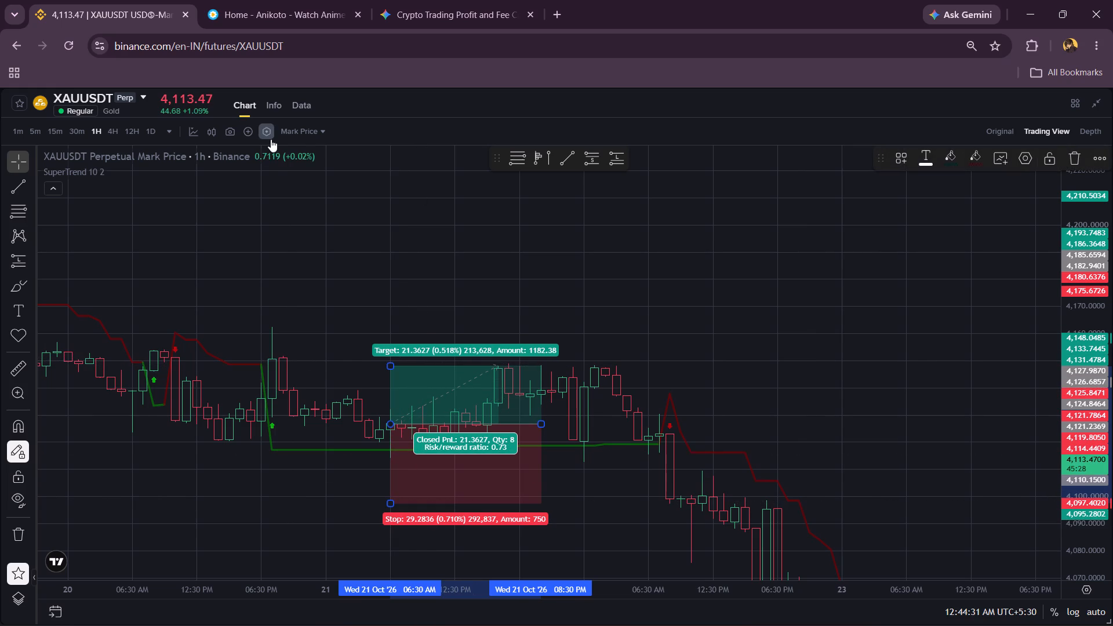
{"action": "left_click", "coordinate": [90, 93]}
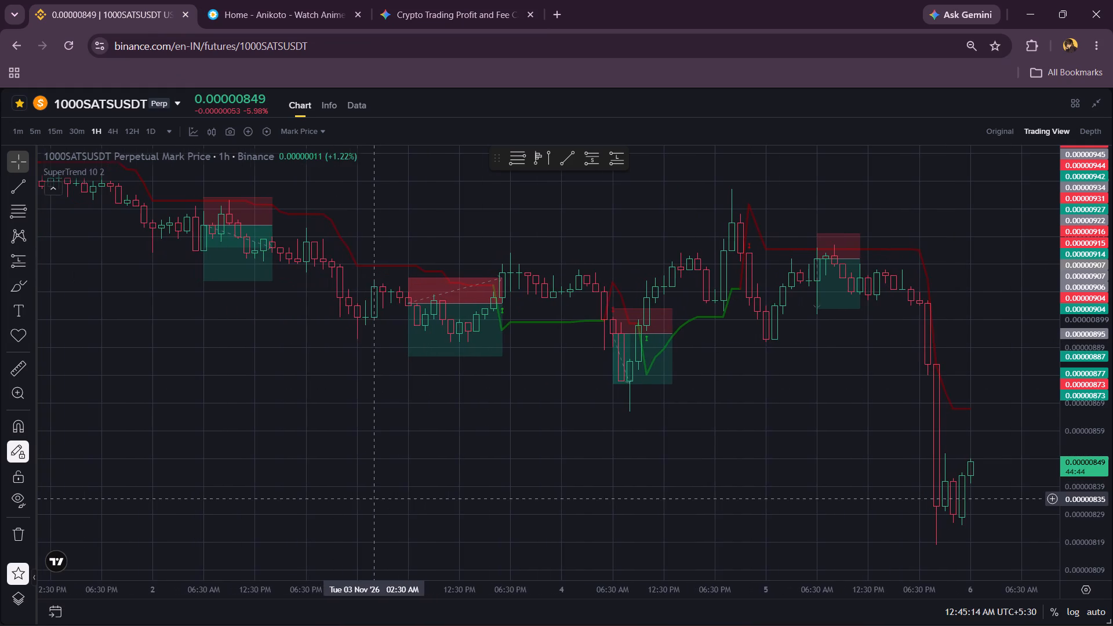
{"action": "left_click_drag", "start_coordinate": [293, 409], "coordinate": [536, 559]}
{"action": "left_click_drag", "start_coordinate": [228, 432], "coordinate": [692, 500]}
{"action": "left_click_drag", "start_coordinate": [328, 198], "coordinate": [746, 312]}
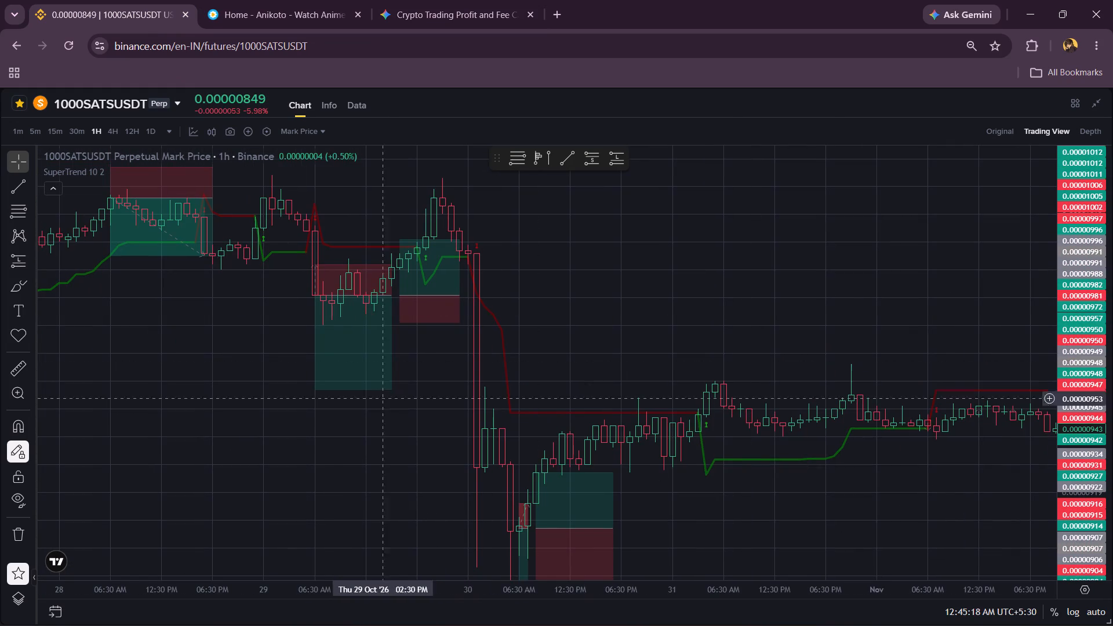
{"action": "left_click_drag", "start_coordinate": [340, 411], "coordinate": [701, 457]}
{"action": "left_click_drag", "start_coordinate": [349, 414], "coordinate": [643, 486]}
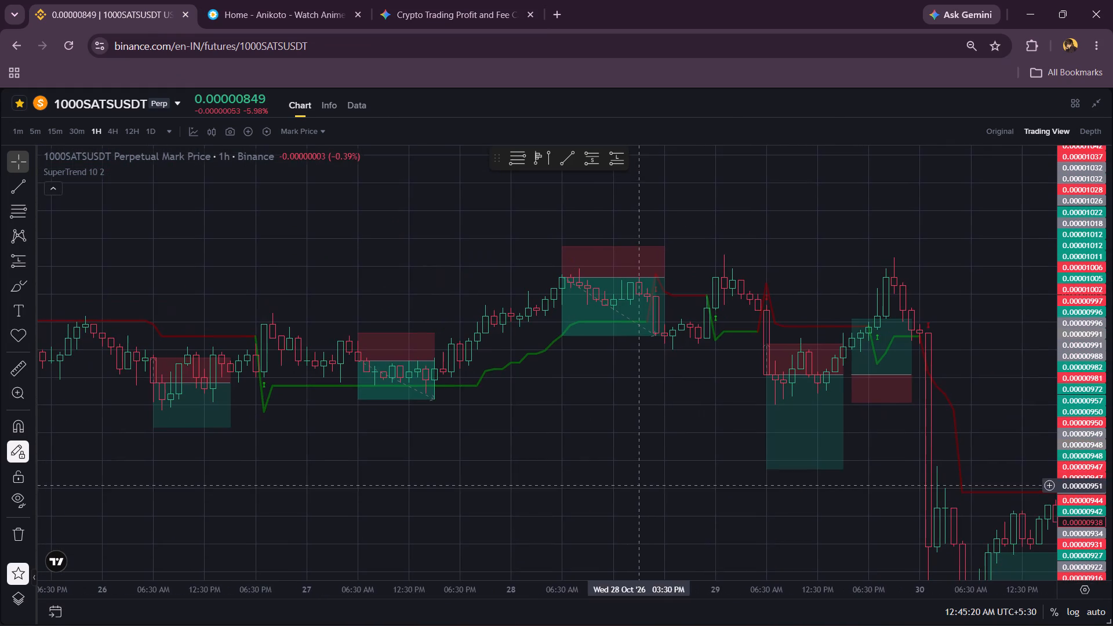
{"action": "left_click_drag", "start_coordinate": [270, 274], "coordinate": [690, 370]}
{"action": "left_click_drag", "start_coordinate": [464, 245], "coordinate": [740, 326]}
{"action": "scroll", "coordinate": [740, 326], "scroll_direction": "right", "scroll_amount": 2}
{"action": "scroll", "coordinate": [740, 326], "scroll_direction": "up", "scroll_amount": 3}
{"action": "scroll", "coordinate": [740, 326], "scroll_direction": "right", "scroll_amount": 2}
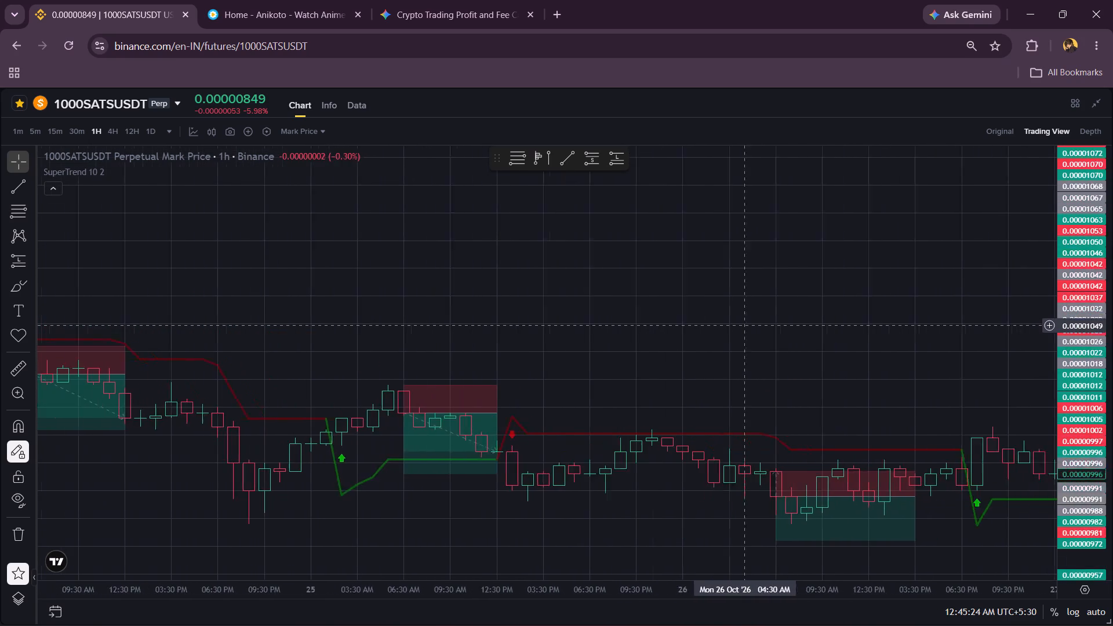
{"action": "scroll", "coordinate": [740, 326], "scroll_direction": "right", "scroll_amount": 1}
{"action": "scroll", "coordinate": [740, 326], "scroll_direction": "up", "scroll_amount": 1}
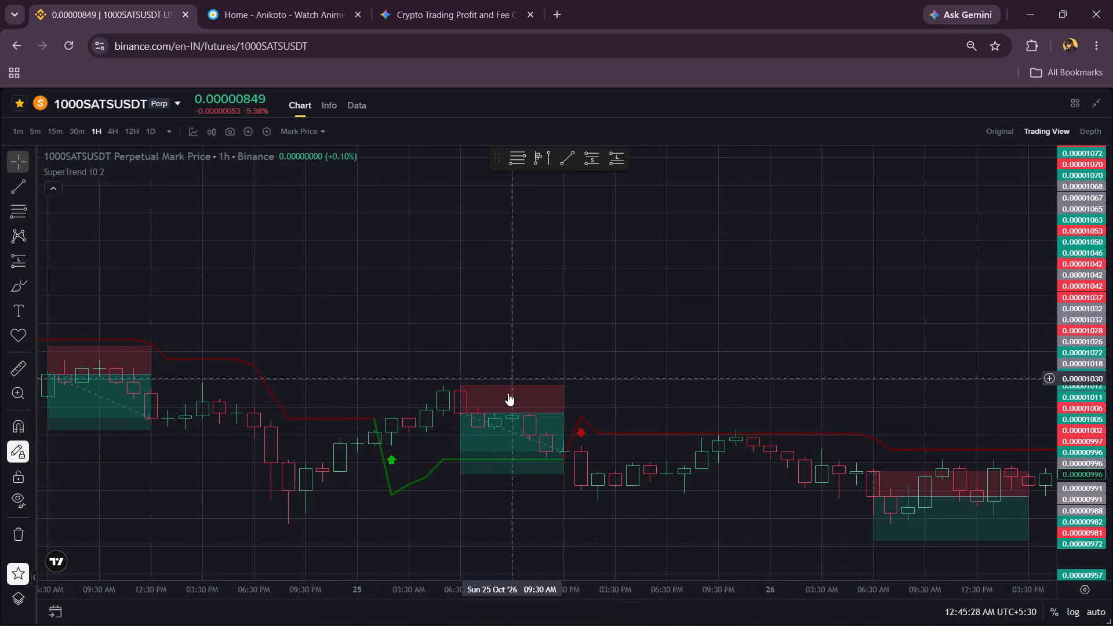
{"action": "scroll", "coordinate": [312, 466], "scroll_direction": "right", "scroll_amount": 7}
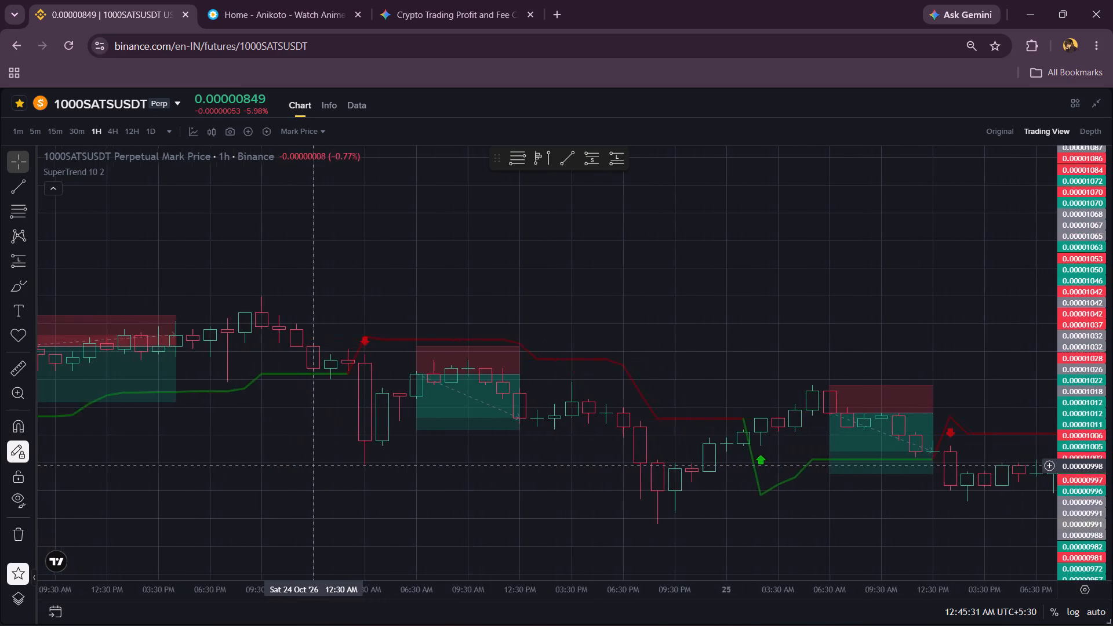
{"action": "scroll", "coordinate": [312, 466], "scroll_direction": "right", "scroll_amount": 3}
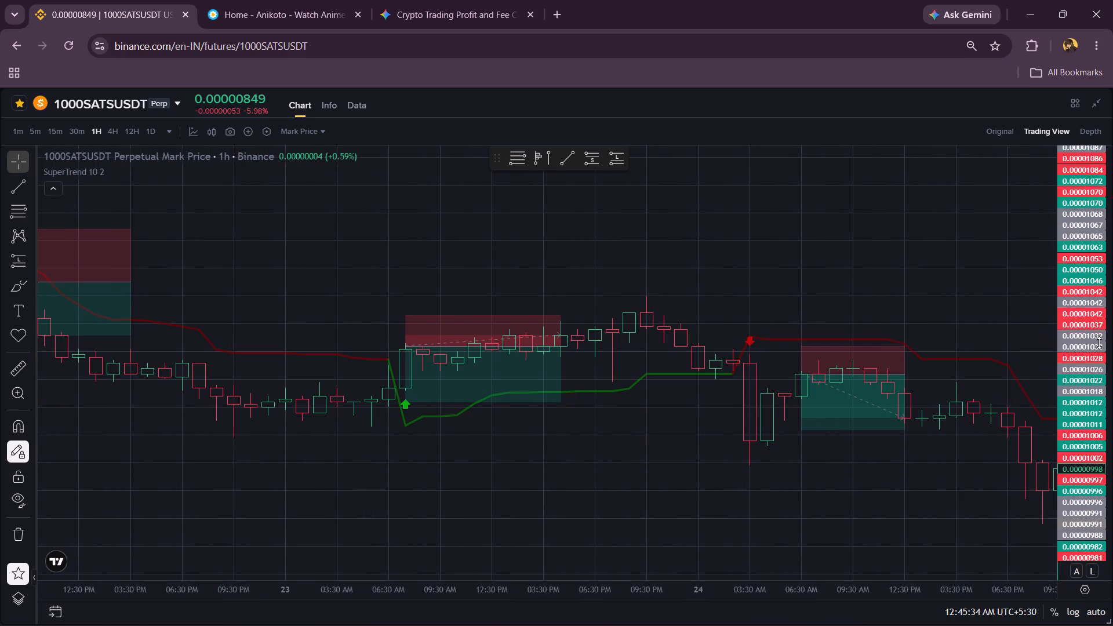
Raise the stop of the short position starting 23 Oct 07:30 AM to about 0.00001063 (2.015%), then deselect it.
{"action": "scroll", "coordinate": [1099, 343], "scroll_direction": "up", "scroll_amount": 9}
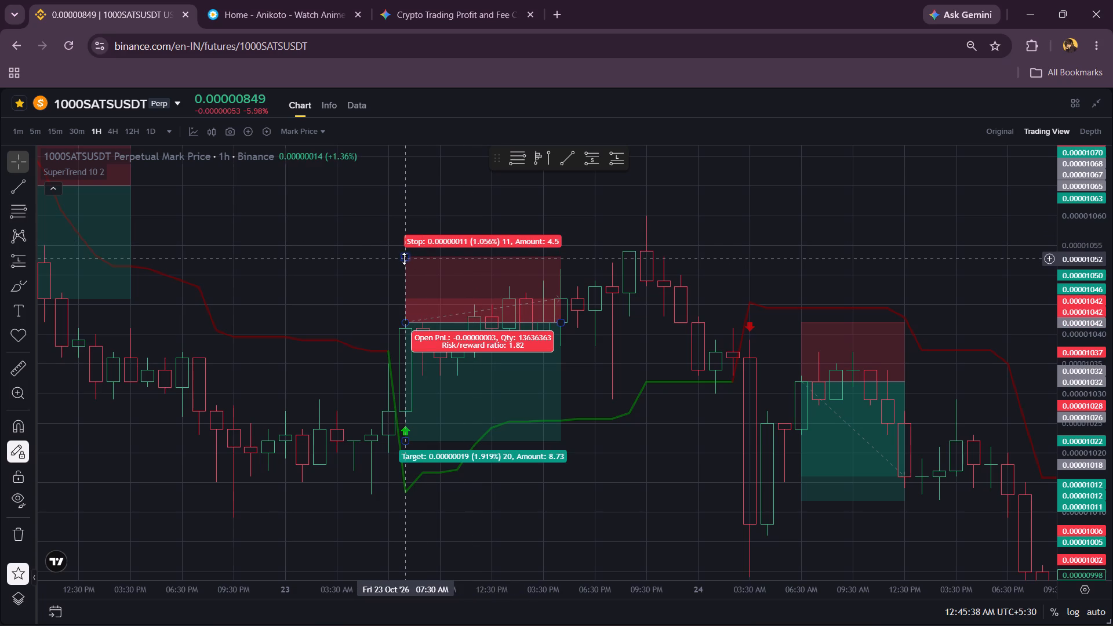
{"action": "left_click_drag", "start_coordinate": [404, 258], "coordinate": [470, 224]}
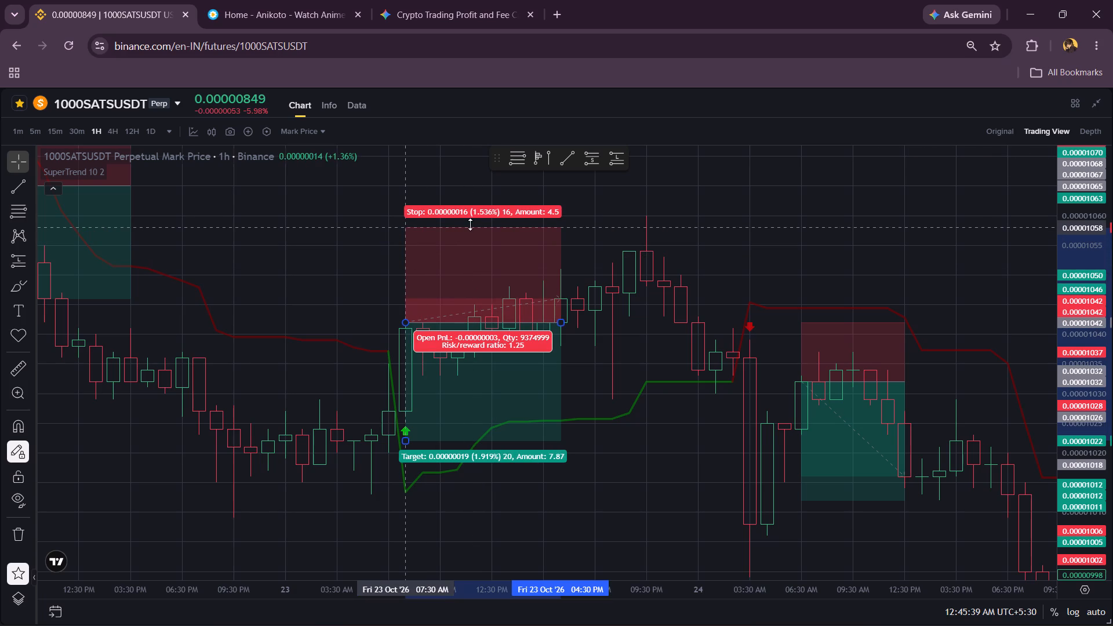
{"action": "left_click_drag", "start_coordinate": [470, 224], "coordinate": [493, 215]}
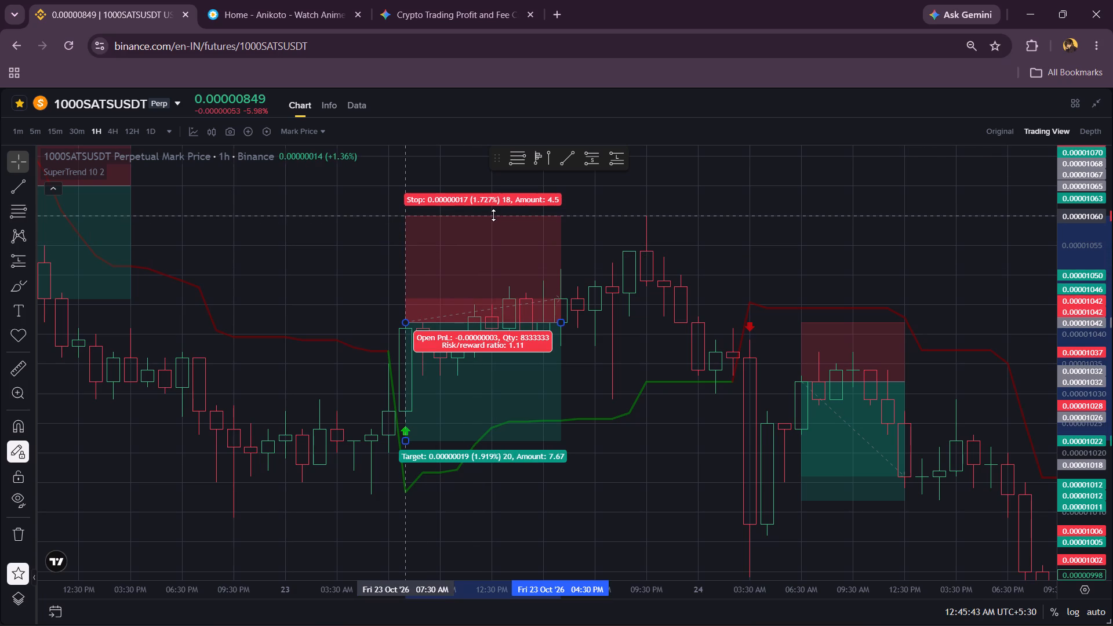
{"action": "left_click_drag", "start_coordinate": [493, 215], "coordinate": [509, 202]}
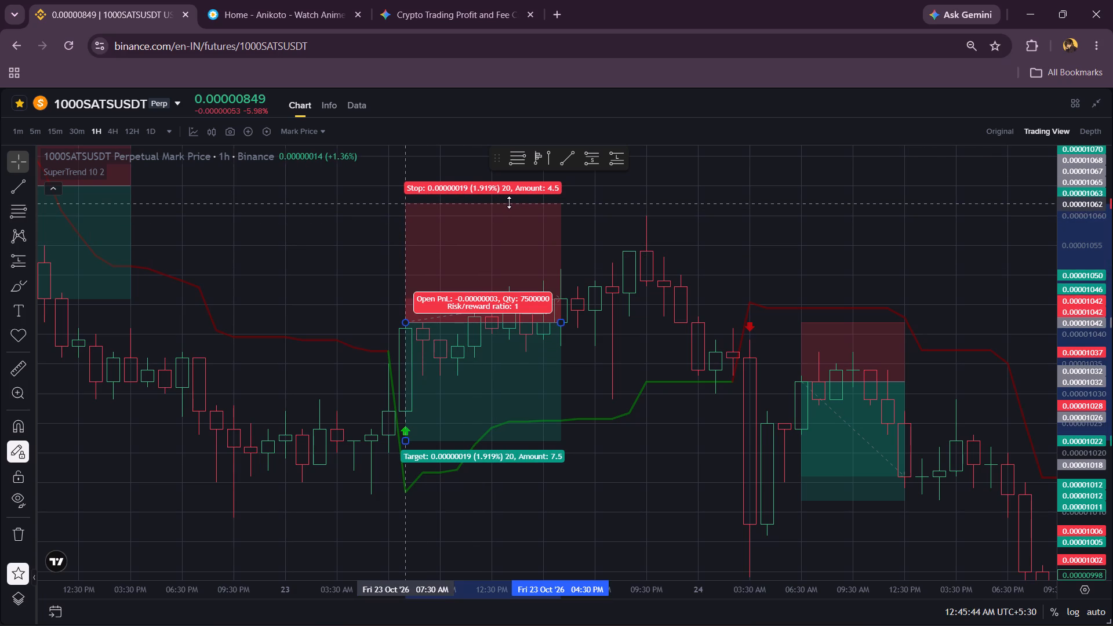
{"action": "left_click_drag", "start_coordinate": [509, 202], "coordinate": [503, 182]}
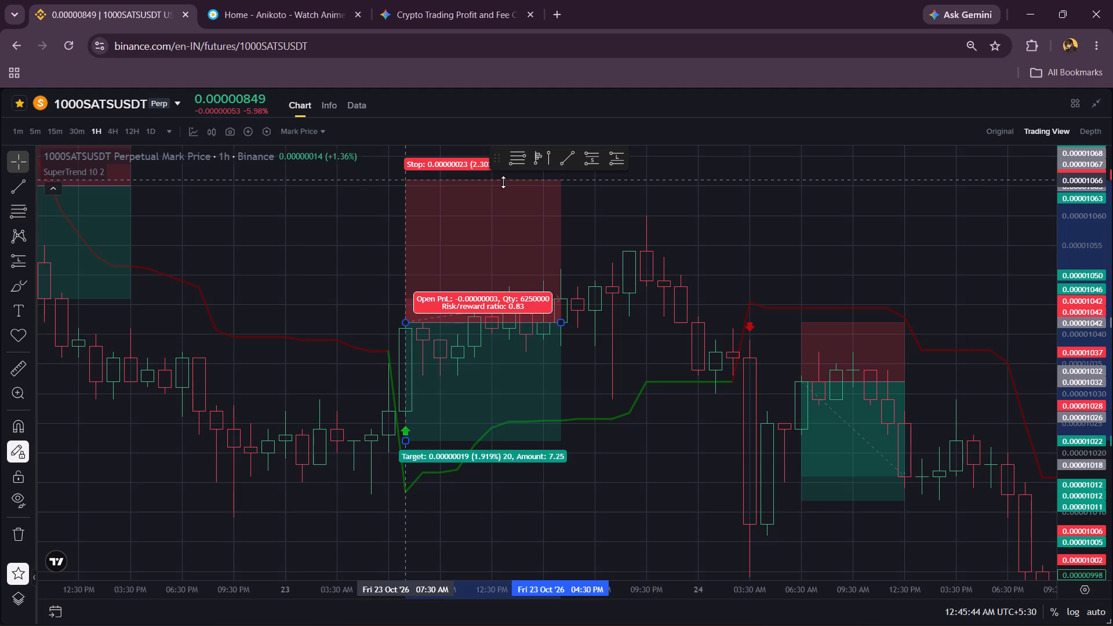
{"action": "left_click_drag", "start_coordinate": [503, 182], "coordinate": [500, 196]}
{"action": "left_click", "coordinate": [659, 196]}
Extend the end of the 23 Oct short position to the 24 Oct 03:30 AM candle and deselect it.
{"action": "left_click_drag", "start_coordinate": [659, 196], "coordinate": [653, 271]}
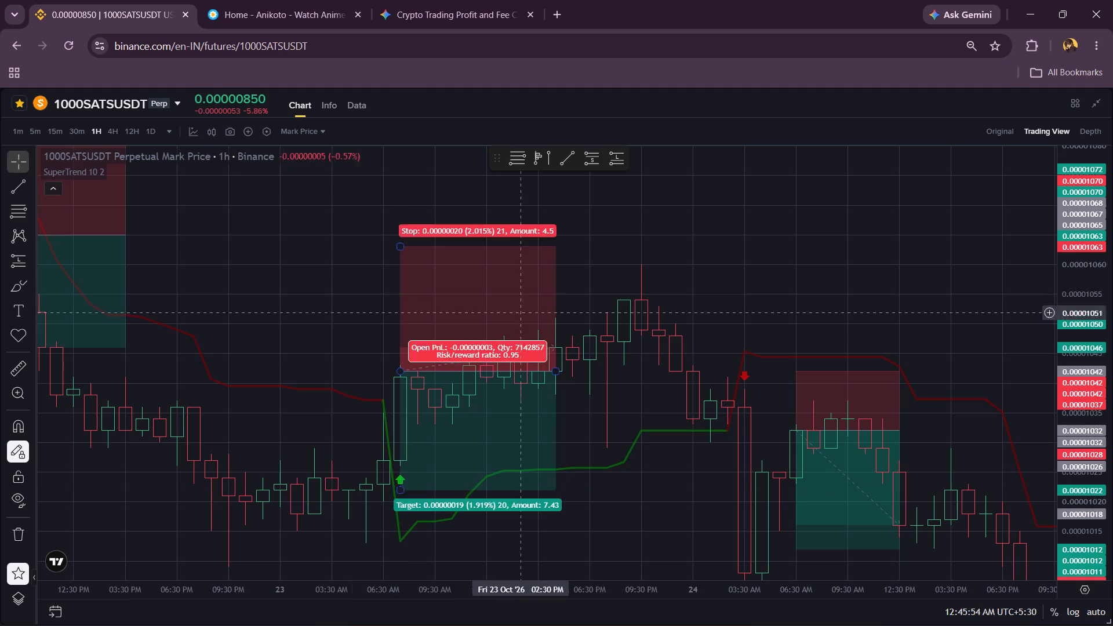
{"action": "left_click_drag", "start_coordinate": [555, 370], "coordinate": [650, 344]}
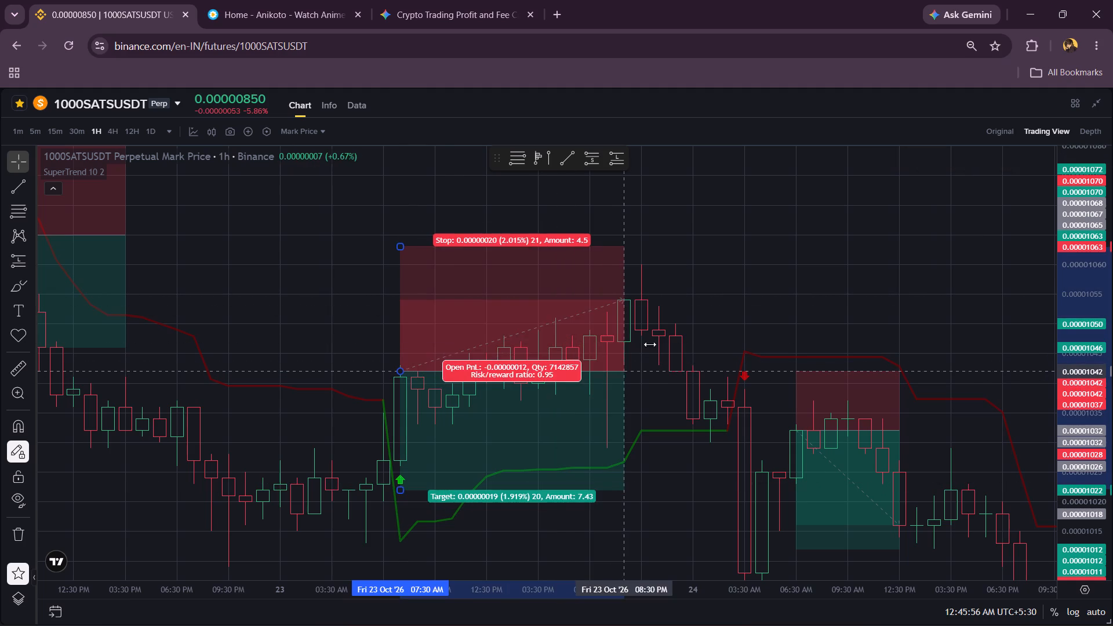
{"action": "left_click_drag", "start_coordinate": [650, 344], "coordinate": [743, 343]}
{"action": "left_click", "coordinate": [782, 330]}
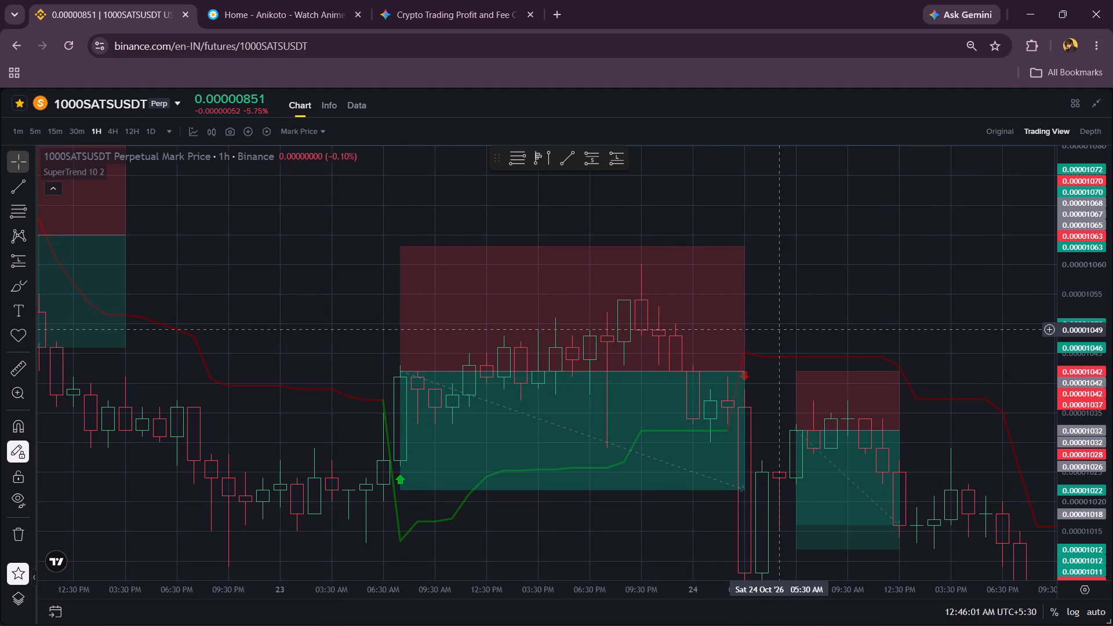
Raise the stop of the short position starting 21 Oct 06:30 AM to about 0.00001090 (2.154%).
{"action": "scroll", "coordinate": [265, 383], "scroll_direction": "down", "scroll_amount": 1}
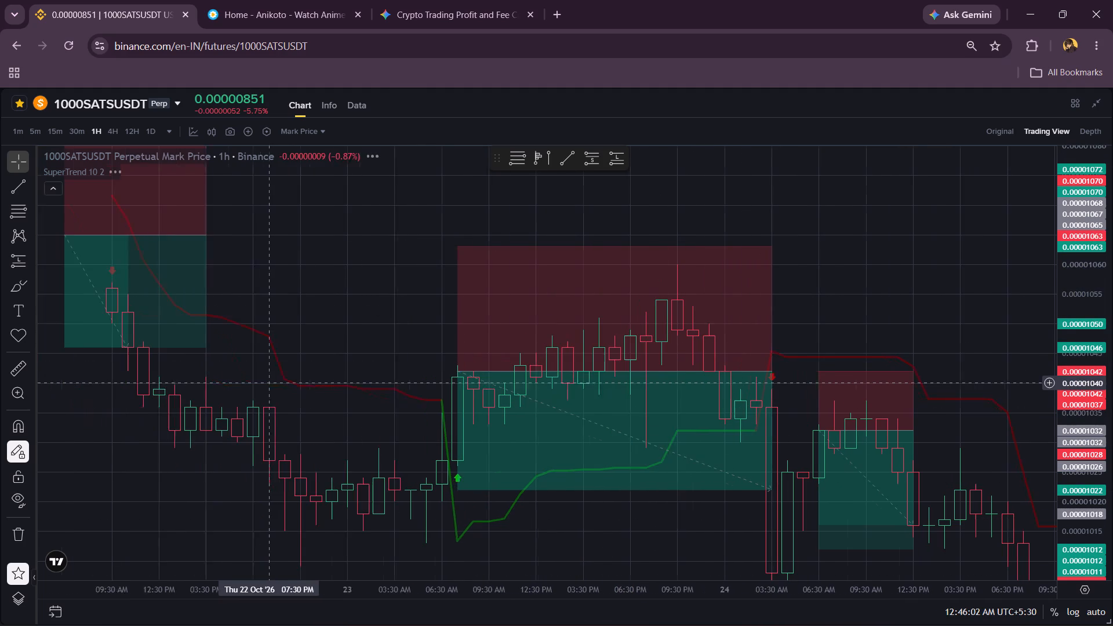
{"action": "scroll", "coordinate": [265, 383], "scroll_direction": "down", "scroll_amount": 2}
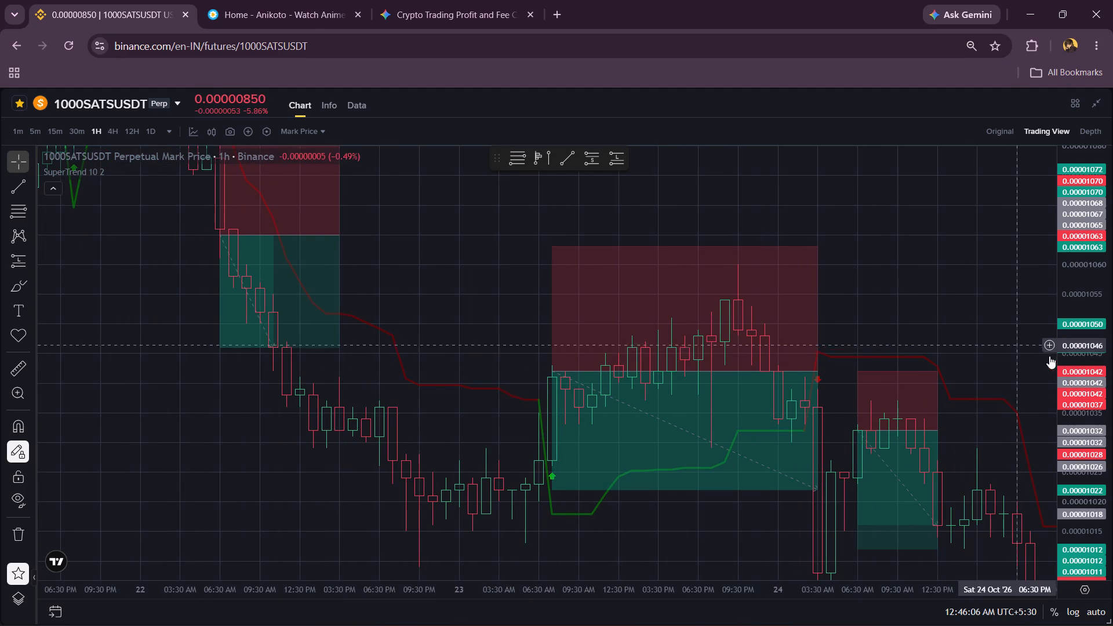
{"action": "scroll", "coordinate": [1092, 372], "scroll_direction": "down", "scroll_amount": 4}
{"action": "scroll", "coordinate": [761, 334], "scroll_direction": "right", "scroll_amount": 3}
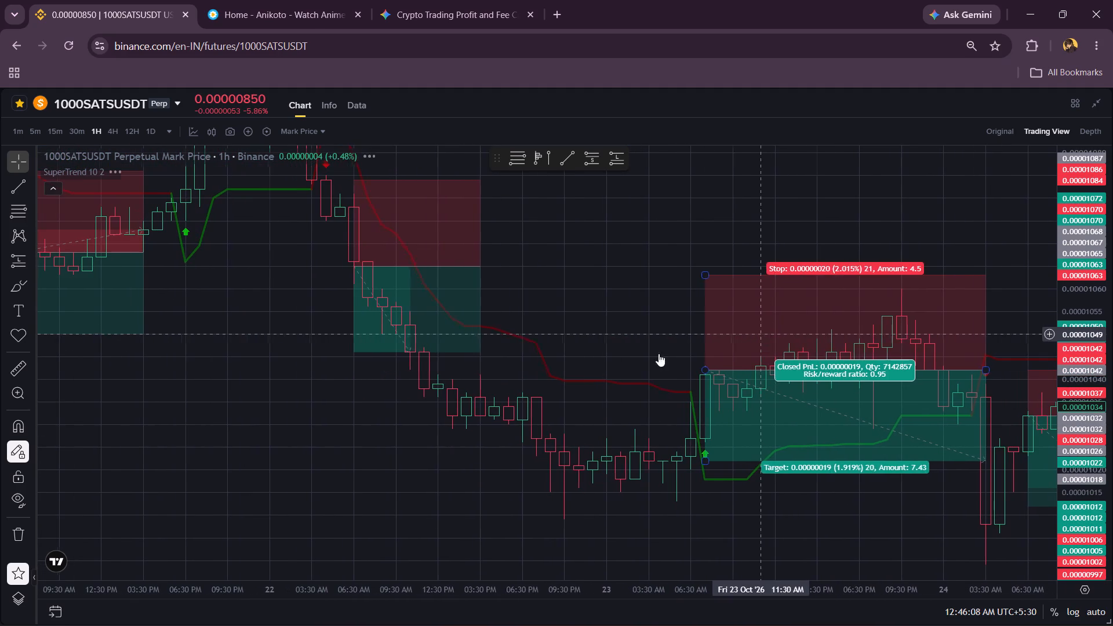
{"action": "left_click", "coordinate": [468, 311]}
{"action": "double_click", "coordinate": [563, 287]}
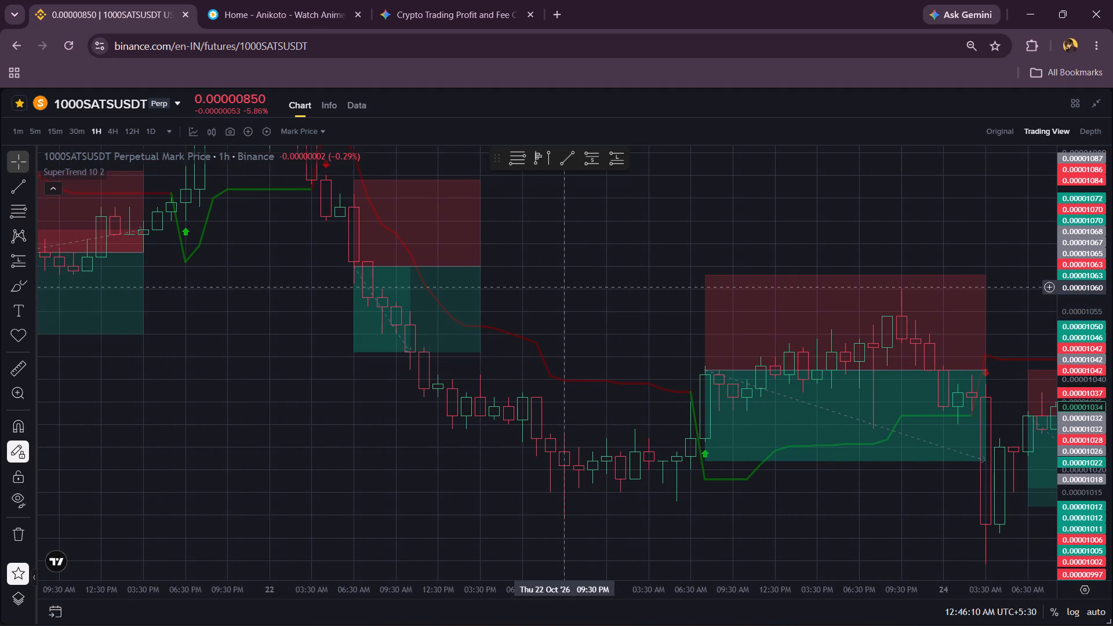
{"action": "left_click_drag", "start_coordinate": [548, 276], "coordinate": [683, 439]}
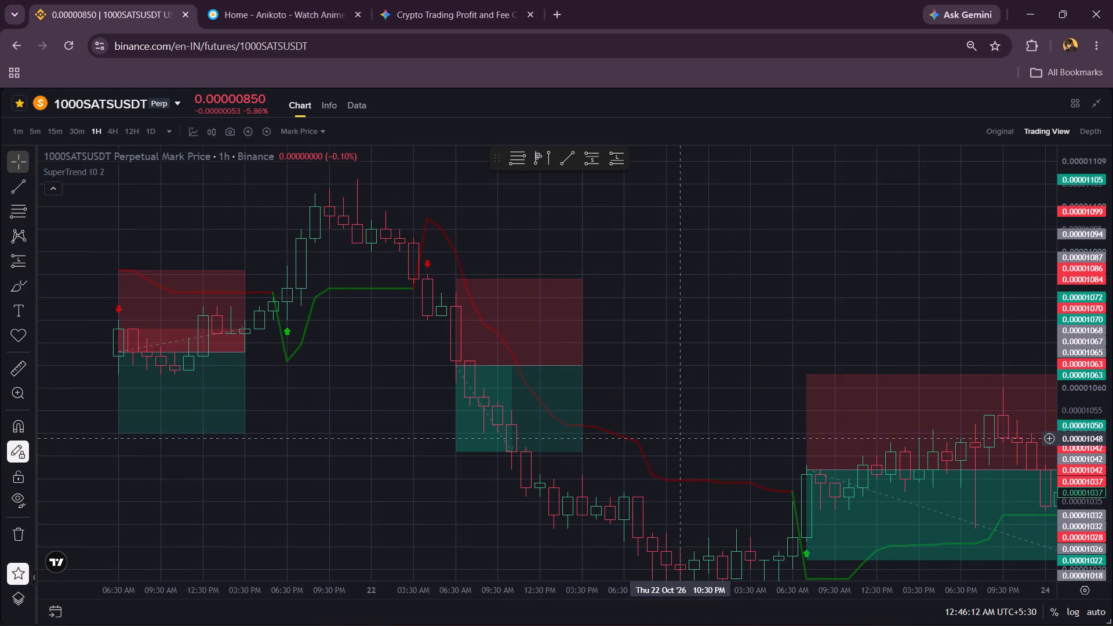
{"action": "scroll", "coordinate": [305, 452], "scroll_direction": "right", "scroll_amount": 5}
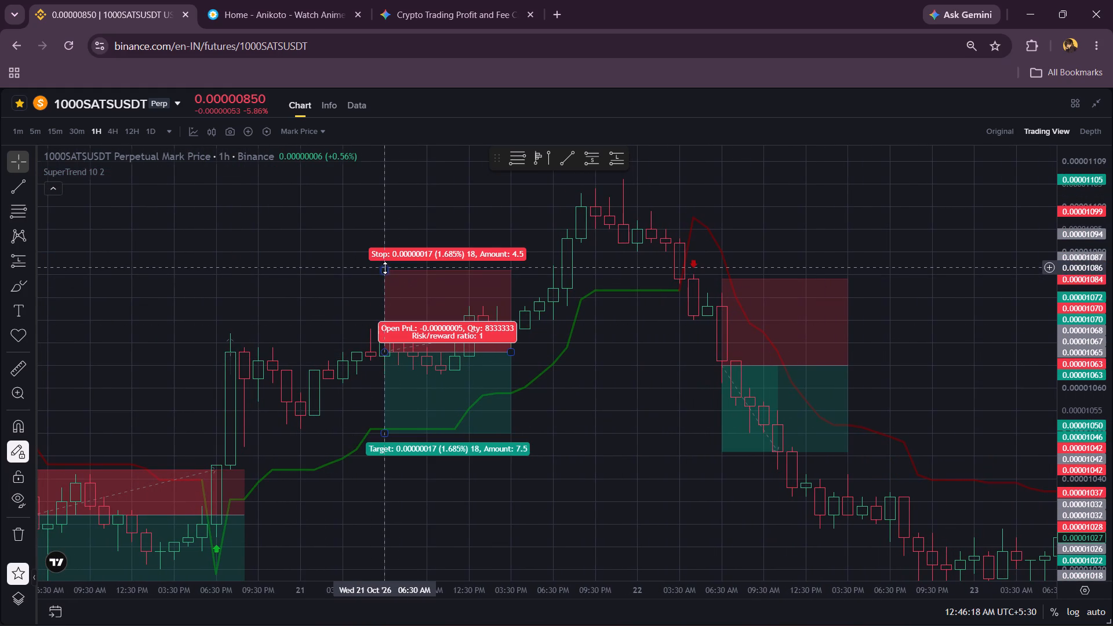
{"action": "left_click_drag", "start_coordinate": [385, 266], "coordinate": [400, 243]}
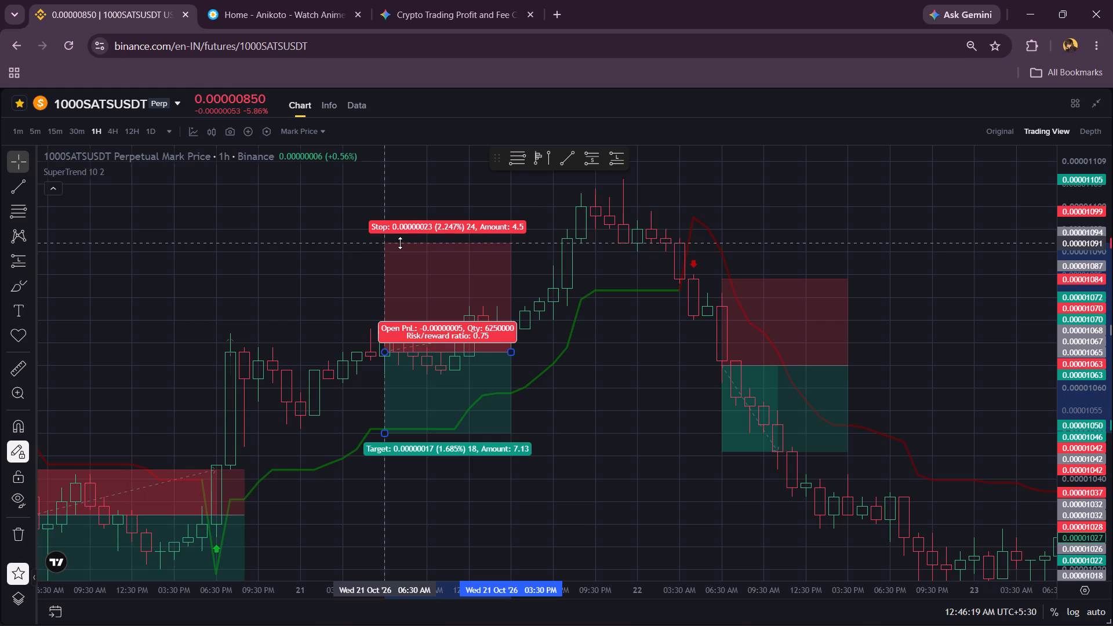
{"action": "left_click_drag", "start_coordinate": [400, 243], "coordinate": [403, 246]}
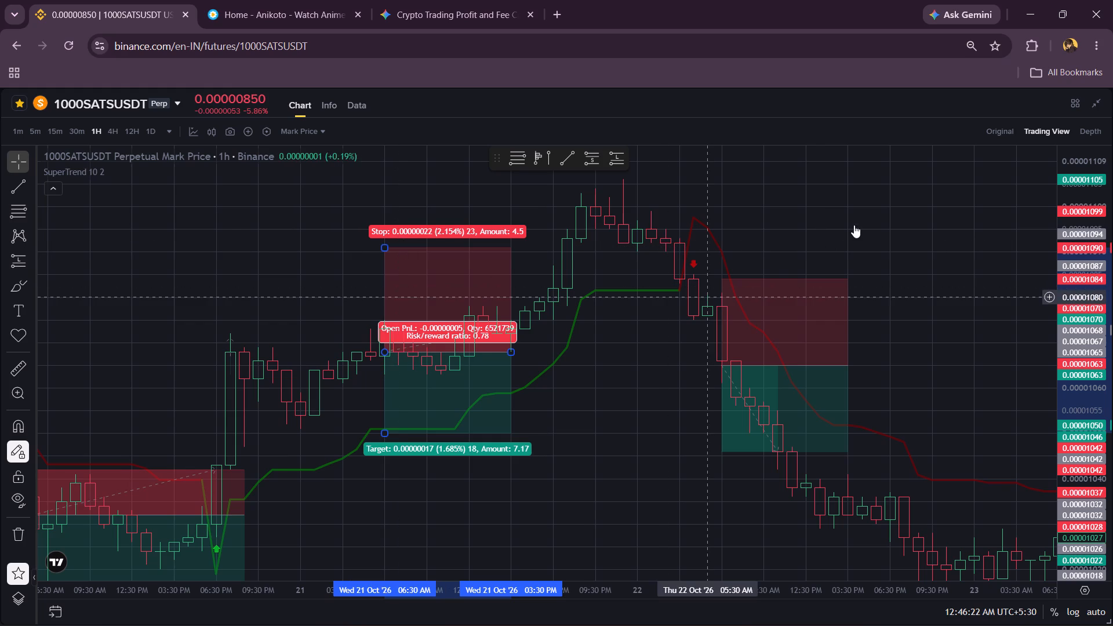
Examine the marked short trades from 22 Oct through 26 Oct against the SuperTrend line.
{"action": "left_click_drag", "start_coordinate": [854, 225], "coordinate": [584, 274]}
{"action": "left_click_drag", "start_coordinate": [657, 433], "coordinate": [420, 395]}
{"action": "left_click_drag", "start_coordinate": [748, 378], "coordinate": [441, 391]}
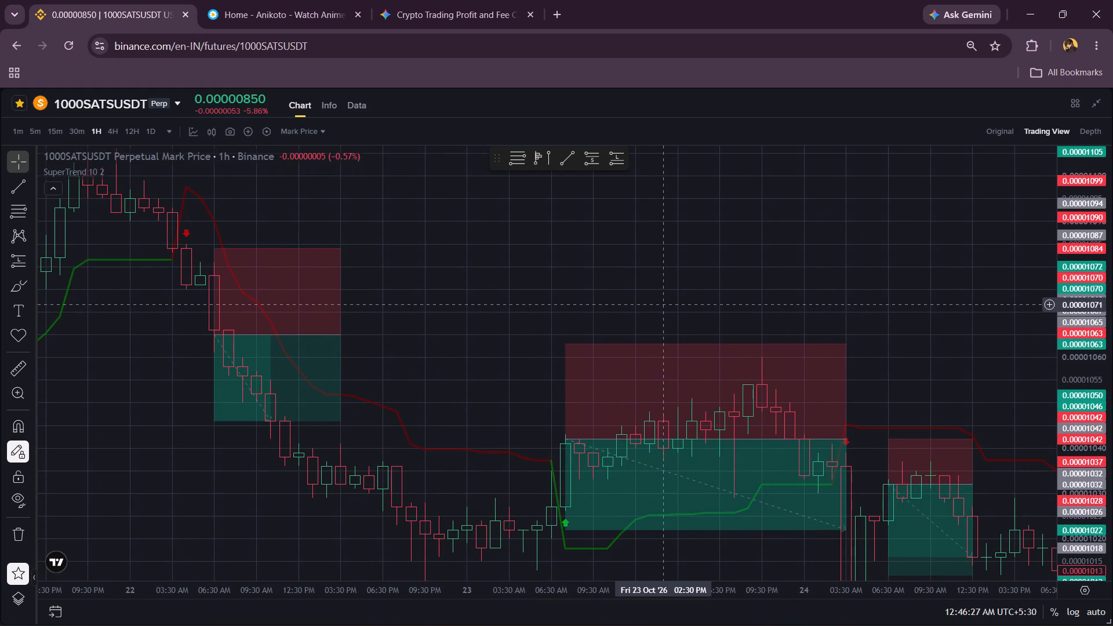
{"action": "left_click_drag", "start_coordinate": [661, 305], "coordinate": [452, 328]}
{"action": "left_click_drag", "start_coordinate": [621, 321], "coordinate": [491, 278]}
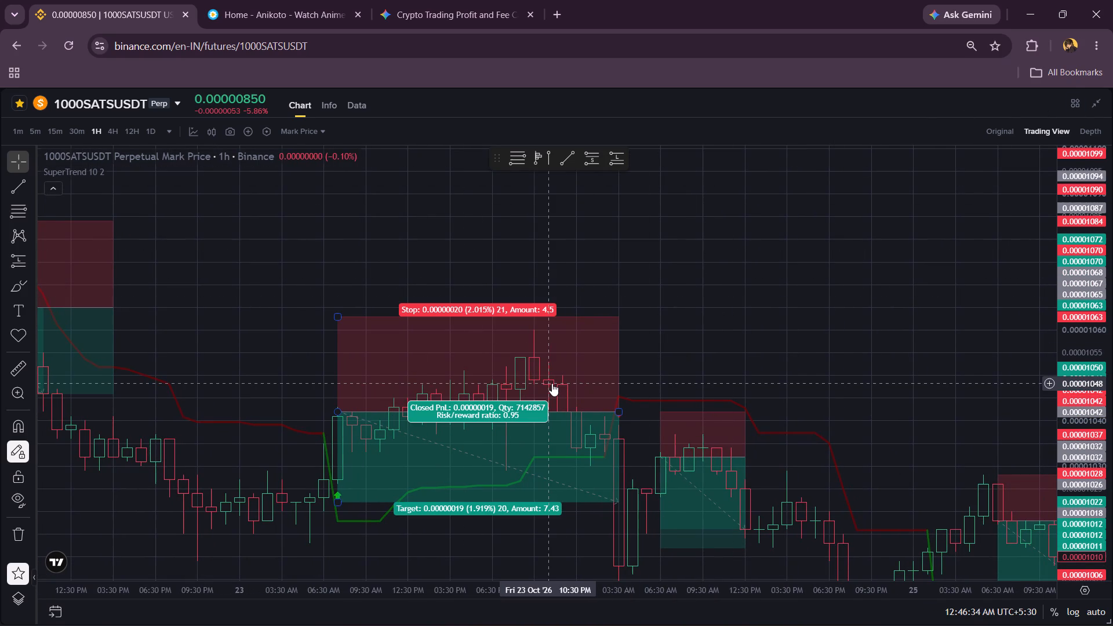
{"action": "left_click_drag", "start_coordinate": [700, 336], "coordinate": [584, 235]}
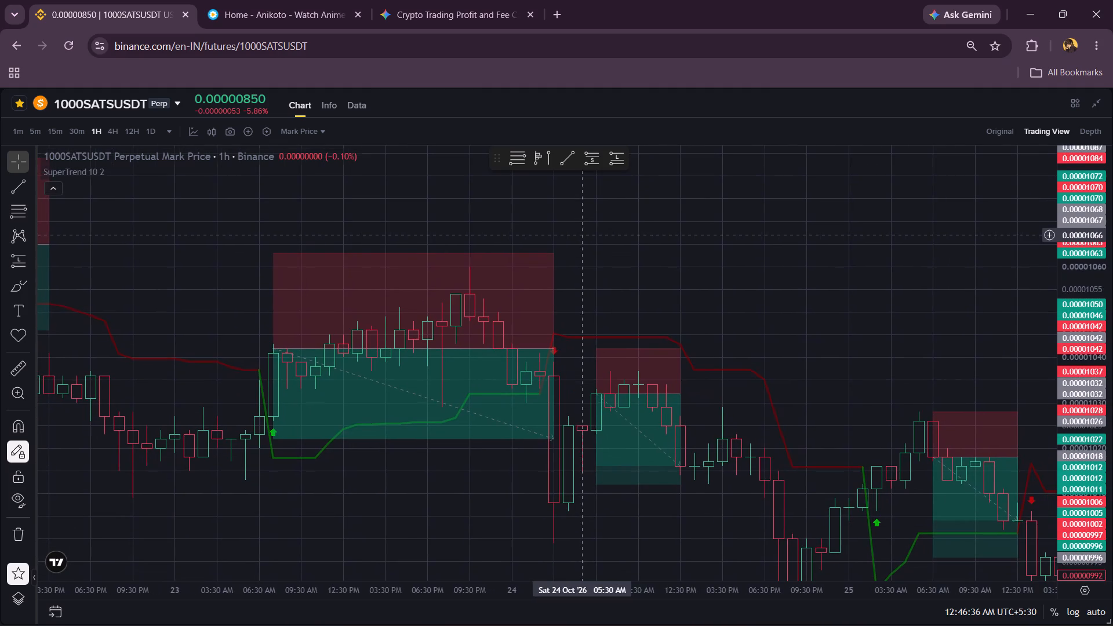
{"action": "left_click_drag", "start_coordinate": [789, 307], "coordinate": [563, 253]}
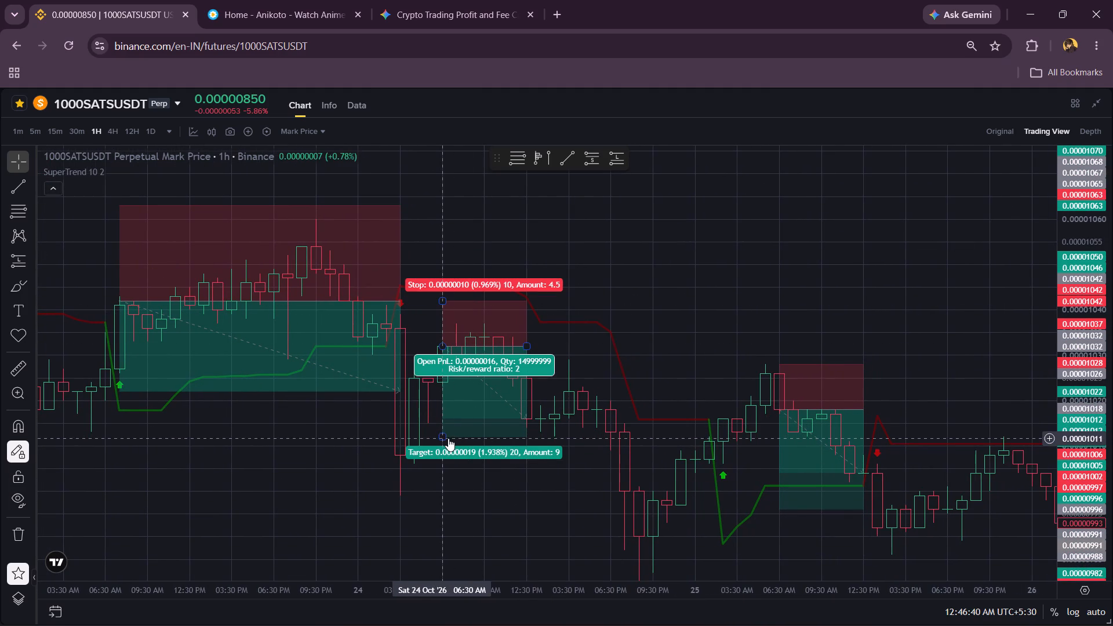
{"action": "left_click_drag", "start_coordinate": [655, 294], "coordinate": [554, 270]}
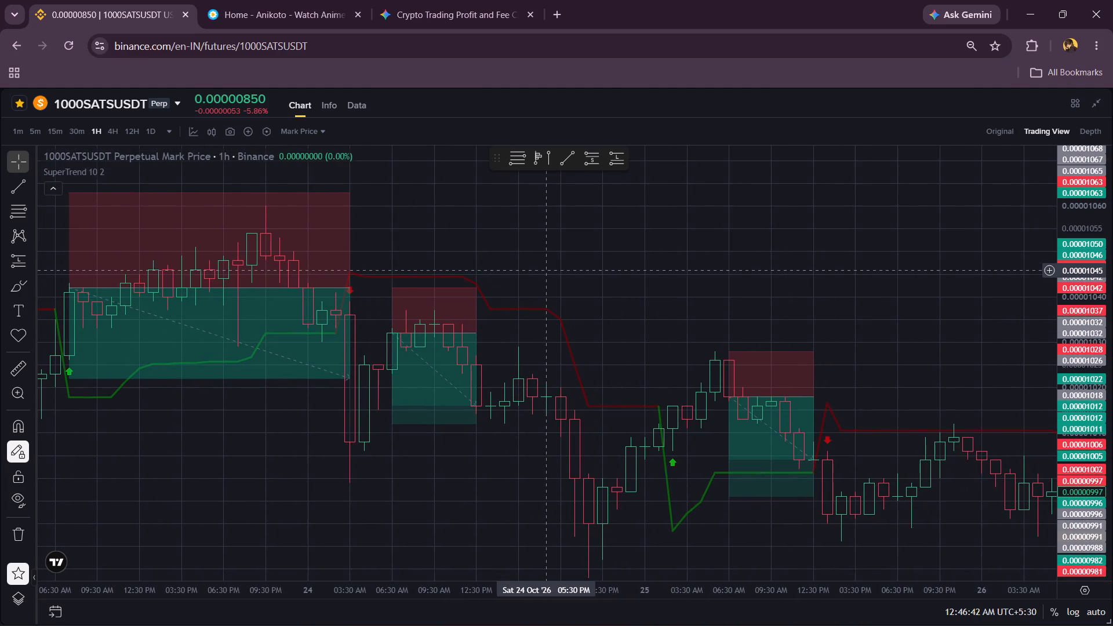
{"action": "scroll", "coordinate": [554, 270], "scroll_direction": "left", "scroll_amount": 4}
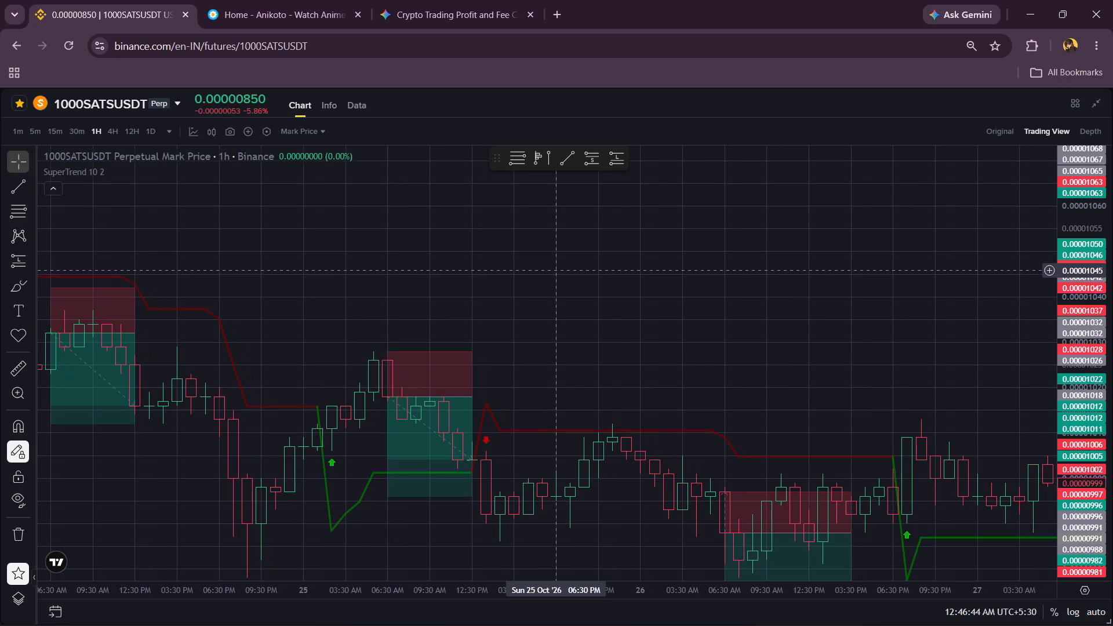
{"action": "scroll", "coordinate": [554, 270], "scroll_direction": "left", "scroll_amount": 4}
{"action": "scroll", "coordinate": [554, 270], "scroll_direction": "right", "scroll_amount": 1}
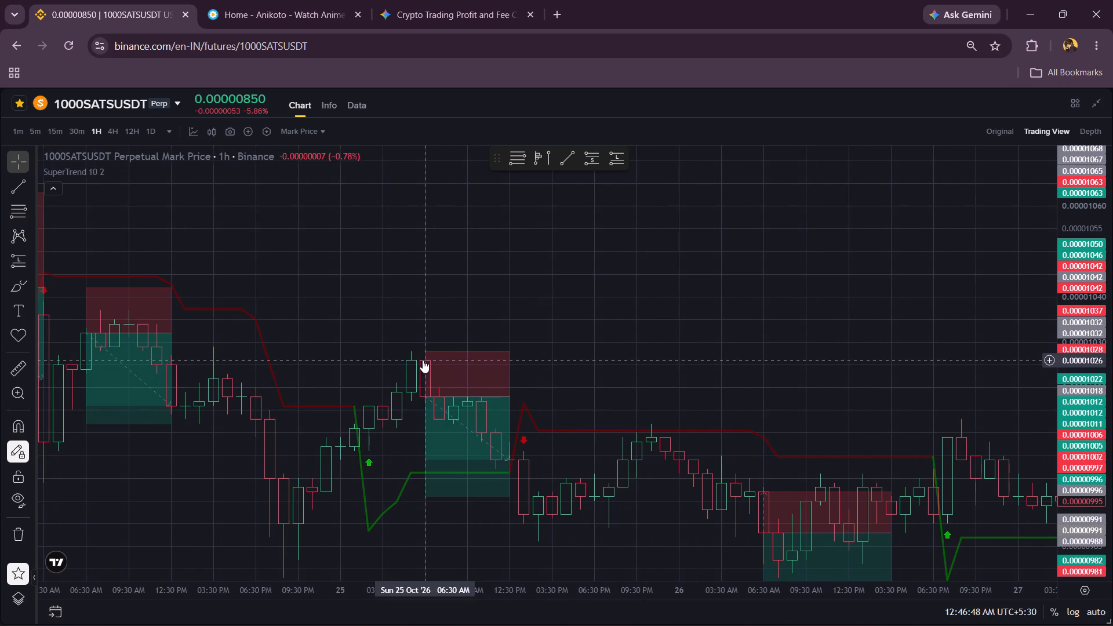
{"action": "scroll", "coordinate": [579, 337], "scroll_direction": "left", "scroll_amount": 1}
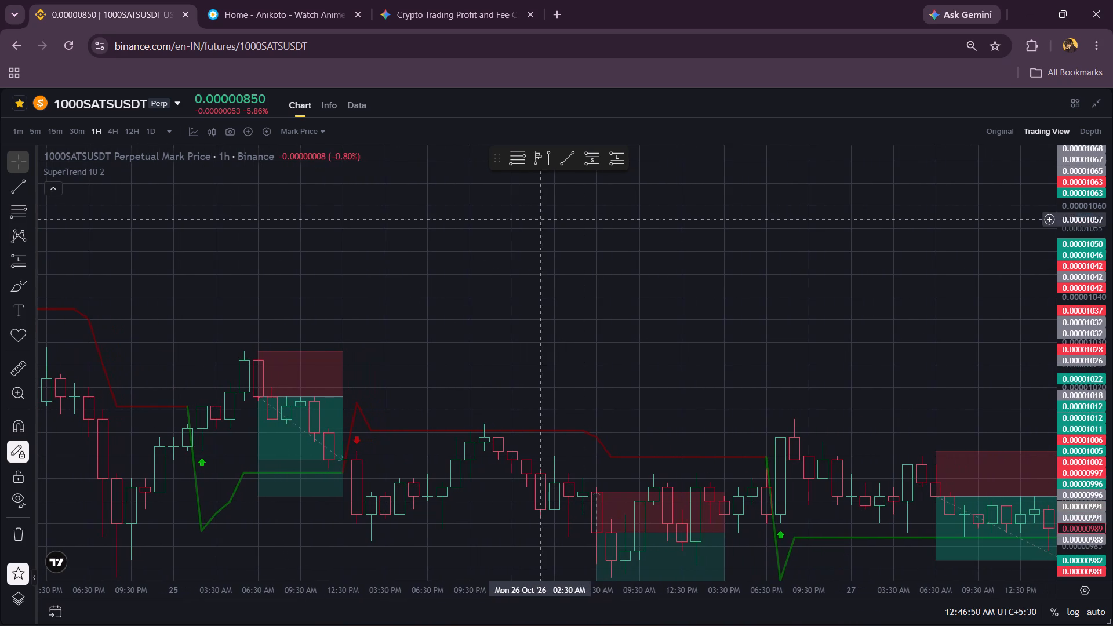
Move the 26 Oct short position one candle later so it spans 07:30 AM to 04:30 PM.
{"action": "left_click_drag", "start_coordinate": [610, 420], "coordinate": [507, 158]}
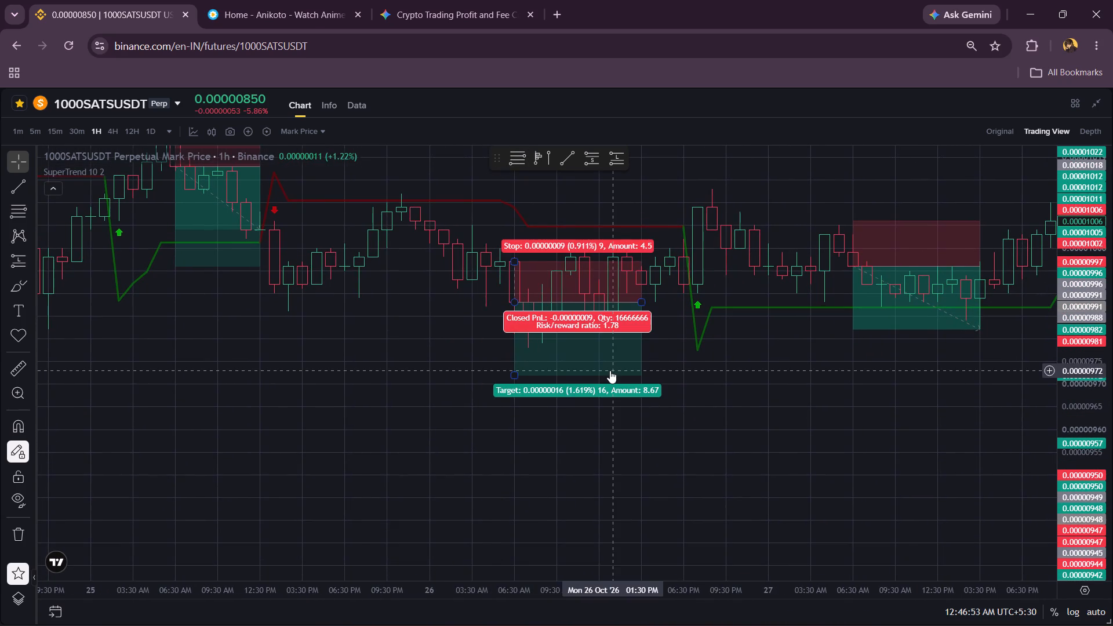
{"action": "scroll", "coordinate": [610, 370], "scroll_direction": "up", "scroll_amount": 2}
{"action": "left_click_drag", "start_coordinate": [563, 356], "coordinate": [611, 461]}
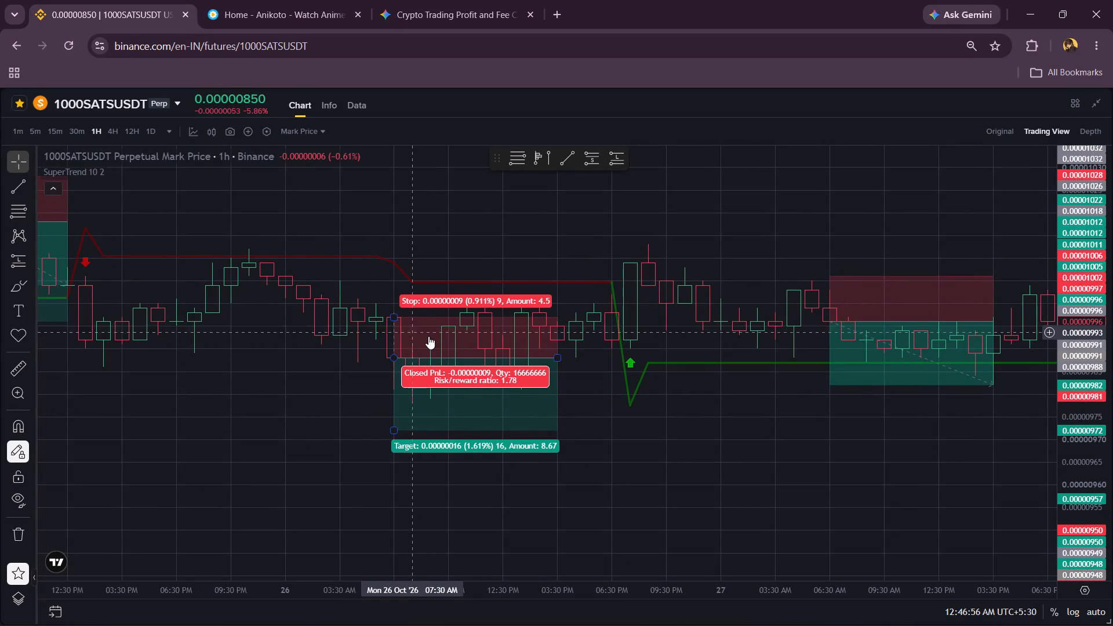
{"action": "left_click_drag", "start_coordinate": [430, 336], "coordinate": [446, 336]}
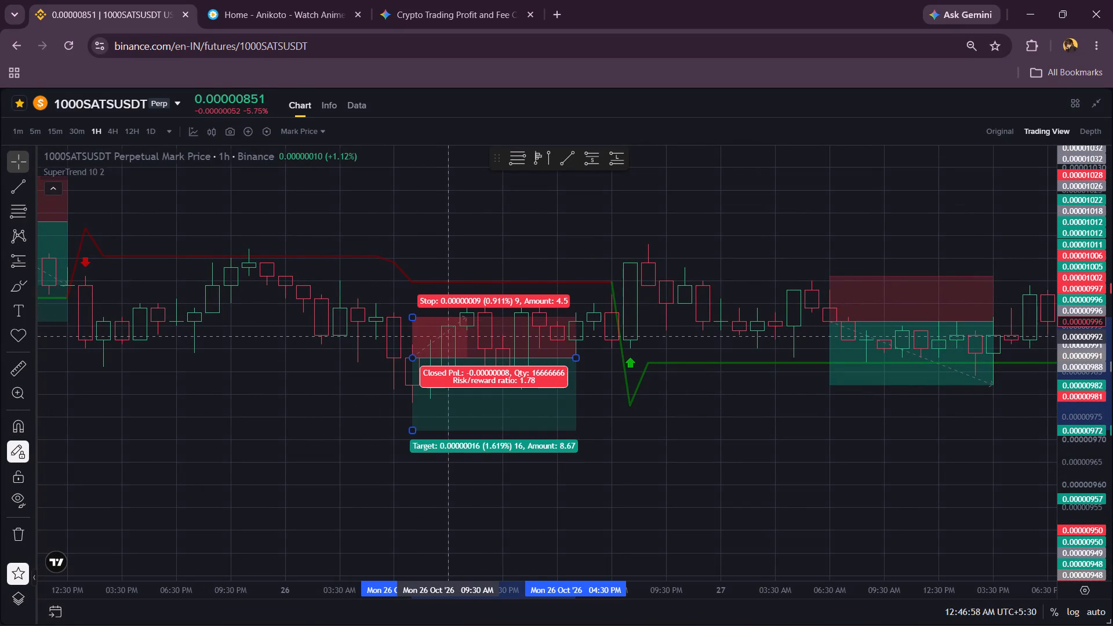
{"action": "left_click_drag", "start_coordinate": [446, 336], "coordinate": [446, 336]}
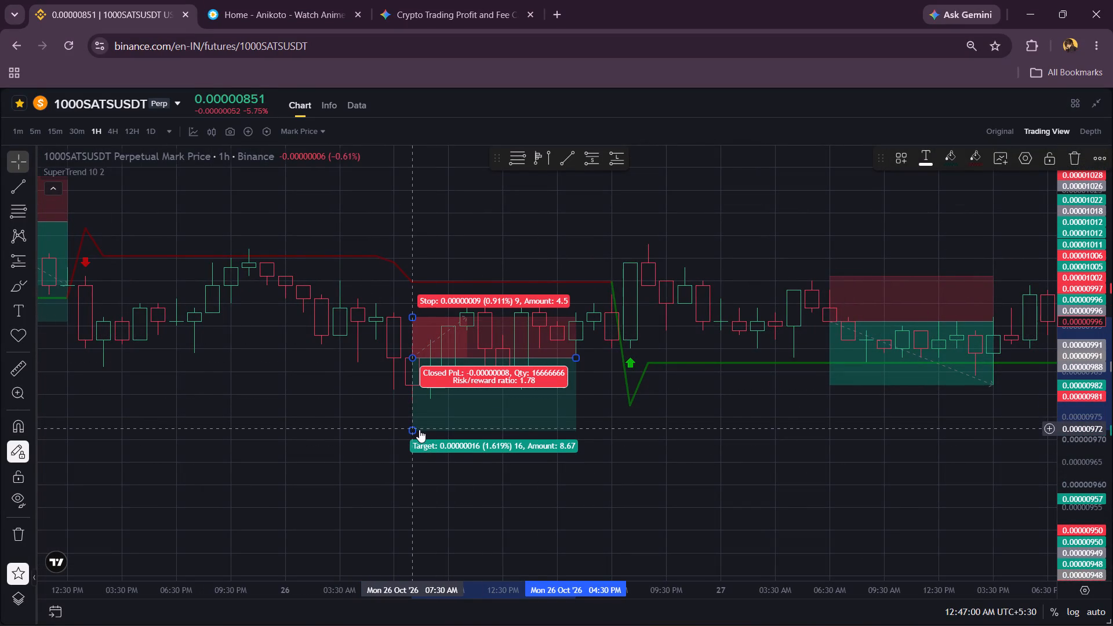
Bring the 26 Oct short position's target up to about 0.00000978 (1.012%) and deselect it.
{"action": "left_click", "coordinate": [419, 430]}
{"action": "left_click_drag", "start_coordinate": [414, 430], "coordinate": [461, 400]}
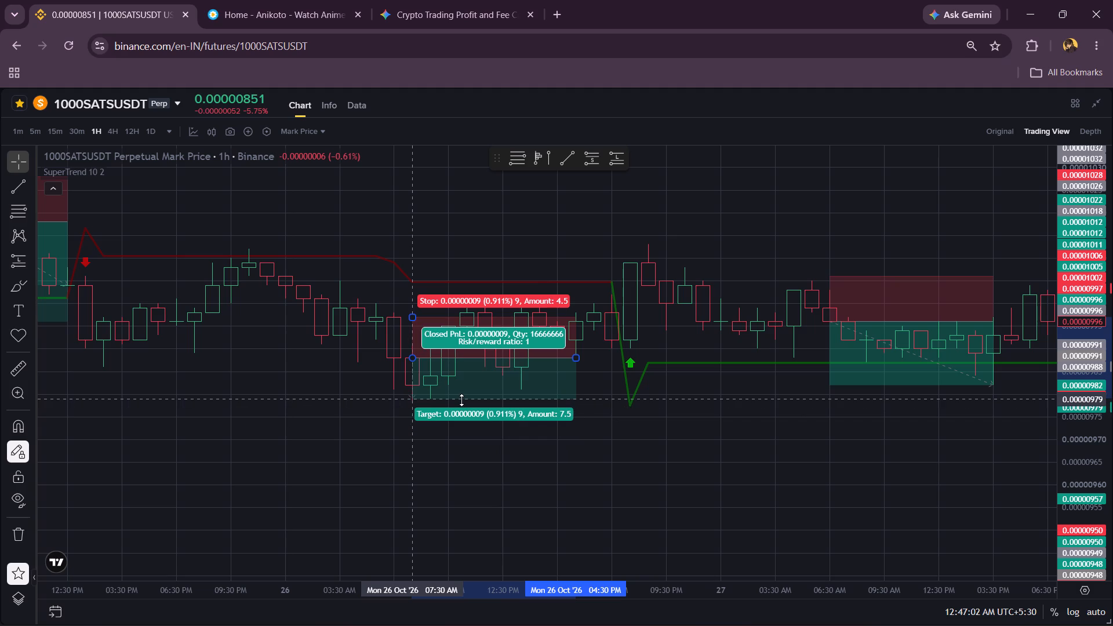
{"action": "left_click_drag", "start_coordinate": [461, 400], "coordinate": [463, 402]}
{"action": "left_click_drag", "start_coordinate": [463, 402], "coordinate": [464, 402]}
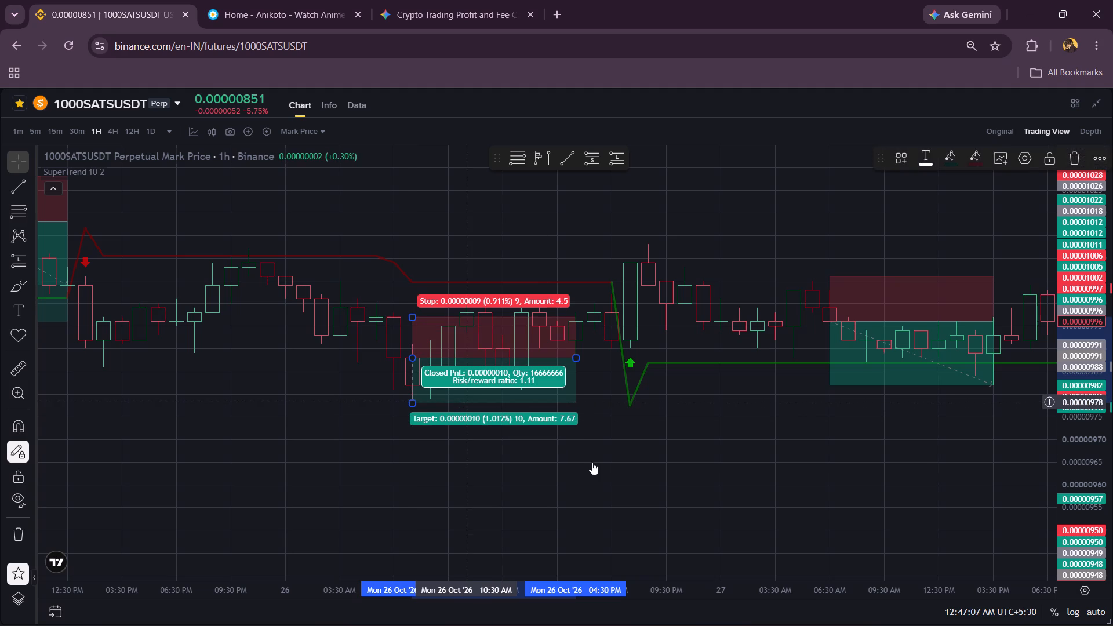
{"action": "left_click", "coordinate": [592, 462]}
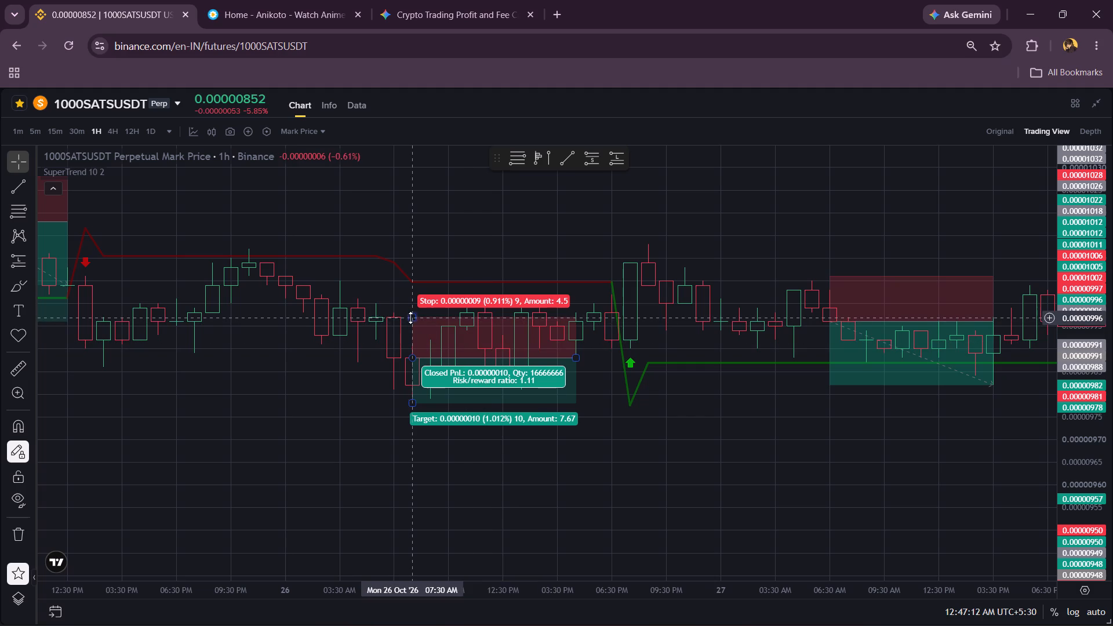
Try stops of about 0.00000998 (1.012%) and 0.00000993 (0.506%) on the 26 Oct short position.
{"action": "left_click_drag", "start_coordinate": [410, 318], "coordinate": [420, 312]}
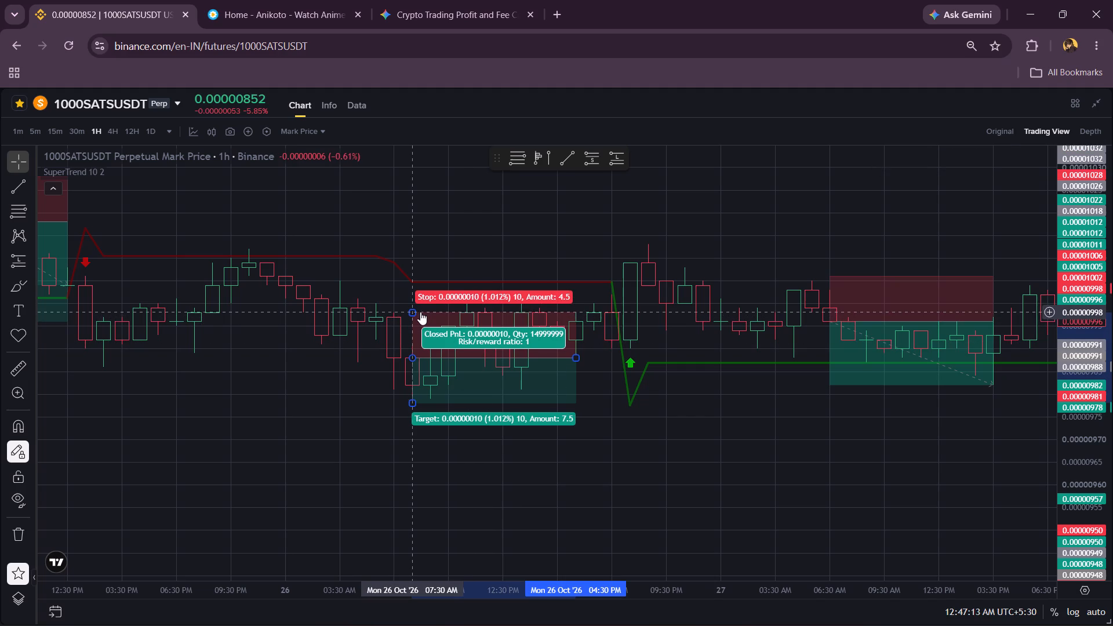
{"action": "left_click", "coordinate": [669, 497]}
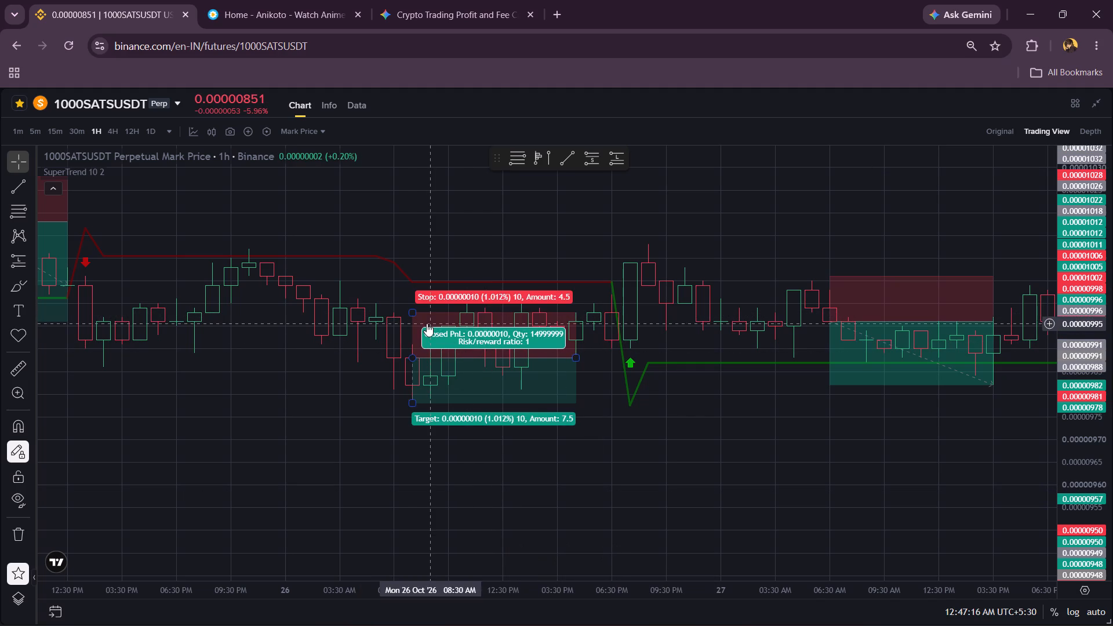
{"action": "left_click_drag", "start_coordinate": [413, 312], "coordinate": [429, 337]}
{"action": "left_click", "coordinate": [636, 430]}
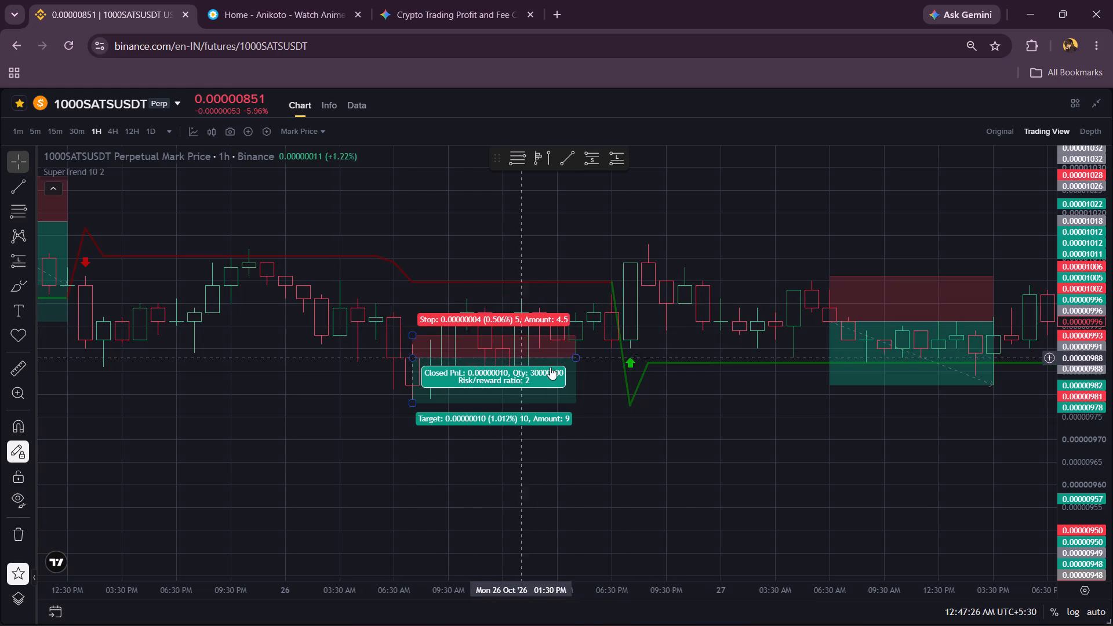
Set the 26 Oct short position's target to about 0.00000977 (1.113%) and its stop to about 0.00000999, then deselect it.
{"action": "left_click", "coordinate": [410, 406]}
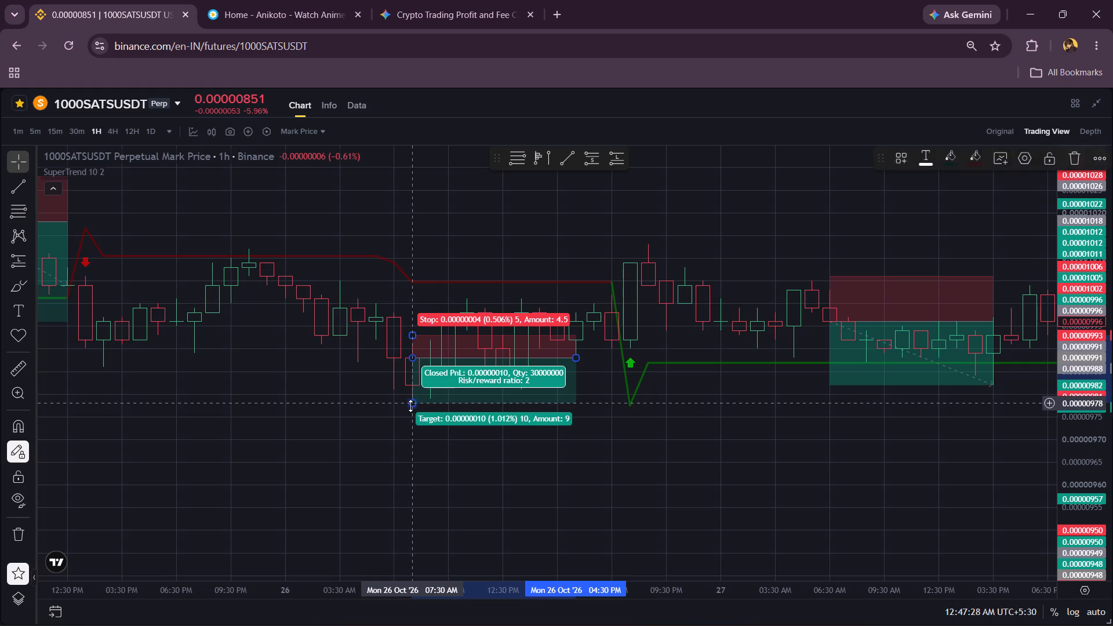
{"action": "left_click", "coordinate": [584, 497]}
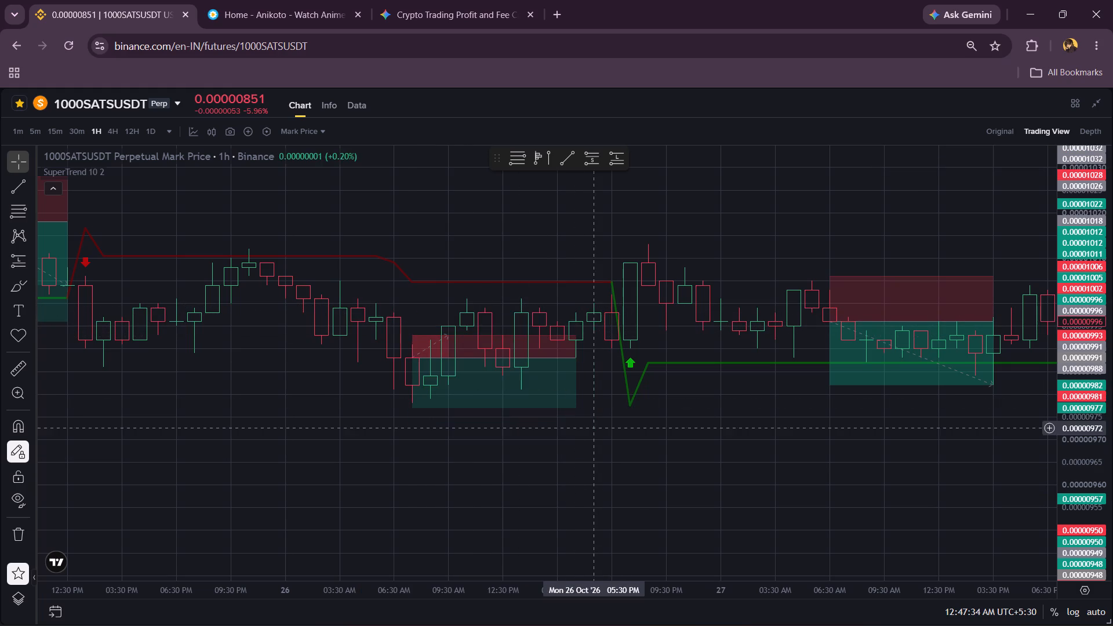
{"action": "left_click_drag", "start_coordinate": [413, 337], "coordinate": [415, 337]}
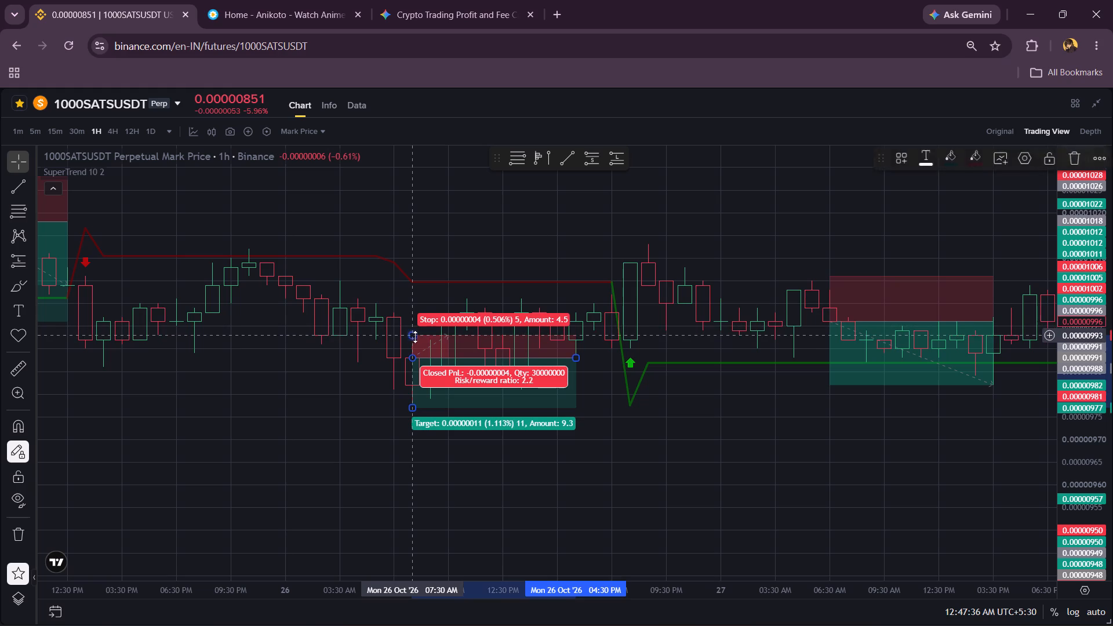
{"action": "left_click_drag", "start_coordinate": [415, 337], "coordinate": [493, 310]}
{"action": "left_click", "coordinate": [595, 241]}
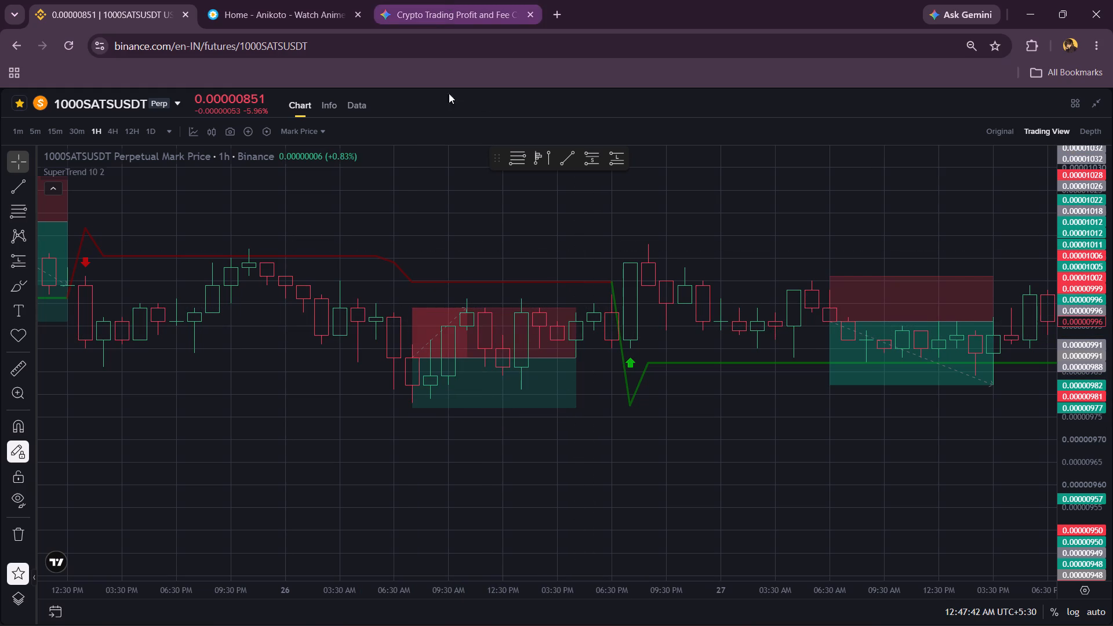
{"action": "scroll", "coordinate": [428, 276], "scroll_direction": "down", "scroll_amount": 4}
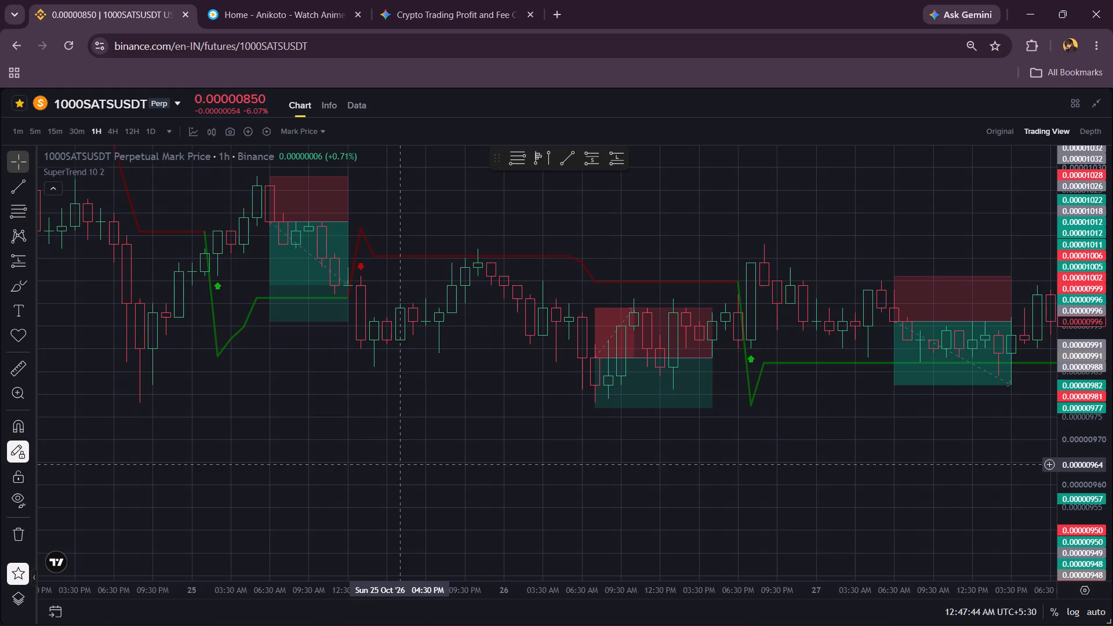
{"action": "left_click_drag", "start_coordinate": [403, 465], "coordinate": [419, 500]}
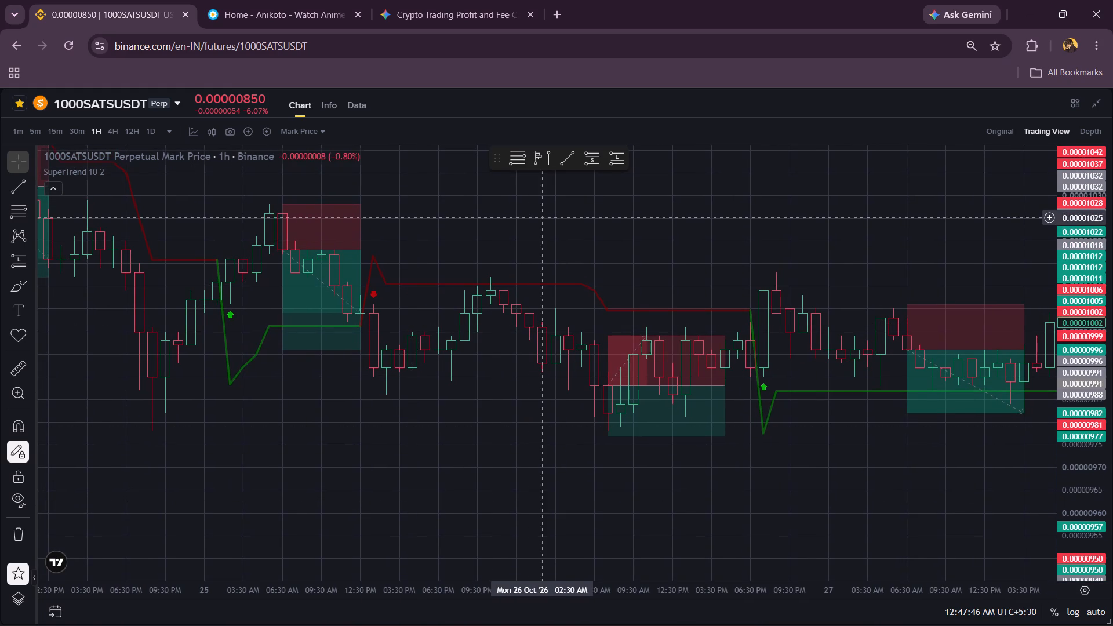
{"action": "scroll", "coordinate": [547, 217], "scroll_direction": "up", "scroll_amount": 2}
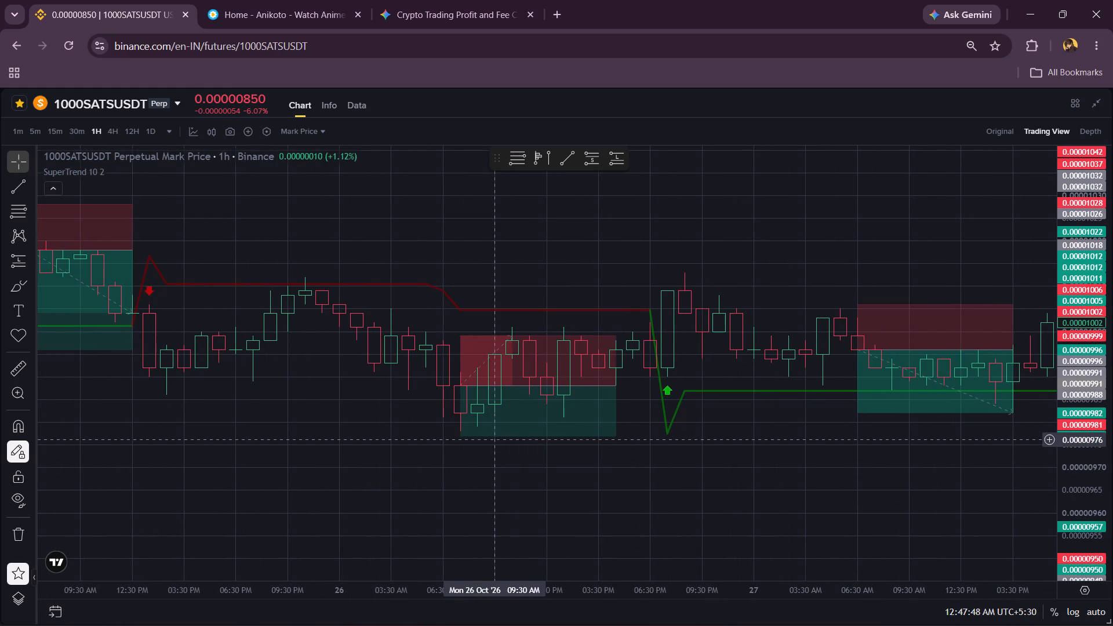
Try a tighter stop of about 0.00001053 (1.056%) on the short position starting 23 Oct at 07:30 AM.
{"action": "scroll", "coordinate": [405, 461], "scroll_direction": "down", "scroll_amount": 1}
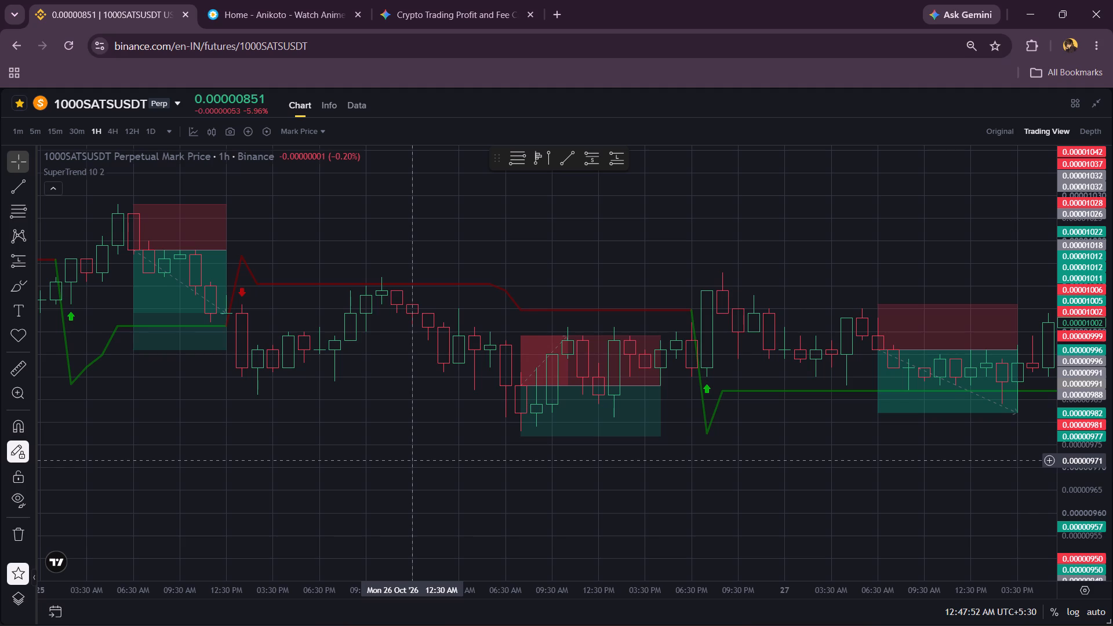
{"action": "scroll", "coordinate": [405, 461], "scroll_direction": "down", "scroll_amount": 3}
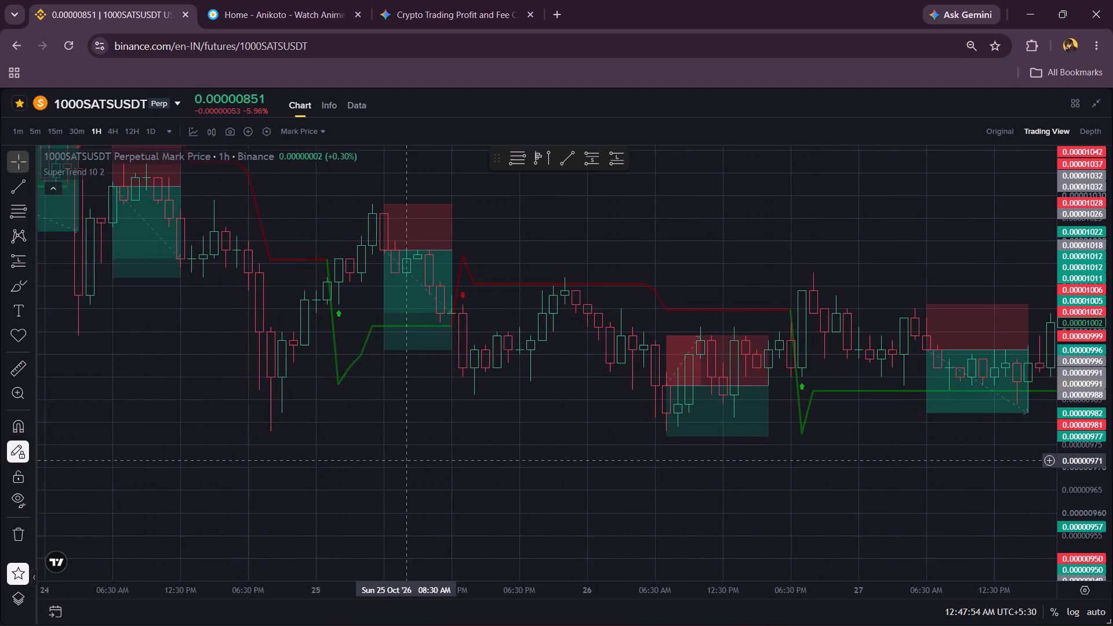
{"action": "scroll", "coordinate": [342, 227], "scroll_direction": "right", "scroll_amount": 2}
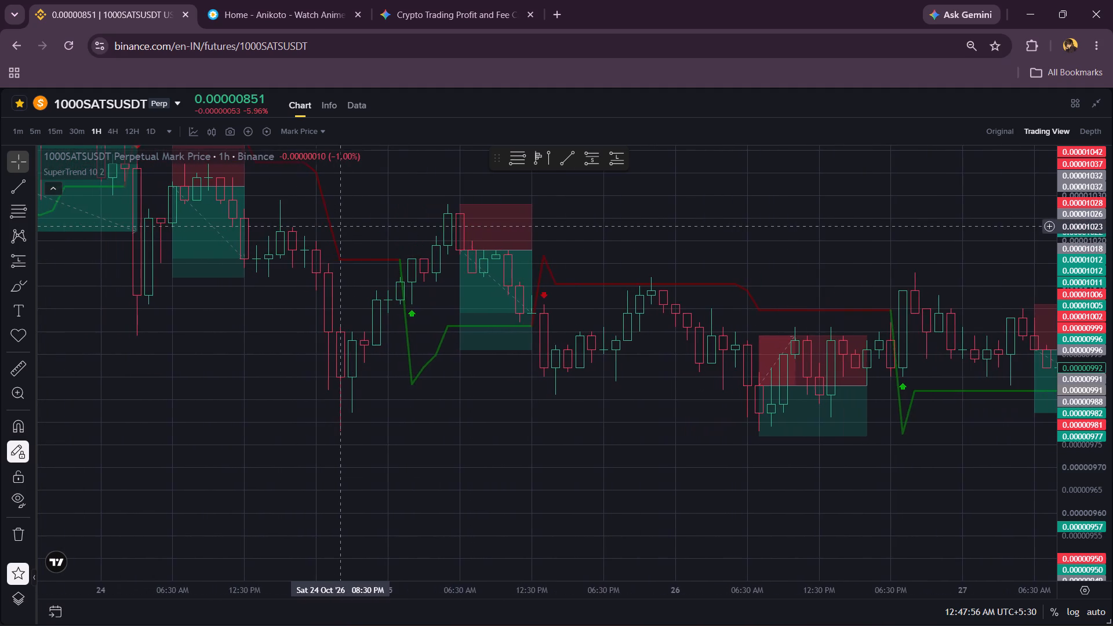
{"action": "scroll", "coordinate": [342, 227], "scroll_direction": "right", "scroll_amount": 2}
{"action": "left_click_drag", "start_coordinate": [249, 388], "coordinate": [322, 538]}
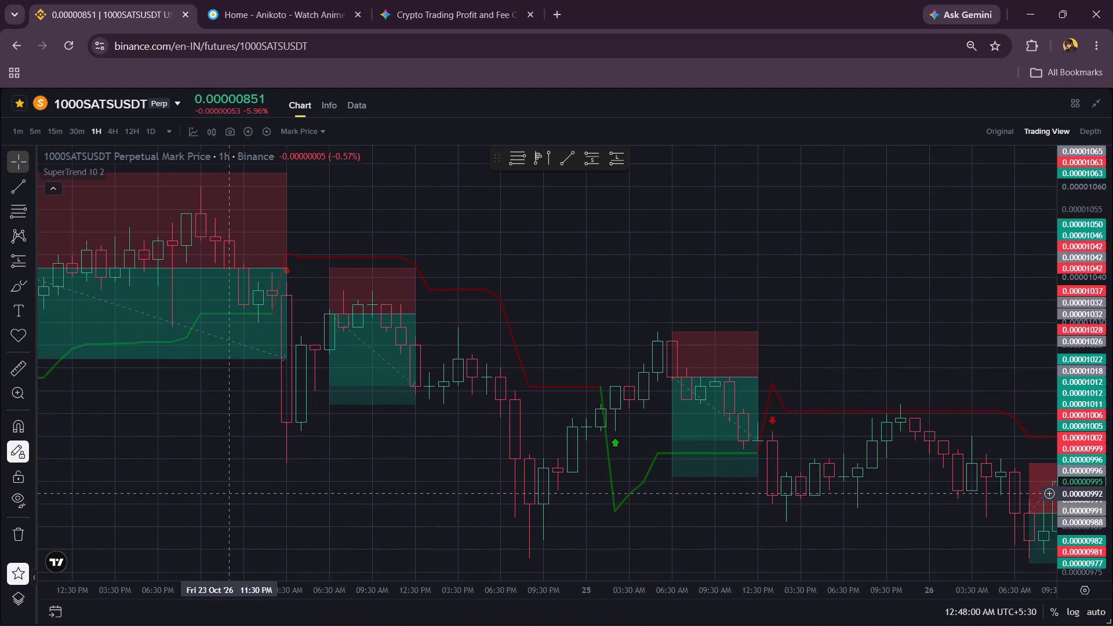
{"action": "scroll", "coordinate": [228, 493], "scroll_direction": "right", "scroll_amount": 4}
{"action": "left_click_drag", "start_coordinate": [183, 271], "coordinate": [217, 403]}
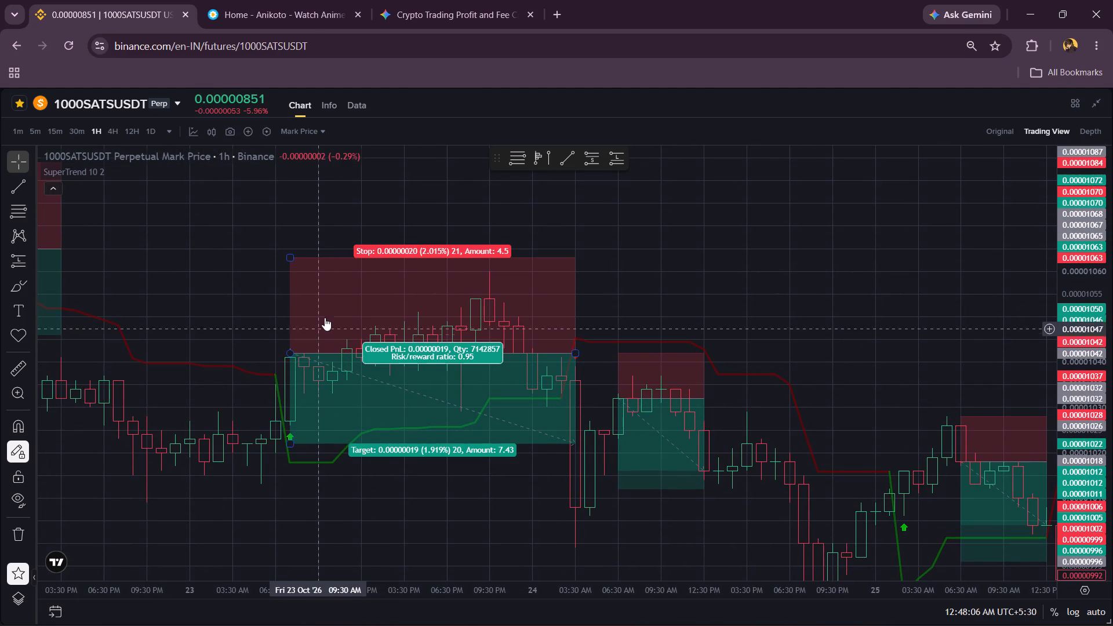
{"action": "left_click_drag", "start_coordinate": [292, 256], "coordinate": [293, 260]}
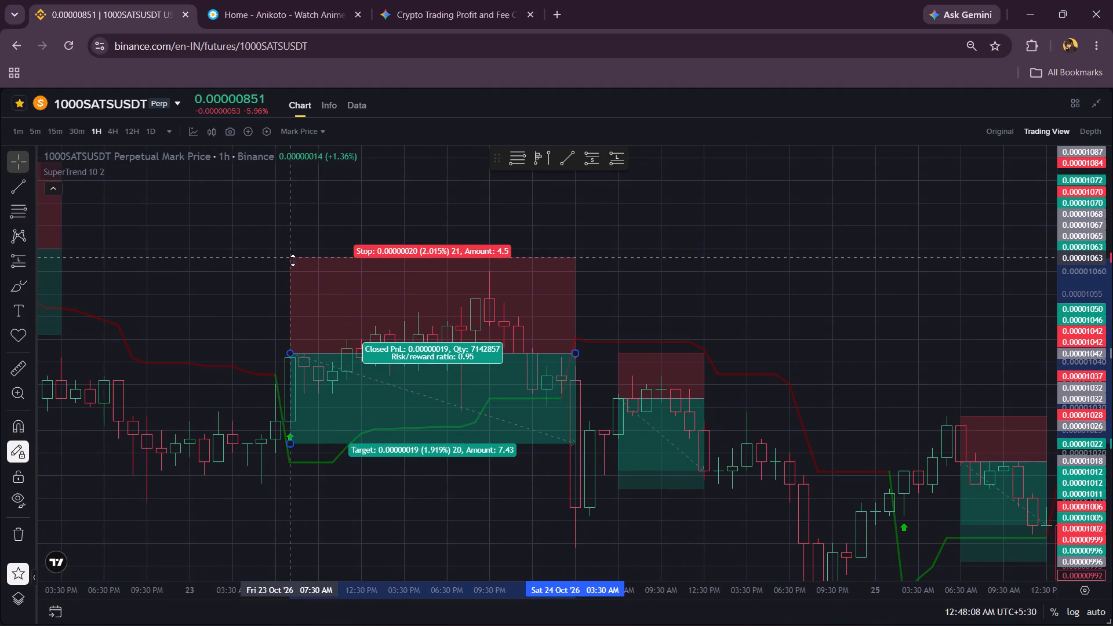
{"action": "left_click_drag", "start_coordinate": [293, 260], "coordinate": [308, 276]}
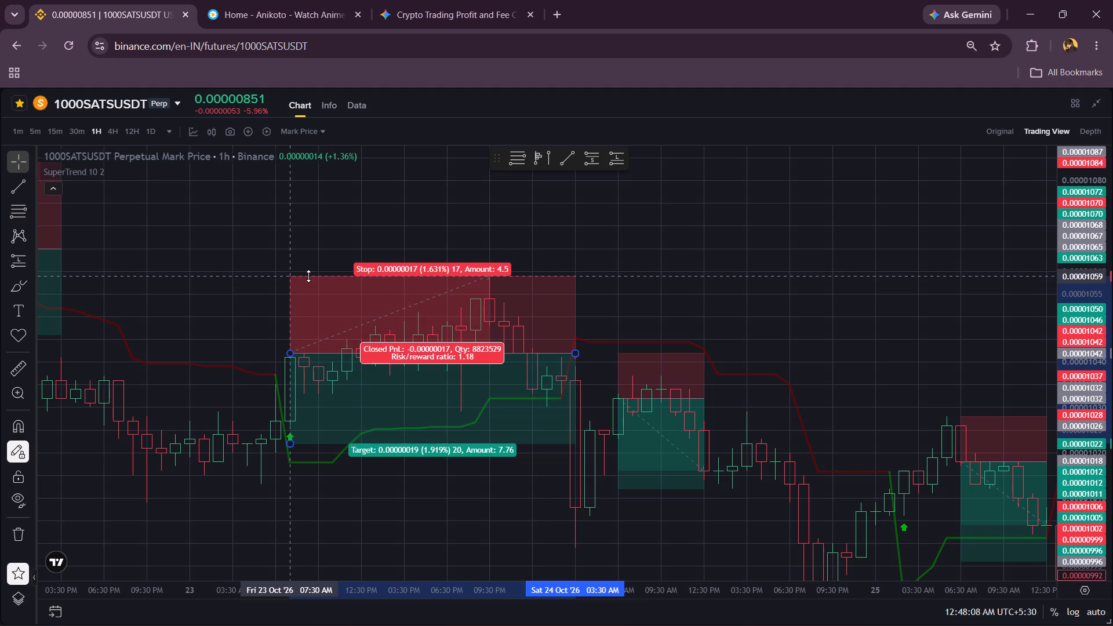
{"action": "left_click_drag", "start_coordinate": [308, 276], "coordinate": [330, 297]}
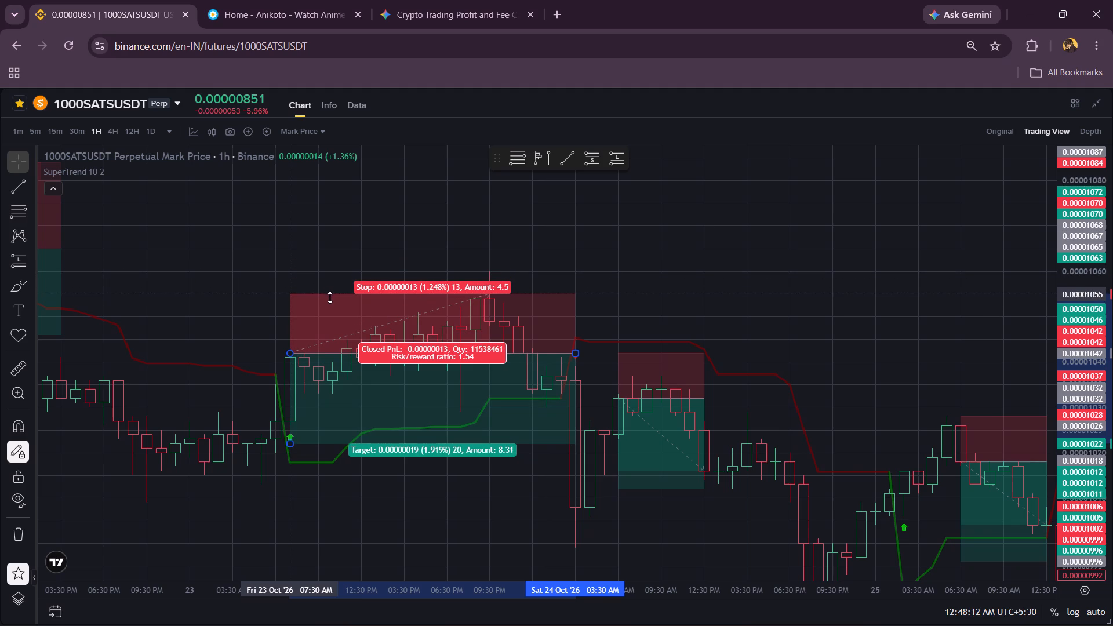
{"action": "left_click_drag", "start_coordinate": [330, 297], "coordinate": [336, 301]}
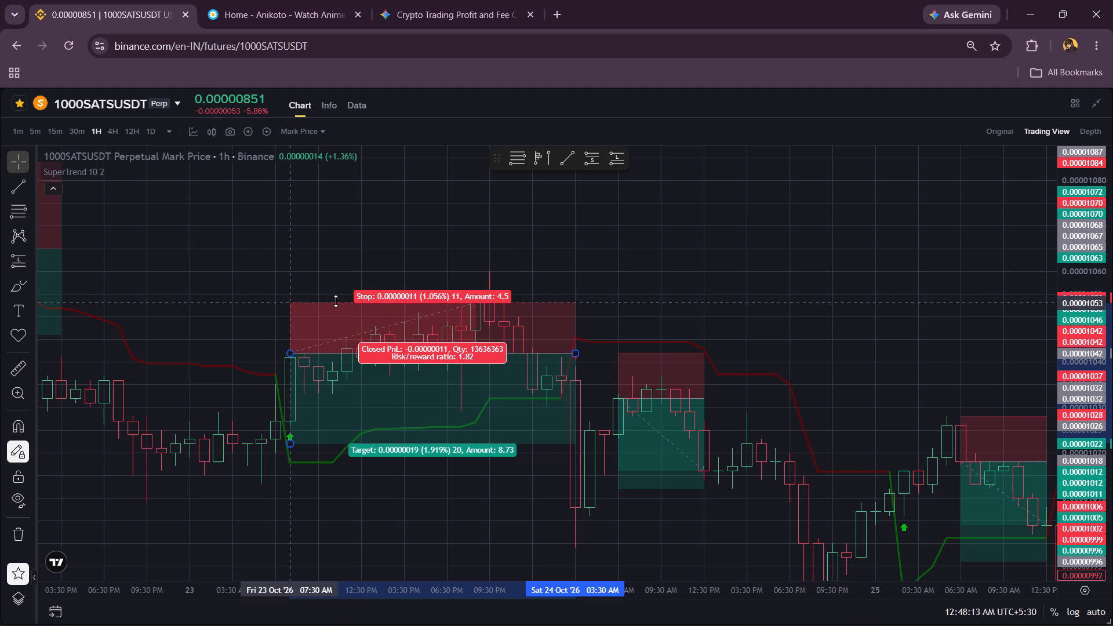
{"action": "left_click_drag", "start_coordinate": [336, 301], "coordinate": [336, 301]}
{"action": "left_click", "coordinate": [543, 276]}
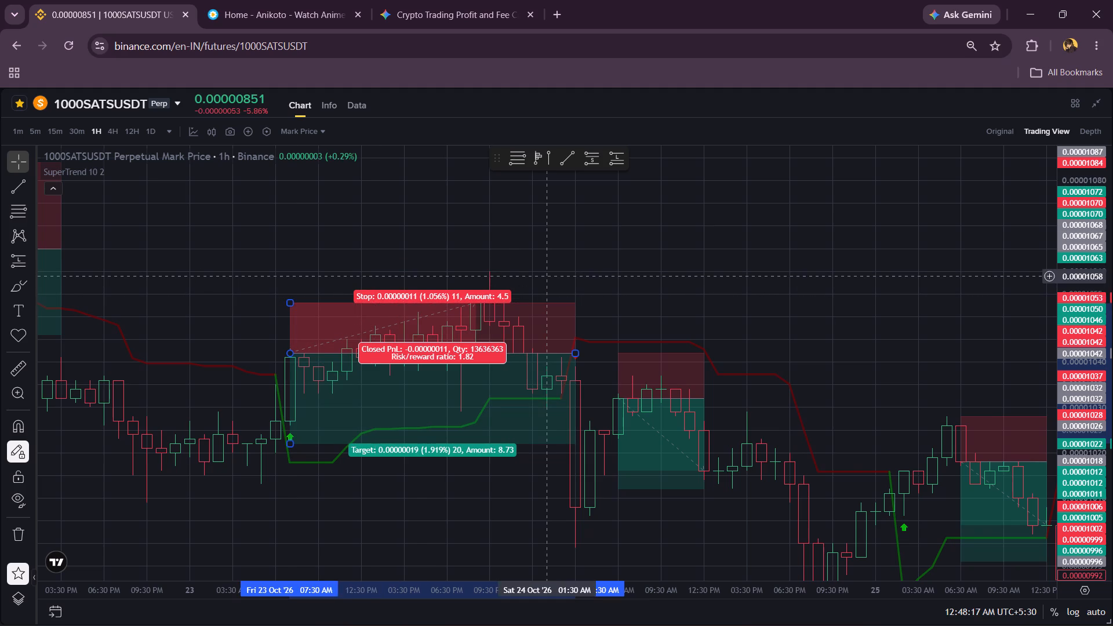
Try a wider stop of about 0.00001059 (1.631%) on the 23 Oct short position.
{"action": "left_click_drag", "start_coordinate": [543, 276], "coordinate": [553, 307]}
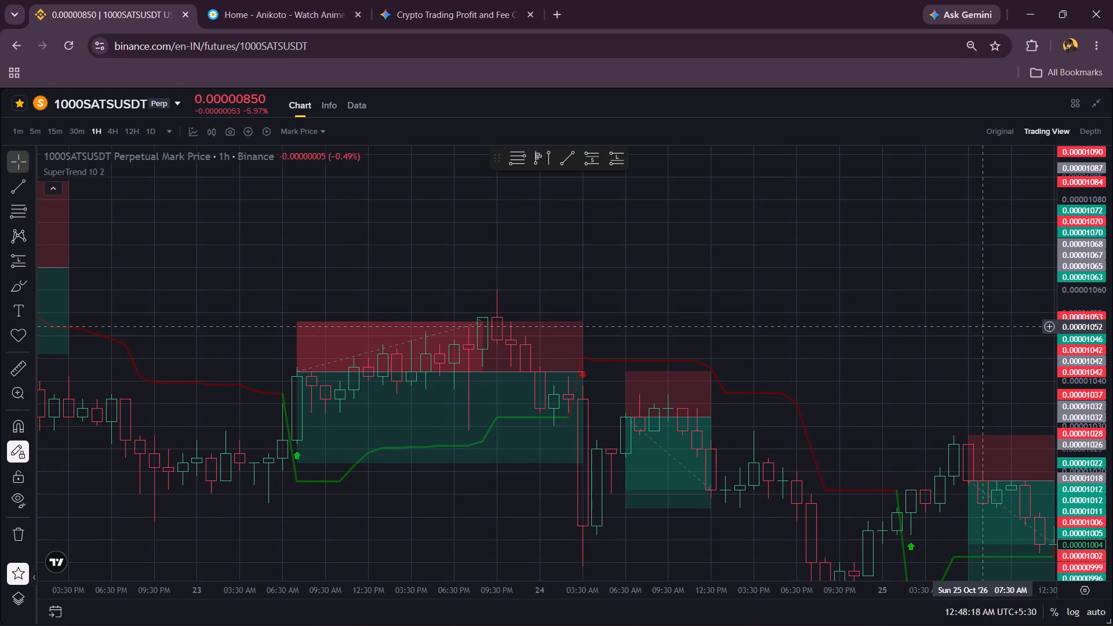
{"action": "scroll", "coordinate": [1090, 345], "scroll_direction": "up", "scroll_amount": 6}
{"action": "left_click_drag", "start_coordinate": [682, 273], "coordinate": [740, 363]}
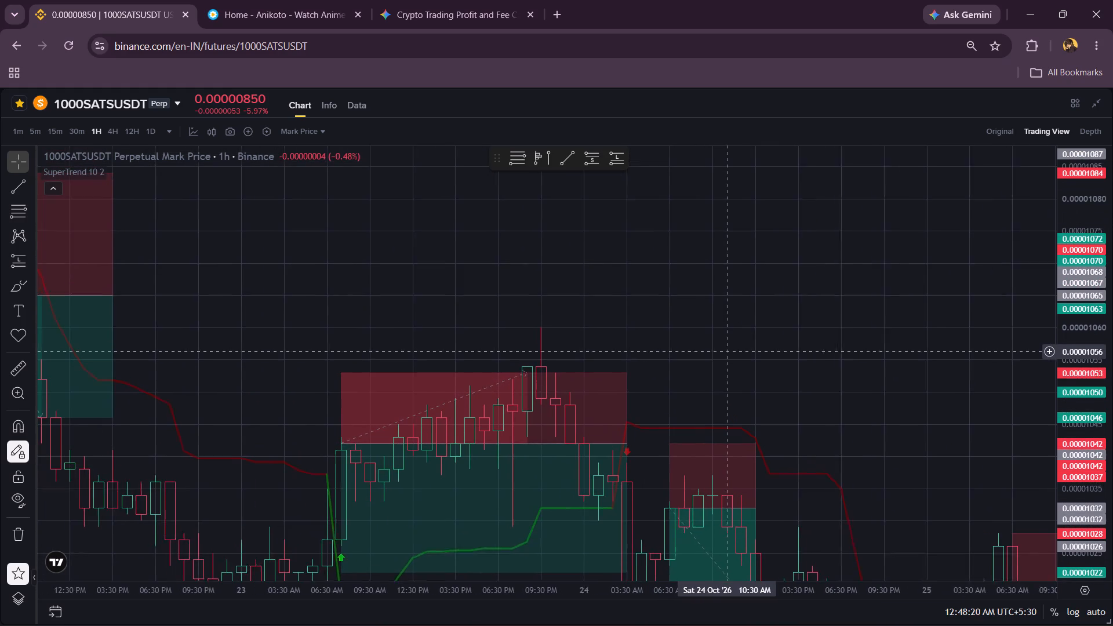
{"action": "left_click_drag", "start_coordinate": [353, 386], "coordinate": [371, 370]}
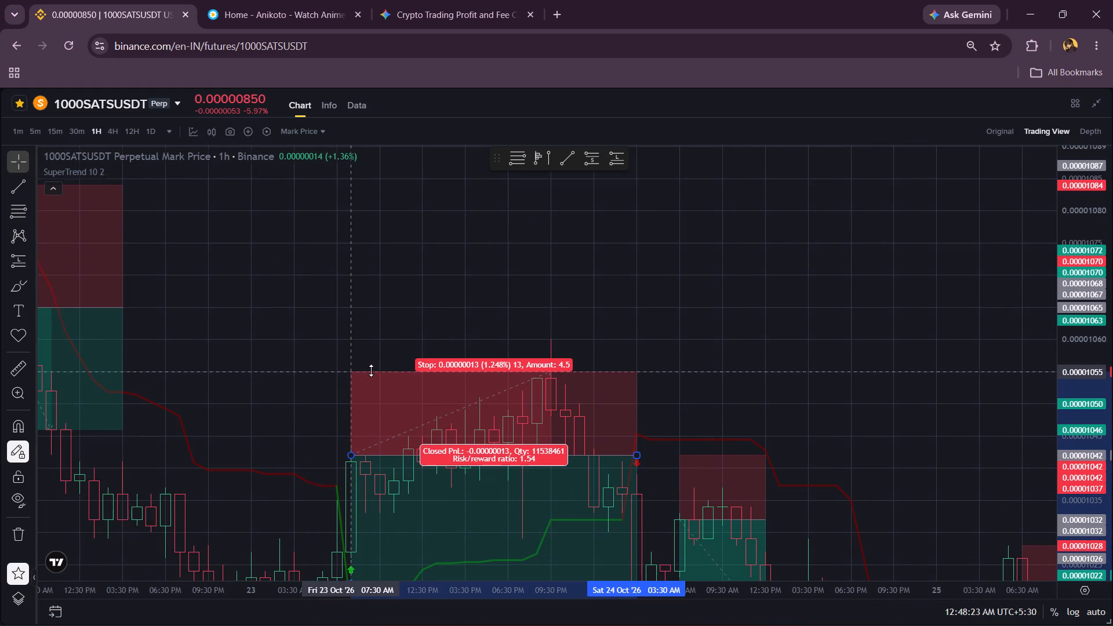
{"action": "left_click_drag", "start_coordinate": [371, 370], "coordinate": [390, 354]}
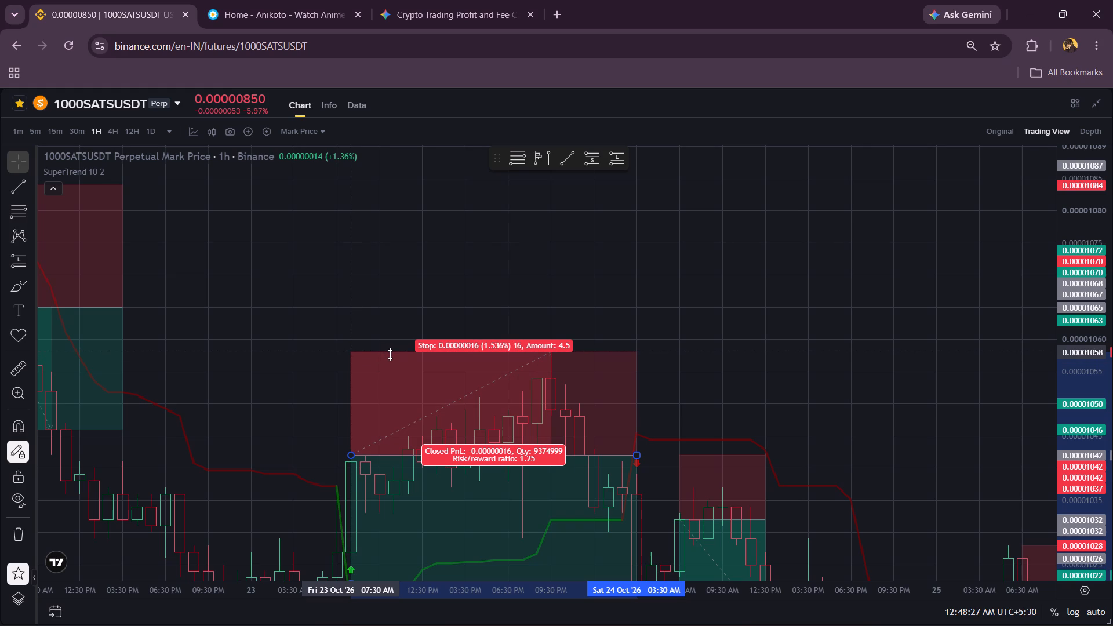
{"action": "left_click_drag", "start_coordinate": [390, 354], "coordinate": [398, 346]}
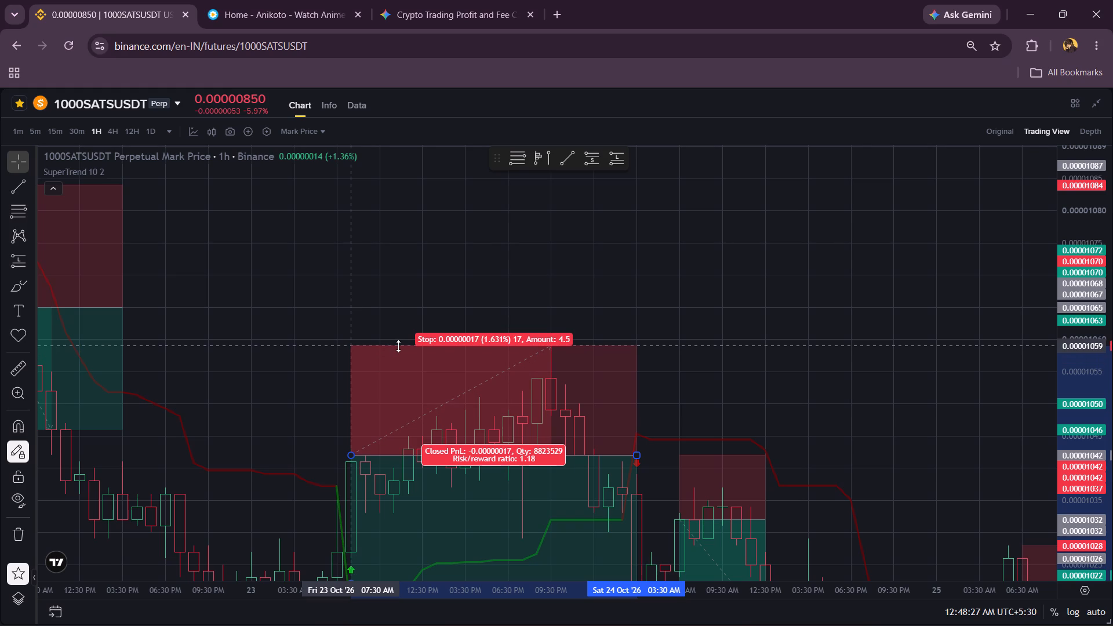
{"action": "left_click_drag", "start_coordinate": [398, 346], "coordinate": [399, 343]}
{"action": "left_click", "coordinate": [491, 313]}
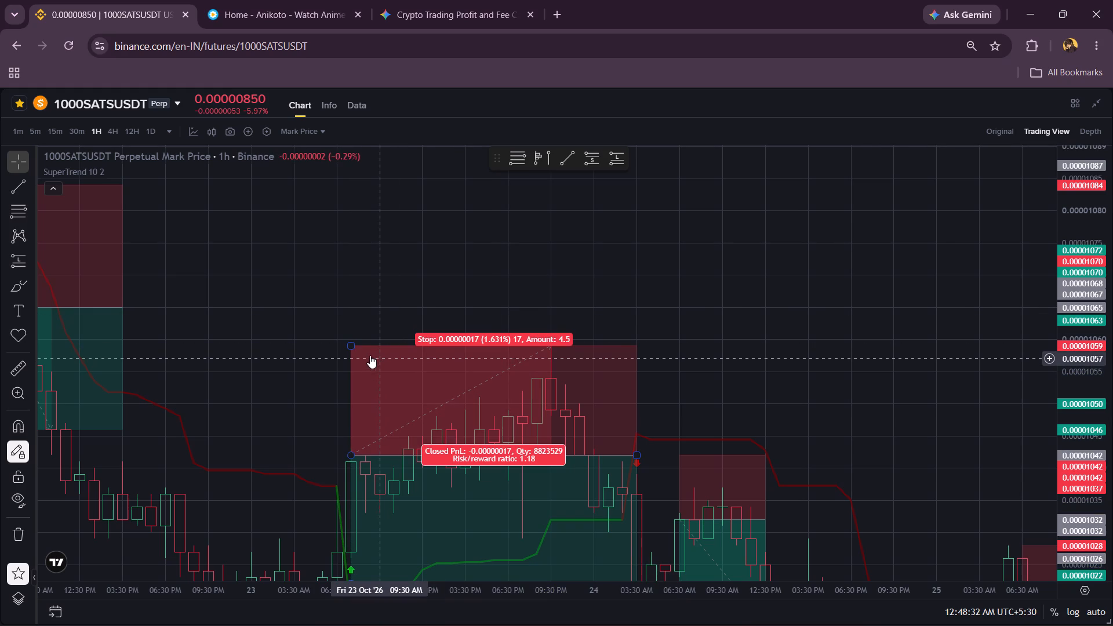
Set the 23 Oct short position's stop to about 0.00001061 (1.823%), just above the peak candle's wick, and deselect it.
{"action": "left_click_drag", "start_coordinate": [351, 344], "coordinate": [368, 338]}
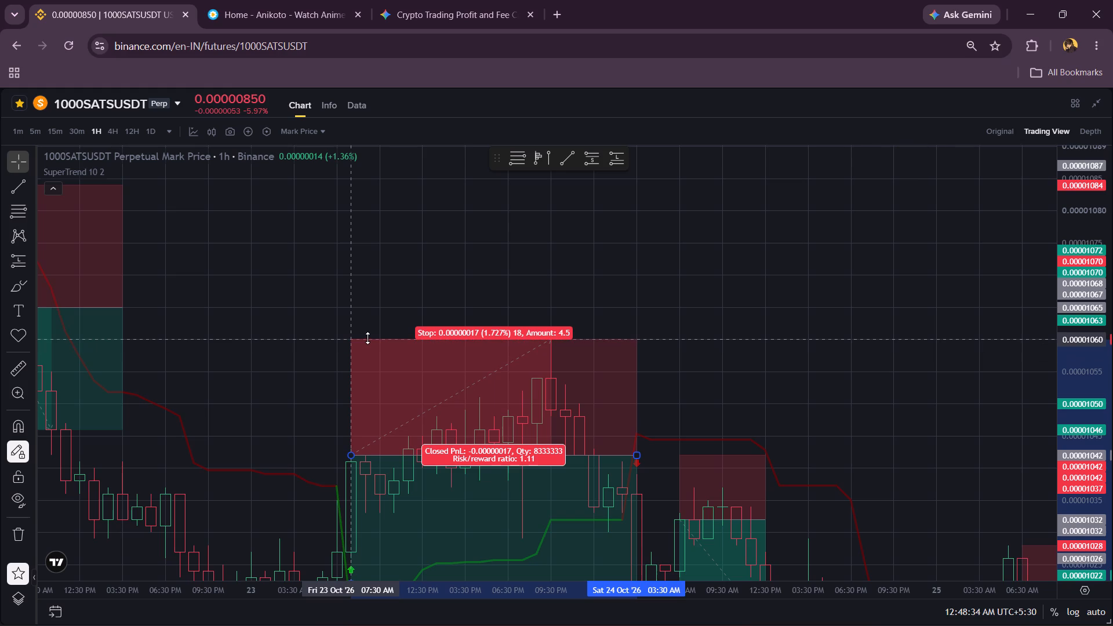
{"action": "left_click_drag", "start_coordinate": [368, 338], "coordinate": [385, 331]}
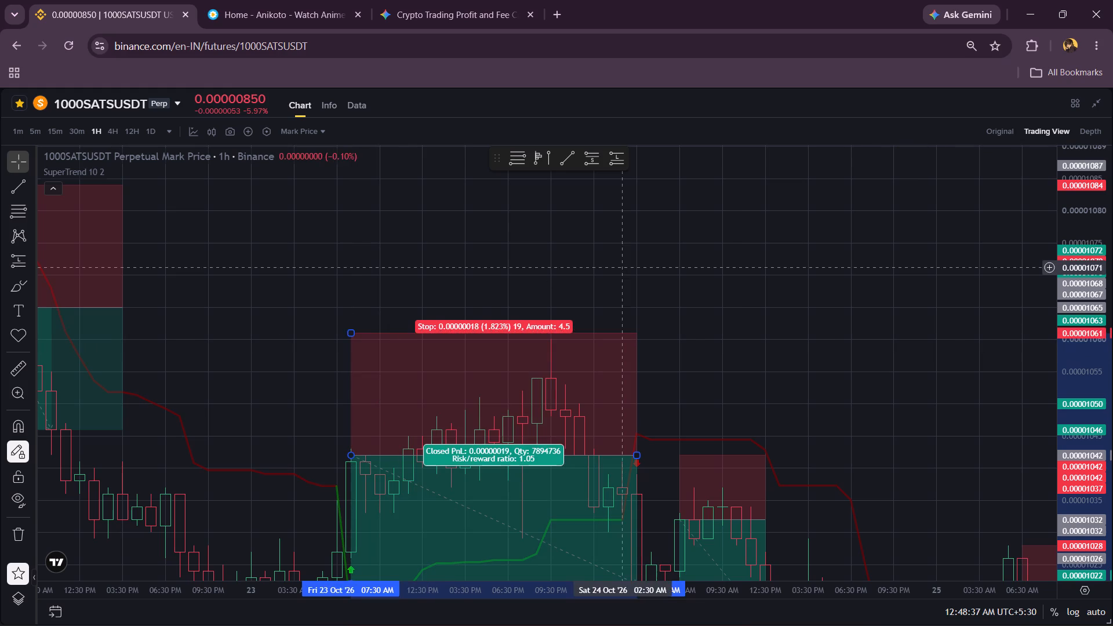
{"action": "left_click", "coordinate": [653, 275]}
Look back over the earlier short positions from 22 Oct to the start of October.
{"action": "scroll", "coordinate": [653, 275], "scroll_direction": "down", "scroll_amount": 3}
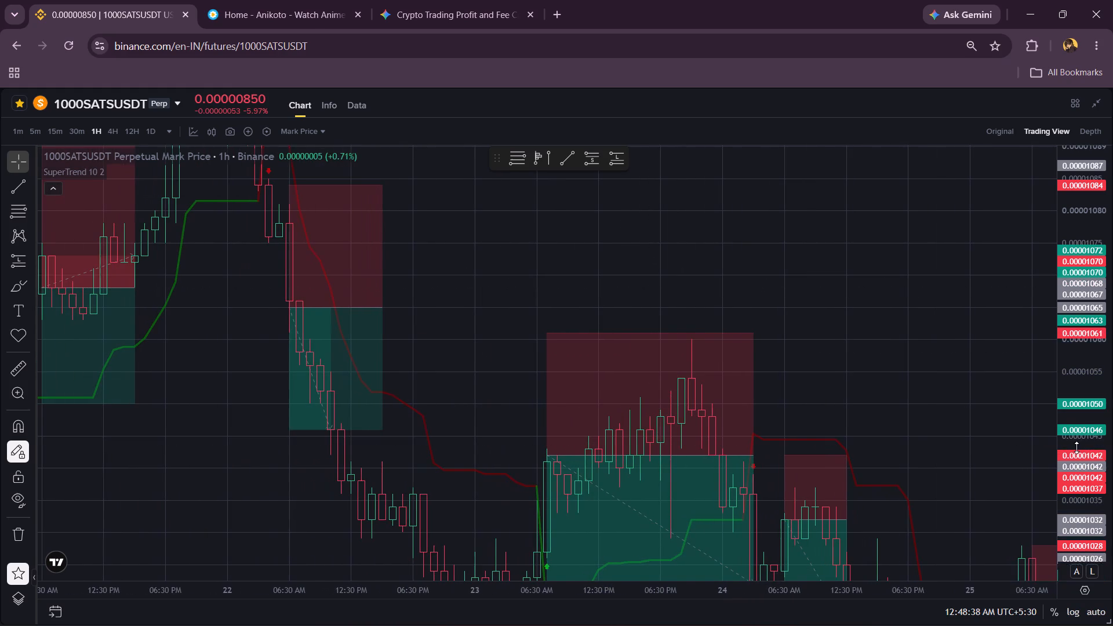
{"action": "scroll", "coordinate": [1076, 447], "scroll_direction": "down", "scroll_amount": 6}
{"action": "scroll", "coordinate": [897, 435], "scroll_direction": "down", "scroll_amount": 1}
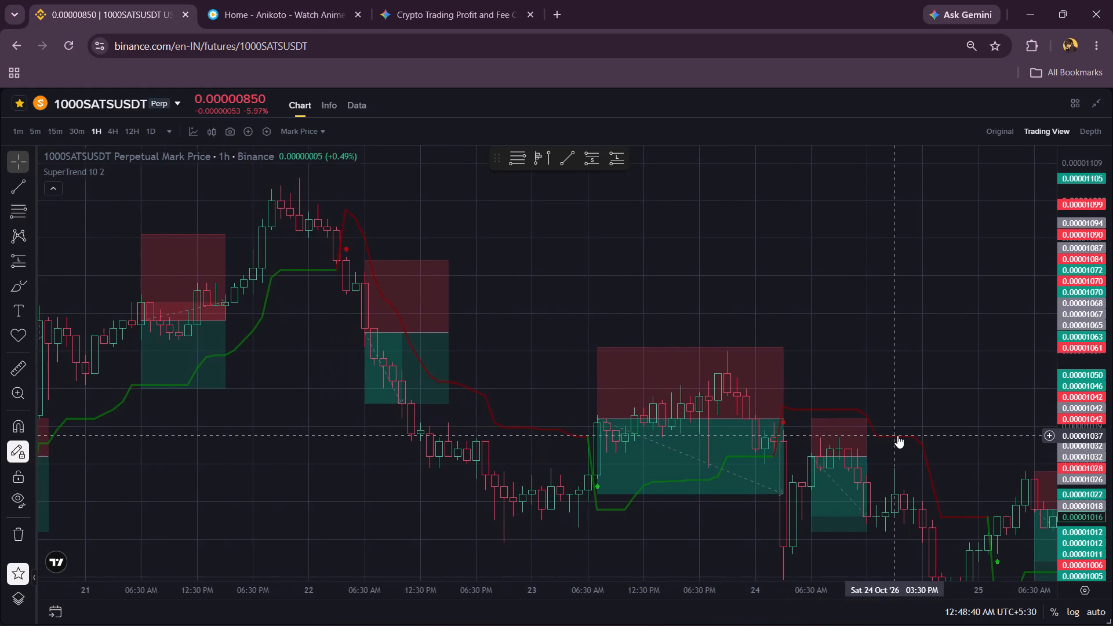
{"action": "scroll", "coordinate": [897, 435], "scroll_direction": "down", "scroll_amount": 1}
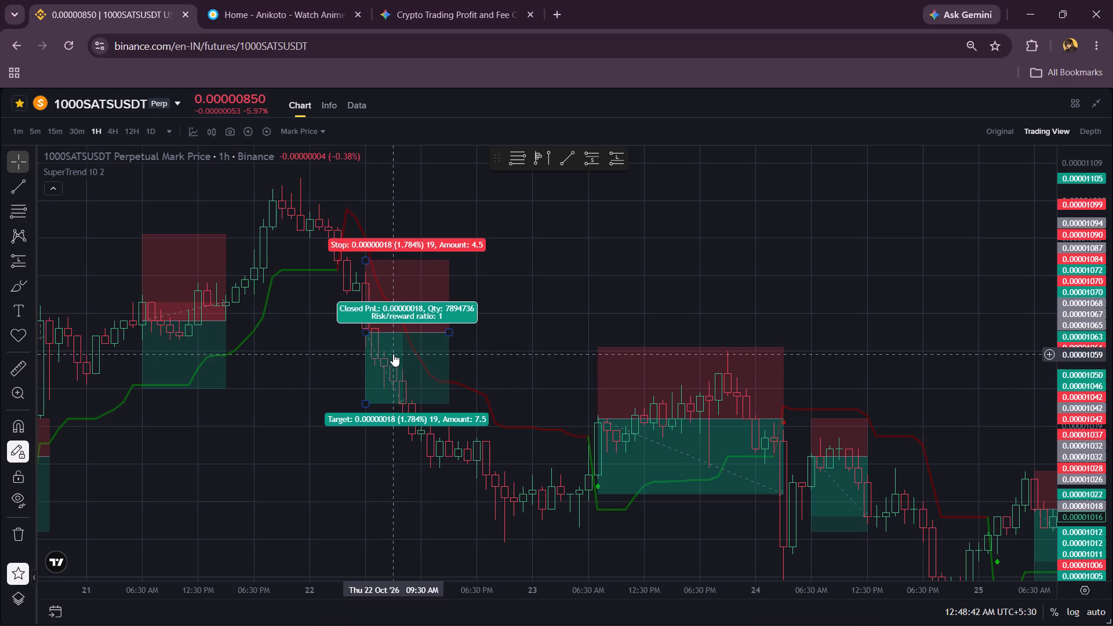
{"action": "scroll", "coordinate": [274, 487], "scroll_direction": "down", "scroll_amount": 1}
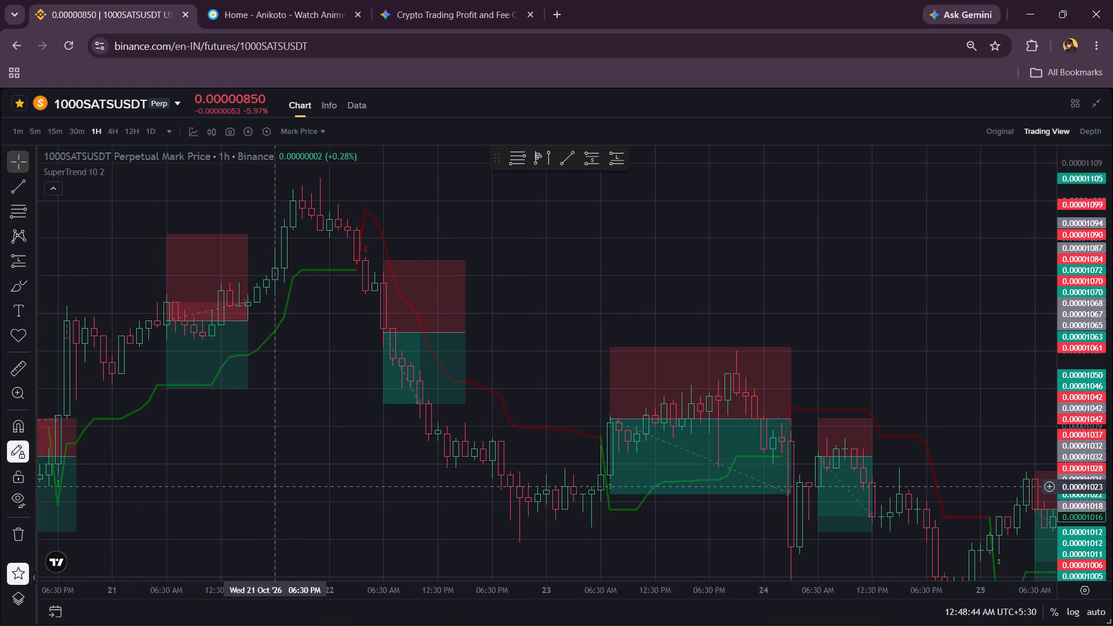
{"action": "scroll", "coordinate": [274, 487], "scroll_direction": "down", "scroll_amount": 8}
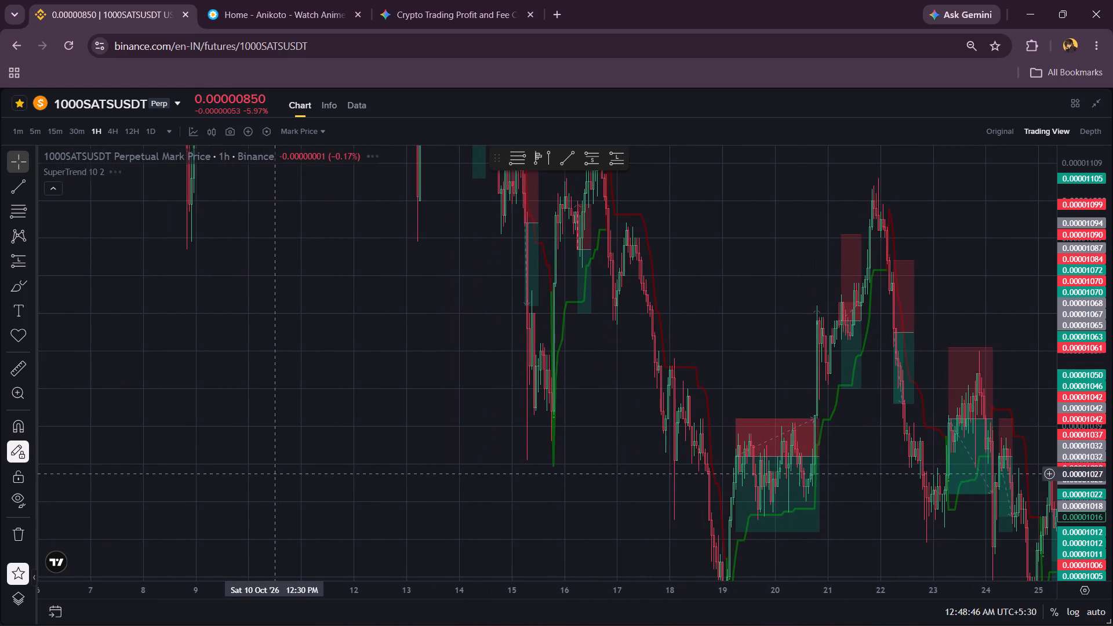
{"action": "left_click_drag", "start_coordinate": [262, 432], "coordinate": [392, 566]}
{"action": "left_click_drag", "start_coordinate": [216, 318], "coordinate": [426, 537]}
{"action": "left_click_drag", "start_coordinate": [265, 307], "coordinate": [508, 530]}
{"action": "left_click_drag", "start_coordinate": [388, 398], "coordinate": [521, 578]}
{"action": "left_click_drag", "start_coordinate": [461, 335], "coordinate": [551, 594]}
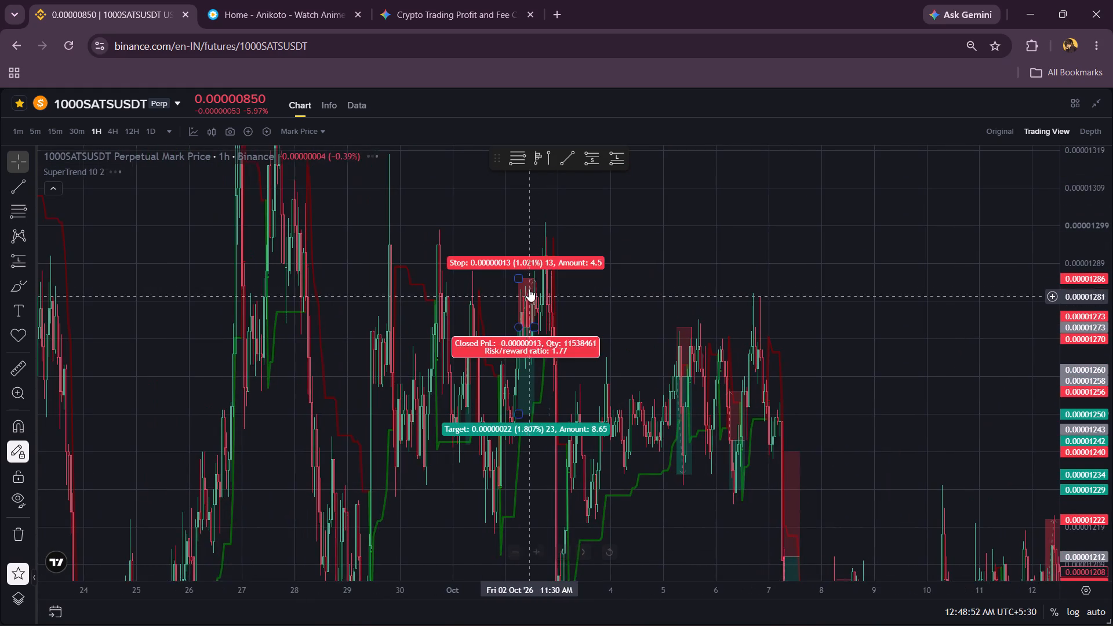
Widen the stop of the short position starting 1 Oct at 06:30 AM to about 0.00001285 (2.146%).
{"action": "scroll", "coordinate": [529, 289], "scroll_direction": "up", "scroll_amount": 4}
{"action": "scroll", "coordinate": [529, 289], "scroll_direction": "right", "scroll_amount": 5}
{"action": "scroll", "coordinate": [529, 289], "scroll_direction": "up", "scroll_amount": 4}
{"action": "scroll", "coordinate": [529, 289], "scroll_direction": "right", "scroll_amount": 4}
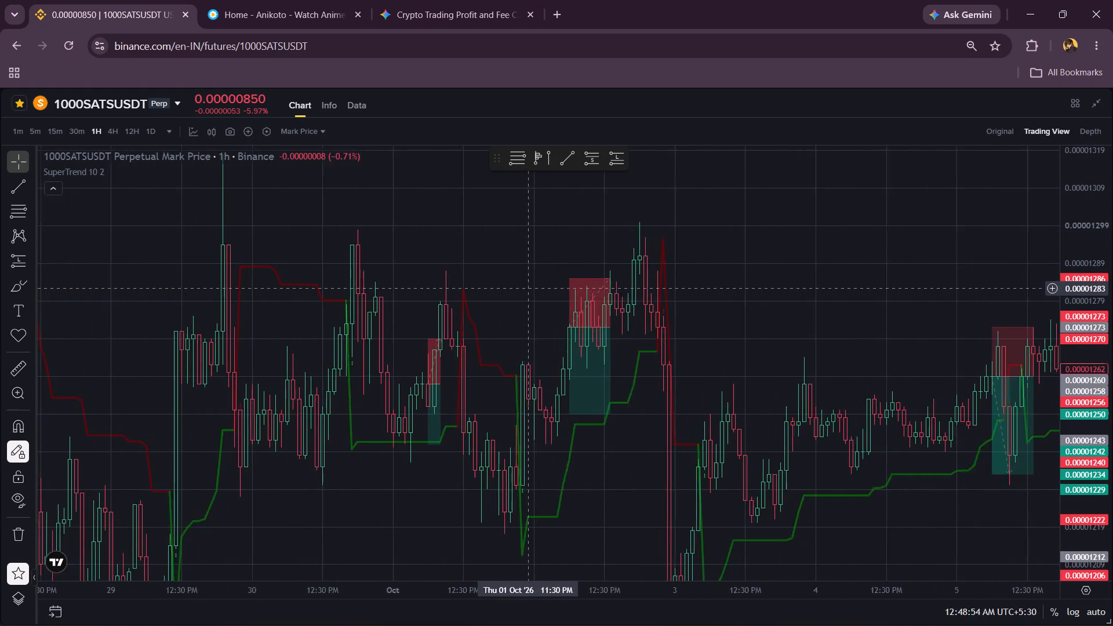
{"action": "scroll", "coordinate": [529, 289], "scroll_direction": "up", "scroll_amount": 3}
{"action": "scroll", "coordinate": [529, 289], "scroll_direction": "right", "scroll_amount": 13}
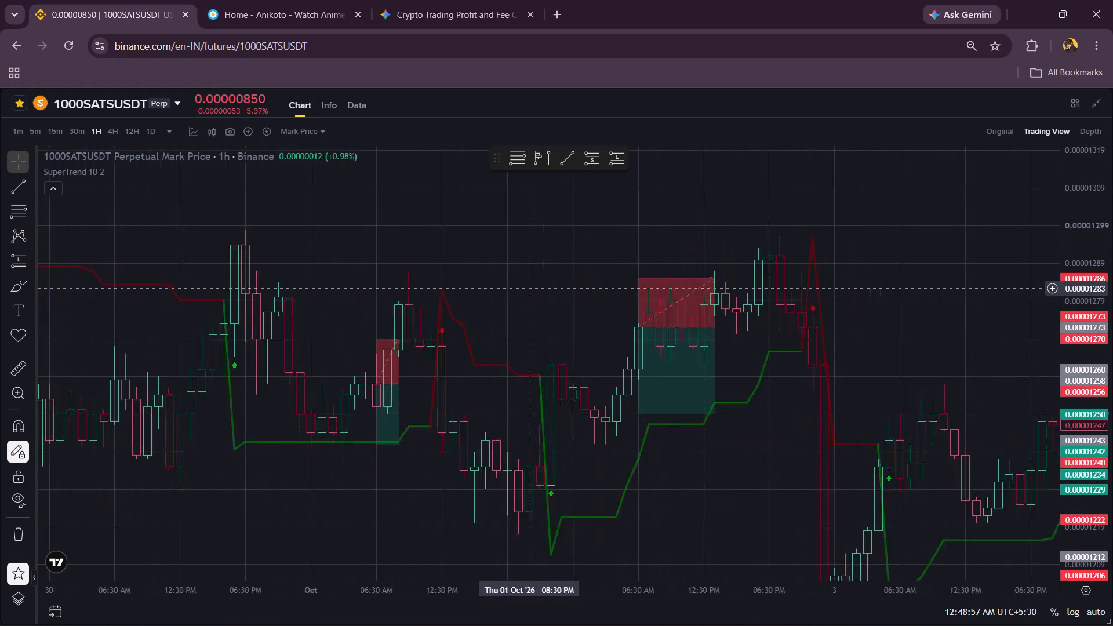
{"action": "scroll", "coordinate": [529, 289], "scroll_direction": "right", "scroll_amount": 1}
{"action": "scroll", "coordinate": [529, 289], "scroll_direction": "up", "scroll_amount": 7}
{"action": "scroll", "coordinate": [529, 289], "scroll_direction": "right", "scroll_amount": 3}
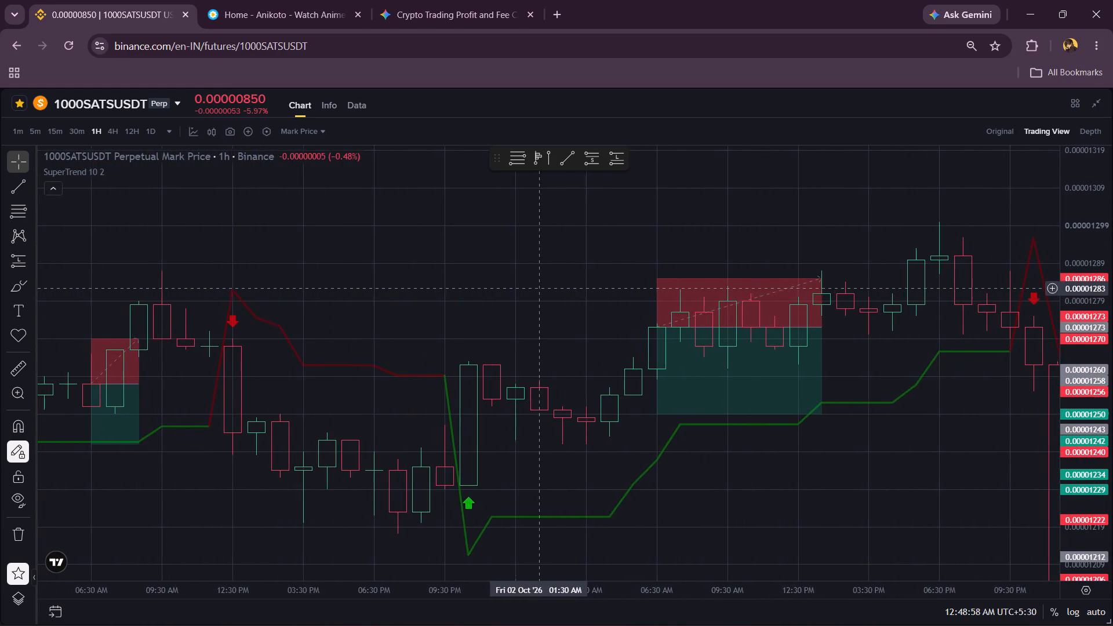
{"action": "scroll", "coordinate": [529, 289], "scroll_direction": "right", "scroll_amount": 4}
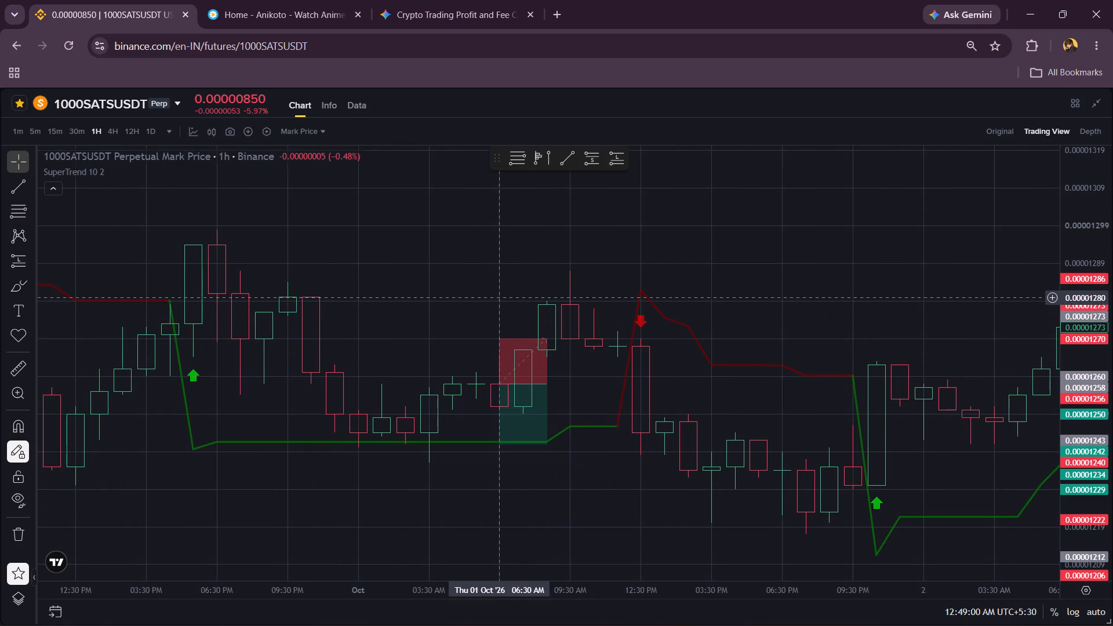
{"action": "left_click_drag", "start_coordinate": [500, 297], "coordinate": [448, 392]}
{"action": "left_click_drag", "start_coordinate": [453, 421], "coordinate": [485, 372]}
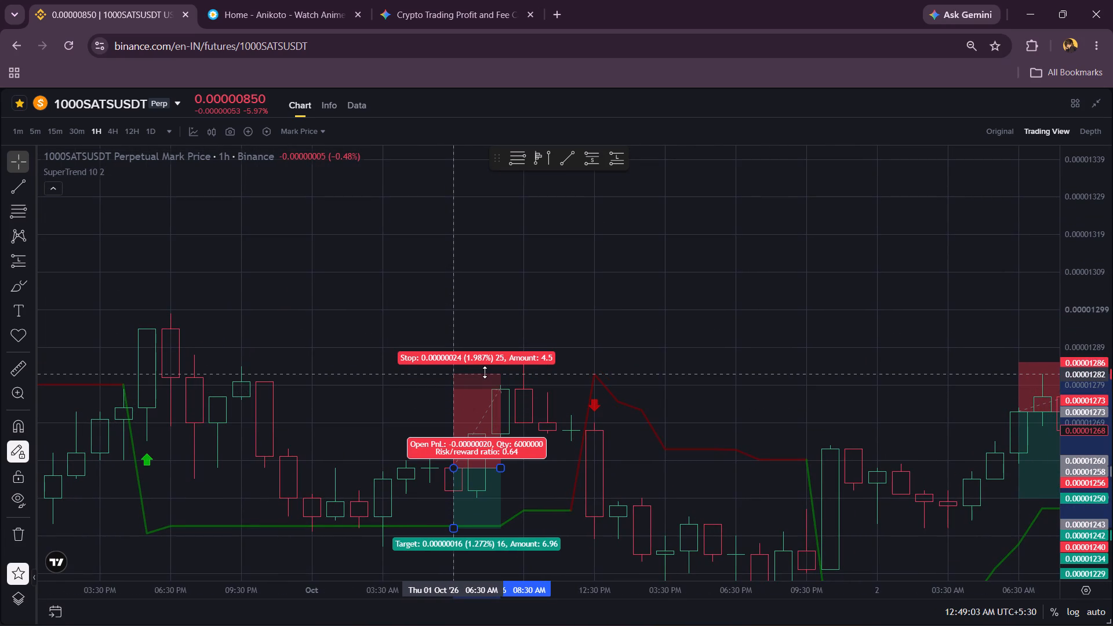
{"action": "left_click_drag", "start_coordinate": [485, 372], "coordinate": [493, 367]}
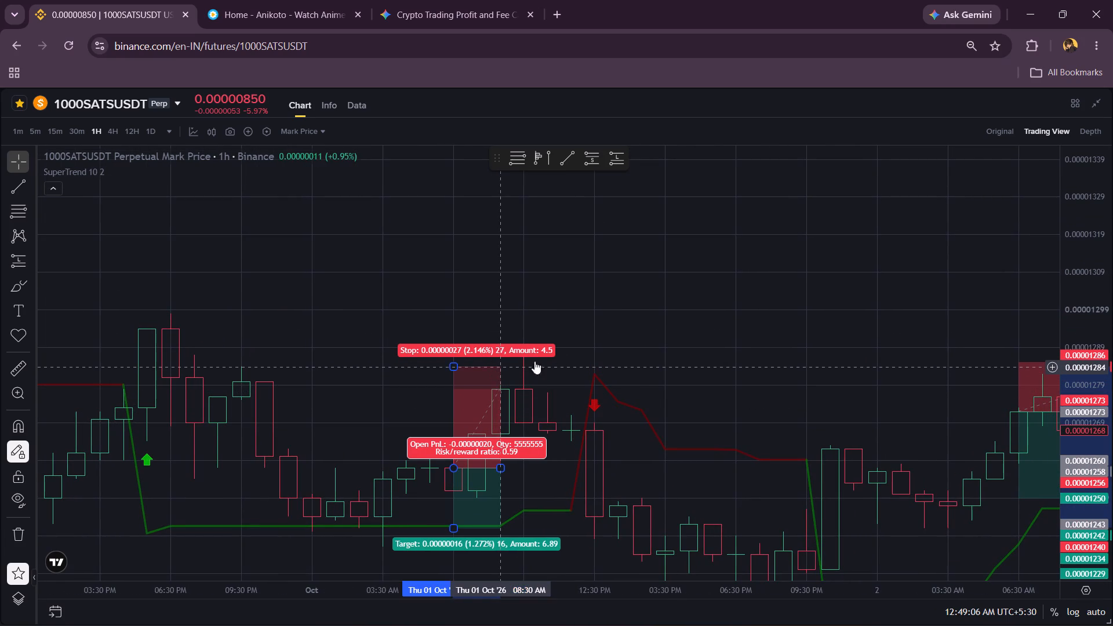
{"action": "left_click", "coordinate": [614, 325]}
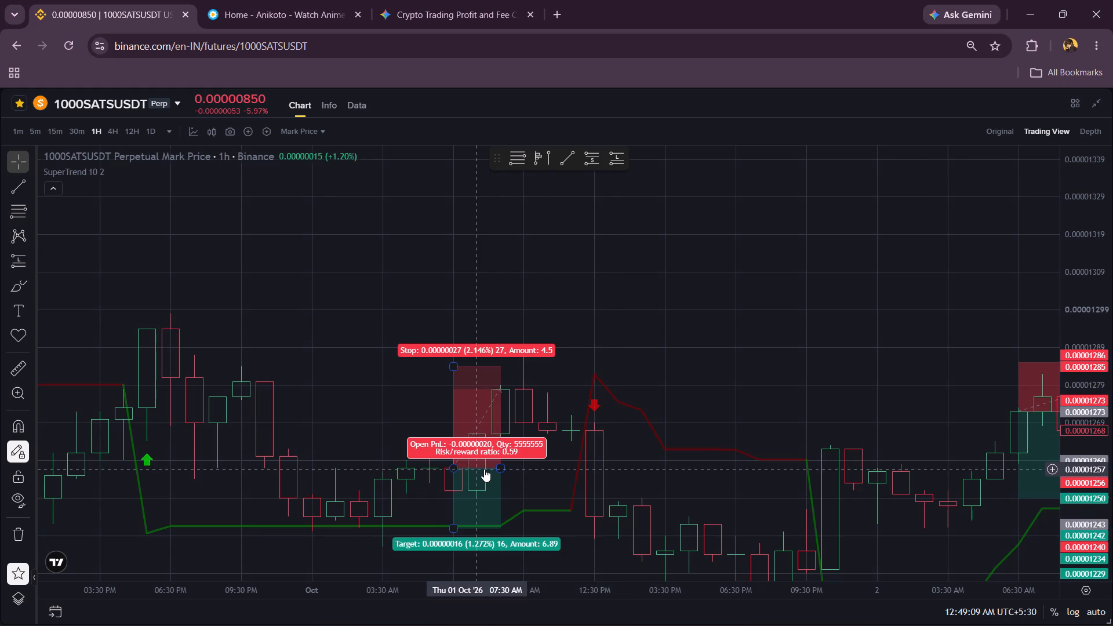
{"action": "left_click_drag", "start_coordinate": [706, 354], "coordinate": [523, 283]}
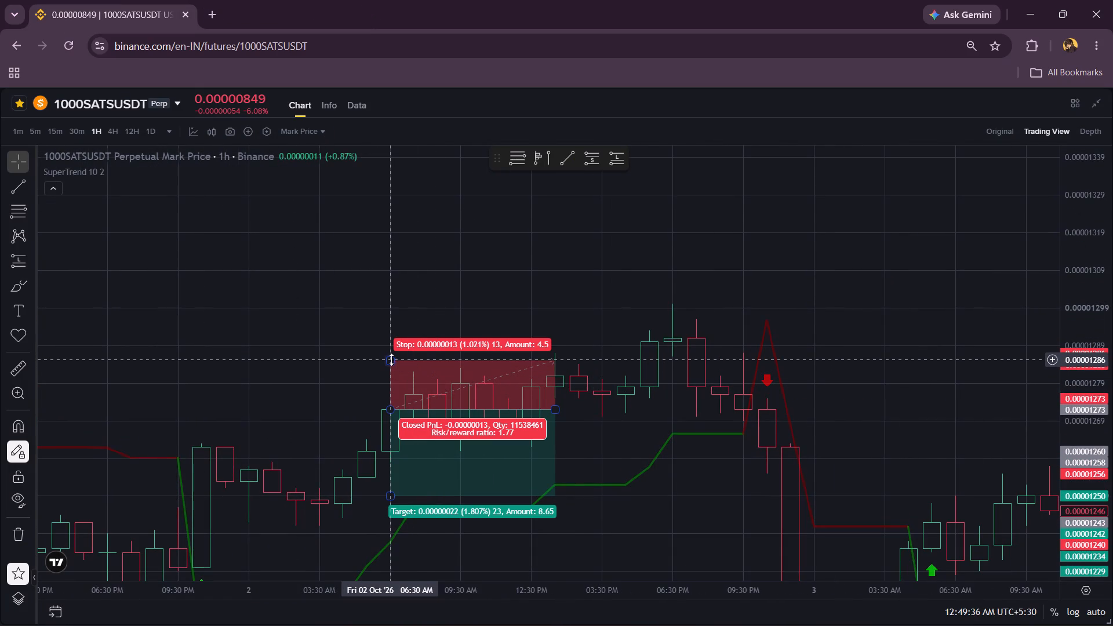
{"action": "left_click_drag", "start_coordinate": [391, 359], "coordinate": [438, 316]}
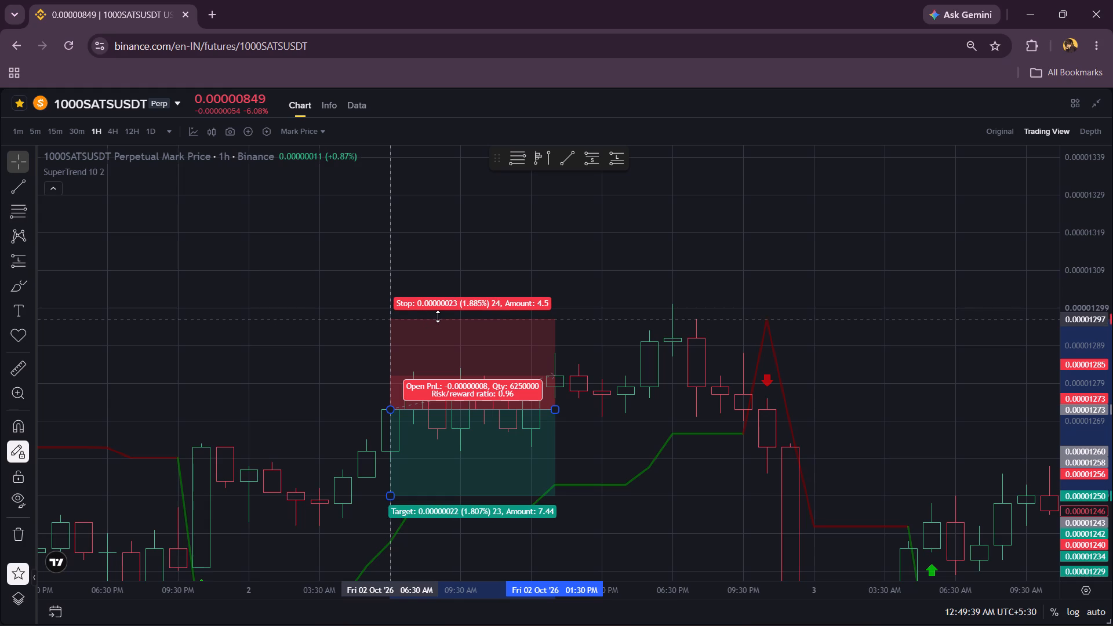
{"action": "left_click_drag", "start_coordinate": [438, 316], "coordinate": [461, 312]}
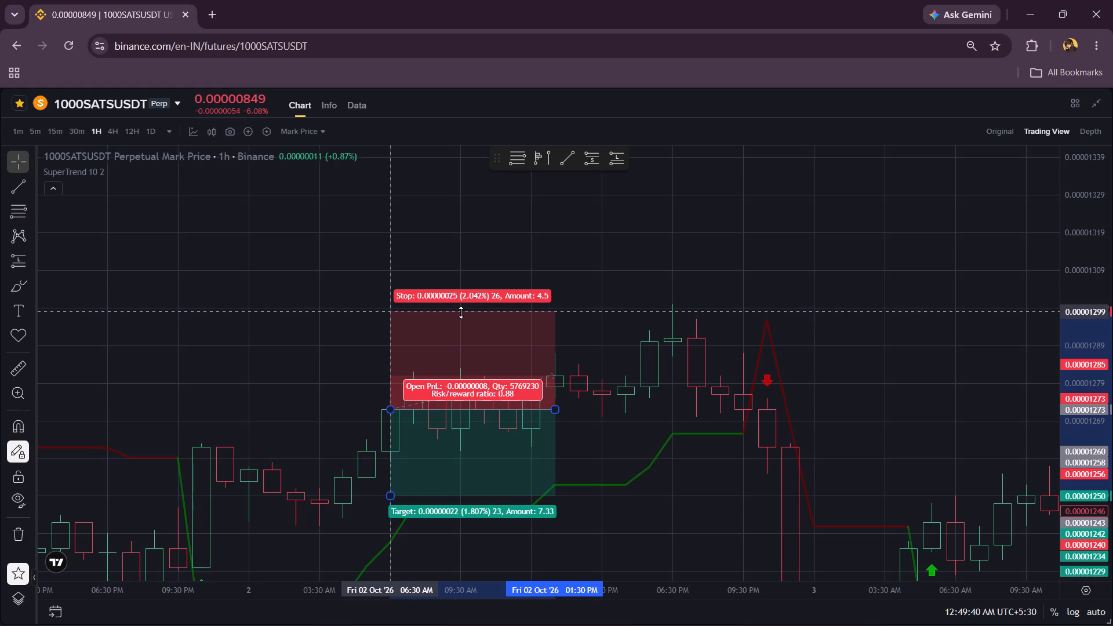
{"action": "left_click_drag", "start_coordinate": [461, 312], "coordinate": [462, 312]}
{"action": "left_click", "coordinate": [603, 299]}
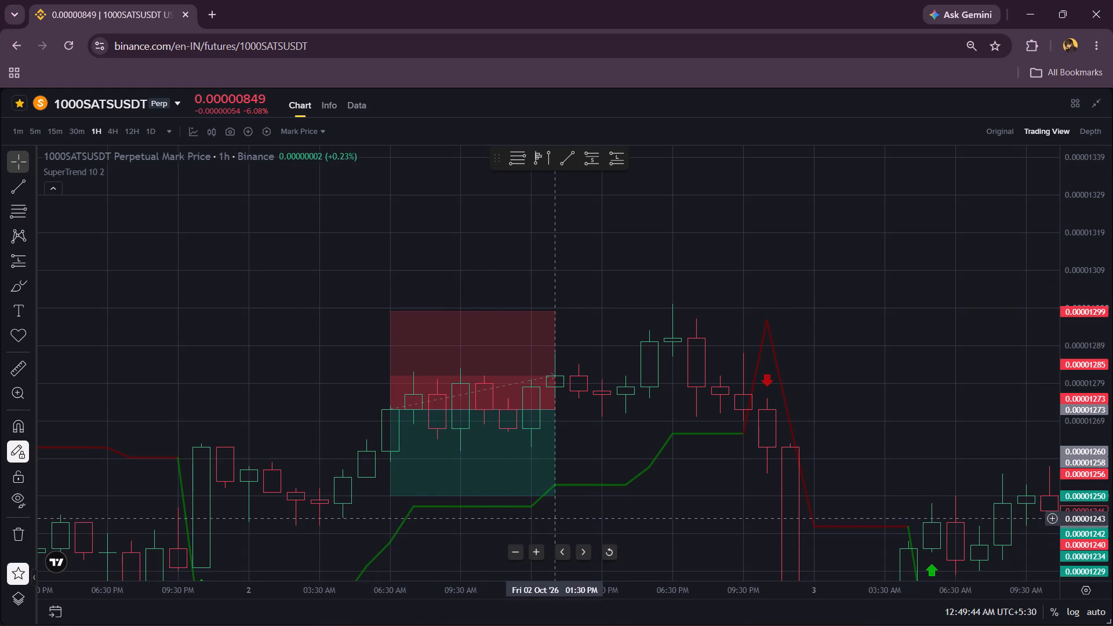
Examine the candles and short positions from 2 Oct through 6 Oct against the SuperTrend signals.
{"action": "scroll", "coordinate": [621, 430], "scroll_direction": "right", "scroll_amount": 1}
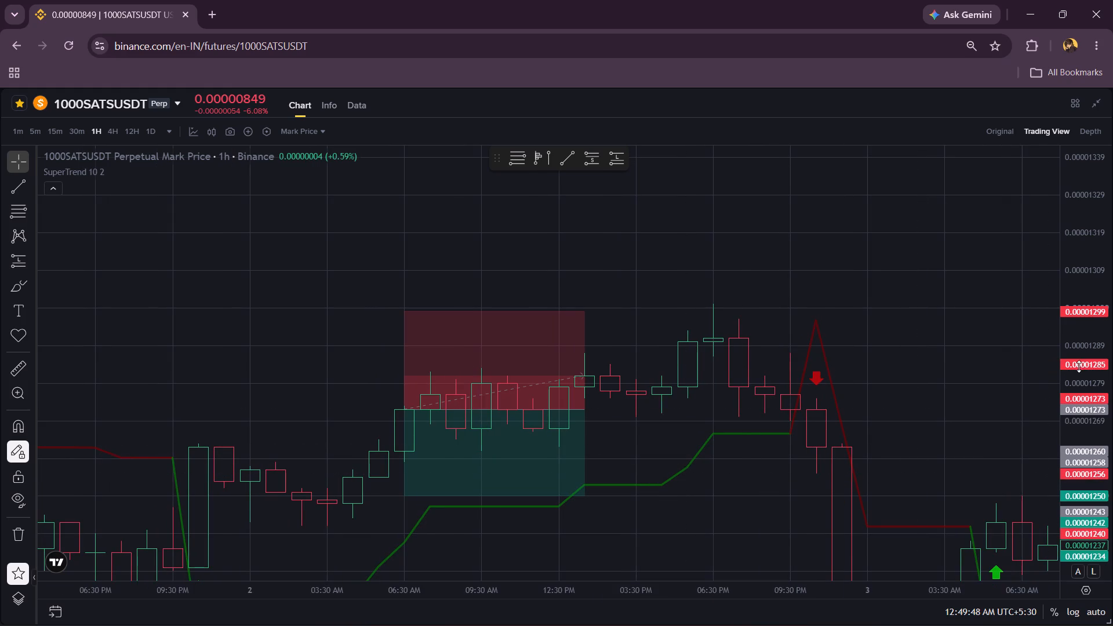
{"action": "scroll", "coordinate": [1082, 367], "scroll_direction": "up", "scroll_amount": 5}
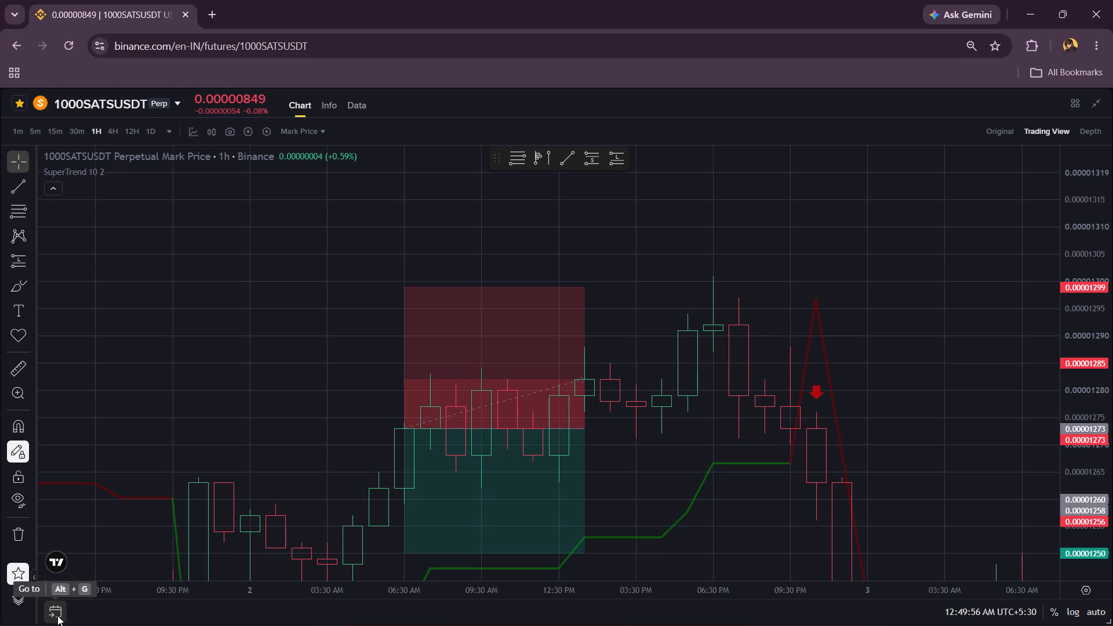
{"action": "scroll", "coordinate": [359, 448], "scroll_direction": "left", "scroll_amount": 3}
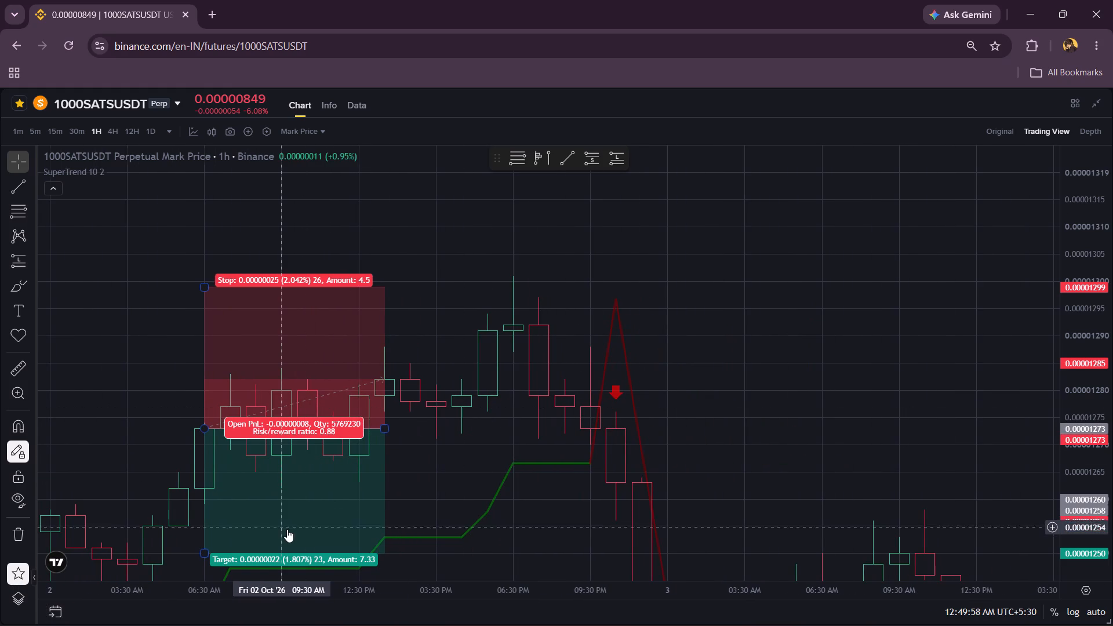
{"action": "left_click_drag", "start_coordinate": [783, 341], "coordinate": [679, 341]}
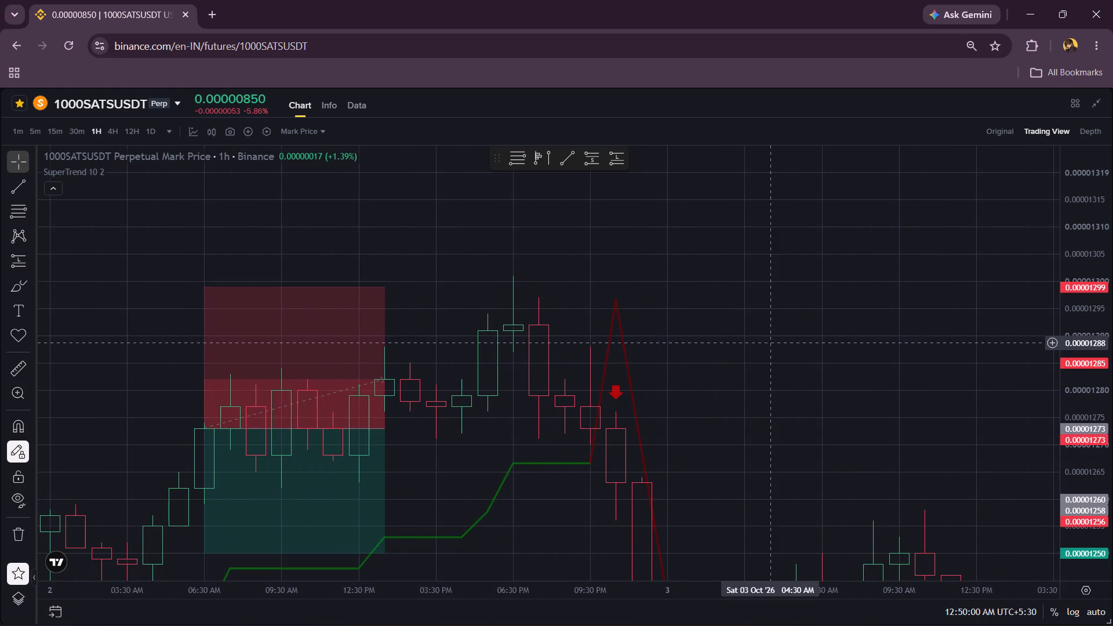
{"action": "left_click_drag", "start_coordinate": [679, 341], "coordinate": [593, 316]}
{"action": "left_click_drag", "start_coordinate": [645, 361], "coordinate": [358, 281]}
{"action": "scroll", "coordinate": [610, 385], "scroll_direction": "left", "scroll_amount": 5}
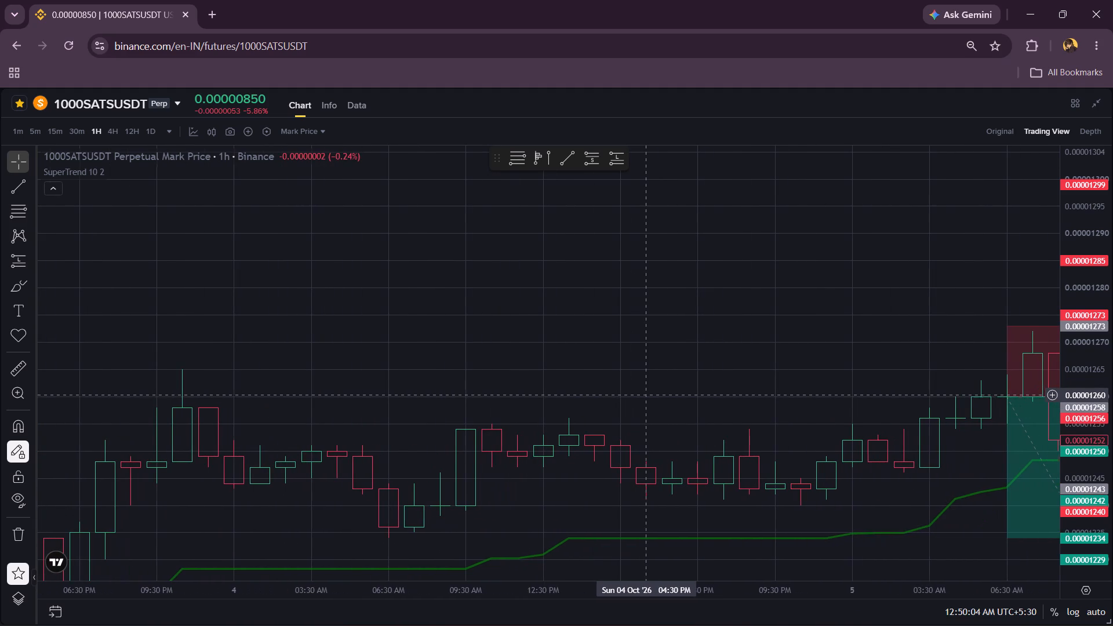
{"action": "scroll", "coordinate": [540, 391], "scroll_direction": "left", "scroll_amount": 4}
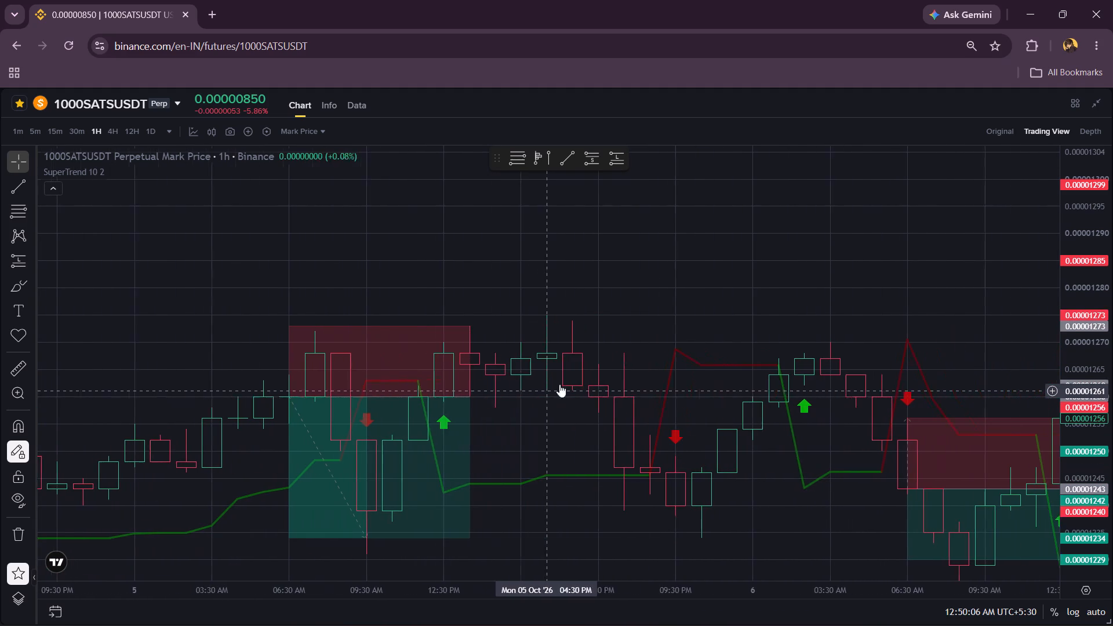
{"action": "left_click_drag", "start_coordinate": [644, 292], "coordinate": [644, 233]}
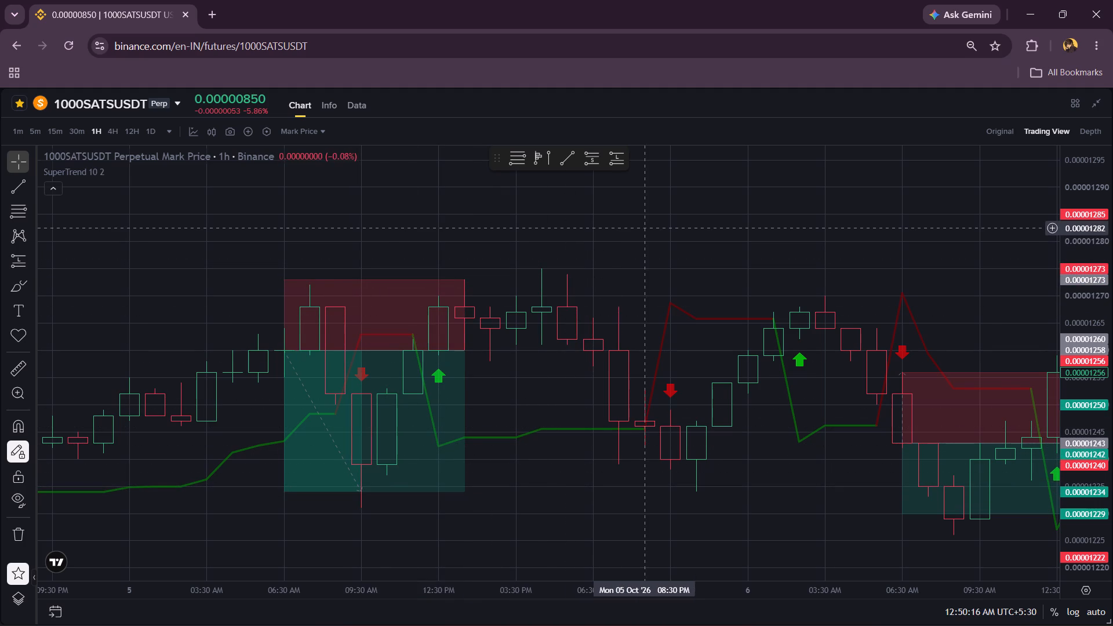
{"action": "scroll", "coordinate": [636, 228], "scroll_direction": "left", "scroll_amount": 7}
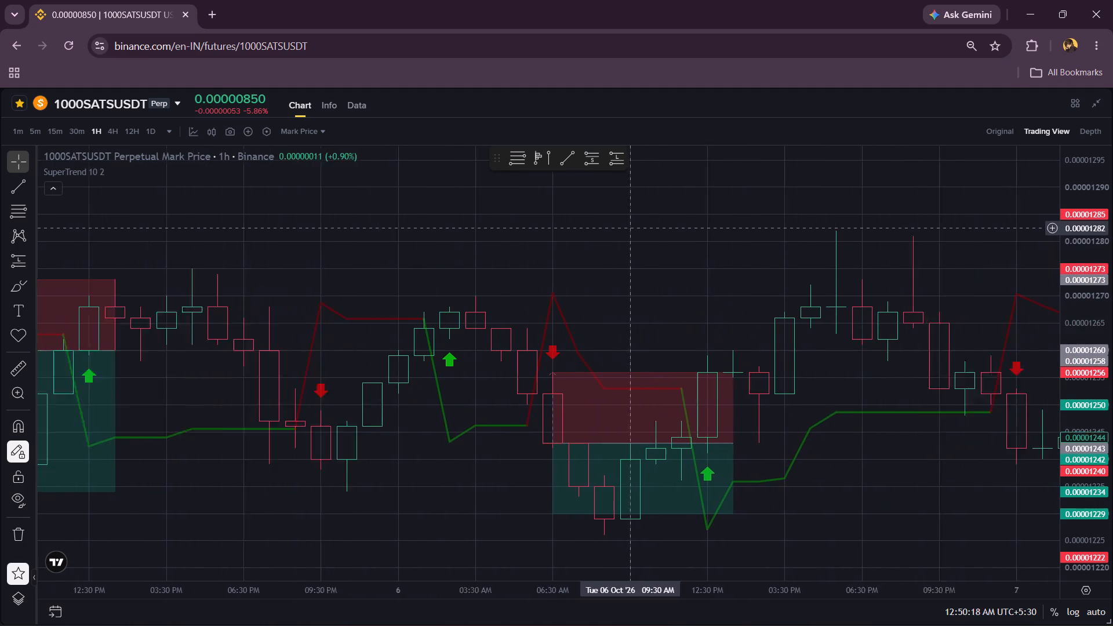
{"action": "scroll", "coordinate": [636, 228], "scroll_direction": "left", "scroll_amount": 1}
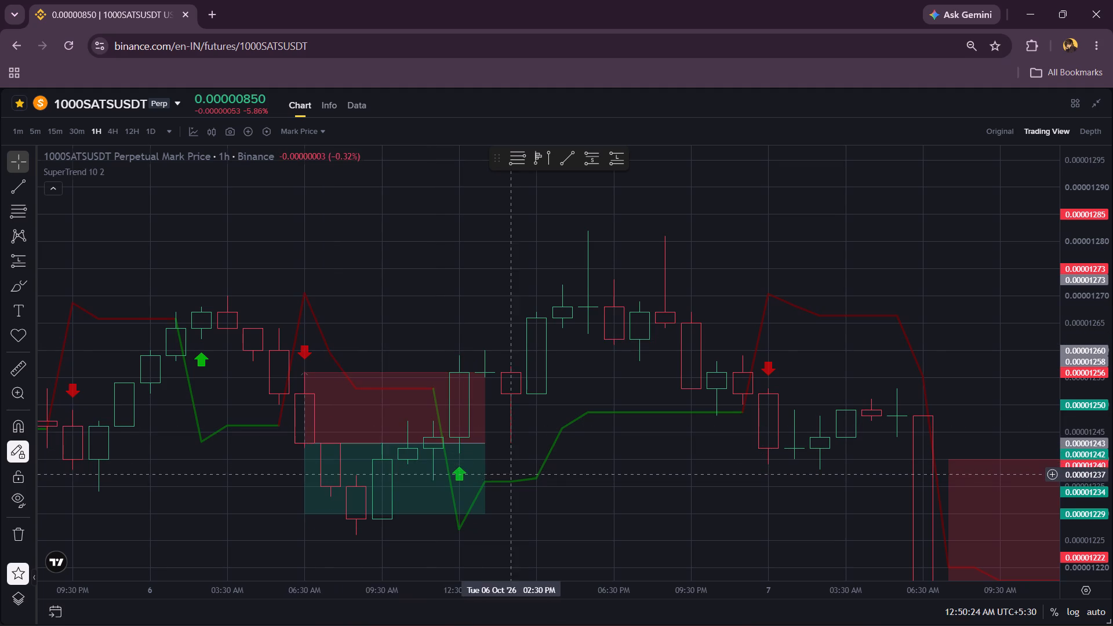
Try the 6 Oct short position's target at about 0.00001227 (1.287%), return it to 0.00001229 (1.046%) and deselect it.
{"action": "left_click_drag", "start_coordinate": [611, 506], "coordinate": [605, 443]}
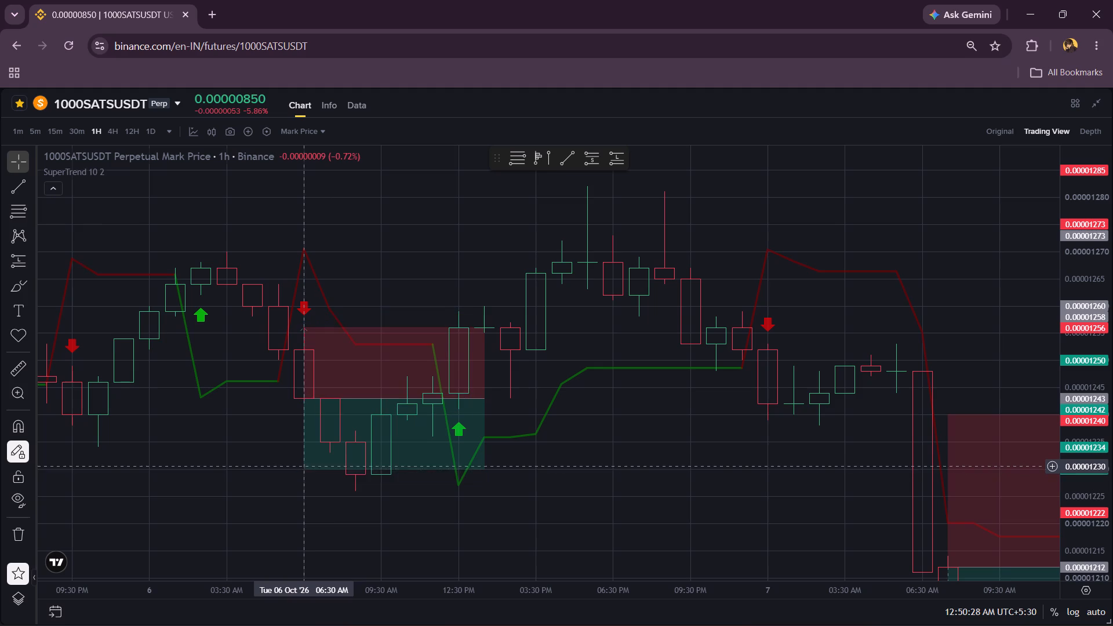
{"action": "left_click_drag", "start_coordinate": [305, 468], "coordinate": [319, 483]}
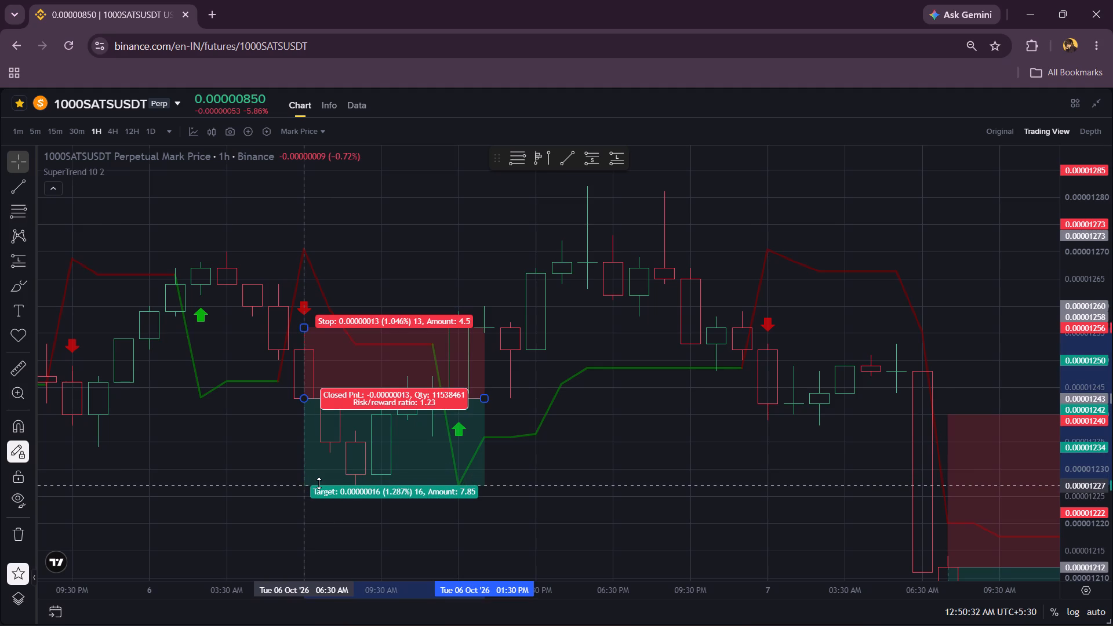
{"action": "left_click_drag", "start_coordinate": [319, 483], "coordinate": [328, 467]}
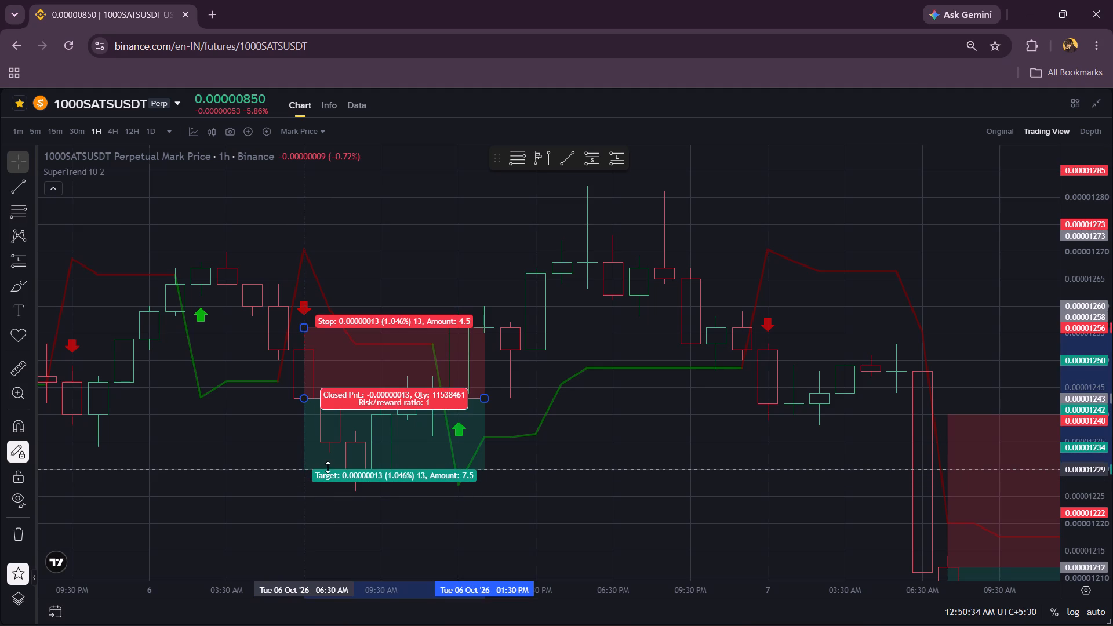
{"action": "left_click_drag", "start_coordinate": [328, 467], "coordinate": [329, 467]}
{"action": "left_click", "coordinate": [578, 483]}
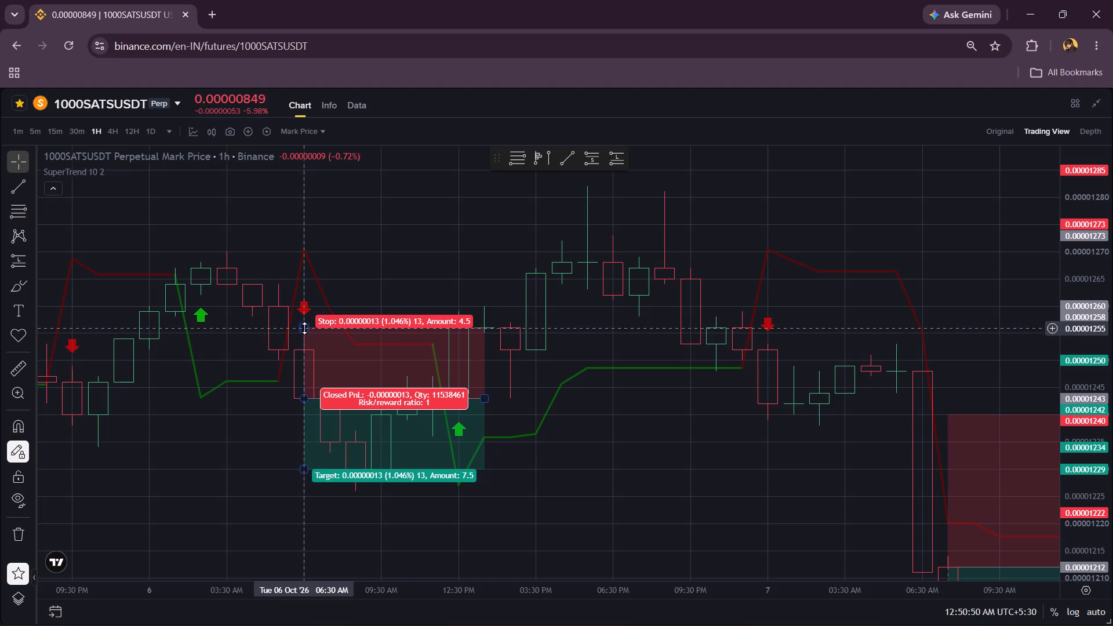
Examine the short positions on 7 and 8 Oct against the surrounding candles and SuperTrend signals.
{"action": "scroll", "coordinate": [235, 377], "scroll_direction": "left", "scroll_amount": 1}
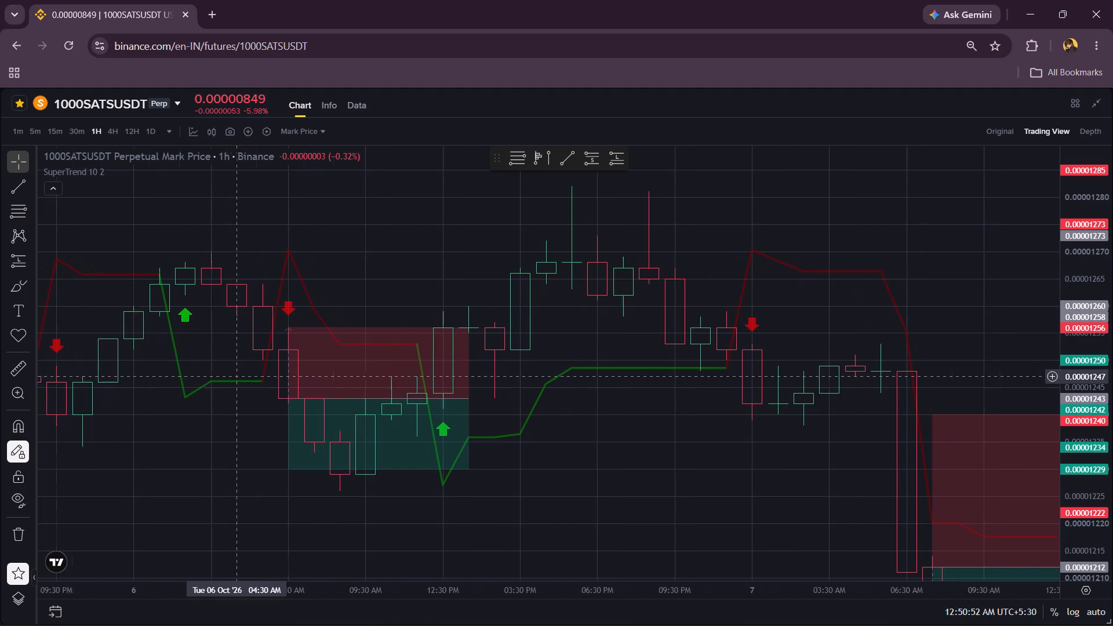
{"action": "scroll", "coordinate": [235, 377], "scroll_direction": "left", "scroll_amount": 1}
{"action": "scroll", "coordinate": [408, 366], "scroll_direction": "left", "scroll_amount": 1}
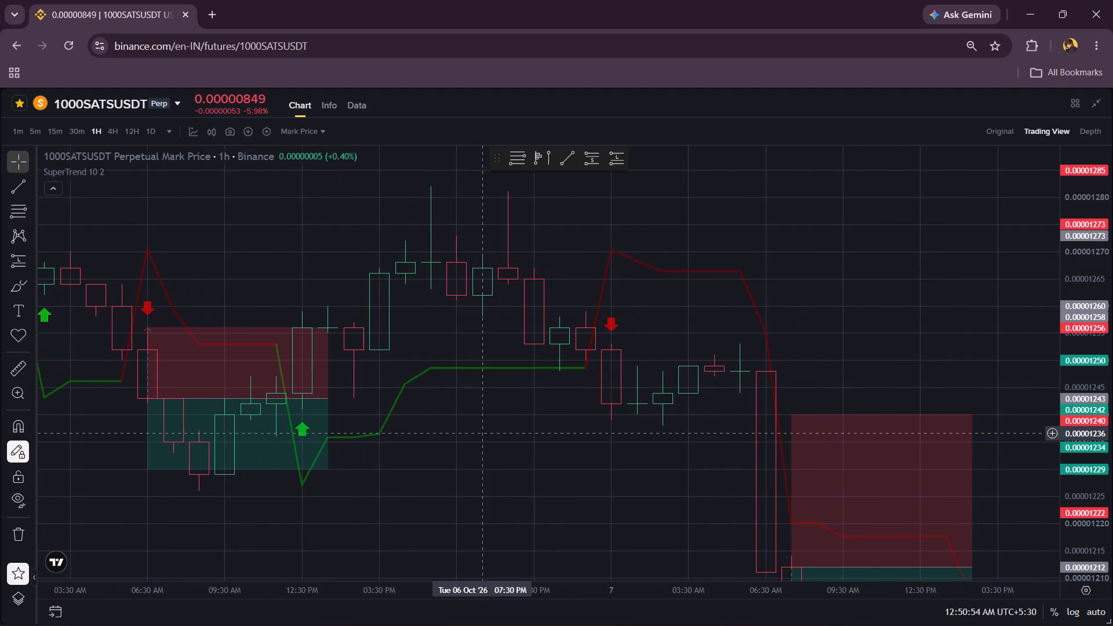
{"action": "scroll", "coordinate": [471, 433], "scroll_direction": "left", "scroll_amount": 4}
{"action": "left_click_drag", "start_coordinate": [731, 384], "coordinate": [676, 344]}
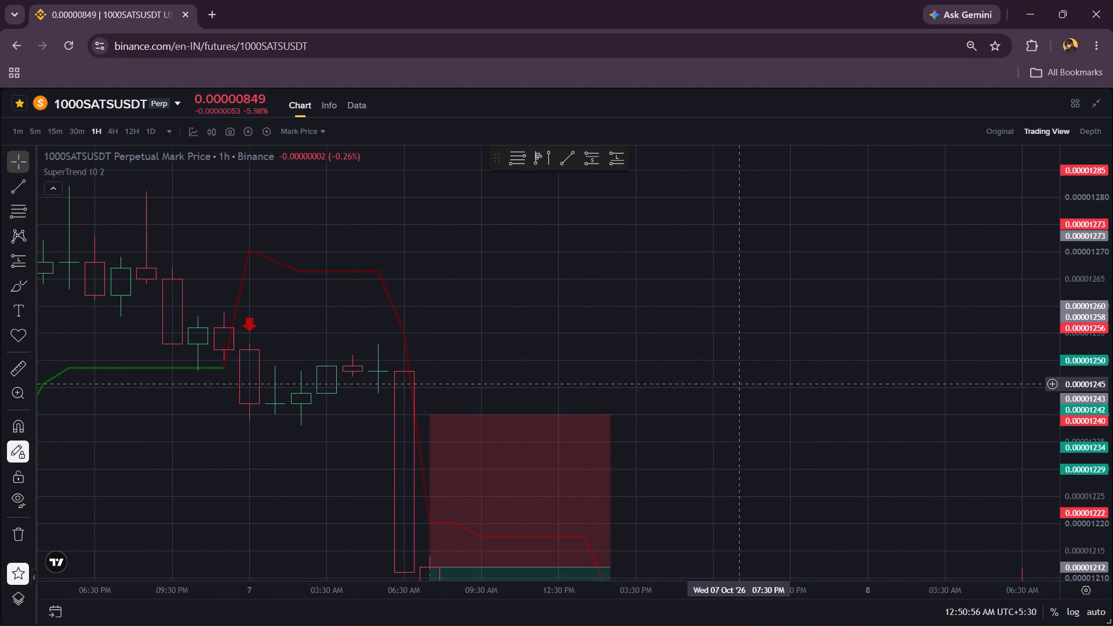
{"action": "left_click_drag", "start_coordinate": [676, 344], "coordinate": [568, 186]}
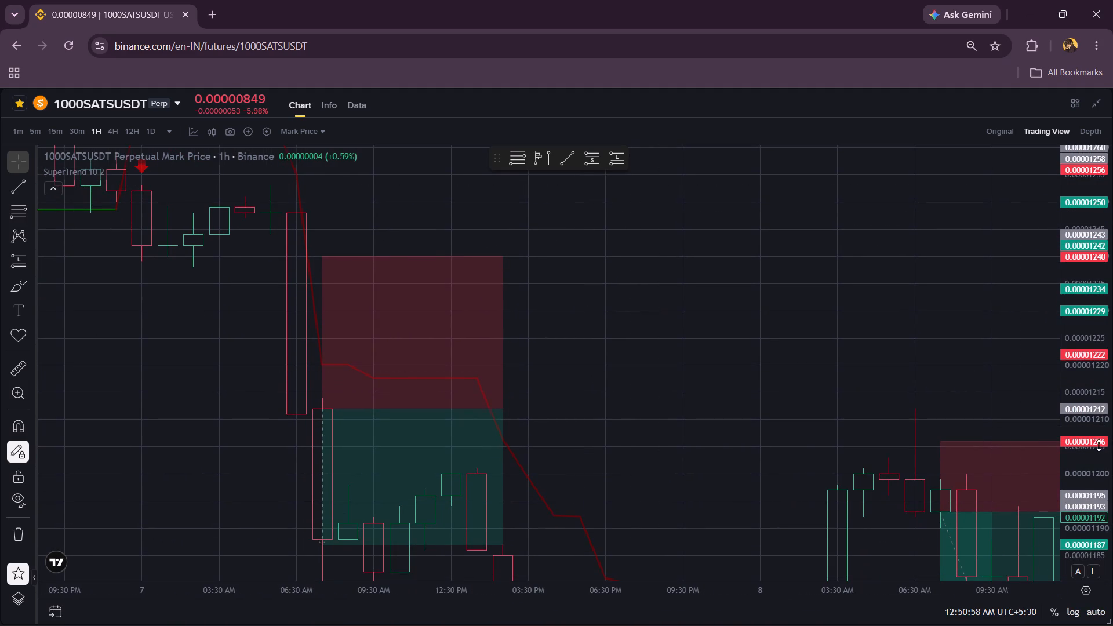
{"action": "scroll", "coordinate": [1099, 445], "scroll_direction": "down", "scroll_amount": 5}
{"action": "scroll", "coordinate": [830, 402], "scroll_direction": "left", "scroll_amount": 2}
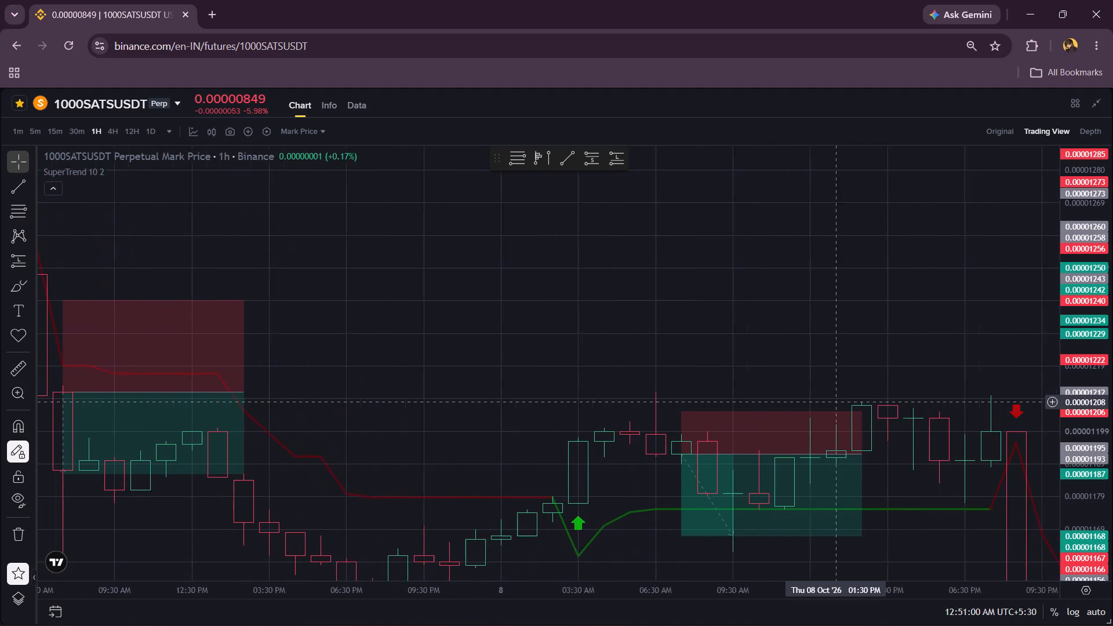
{"action": "left_click_drag", "start_coordinate": [761, 366], "coordinate": [617, 258]}
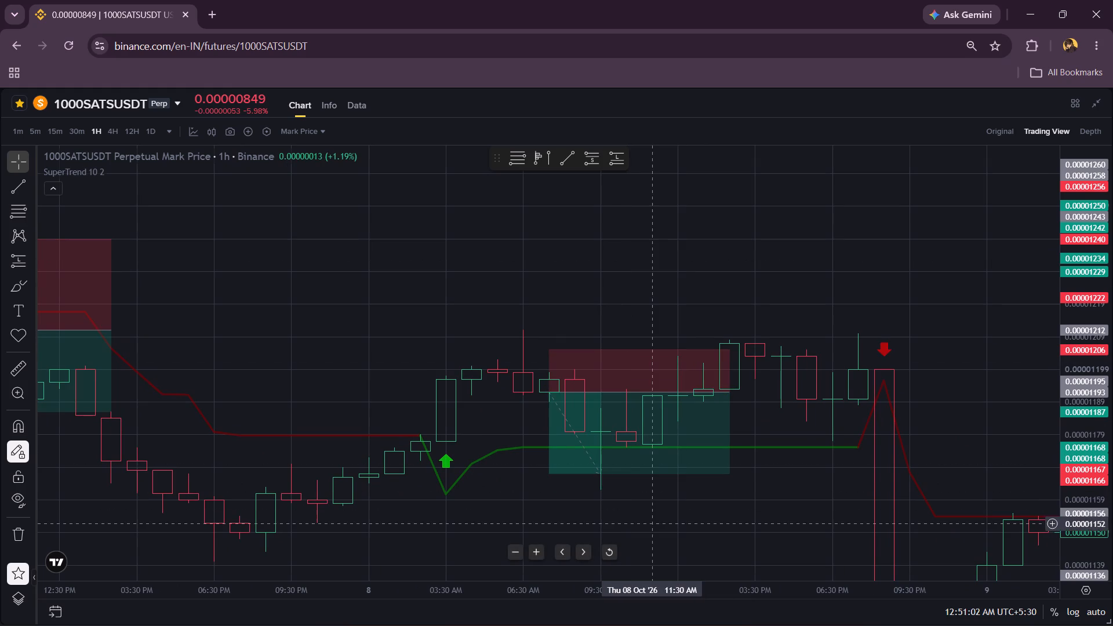
{"action": "left_click_drag", "start_coordinate": [648, 525], "coordinate": [612, 487]}
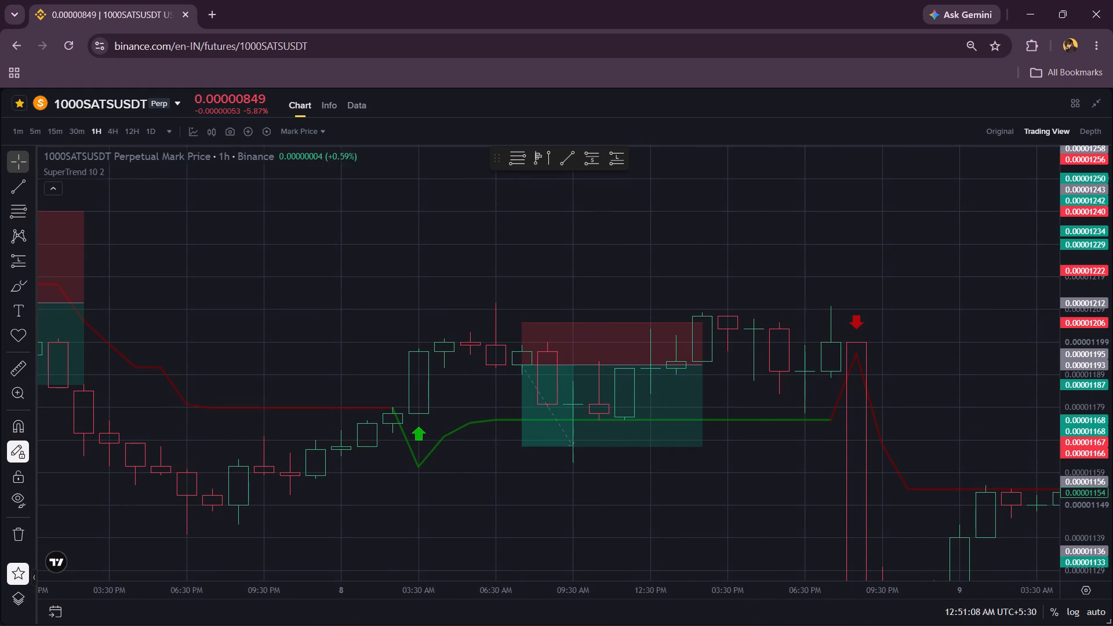
Restore the full futures trading layout from the expanded chart and try to open the 20x leverage setting.
{"action": "left_click", "coordinate": [1091, 107]}
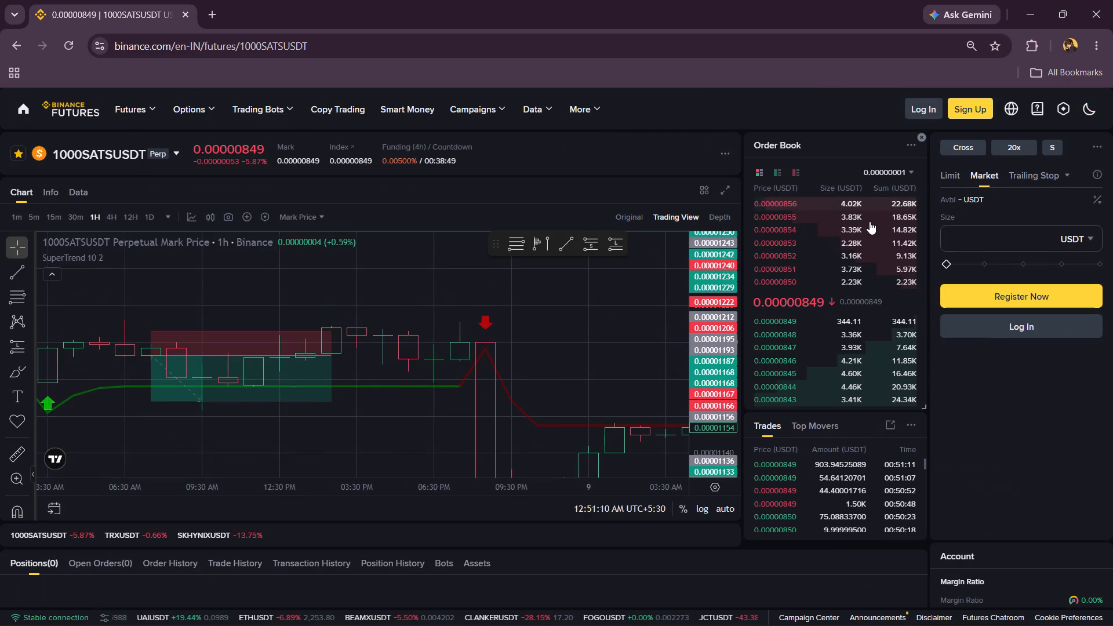
{"action": "left_click", "coordinate": [1017, 152]}
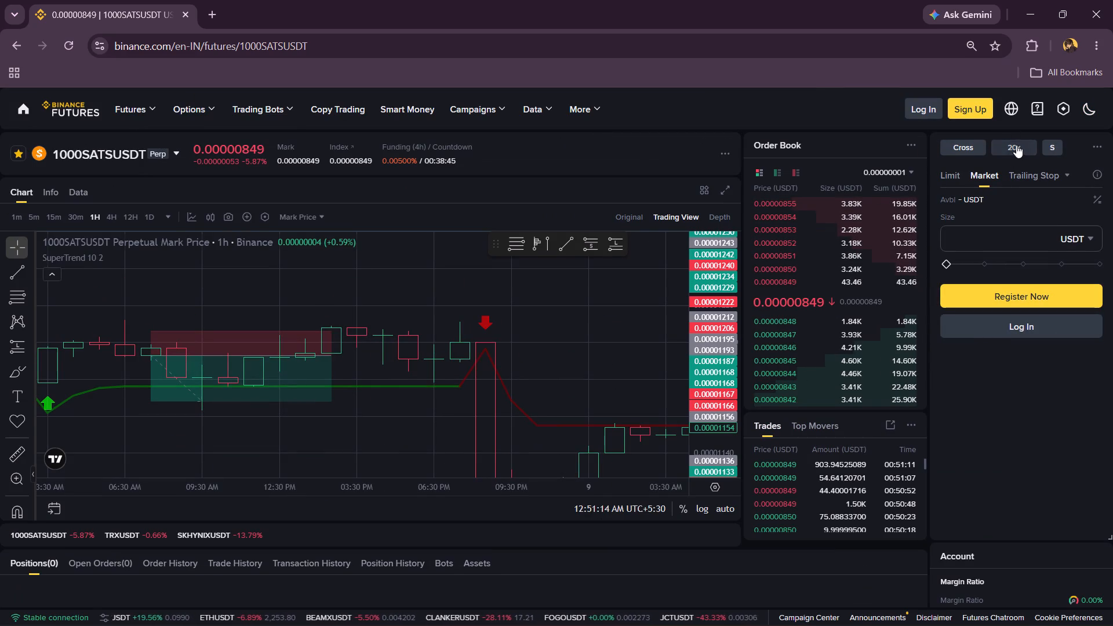
{"action": "left_click", "coordinate": [1016, 145]}
{"action": "triple_click", "coordinate": [1016, 145]}
{"action": "left_click", "coordinate": [1016, 145]}
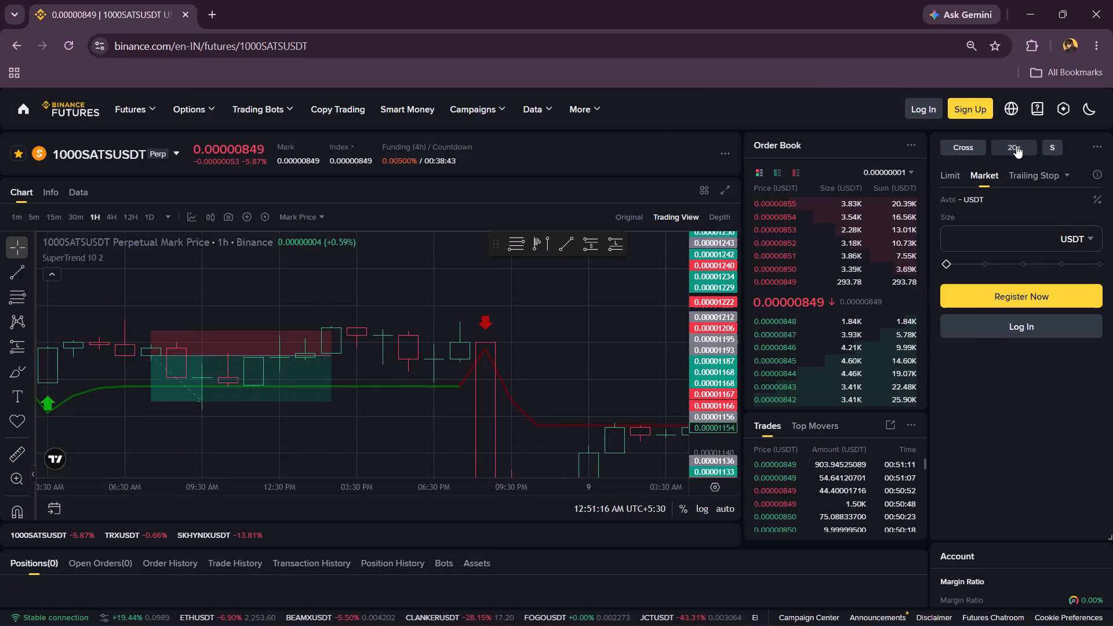